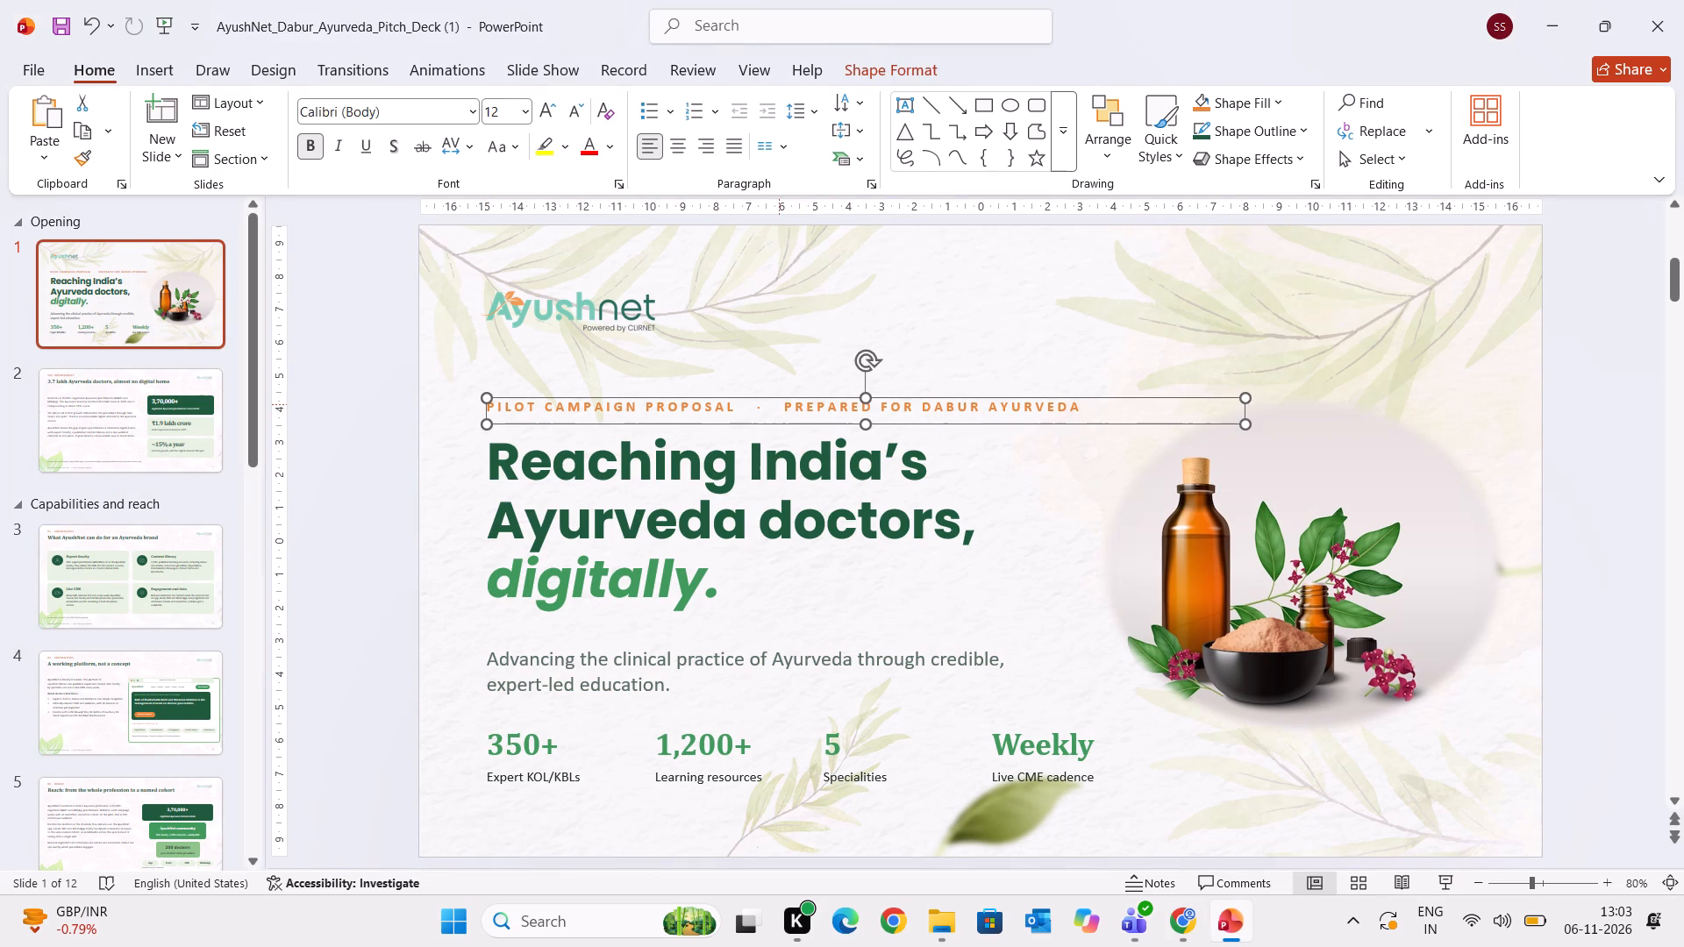
Delete "PILOT CAMPAIGN PROPOSAL ·" from the orange tagline on slide 1, keeping "PREPARED FOR DABUR AYURVEDA".
left_click_drag(777, 405, 453, 396)
key("BackSpace")
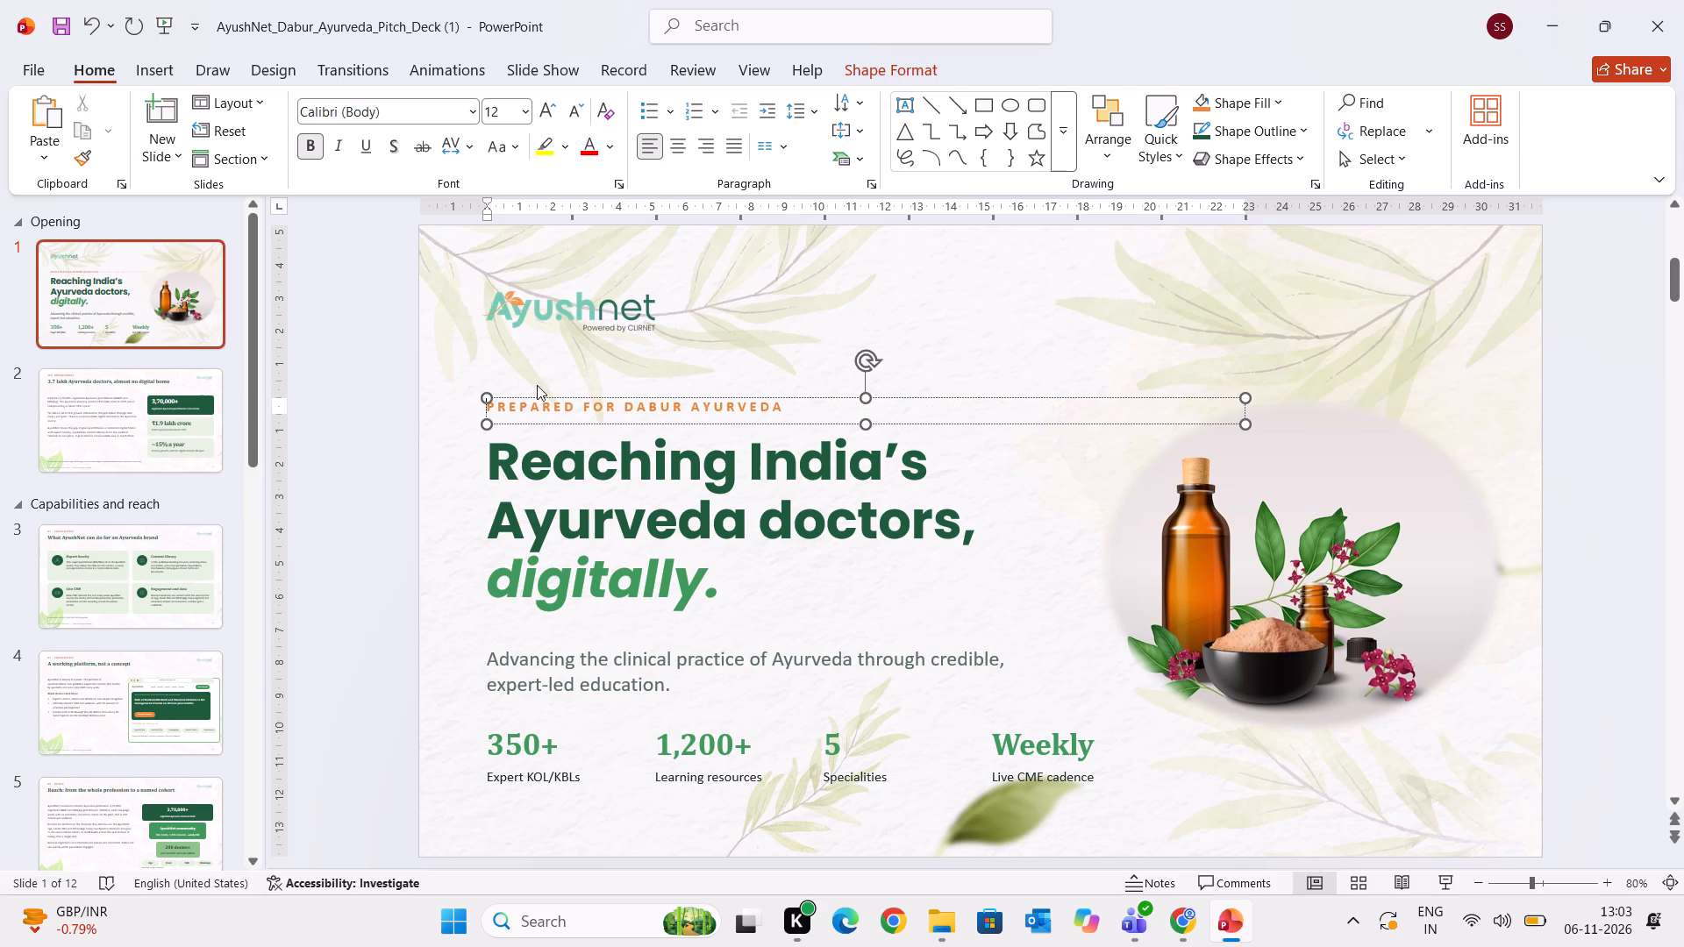
left_click(792, 404)
left_click(781, 345)
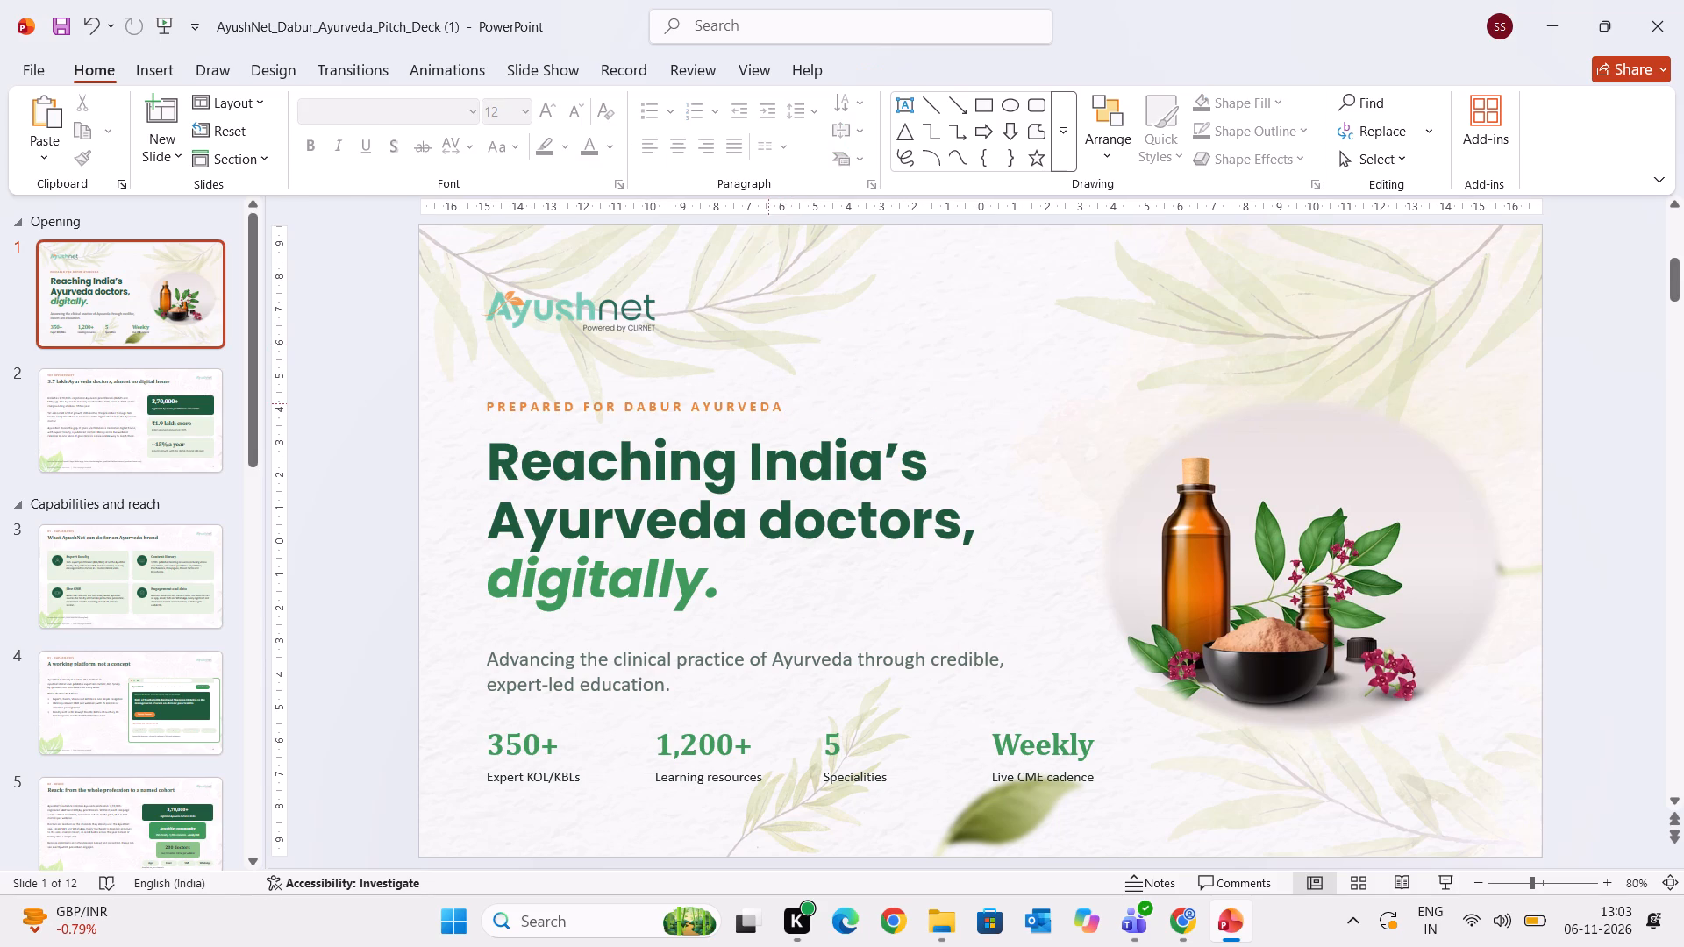
Set the "PREPARED FOR DABUR AYURVEDA" tagline on slide 1 to the Poppins font at size 11.
left_click(767, 403)
left_click(767, 403)
double_click(781, 405)
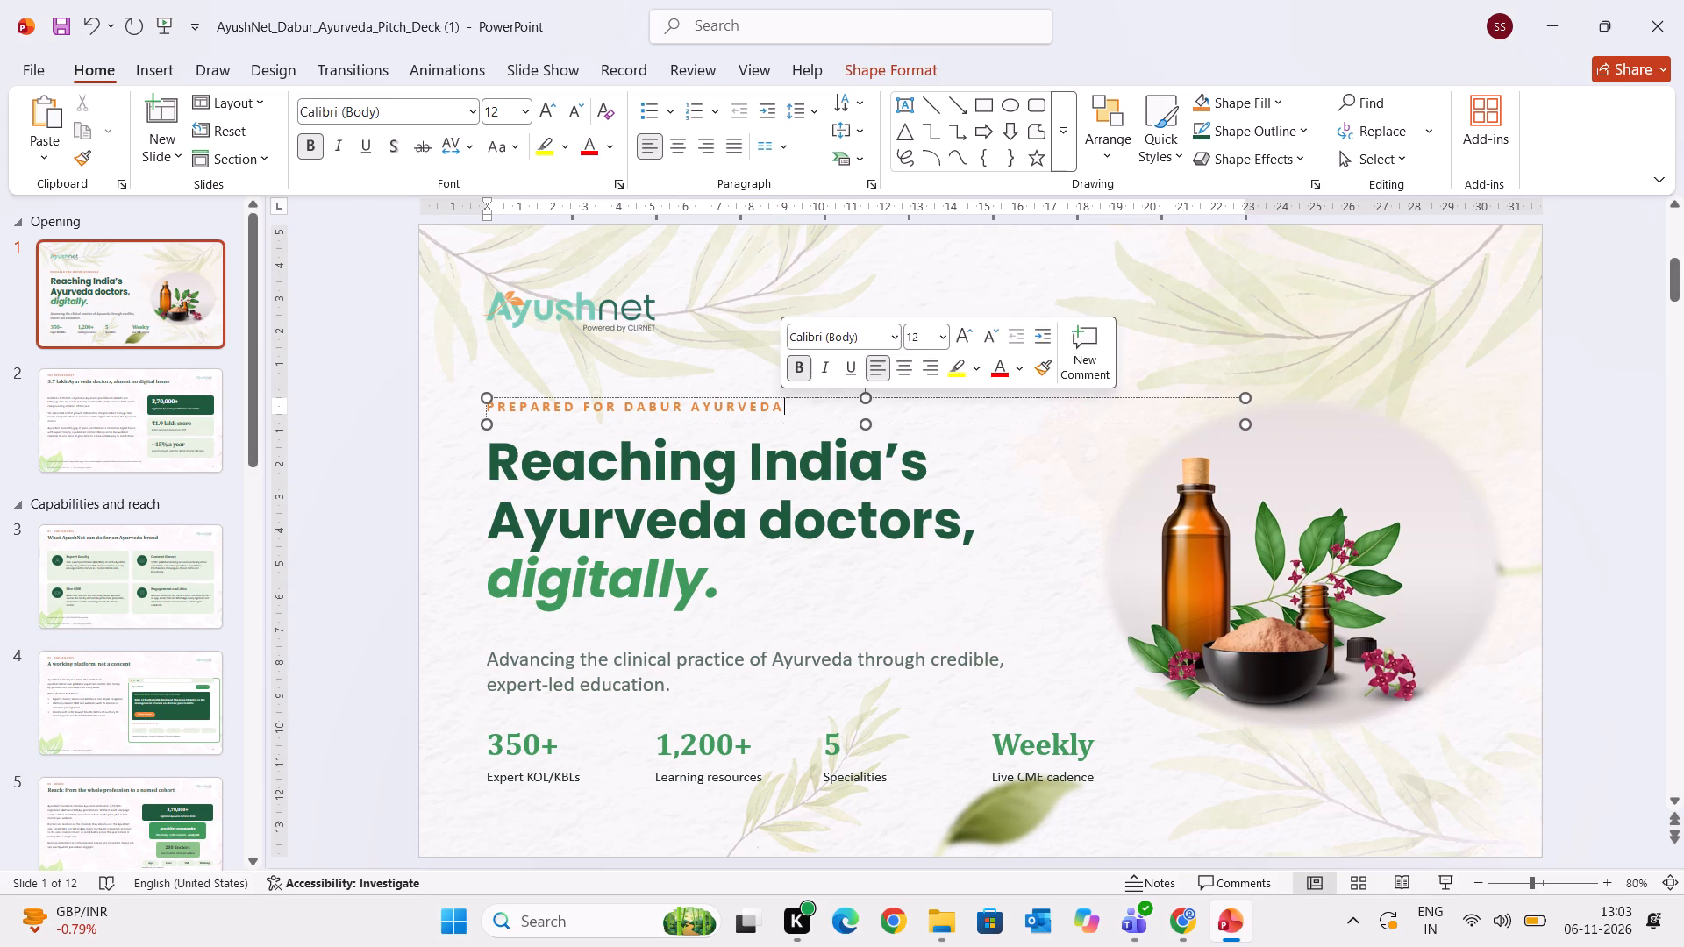
left_click(781, 405)
left_click_drag(781, 405, 368, 401)
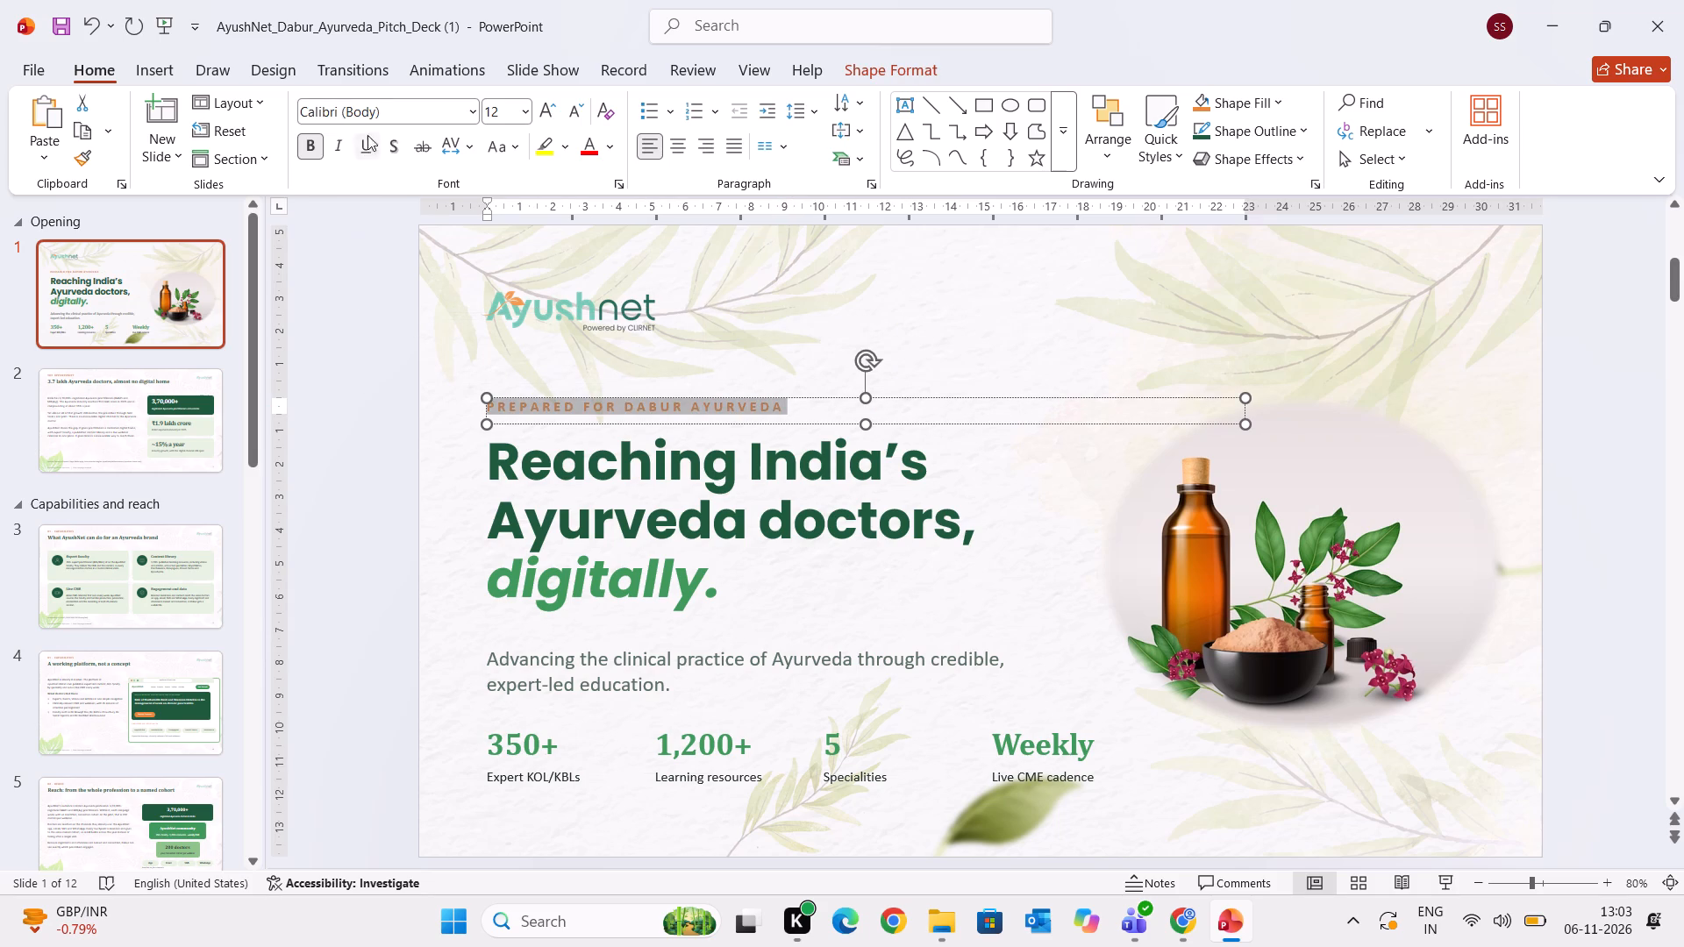
left_click(384, 117)
type("pop")
key("Return")
left_click(565, 113)
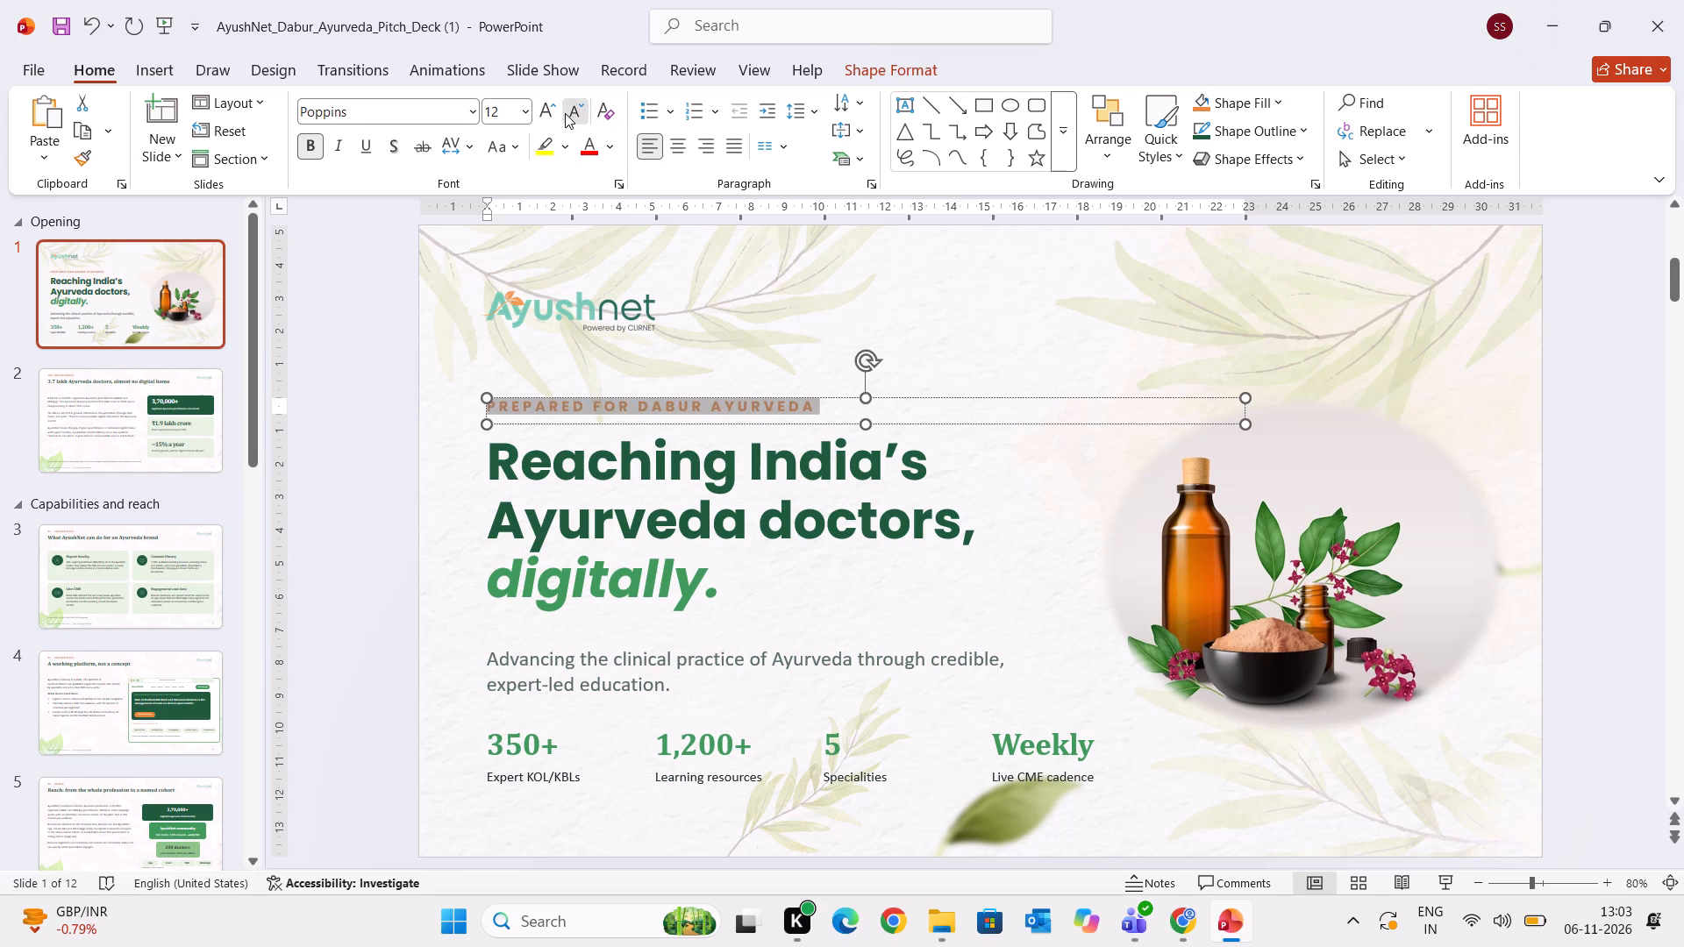
Copy the tagline's formatting with Format Painter onto the "THE OPPORTUNITY" label on slide 2.
left_click(92, 163)
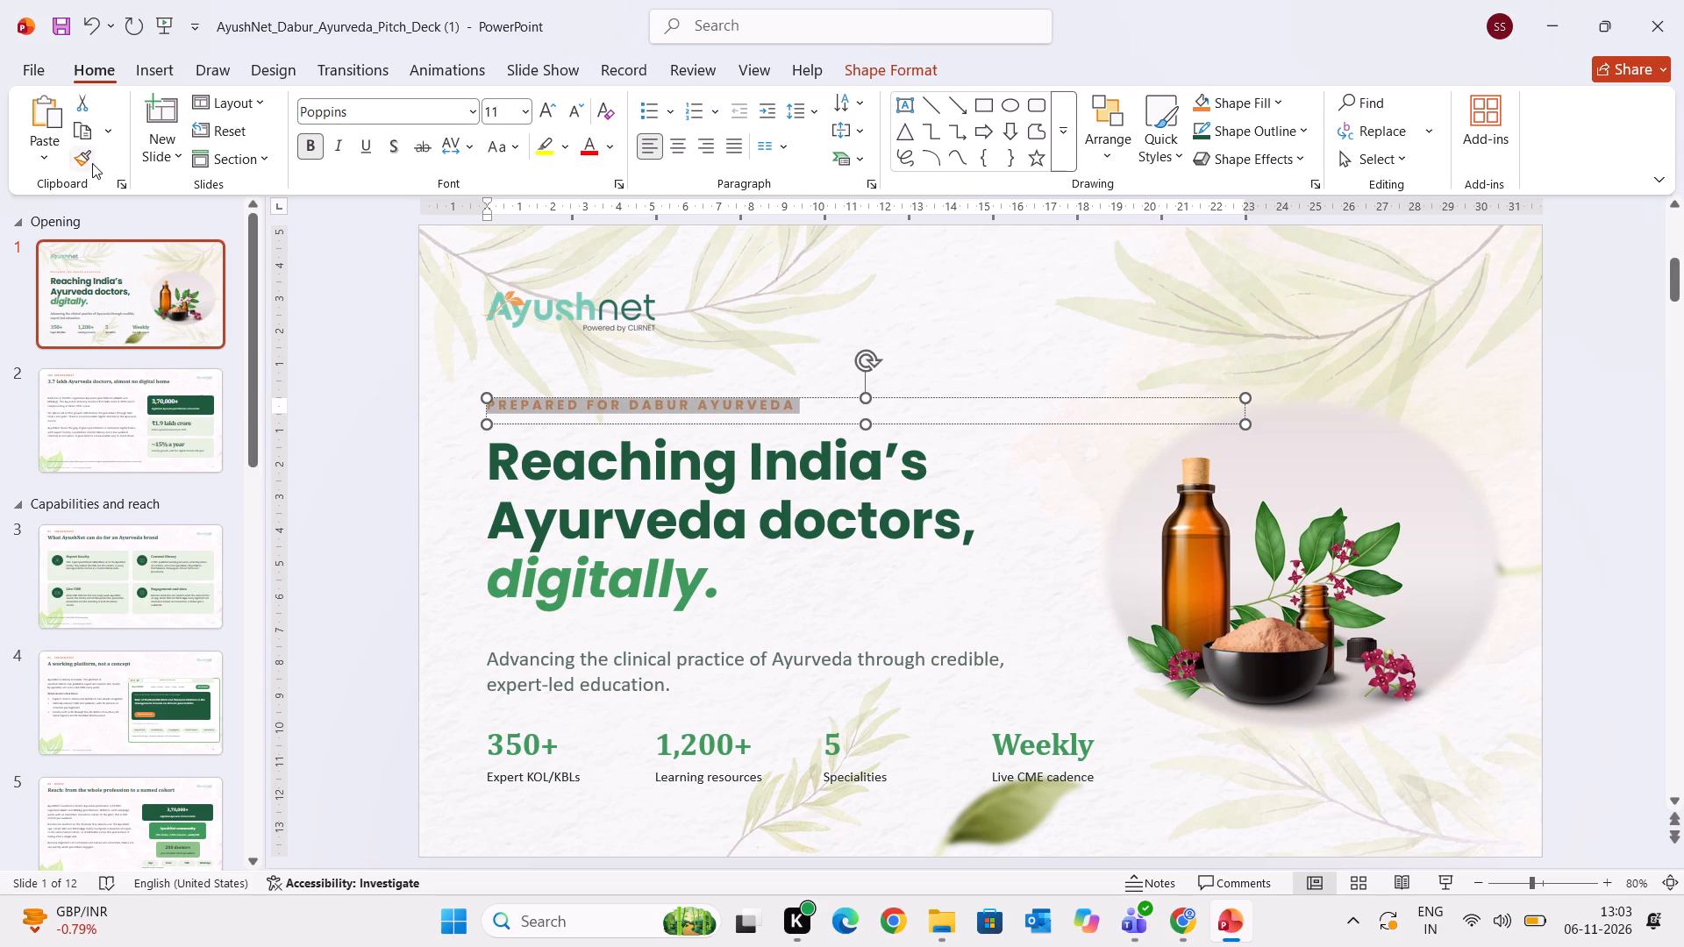
left_click(85, 405)
left_click_drag(478, 257, 639, 263)
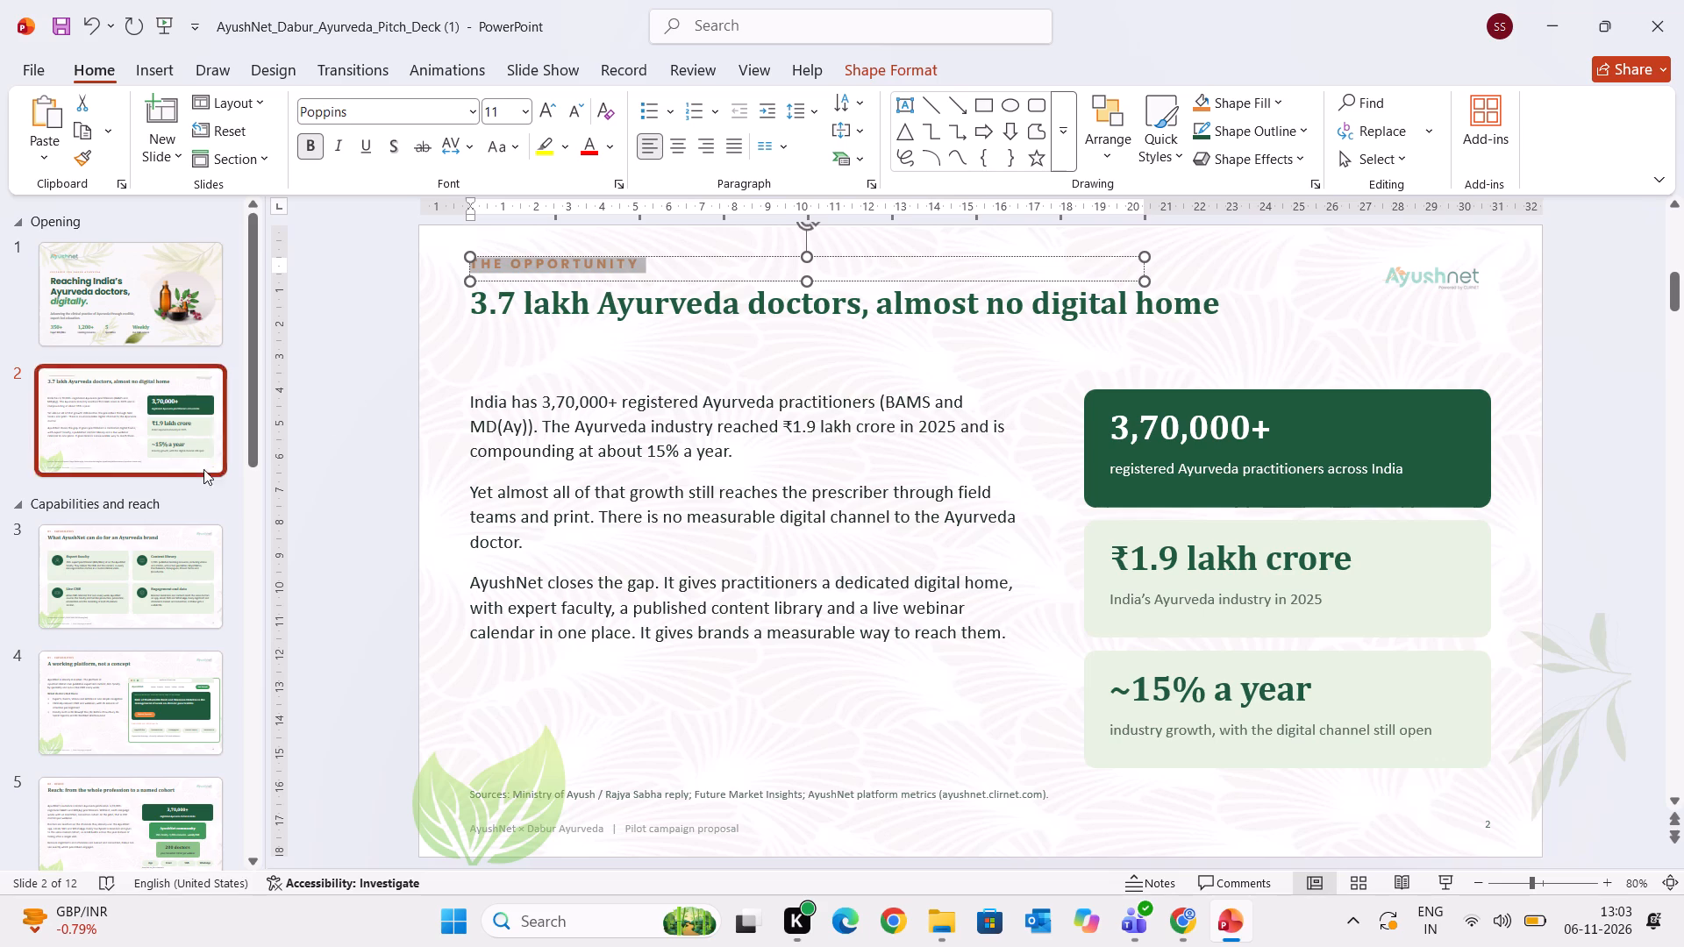
Copy the "THE OPPORTUNITY" label's formatting onto the "01 · CAPABILITIES" label on slide 3.
left_click(180, 518)
left_click(524, 260)
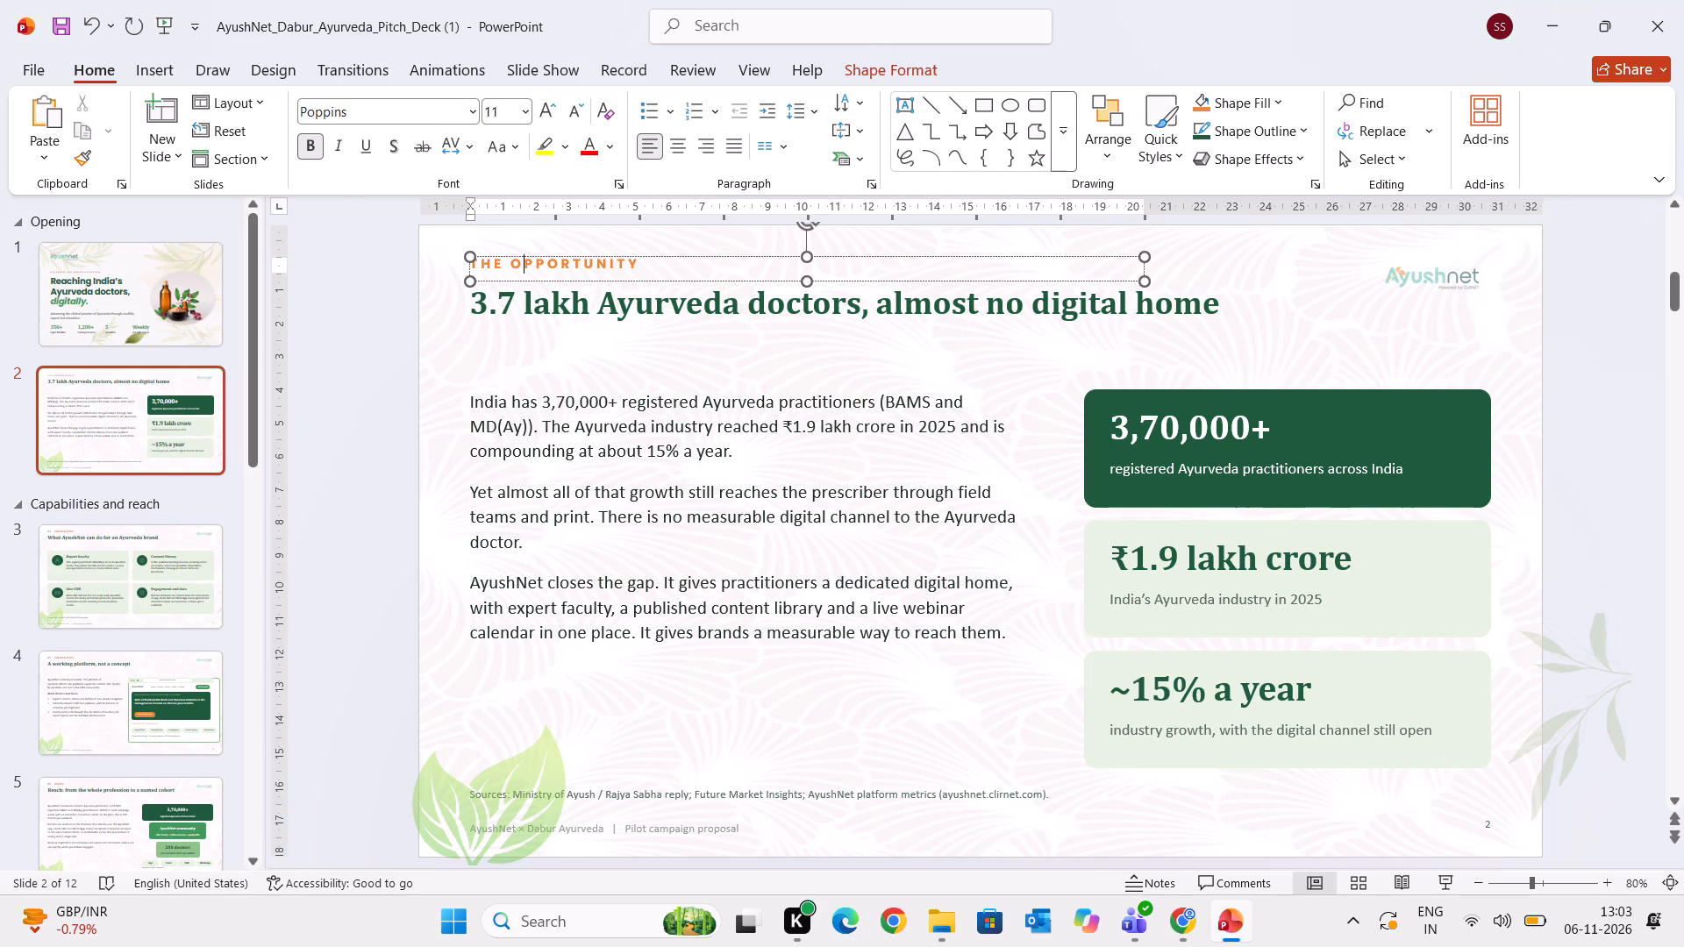
left_click_drag(635, 261, 456, 250)
left_click(84, 155)
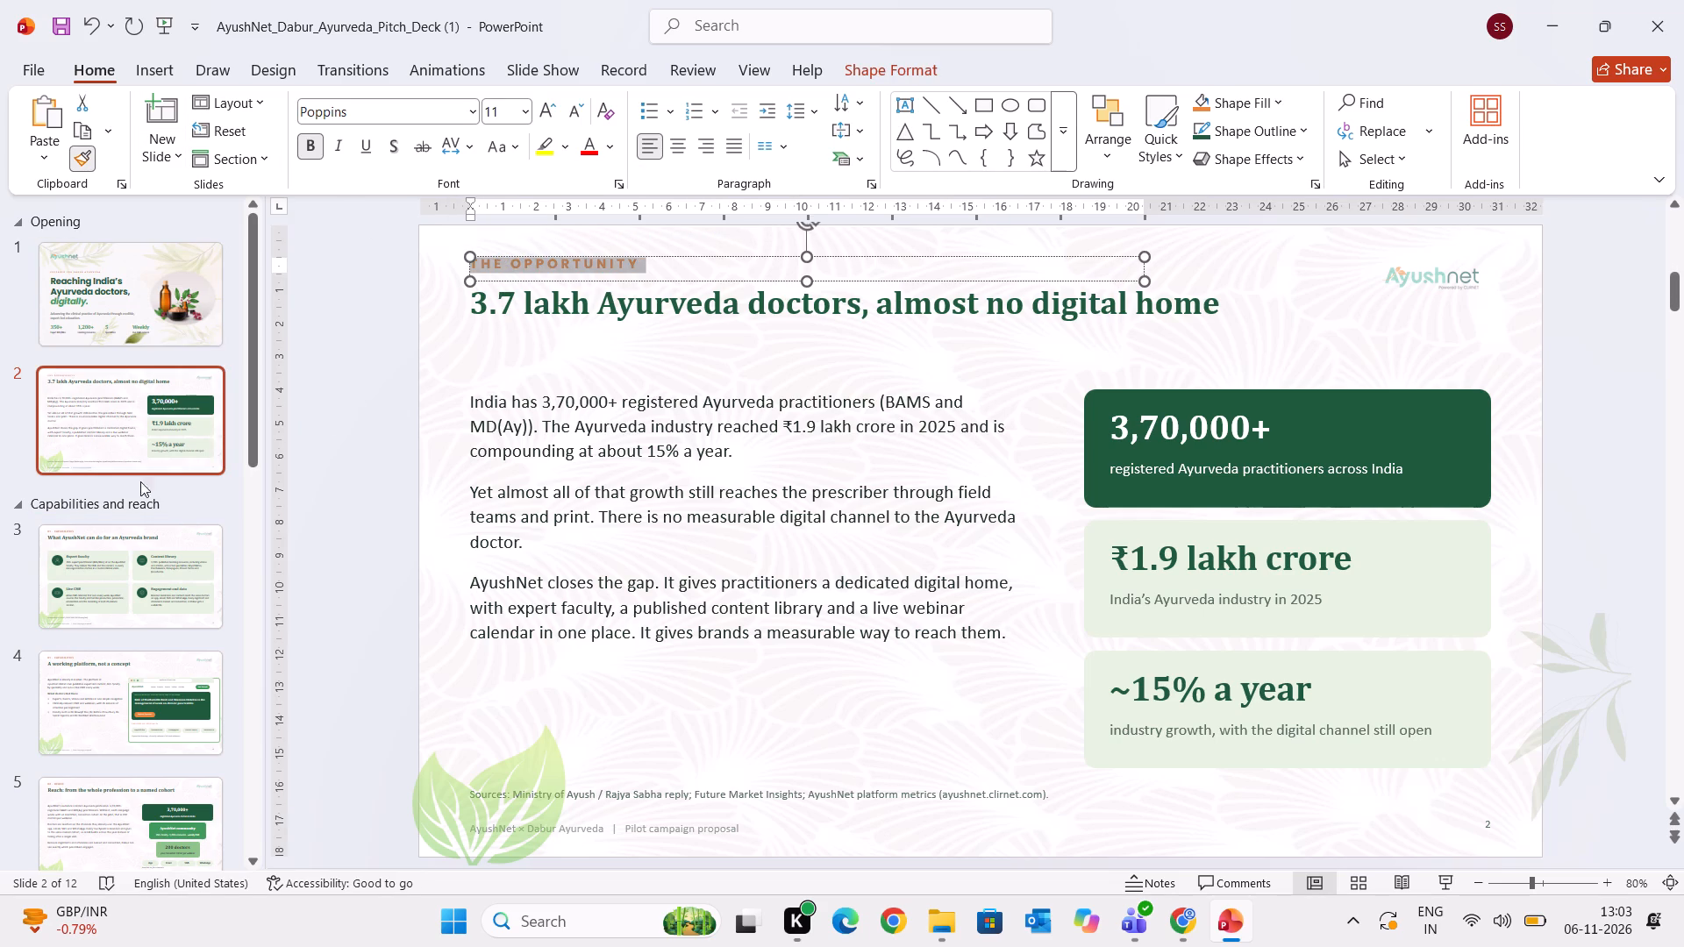
left_click(124, 432)
left_click(135, 509)
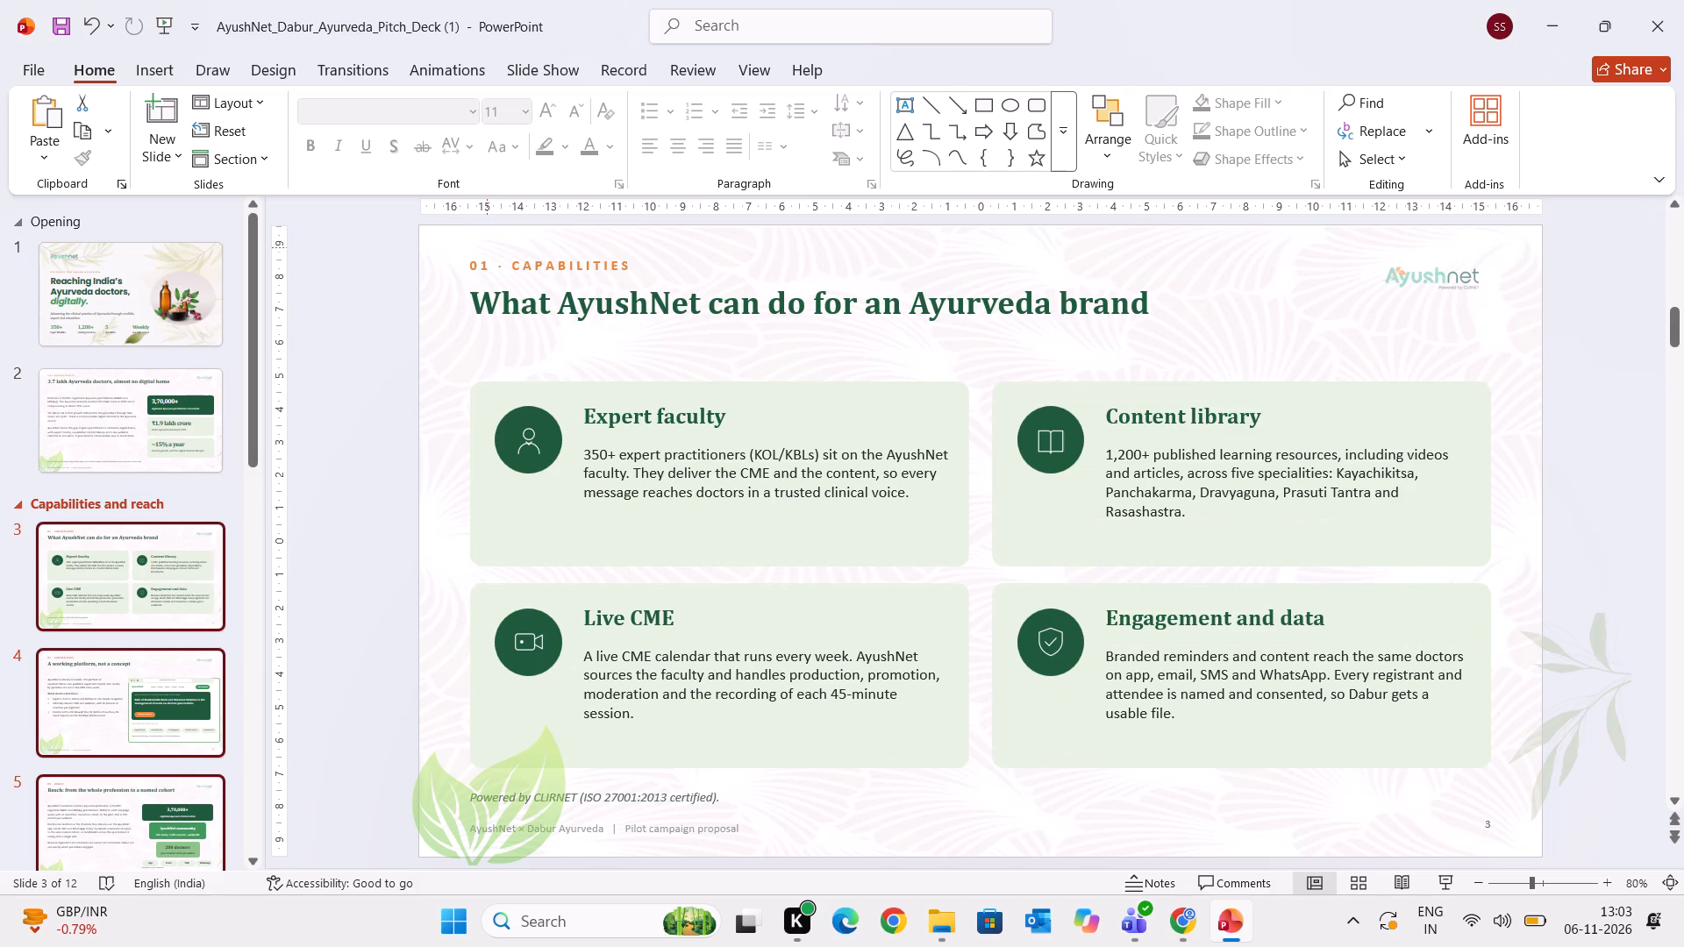
left_click_drag(483, 260, 624, 256)
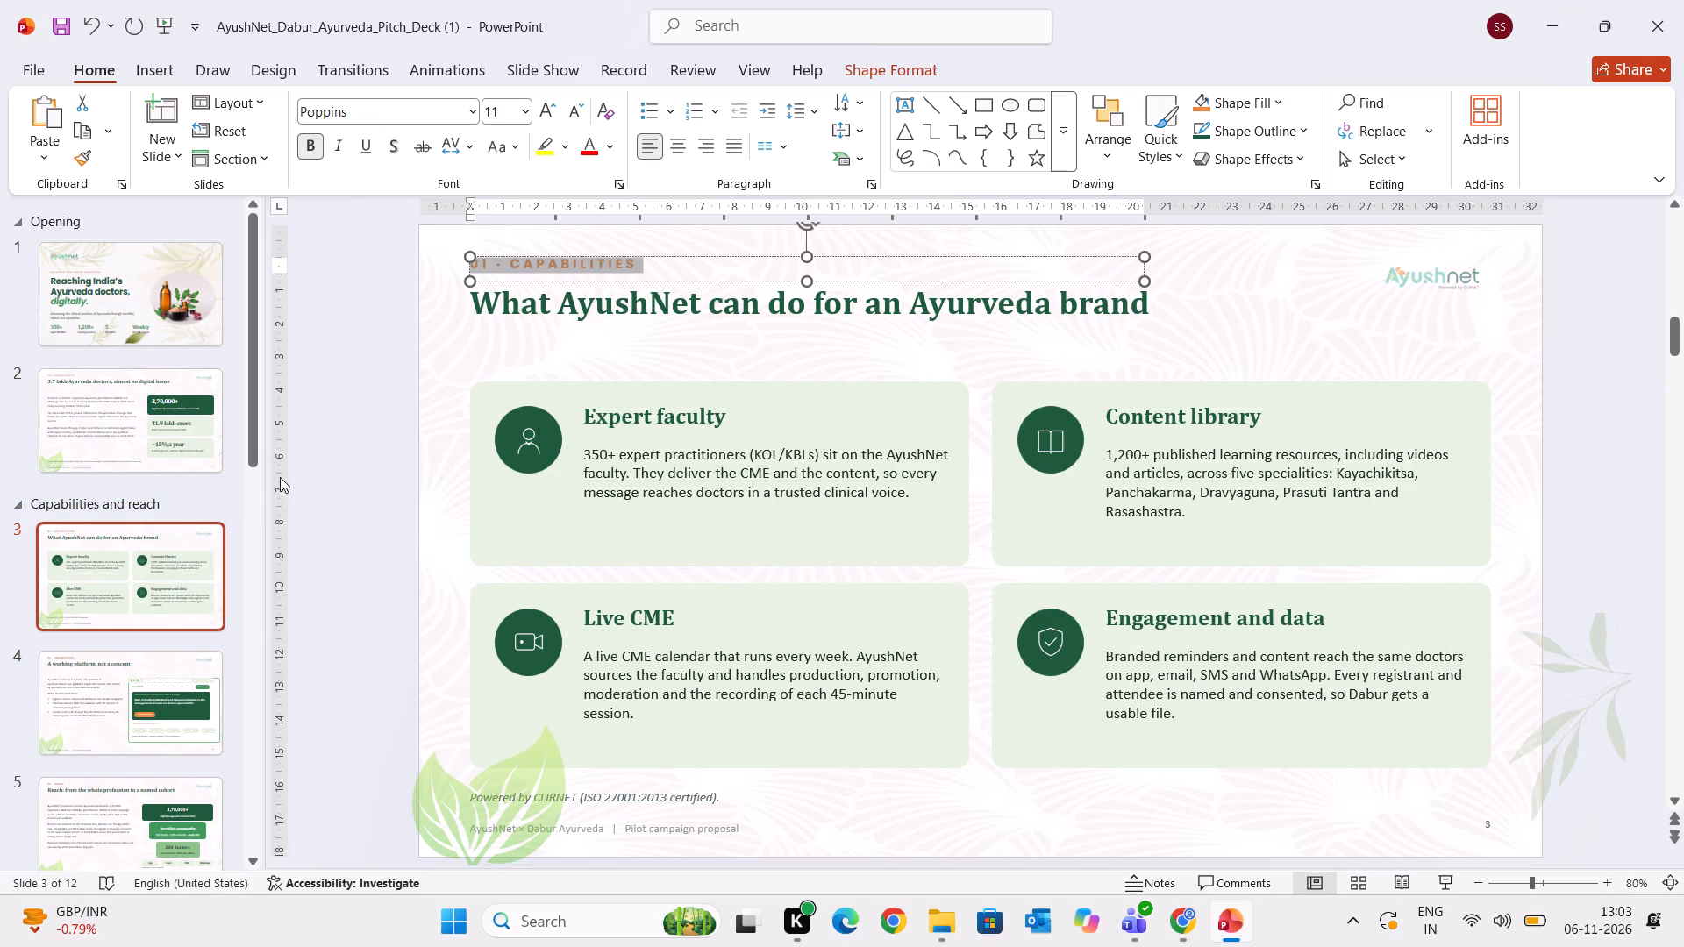
Copy the slide 3 "01 · CAPABILITIES" label's formatting onto the matching "01 · CAPABILITIES" label on slide 4.
left_click(134, 573)
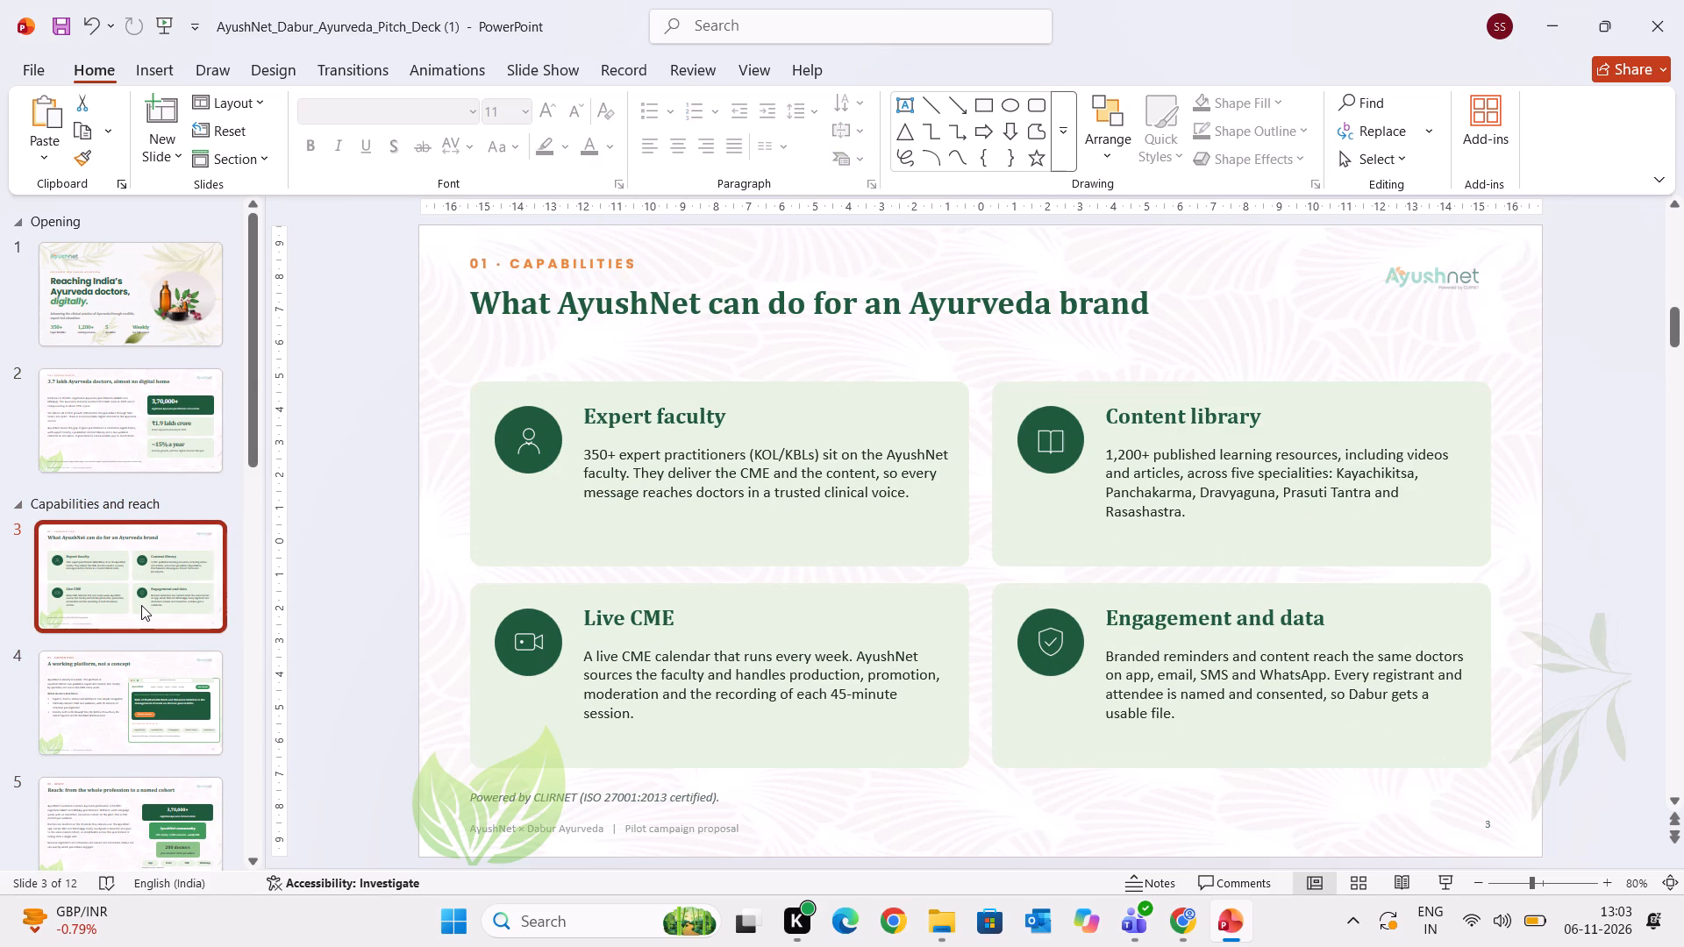
left_click(153, 707)
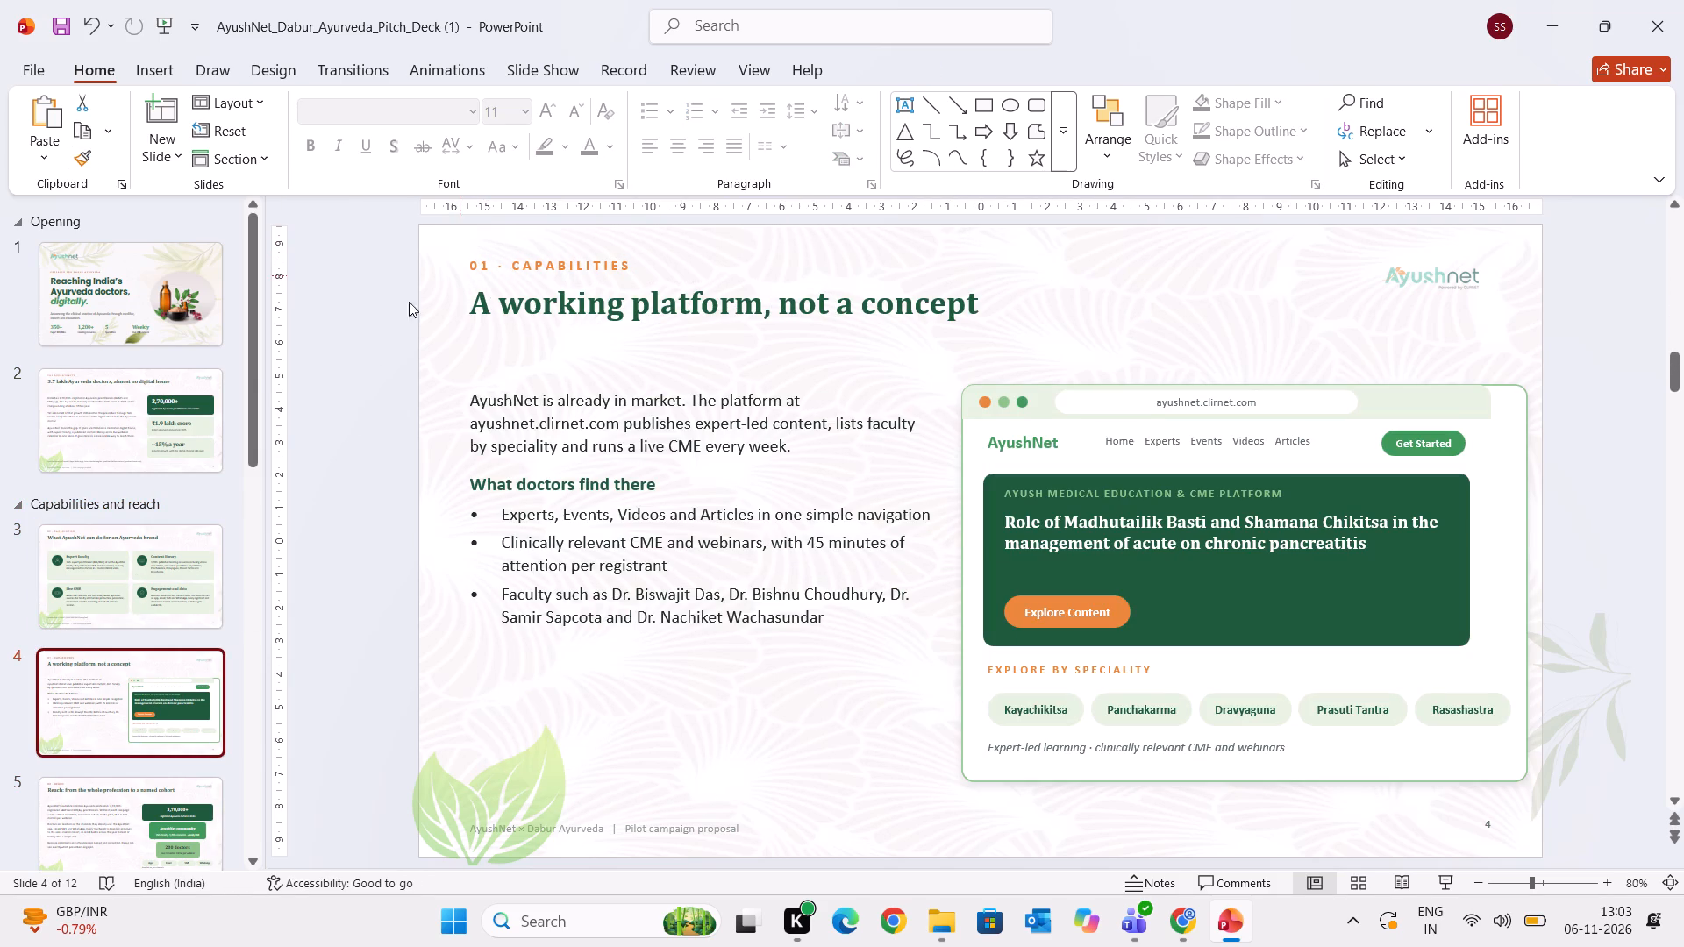
left_click(174, 552)
left_click(606, 257)
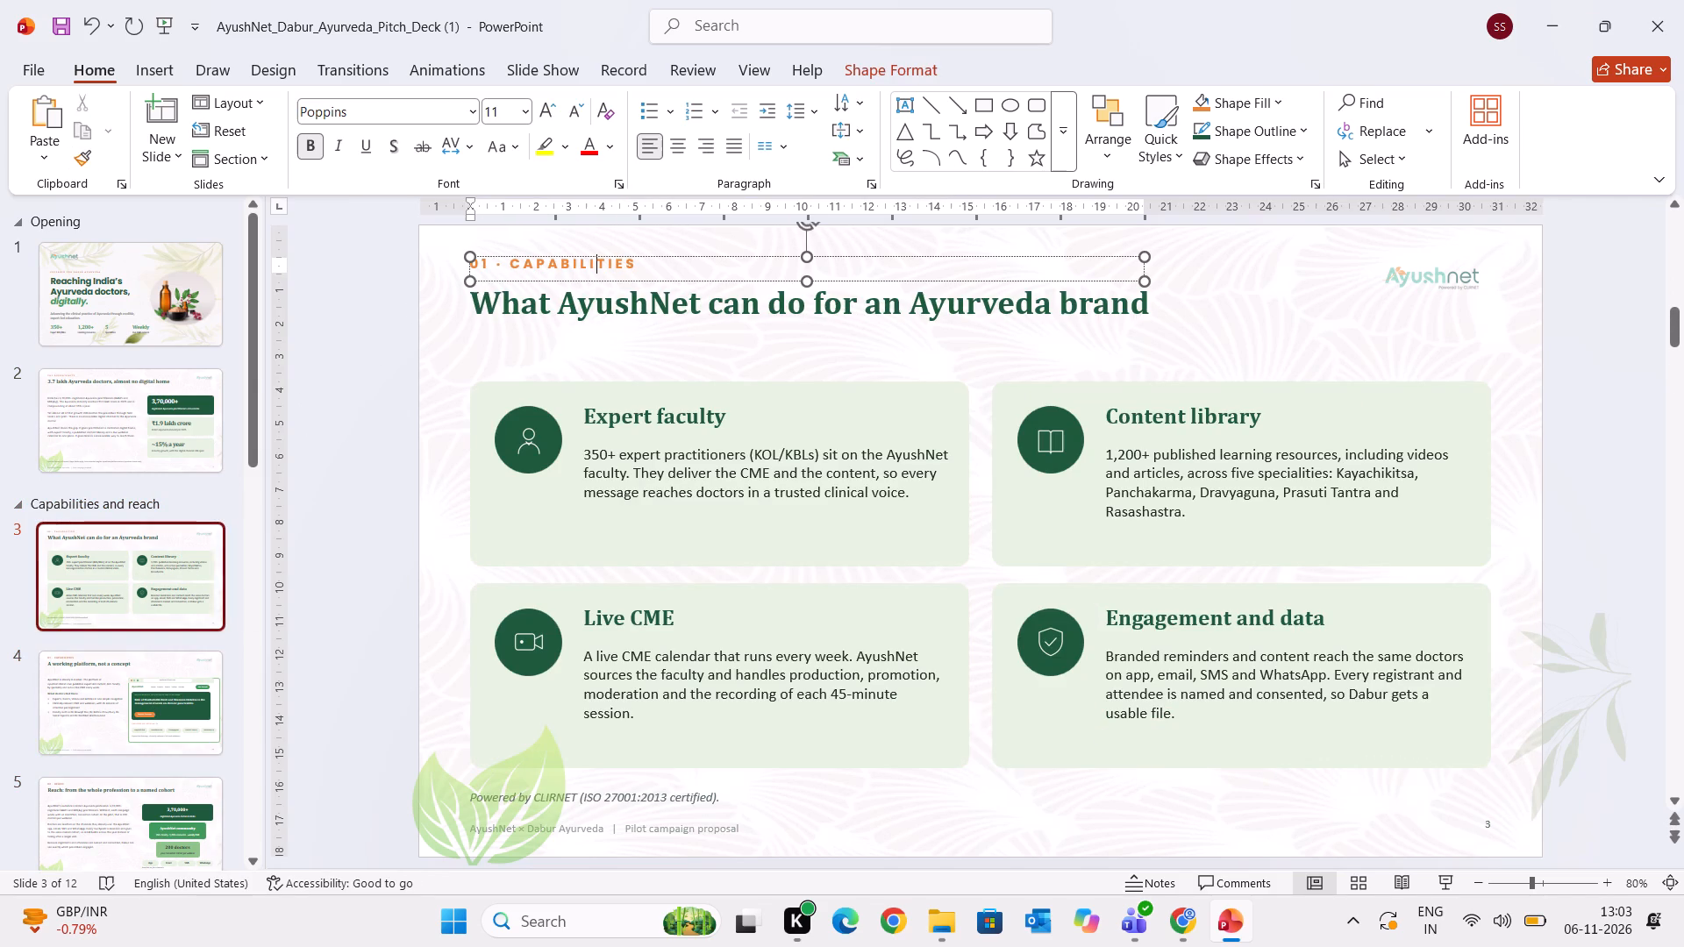
left_click(636, 262)
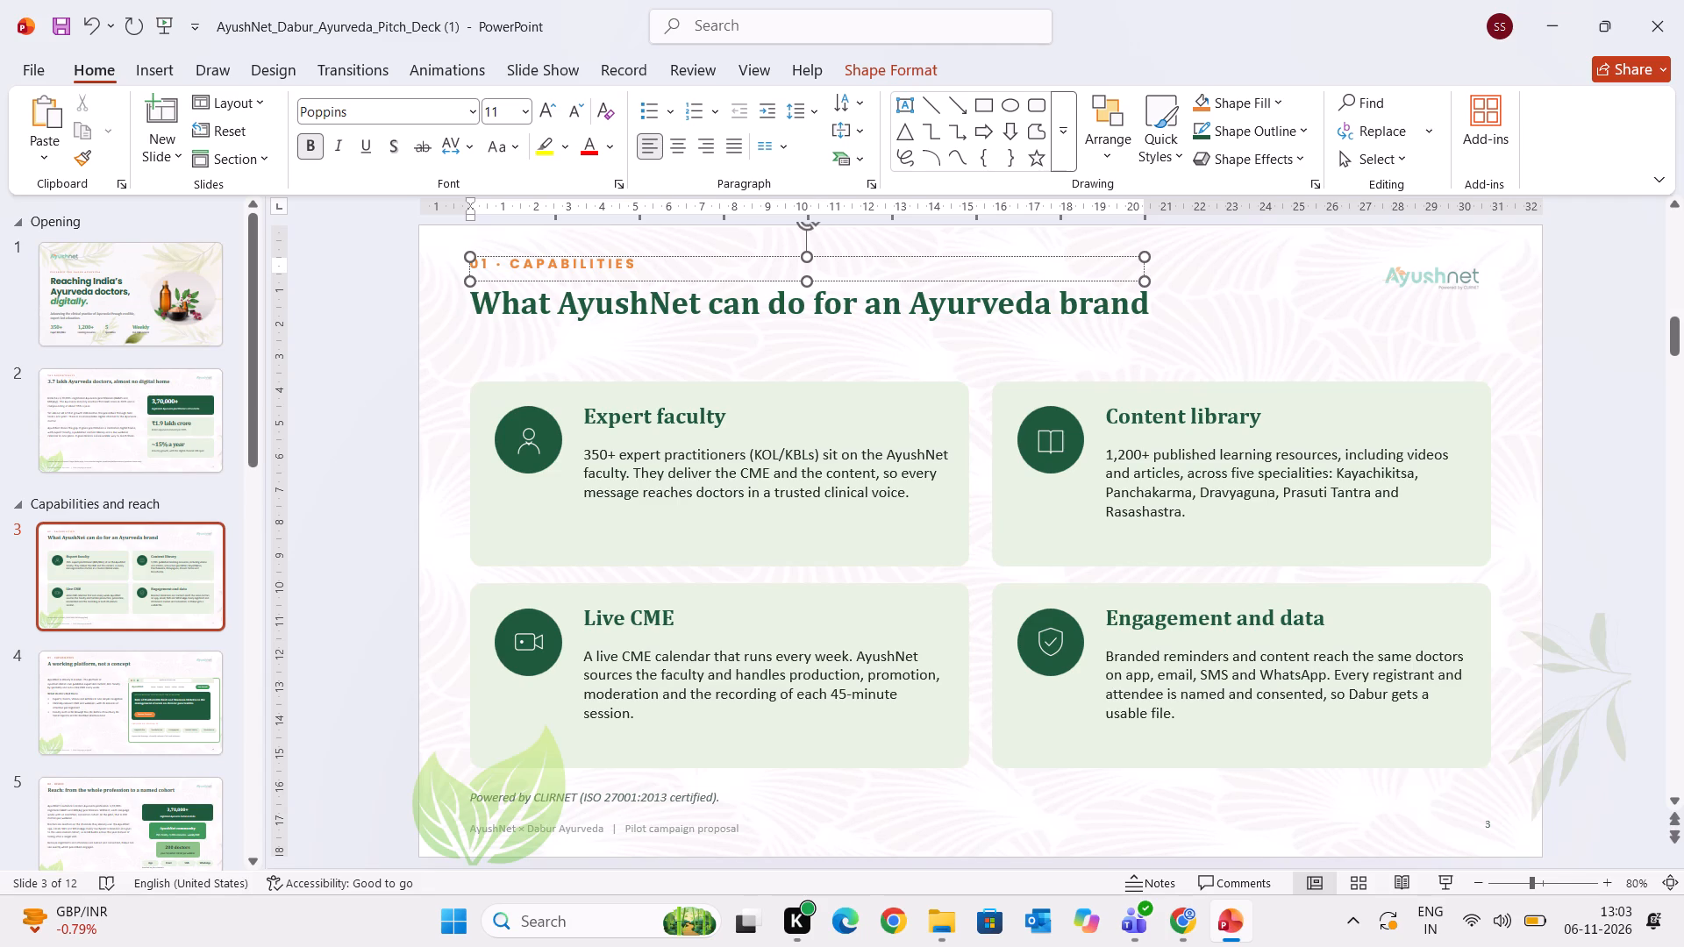
left_click_drag(633, 265, 310, 263)
left_click(89, 156)
left_click(96, 551)
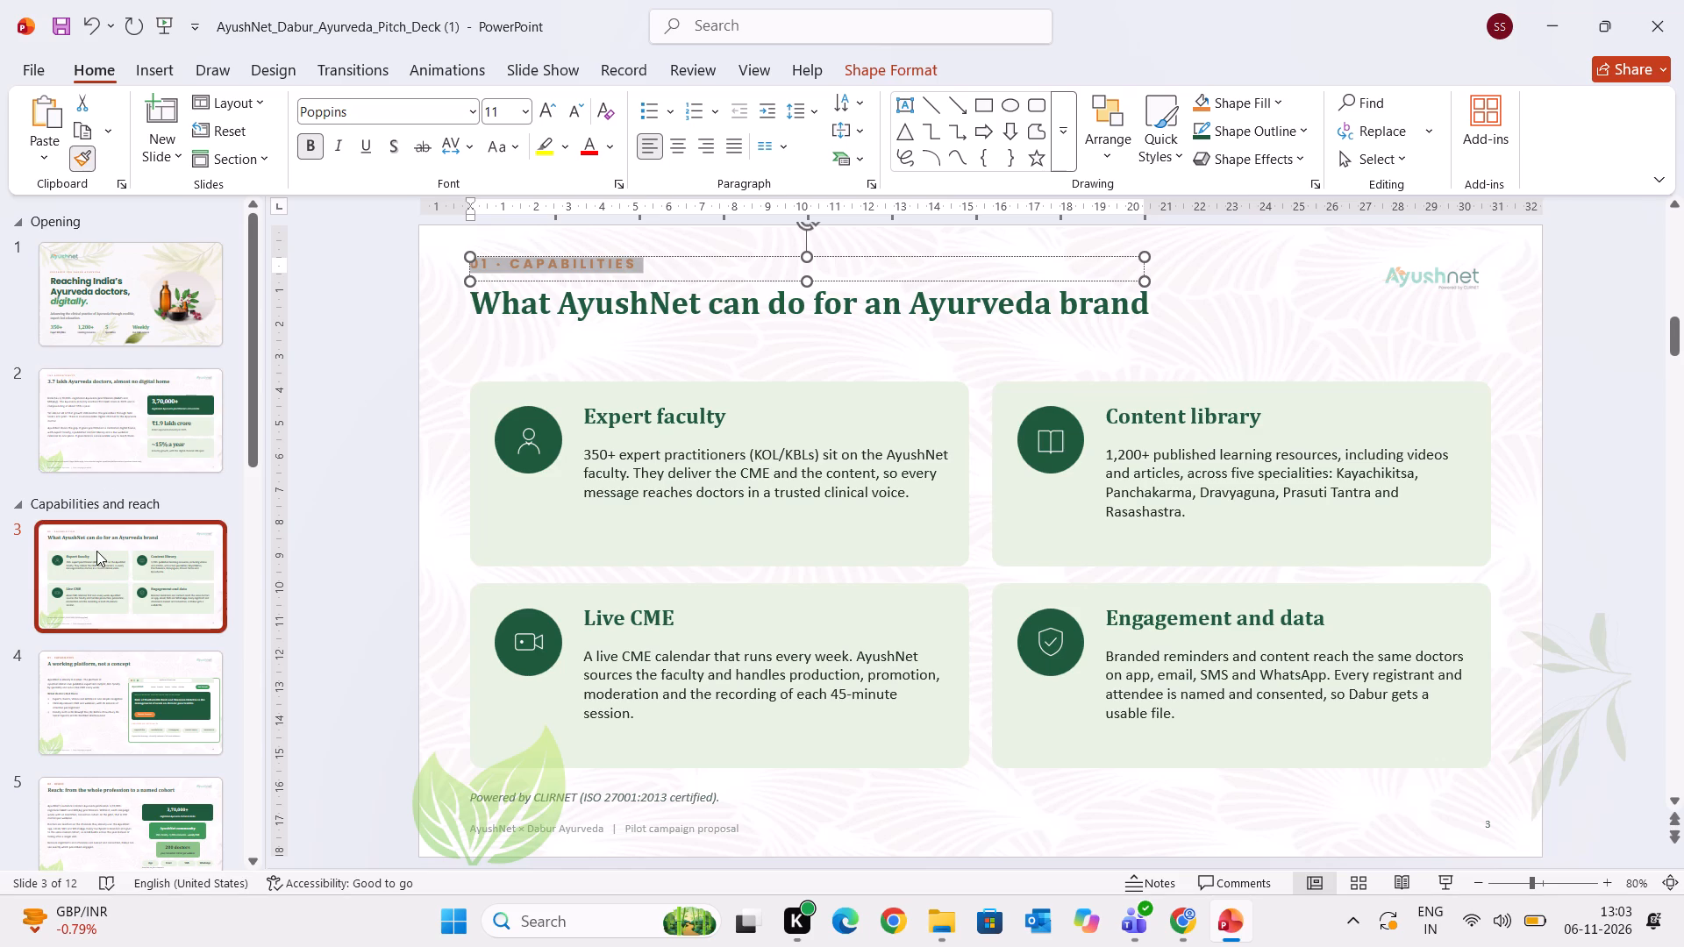
key("Down")
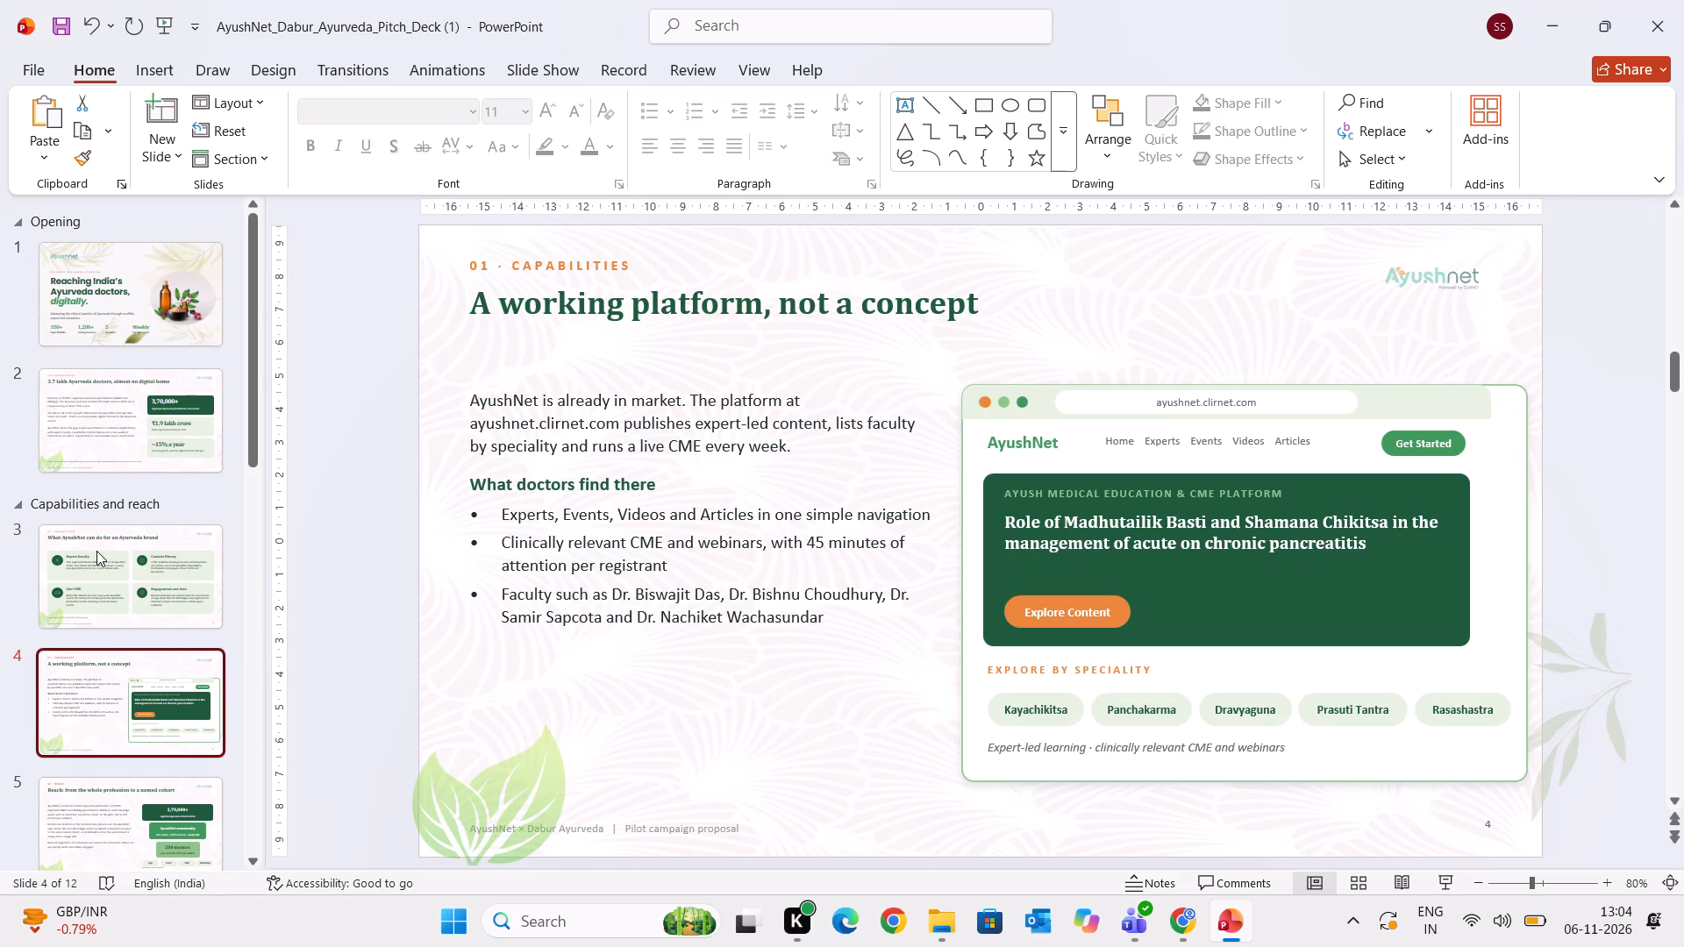
left_click_drag(482, 257, 630, 256)
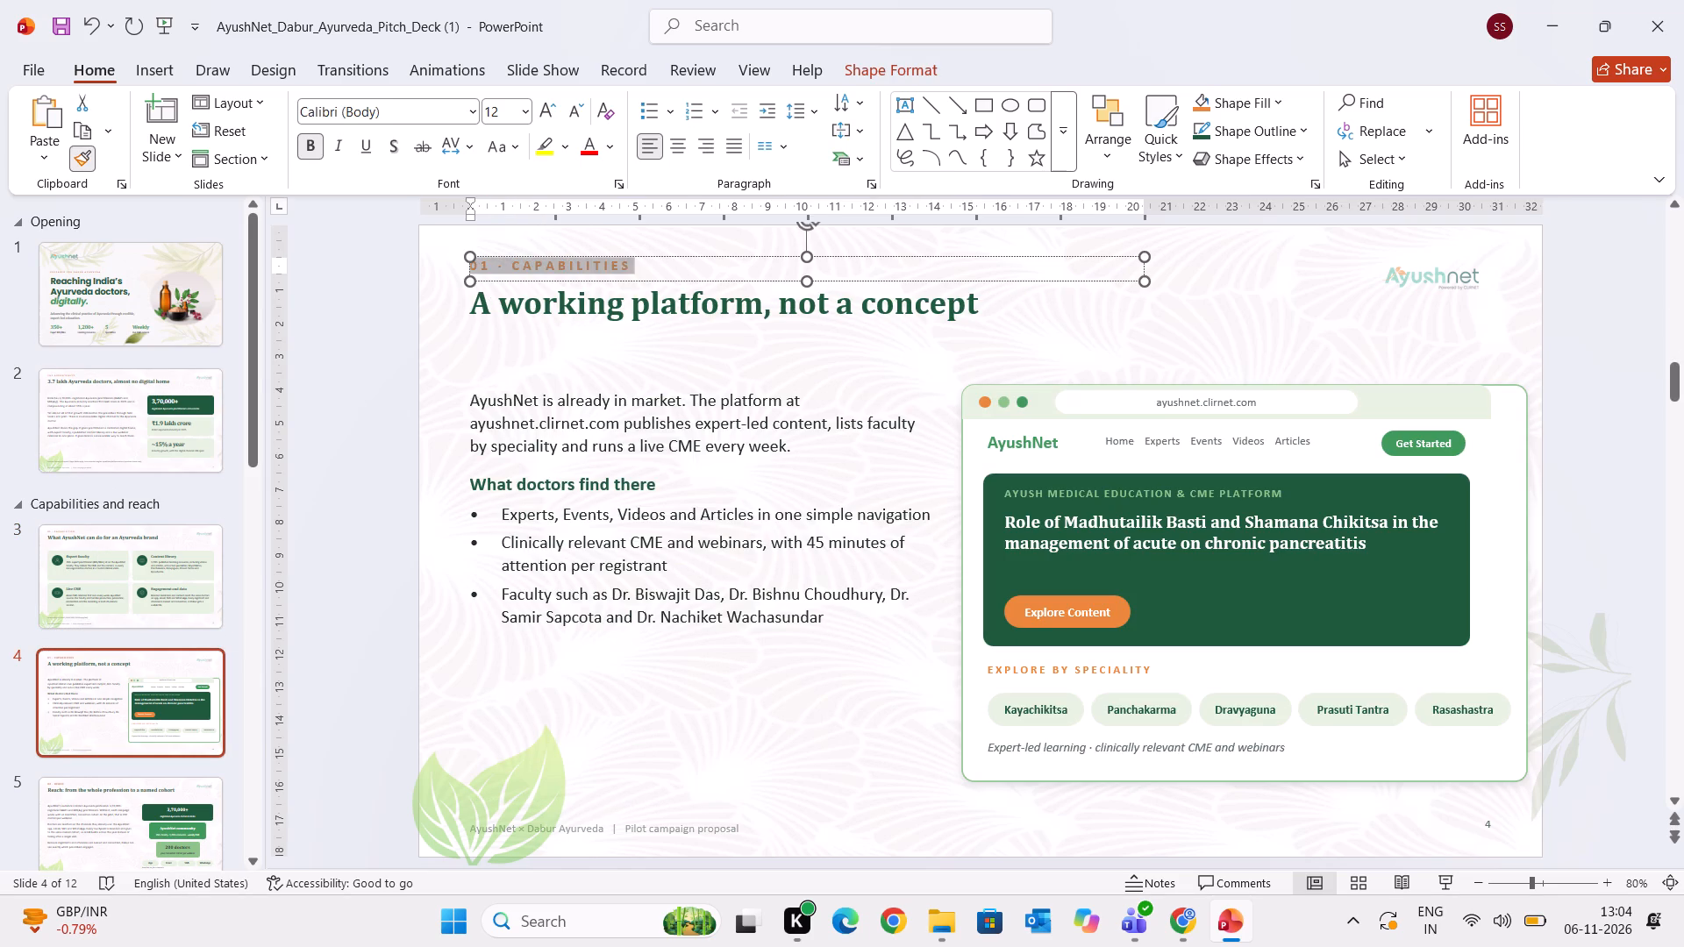
left_click_drag(630, 256, 681, 256)
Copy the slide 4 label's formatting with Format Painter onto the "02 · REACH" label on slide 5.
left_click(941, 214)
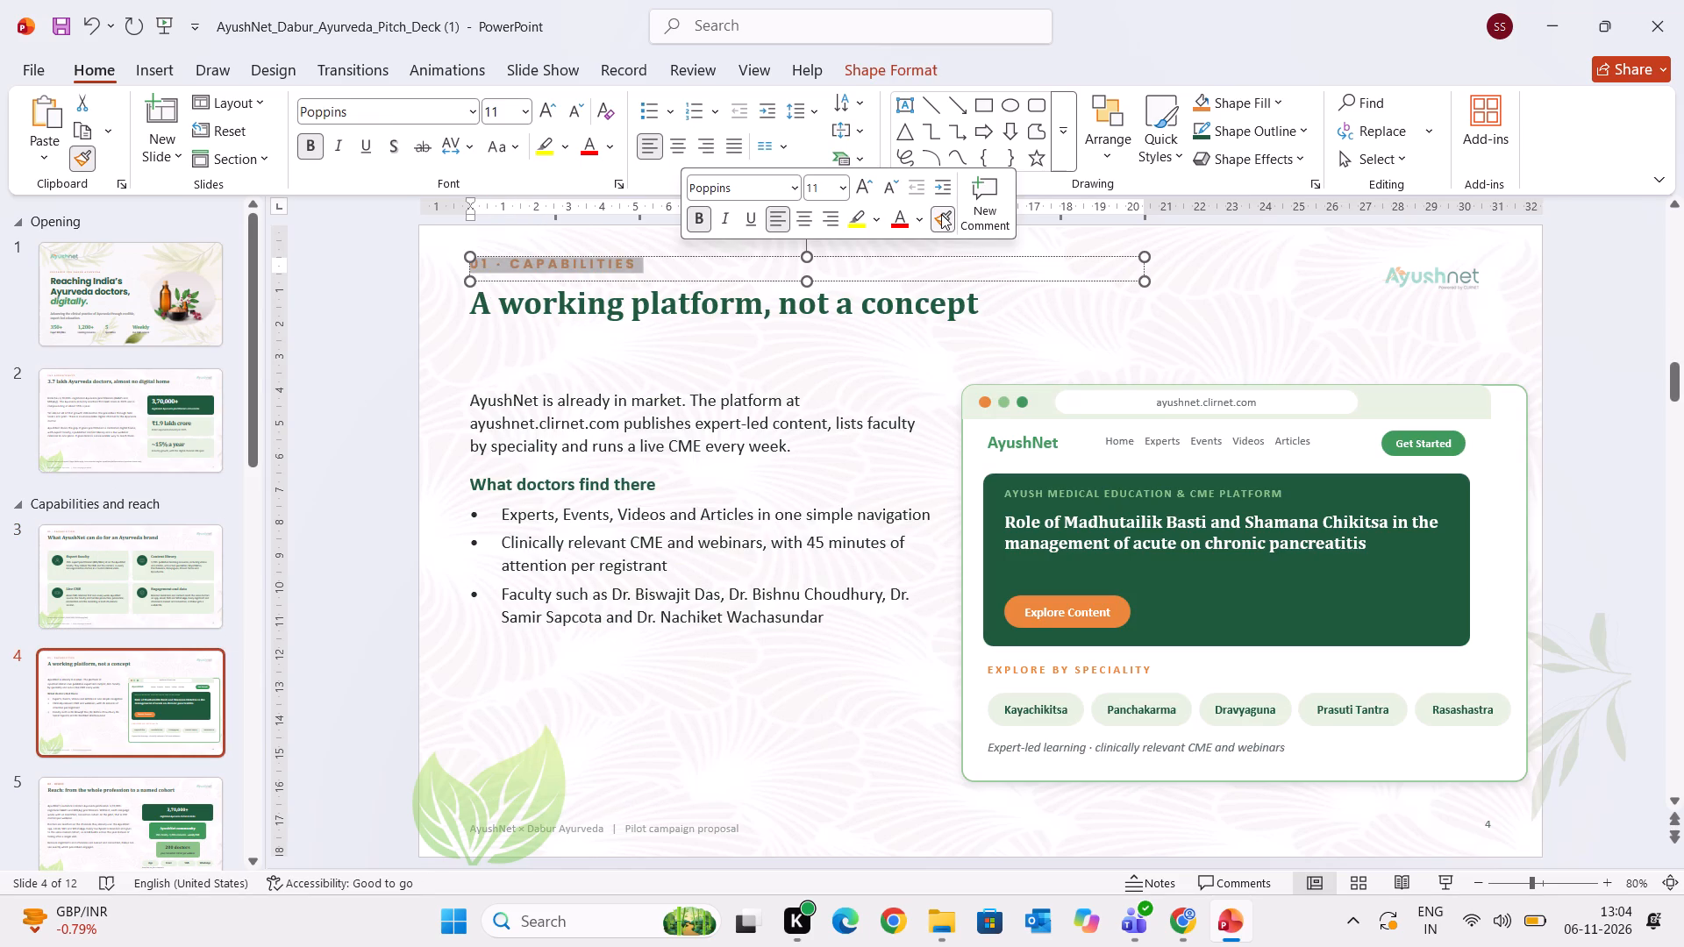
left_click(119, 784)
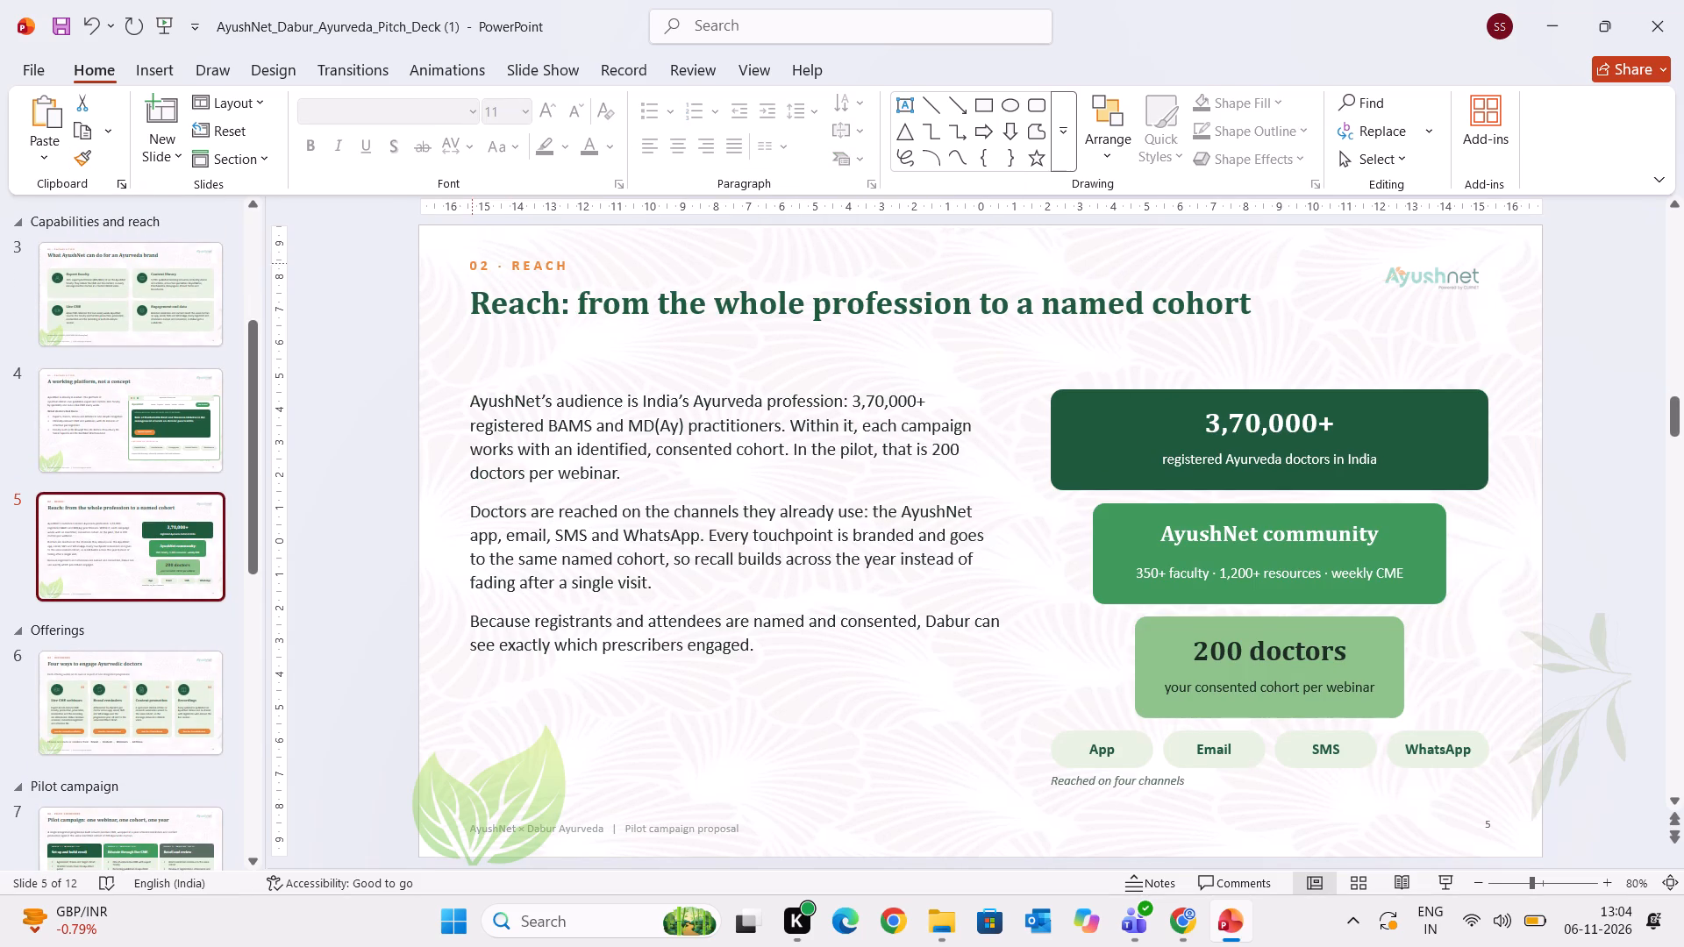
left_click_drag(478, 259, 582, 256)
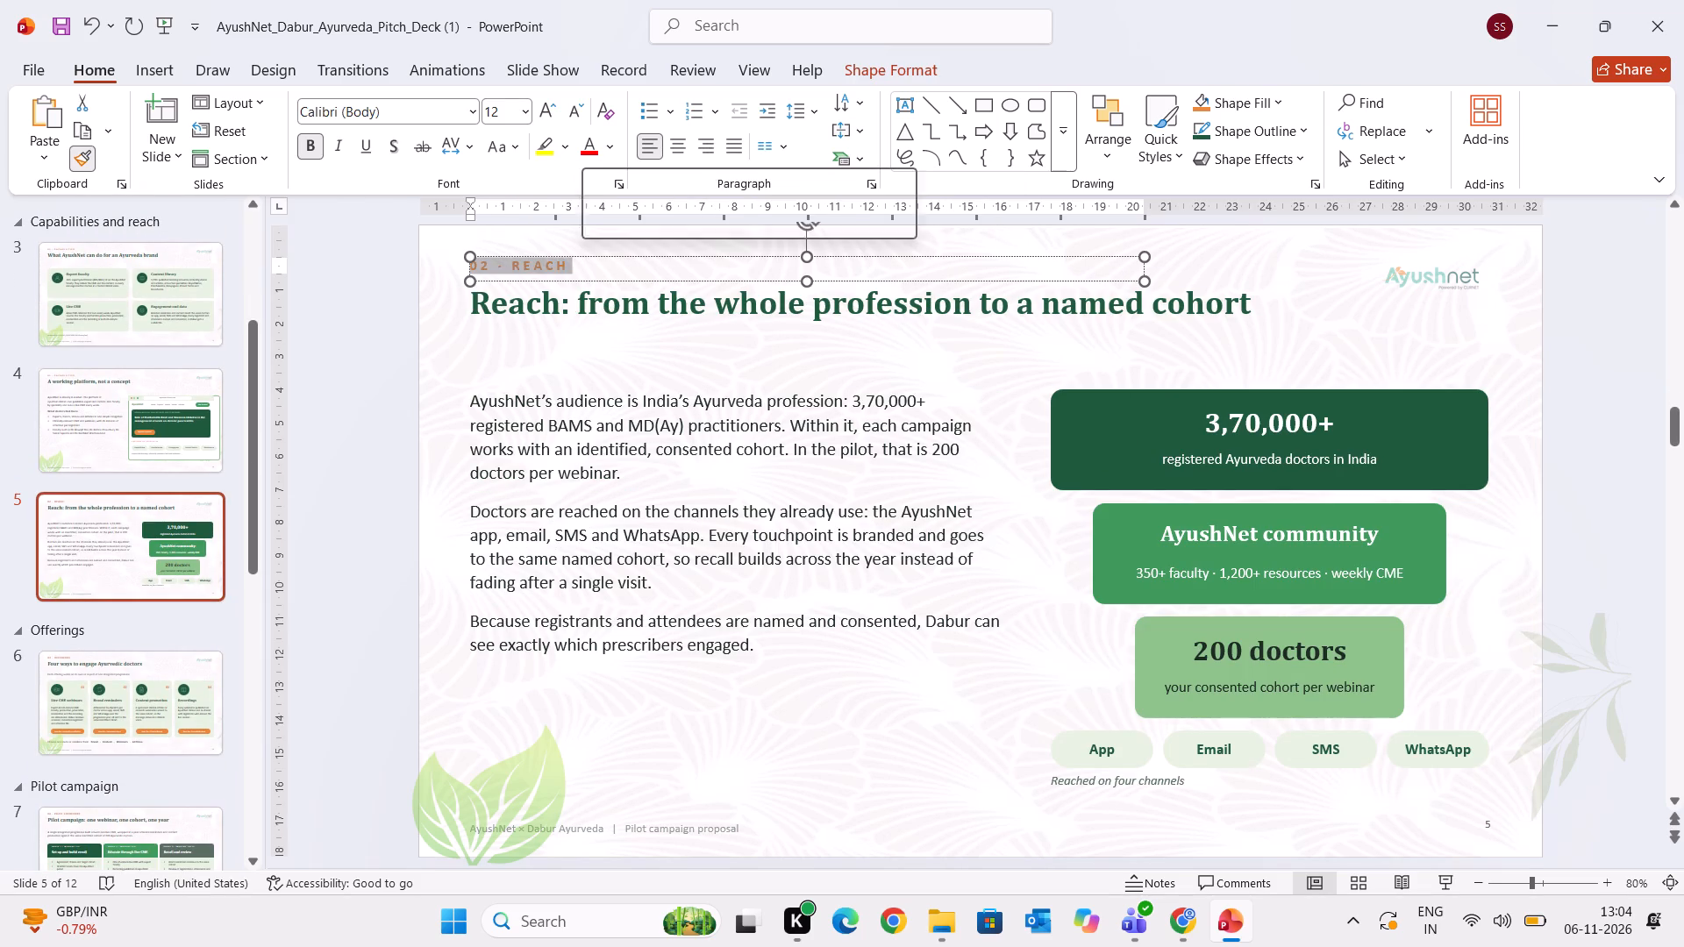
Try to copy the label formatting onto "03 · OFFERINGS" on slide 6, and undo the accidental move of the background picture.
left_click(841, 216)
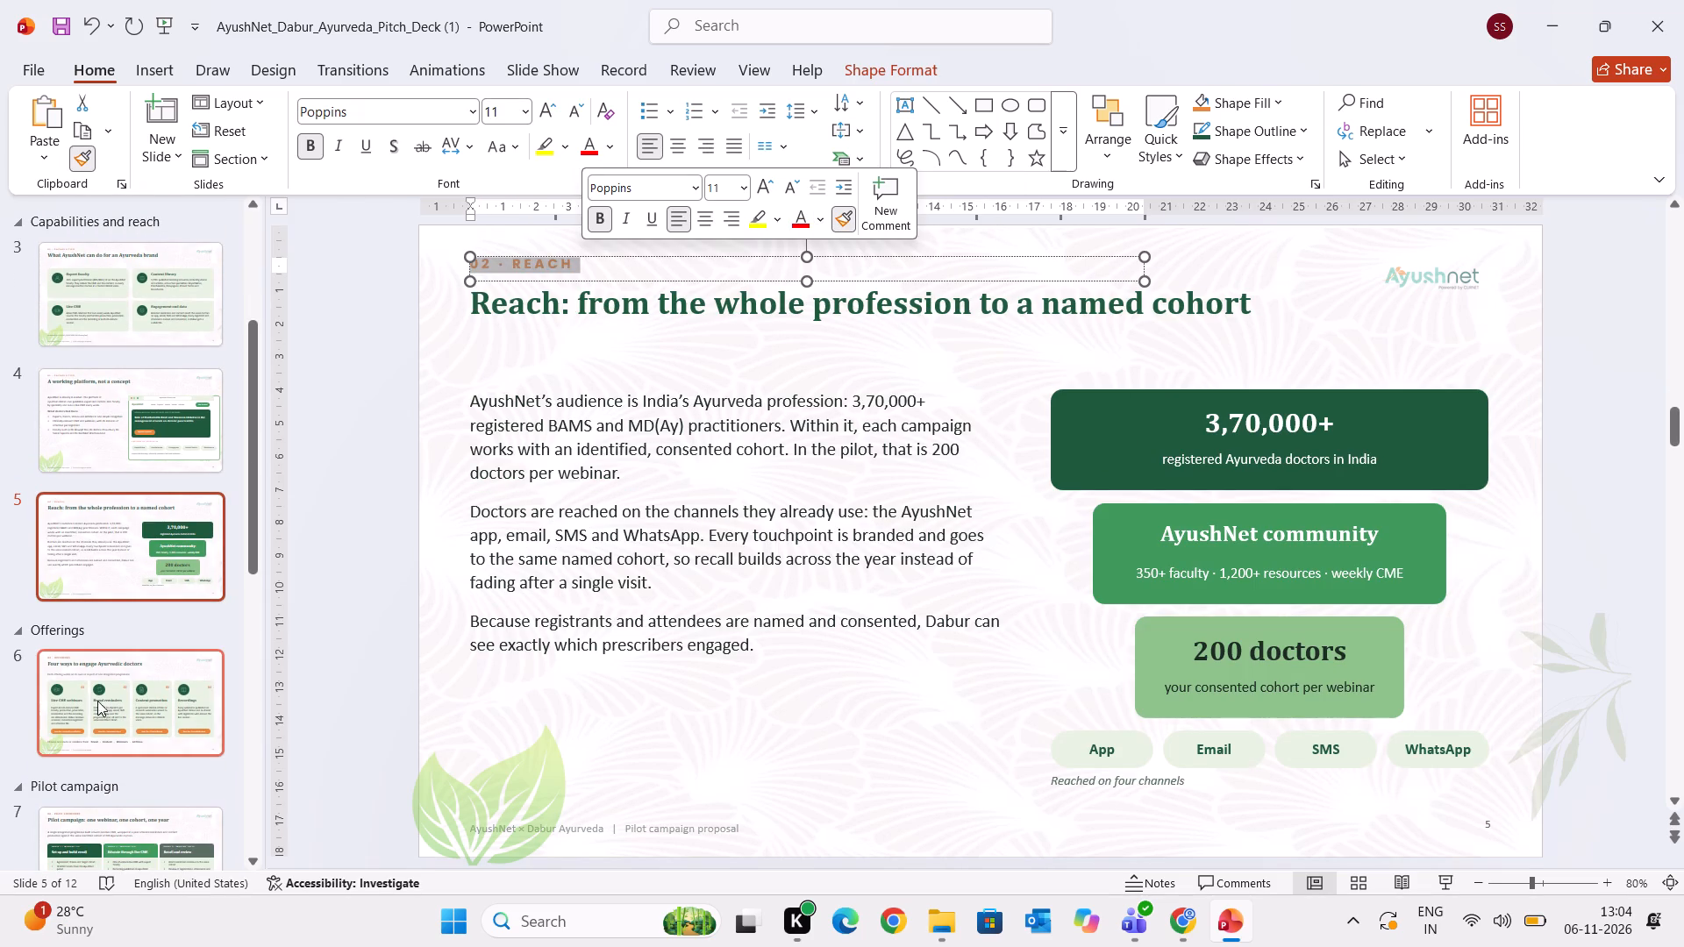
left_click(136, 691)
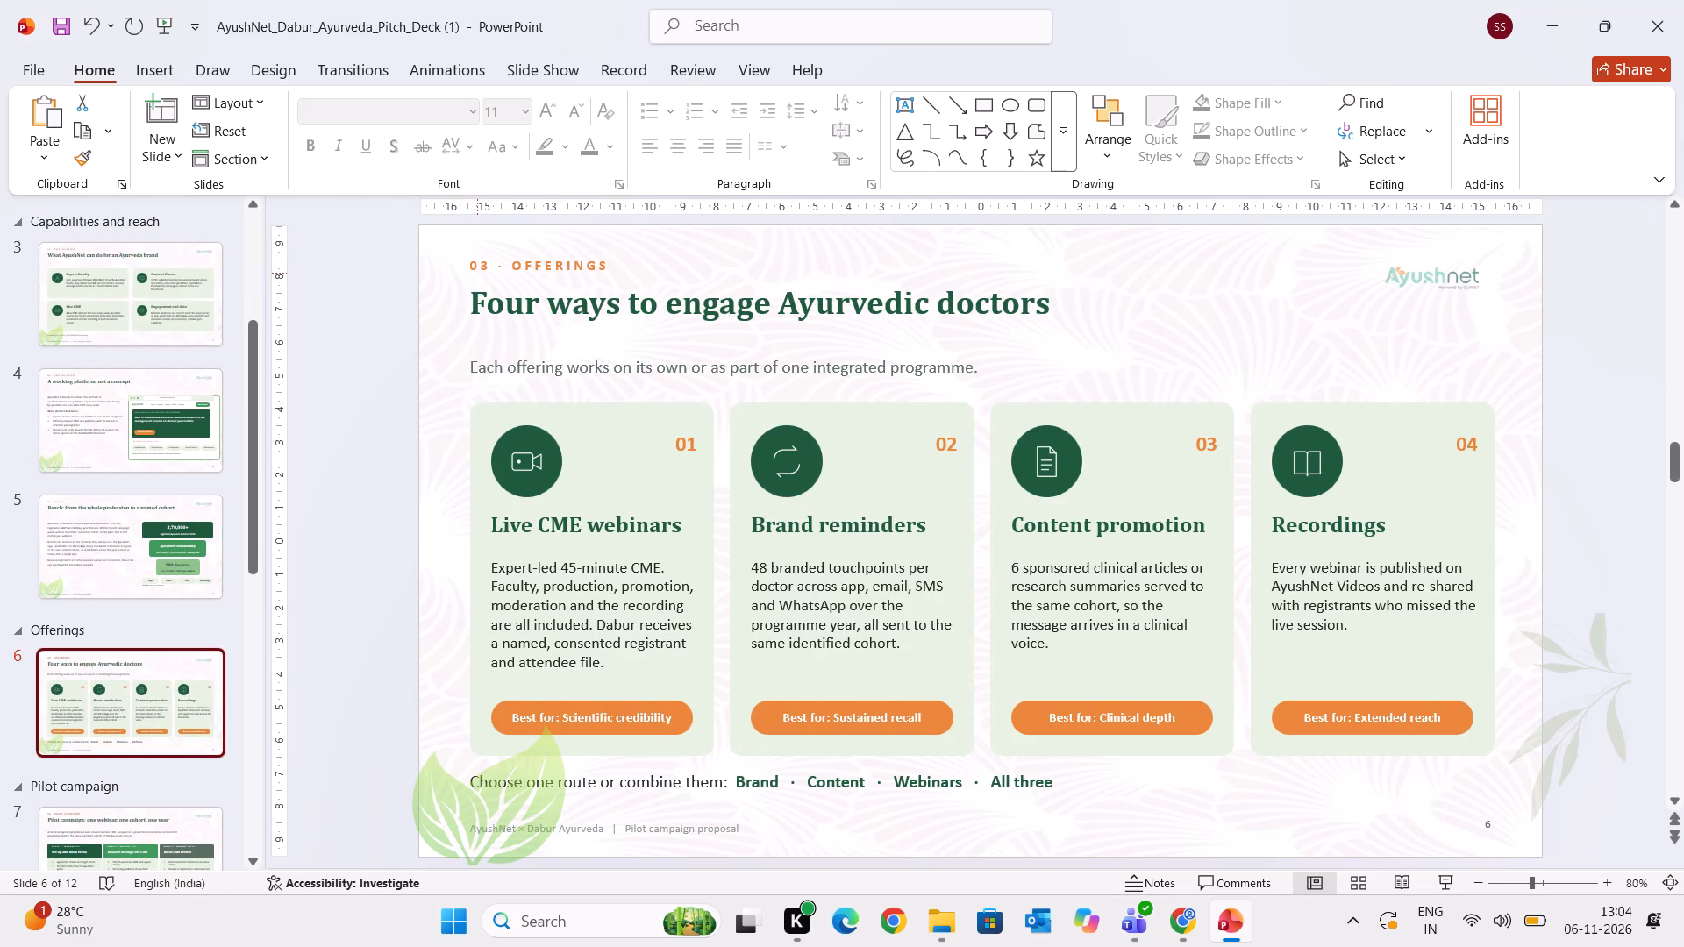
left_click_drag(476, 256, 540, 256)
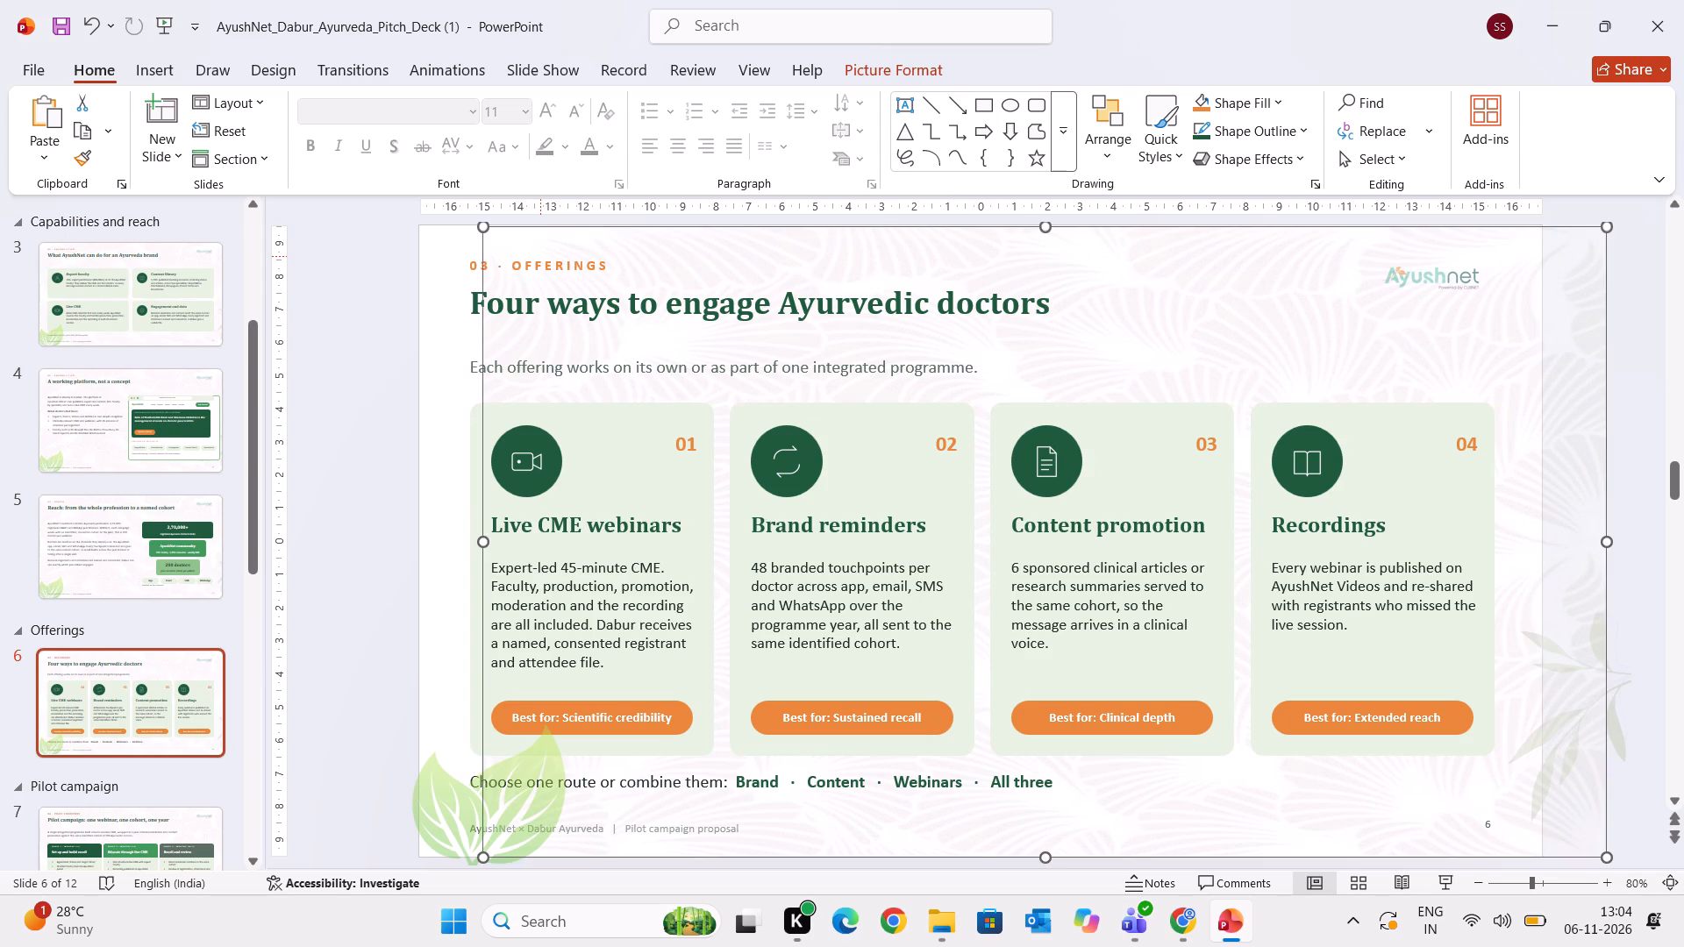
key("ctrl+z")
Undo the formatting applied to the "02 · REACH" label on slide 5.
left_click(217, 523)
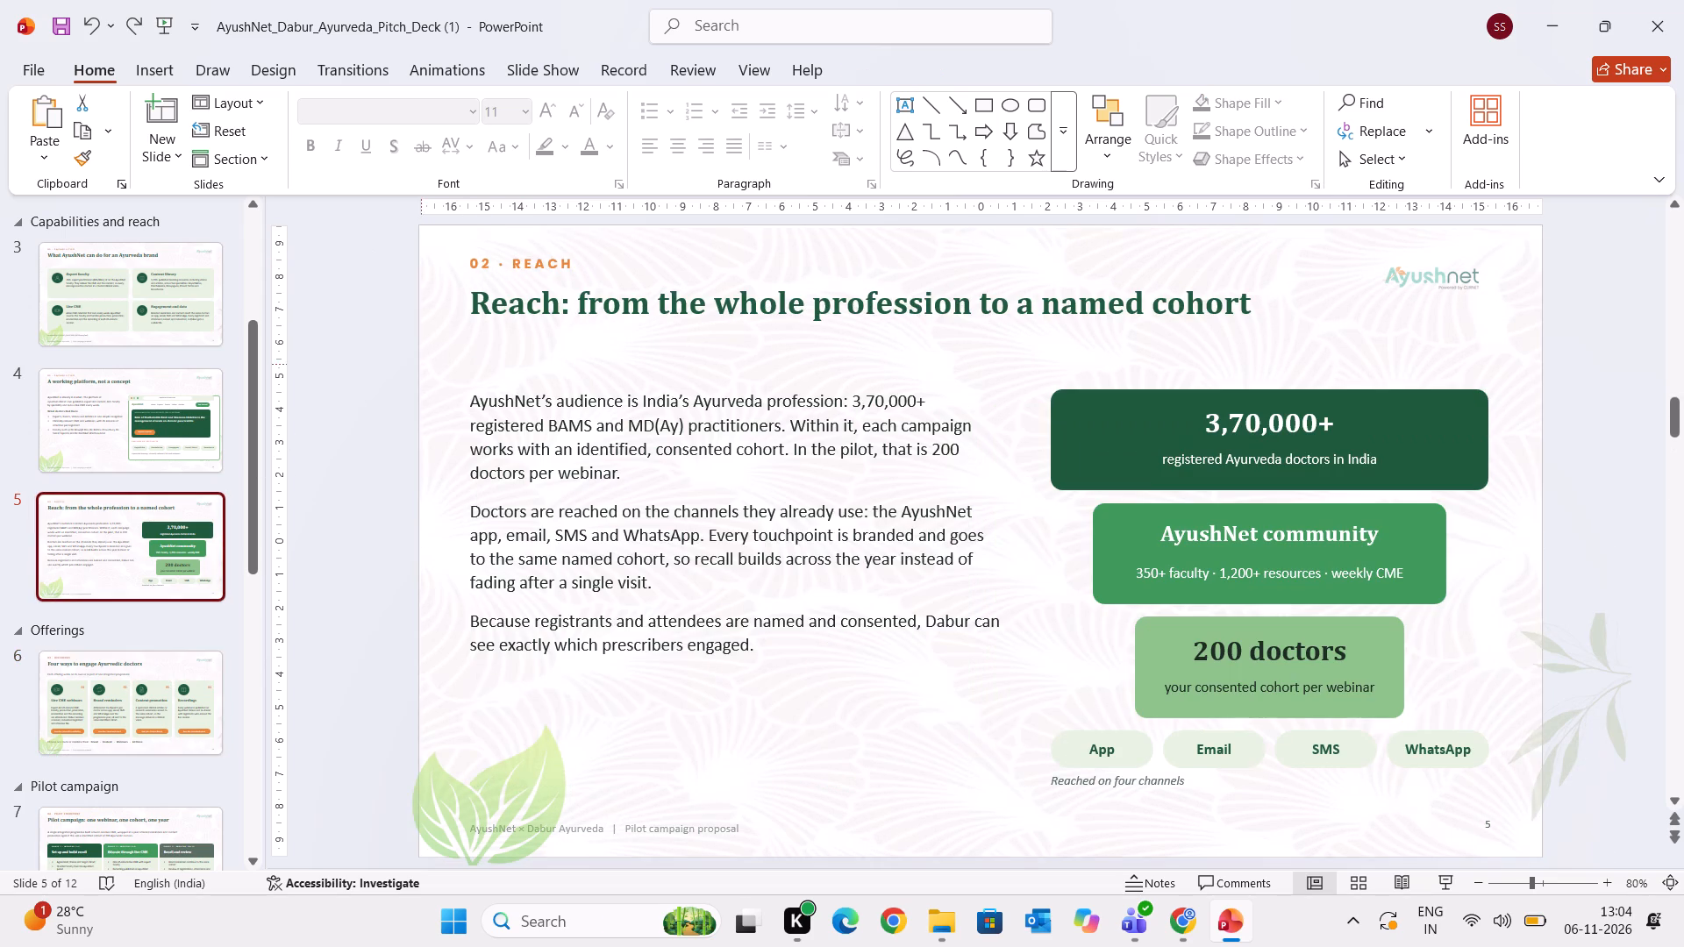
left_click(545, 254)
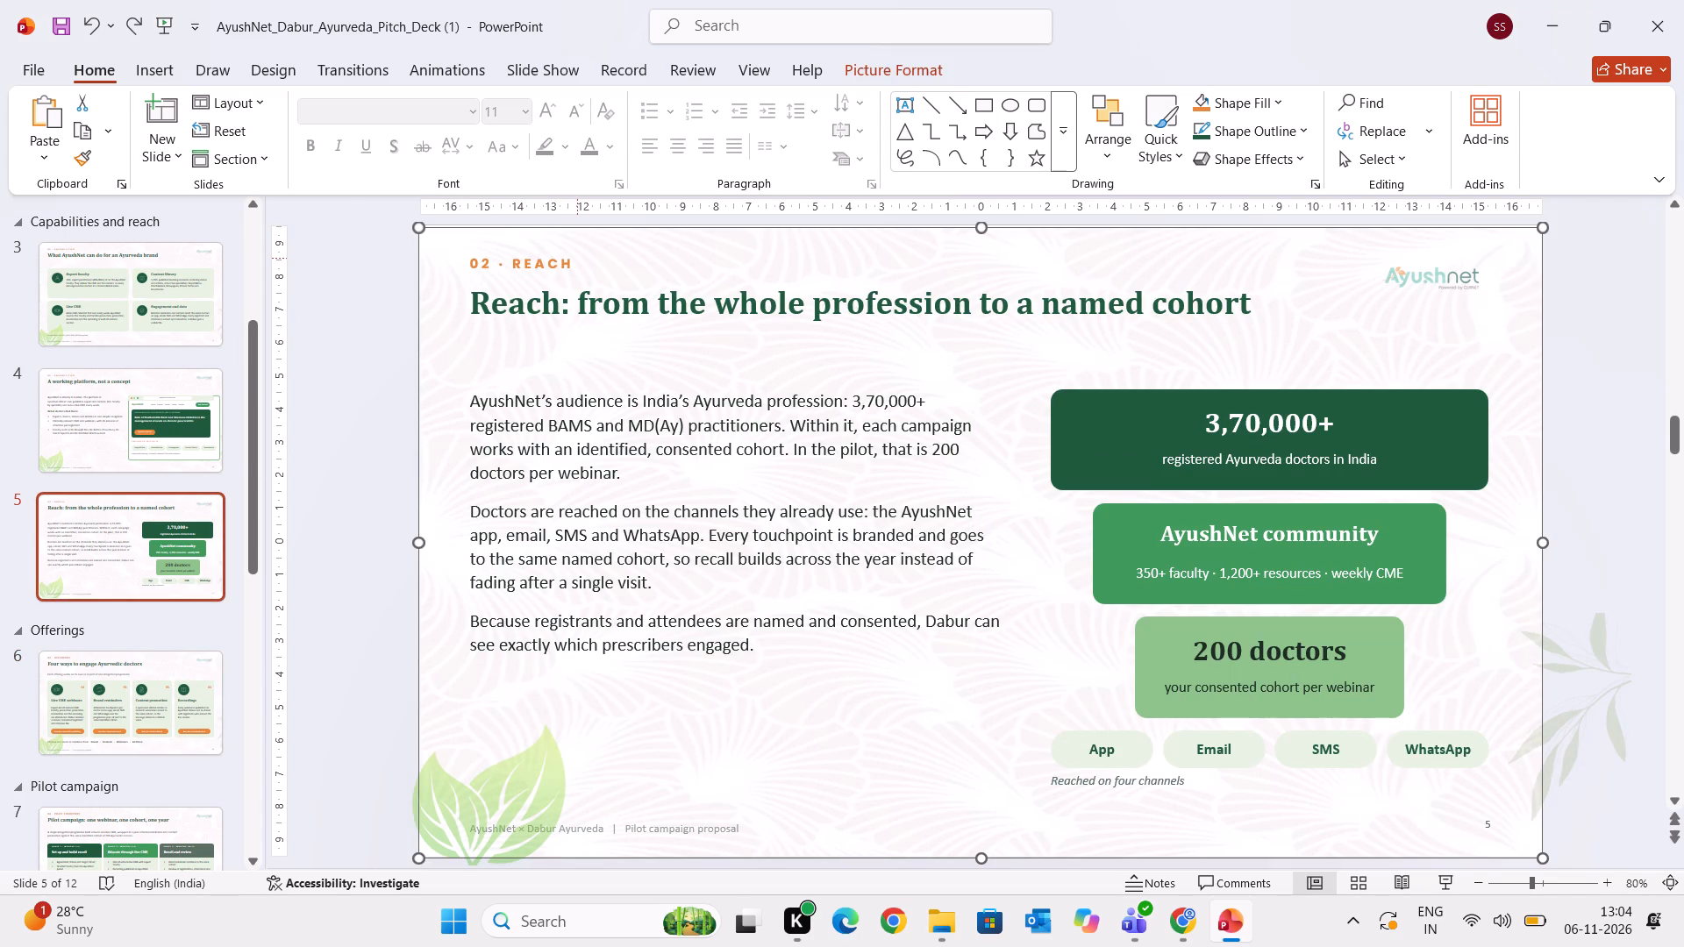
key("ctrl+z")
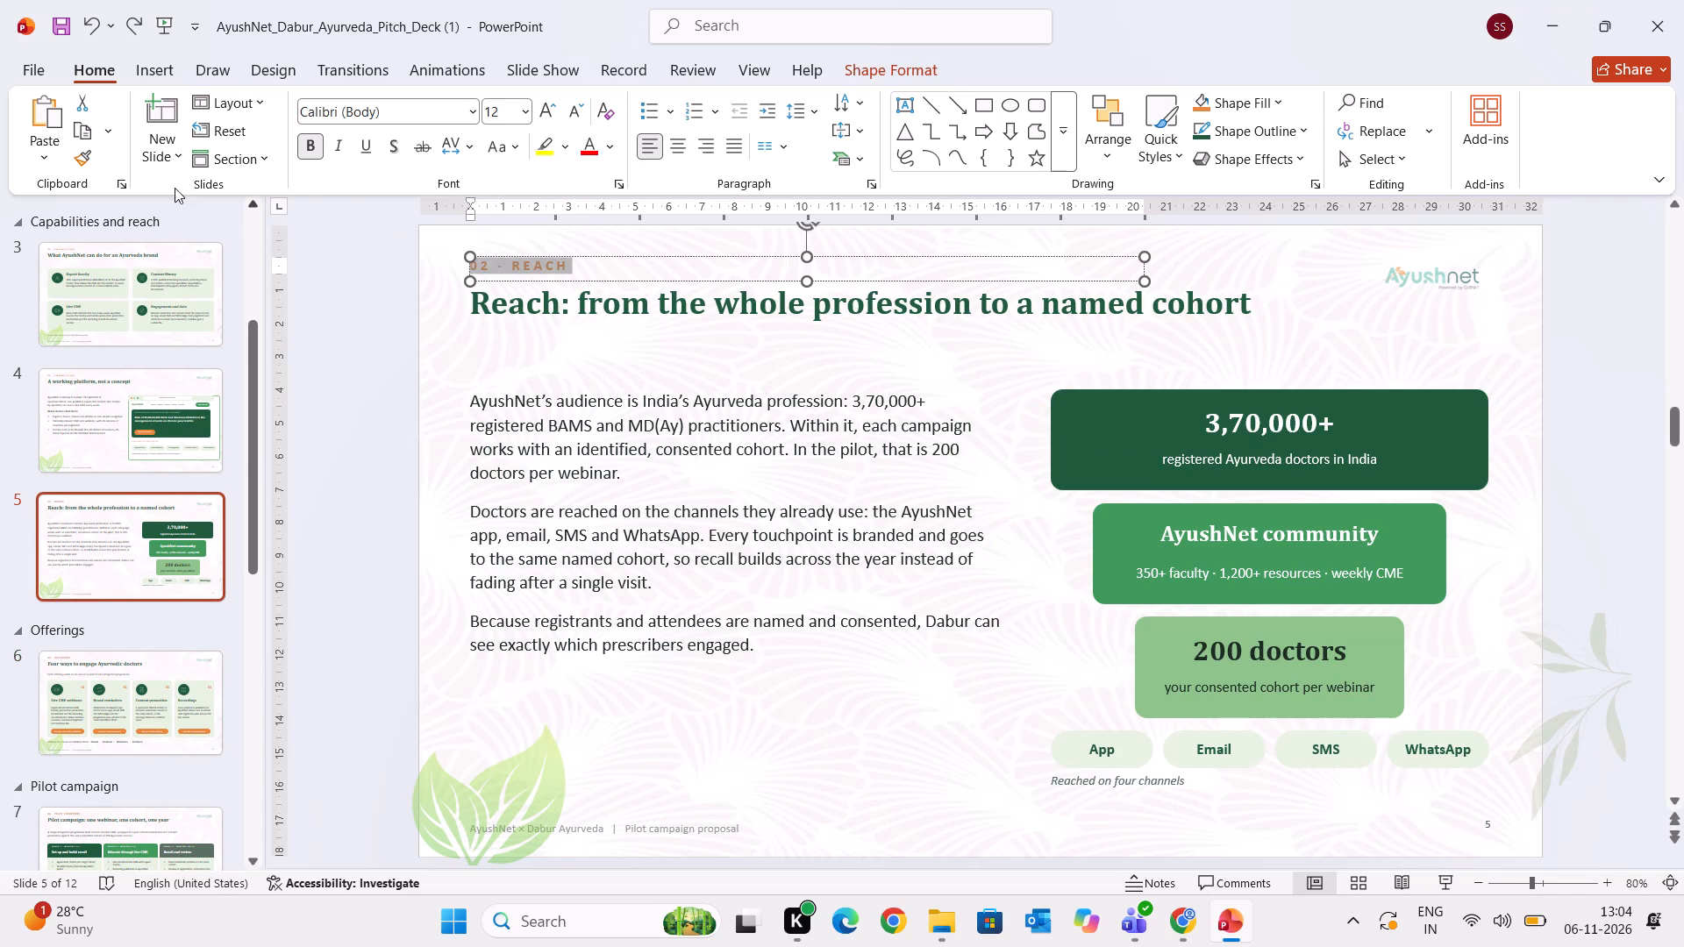
Copy the formatting of the "01 · CAPABILITIES" label on slide 4 onto the "02 · REACH" label on slide 5.
left_click(89, 161)
left_click(164, 386)
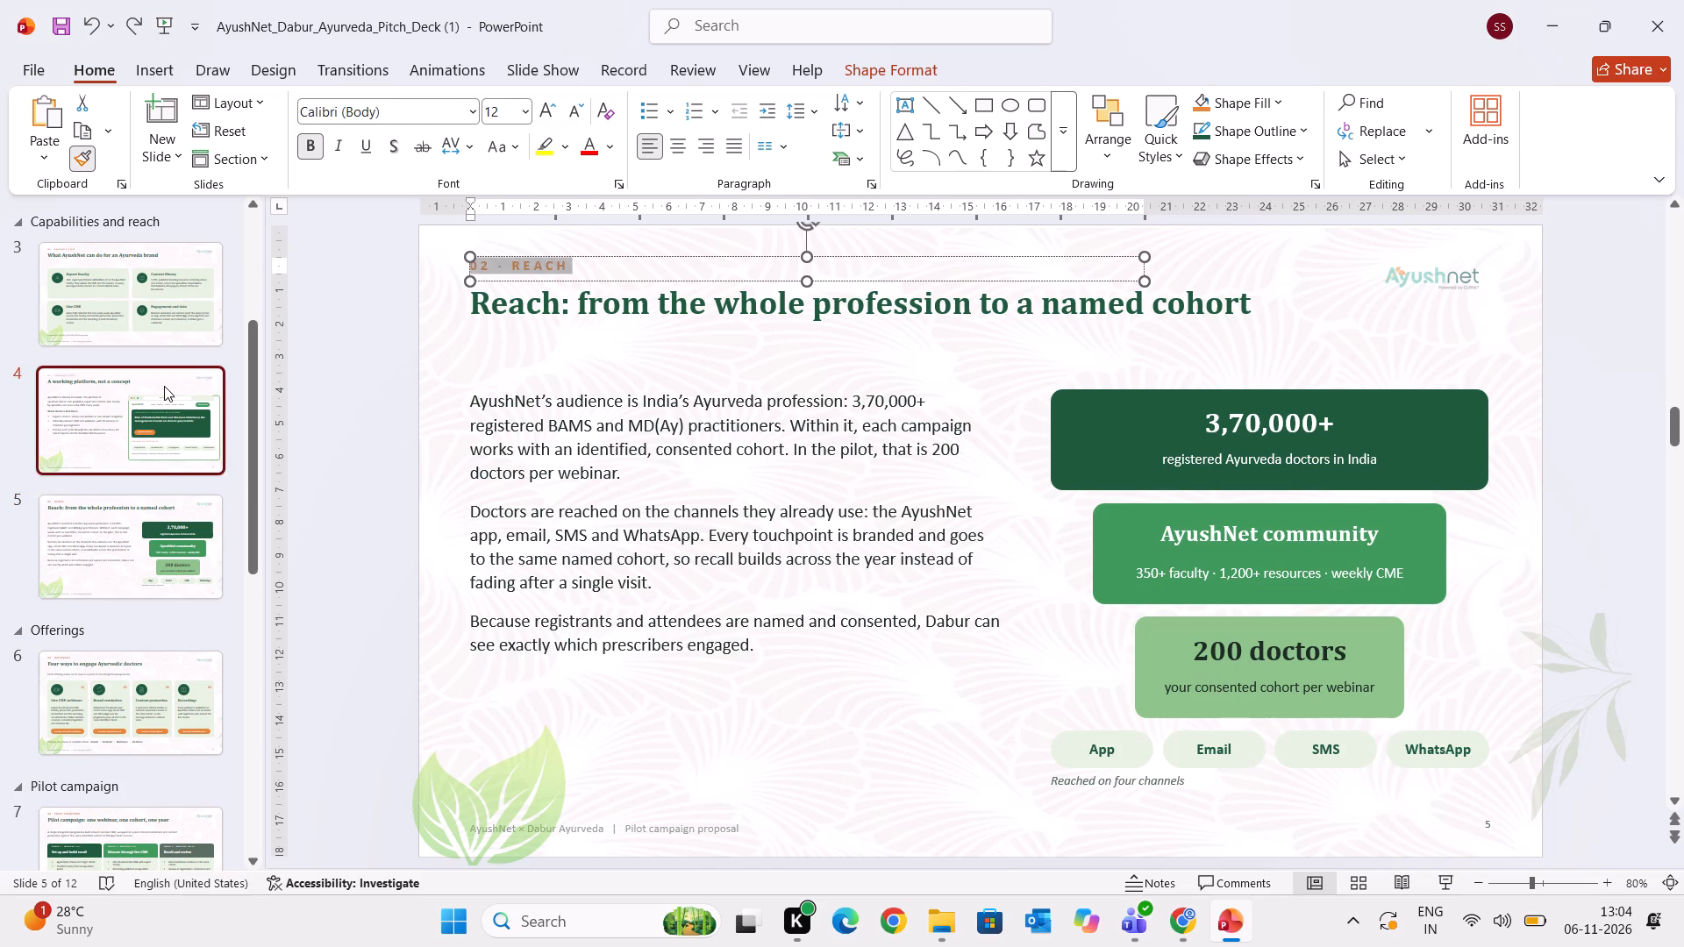
double_click(354, 306)
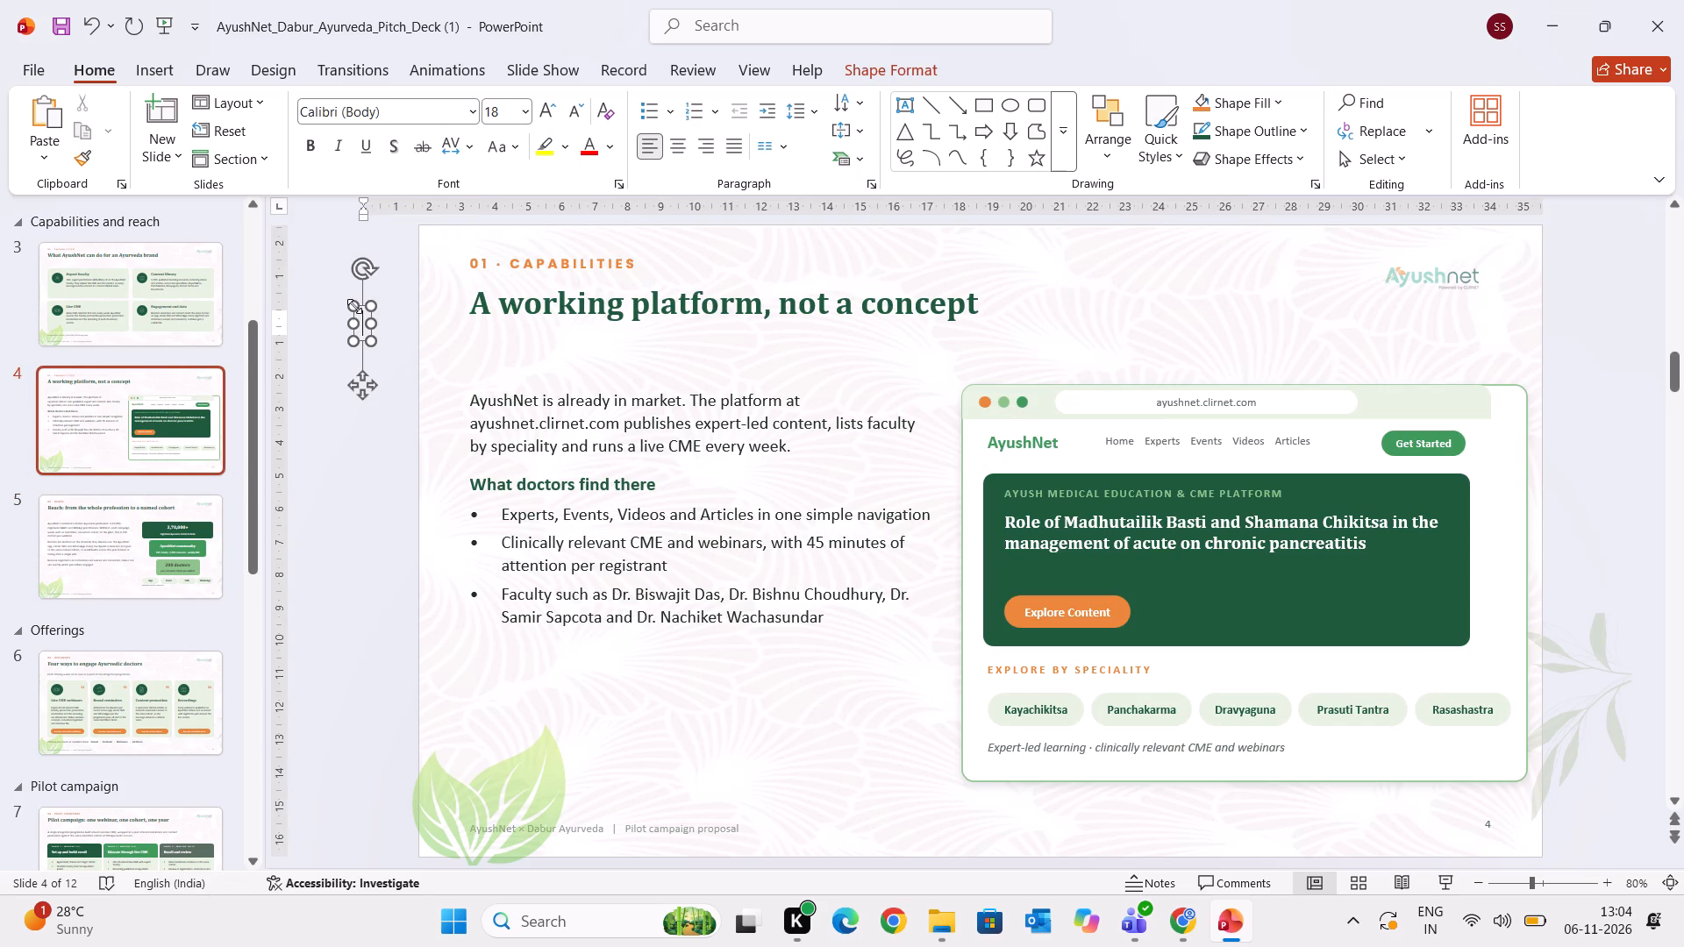
left_click(528, 261)
left_click_drag(633, 263, 368, 259)
left_click(87, 160)
left_click(120, 545)
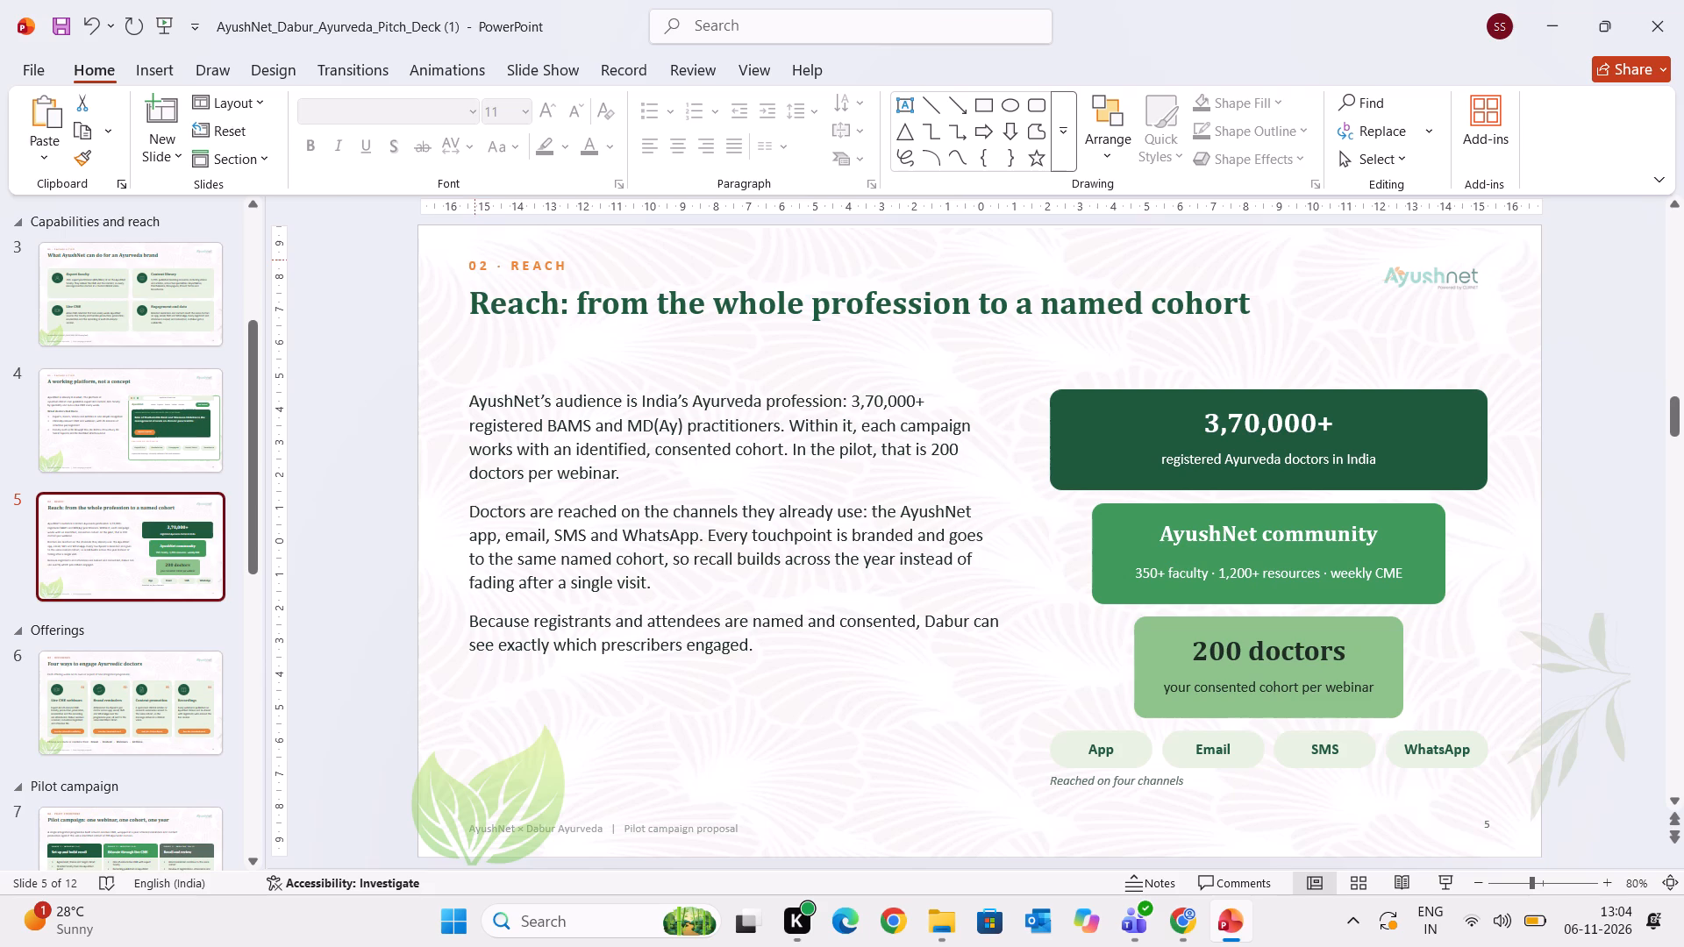
left_click_drag(475, 260, 550, 260)
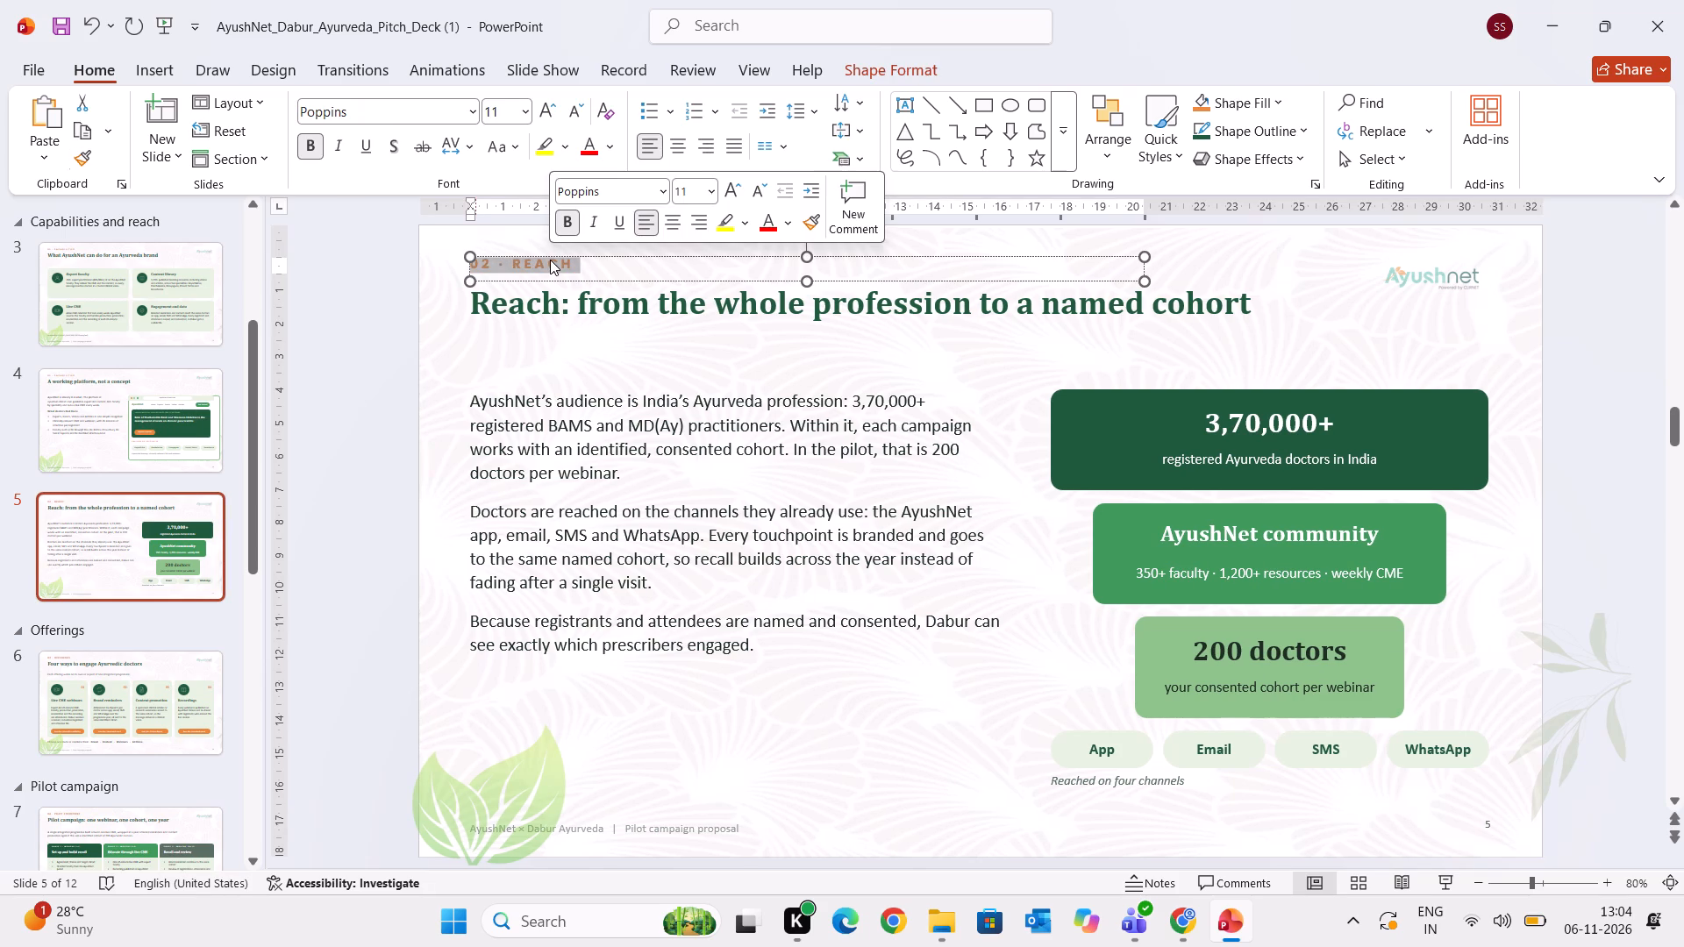
Copy the "02 · REACH" label's formatting onto the "03 · OFFERINGS" label on slide 6.
left_click(815, 212)
left_click(182, 681)
left_click_drag(475, 263, 615, 259)
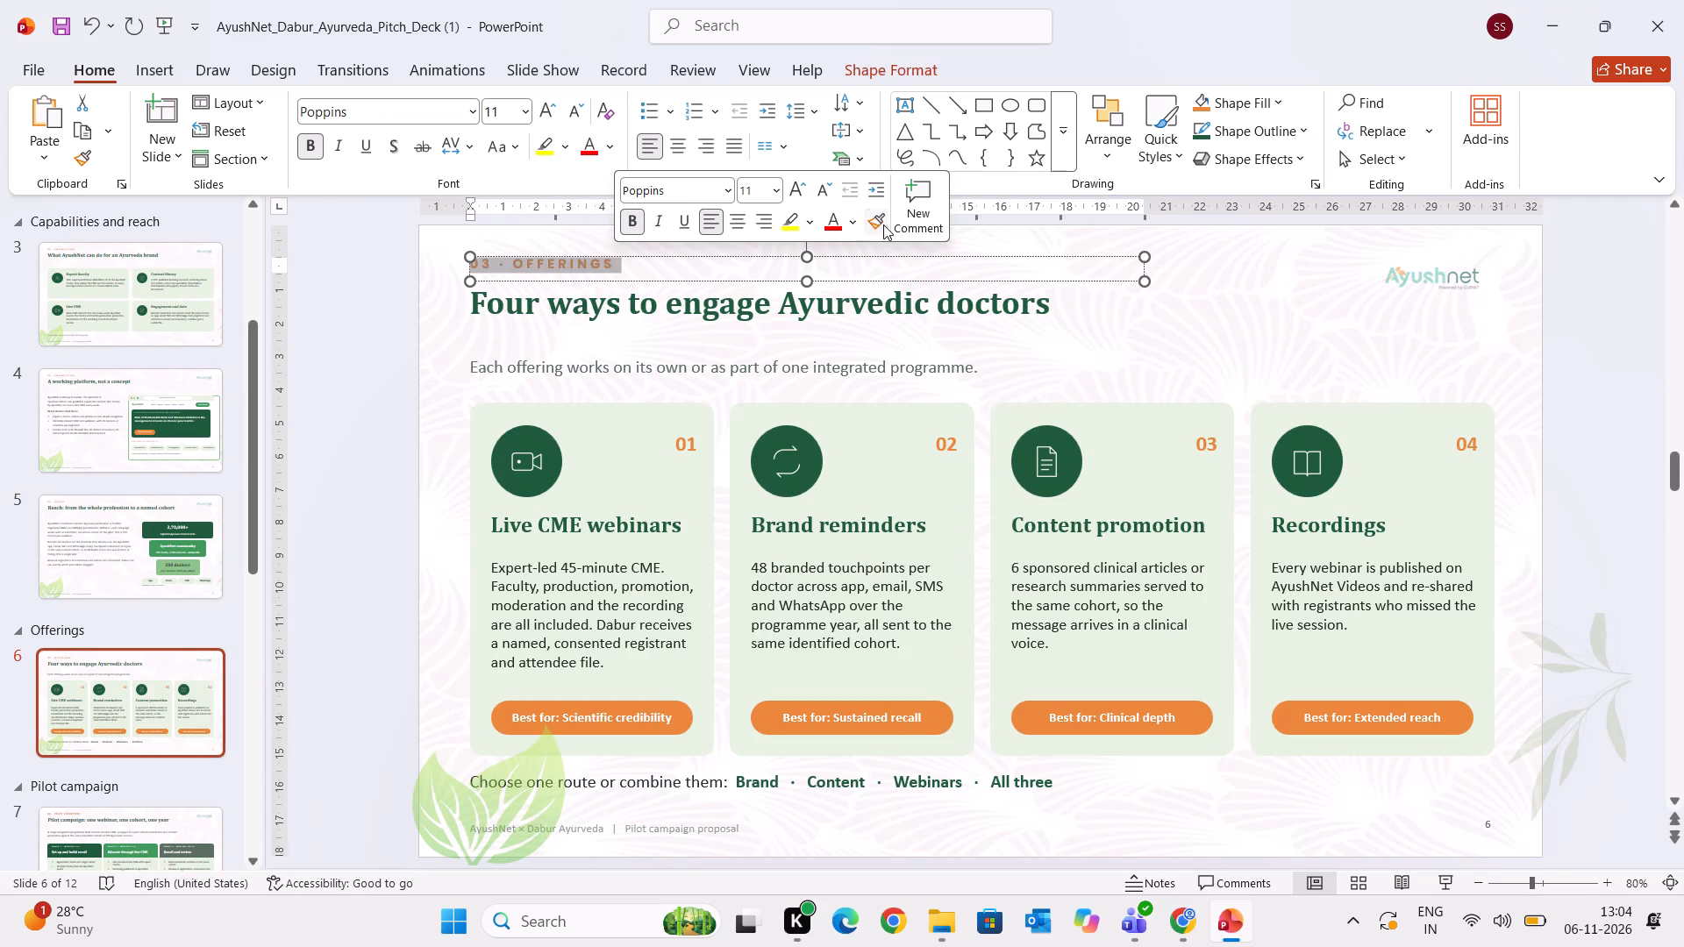
Copy the formatting of the "03 · OFFERINGS" label on slide 6 onto the "04 · PILOT STRUCTURE" label on slide 7.
left_click(883, 224)
left_click(145, 787)
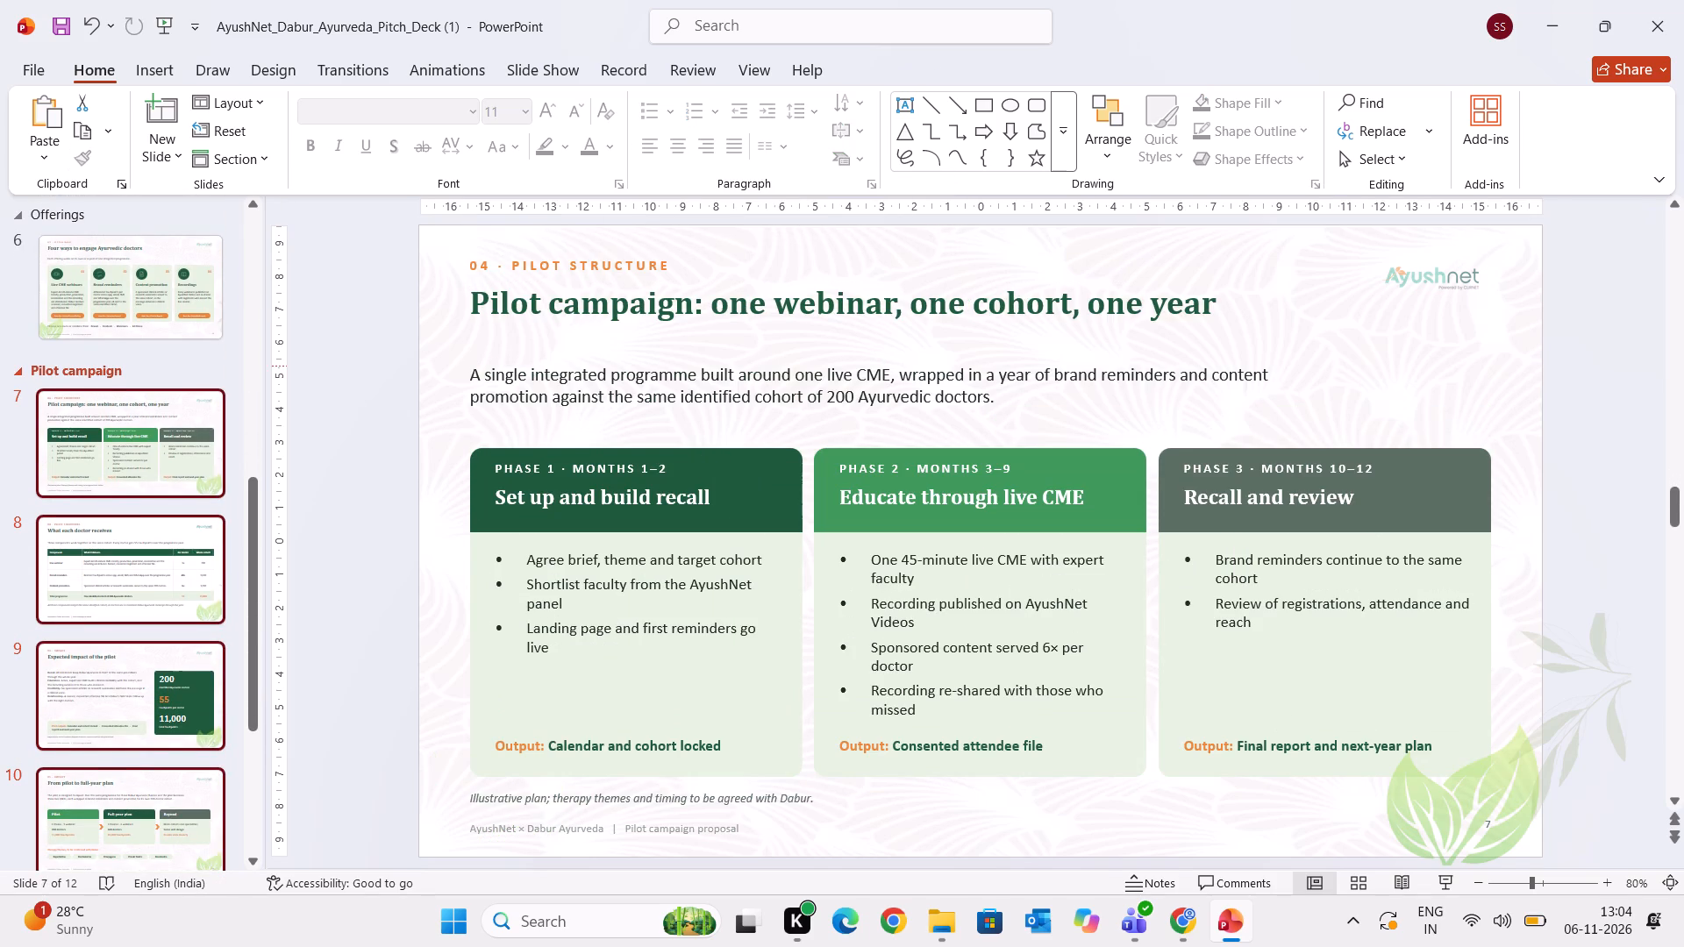
left_click(157, 586)
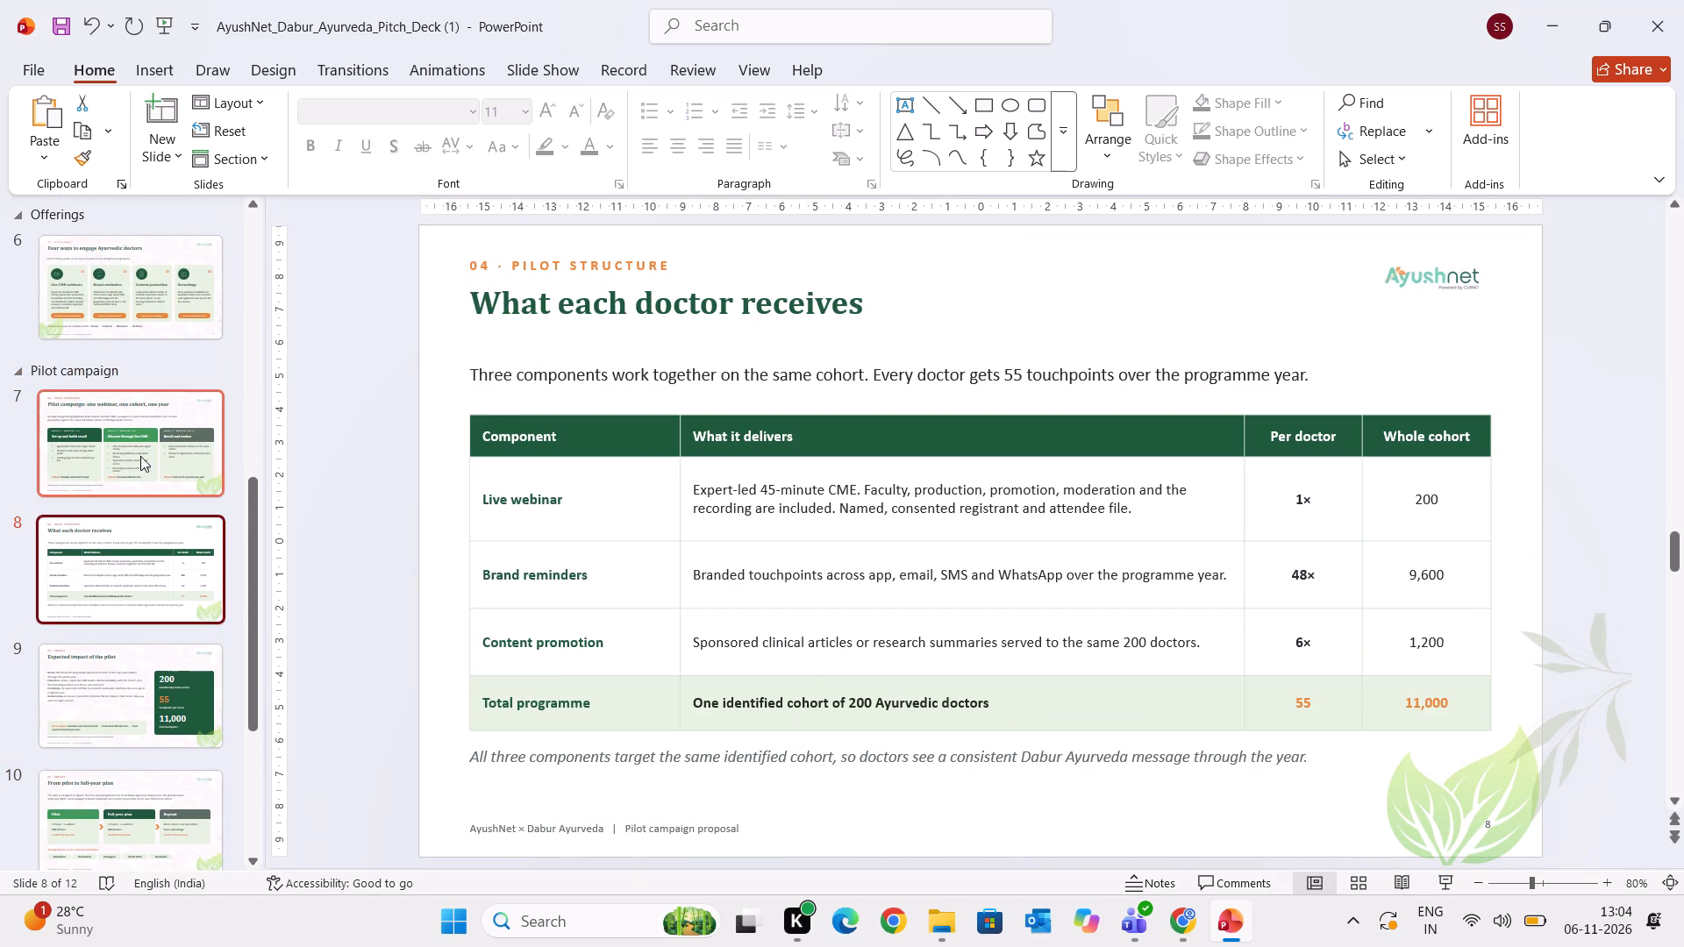
left_click(139, 417)
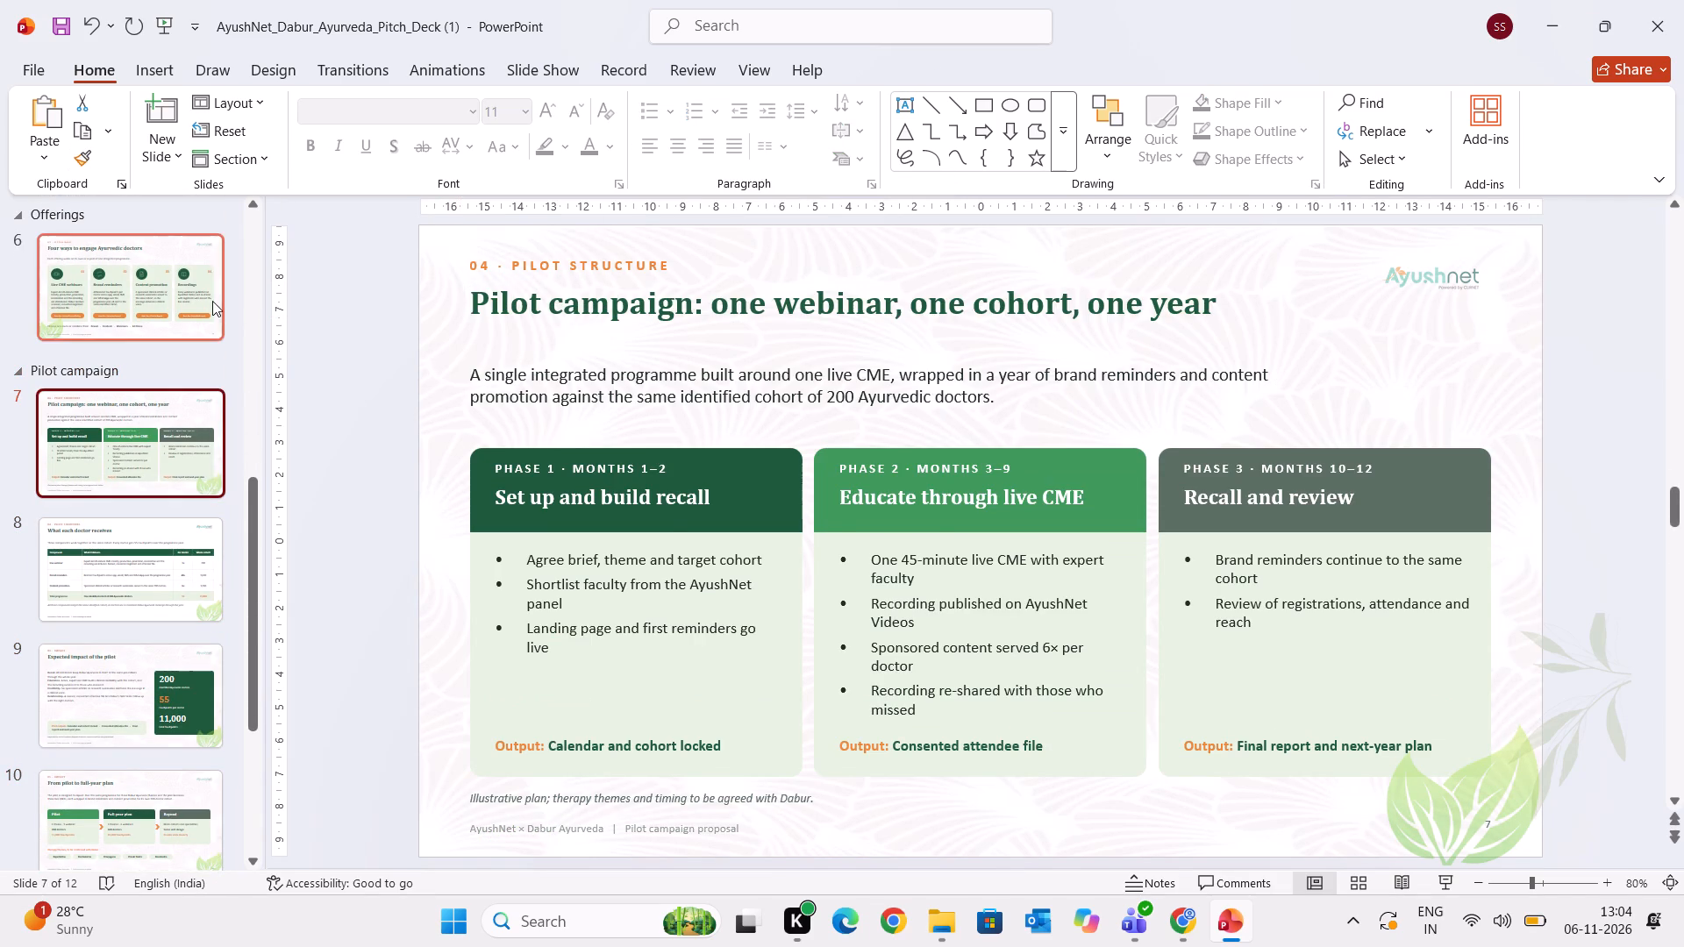
left_click(212, 301)
left_click(167, 424)
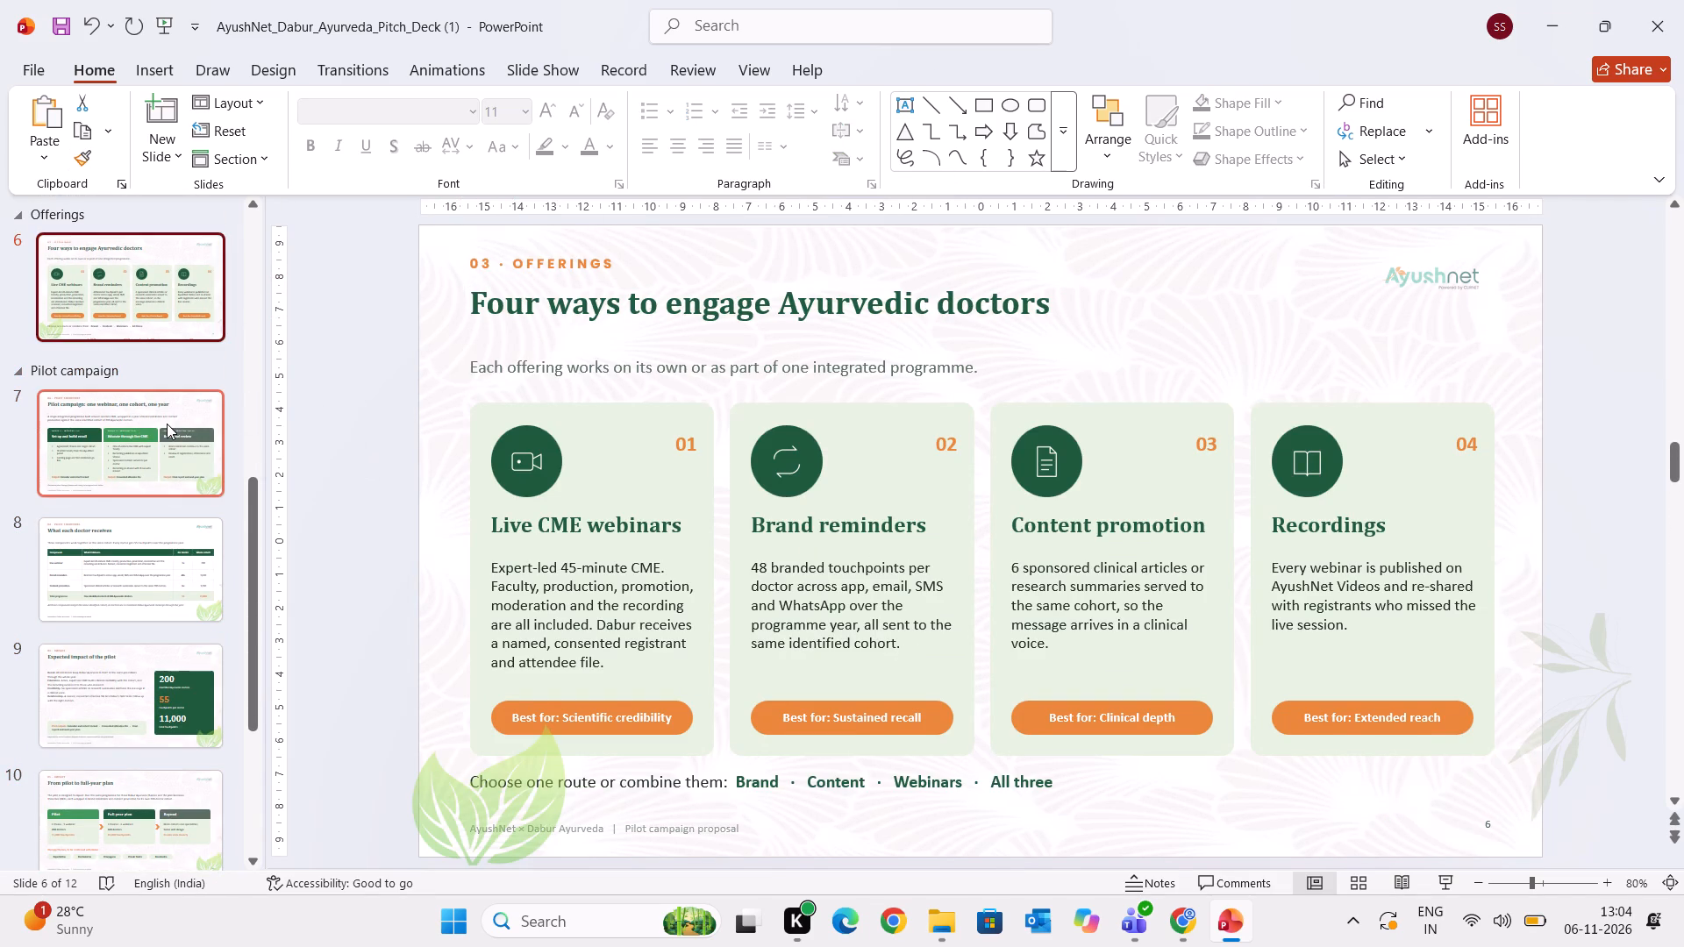
left_click_drag(482, 262, 625, 270)
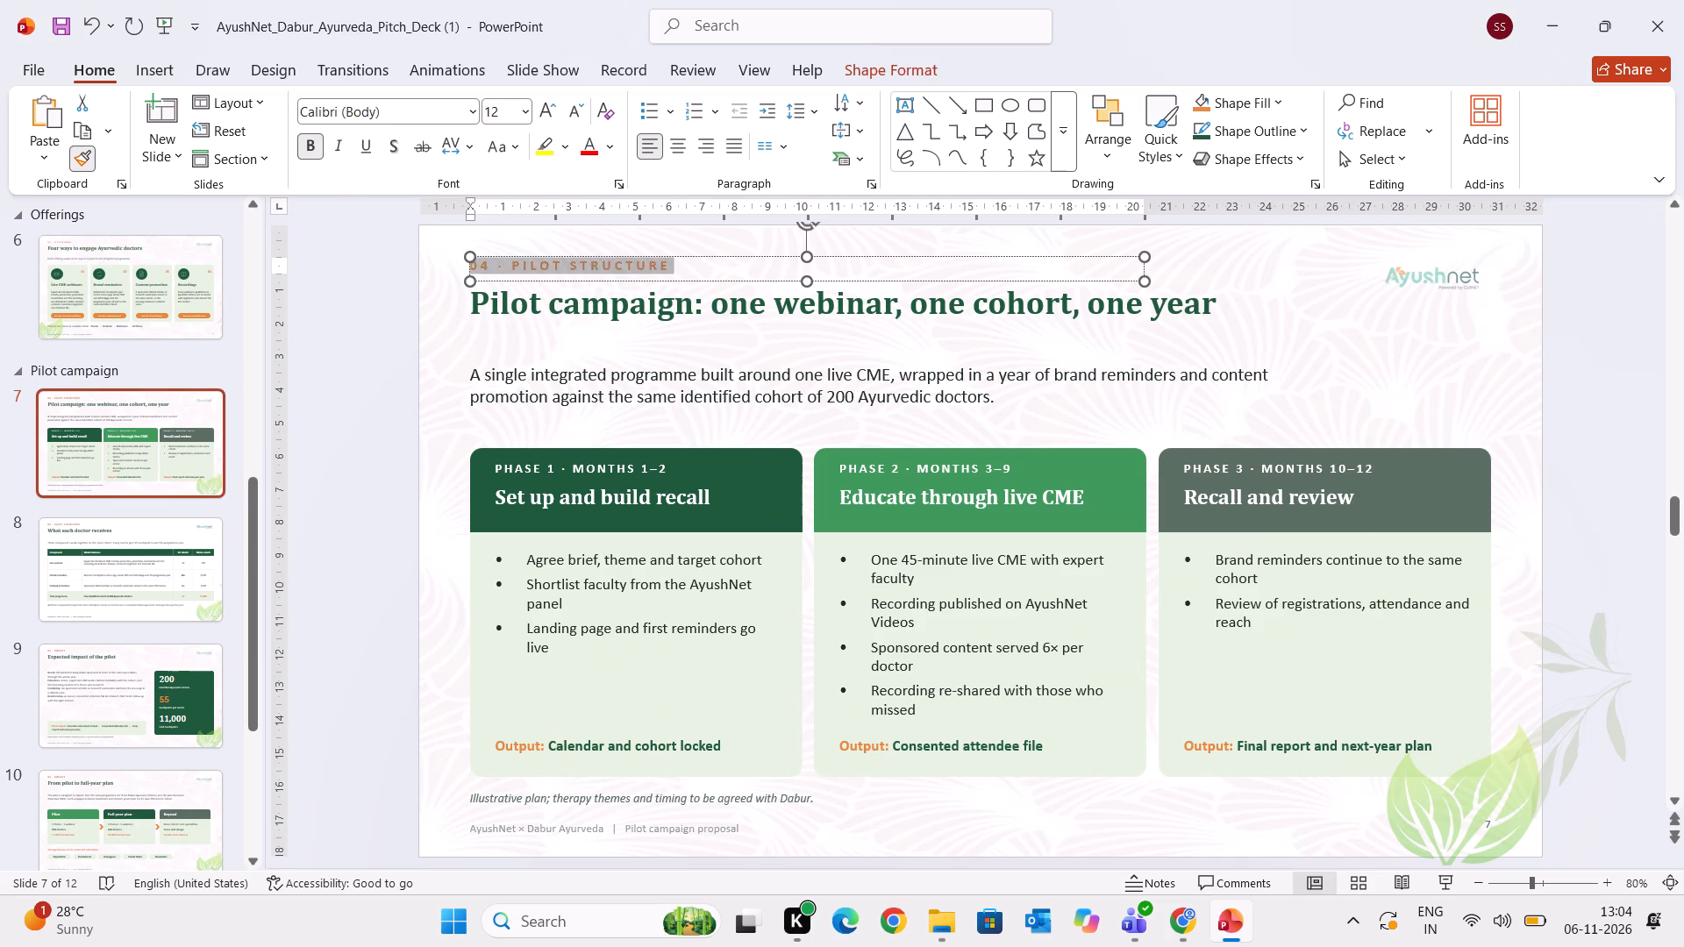
left_click_drag(625, 270, 638, 270)
Copy the slide 7 label's formatting onto the "04 · PILOT STRUCTURE" label on slide 8.
left_click(896, 234)
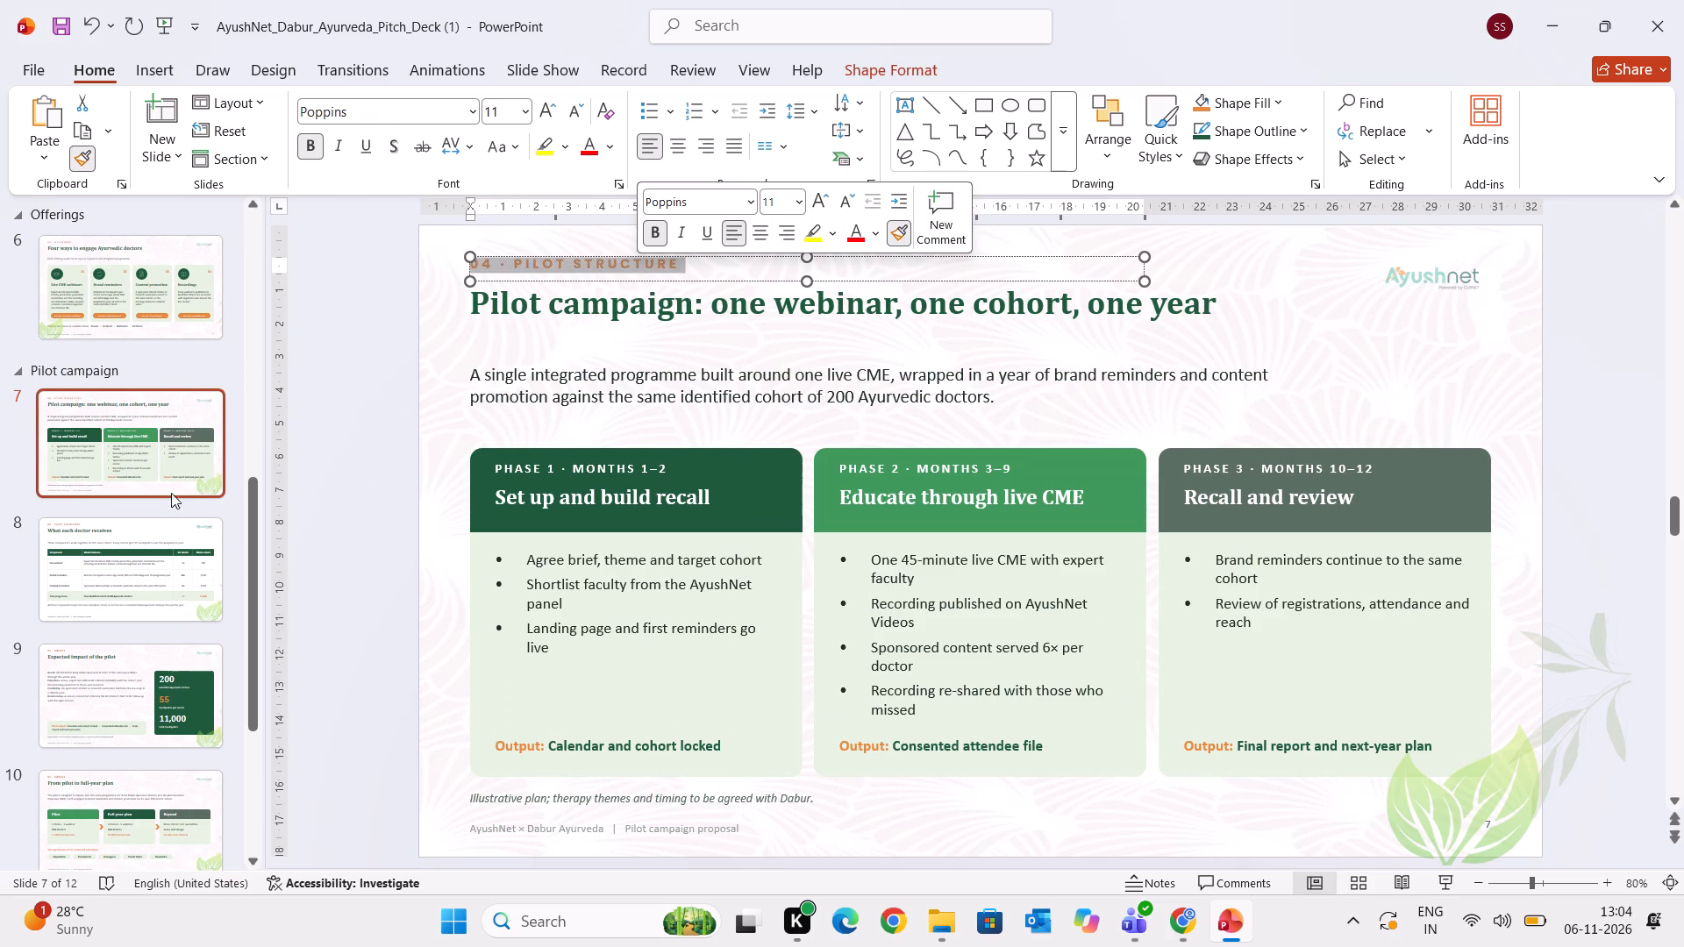
left_click(136, 594)
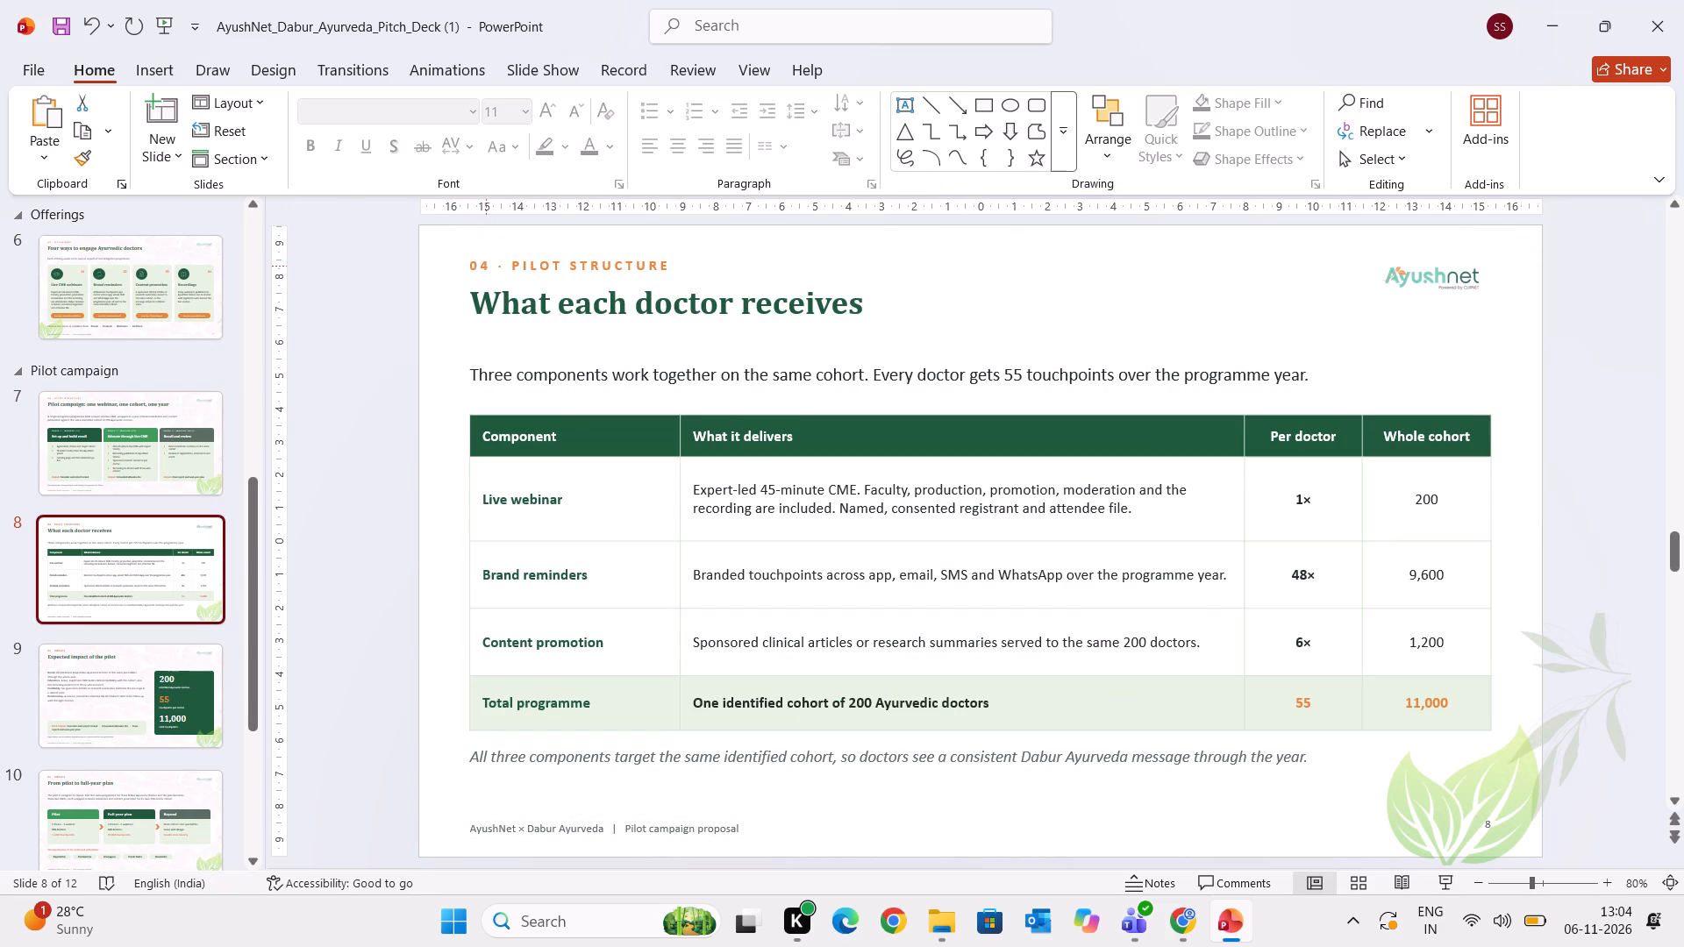
left_click_drag(482, 263, 675, 273)
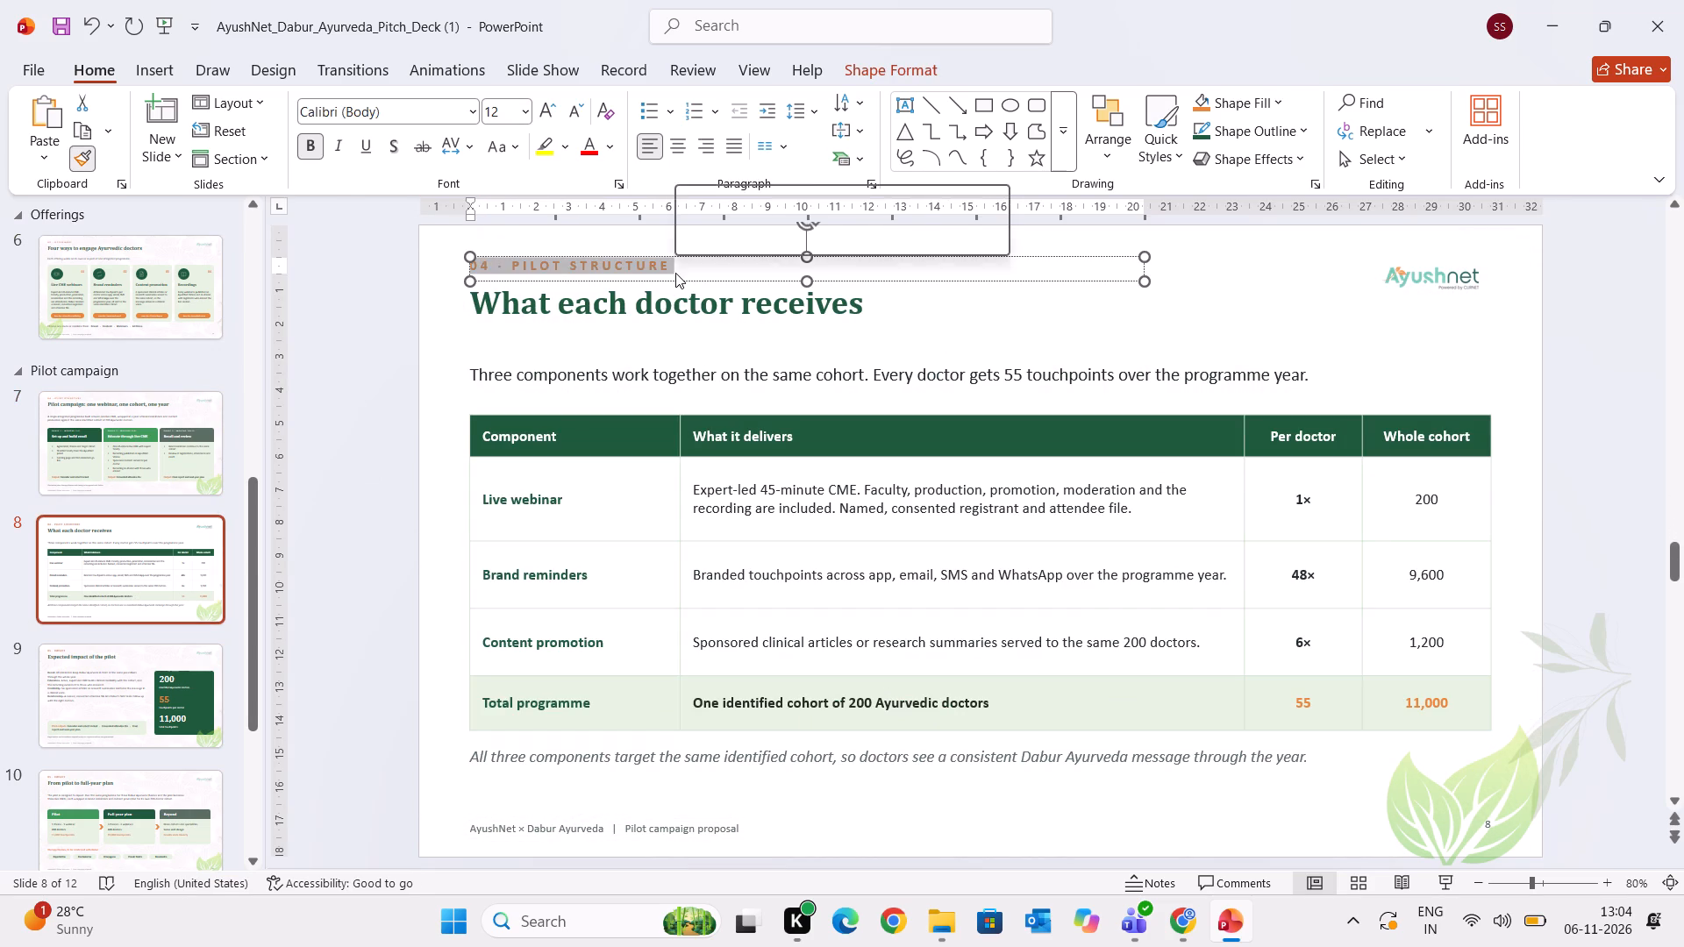
Copy the slide 8 label's formatting onto the "05 · IMPACT" label on slide 9.
left_click(930, 235)
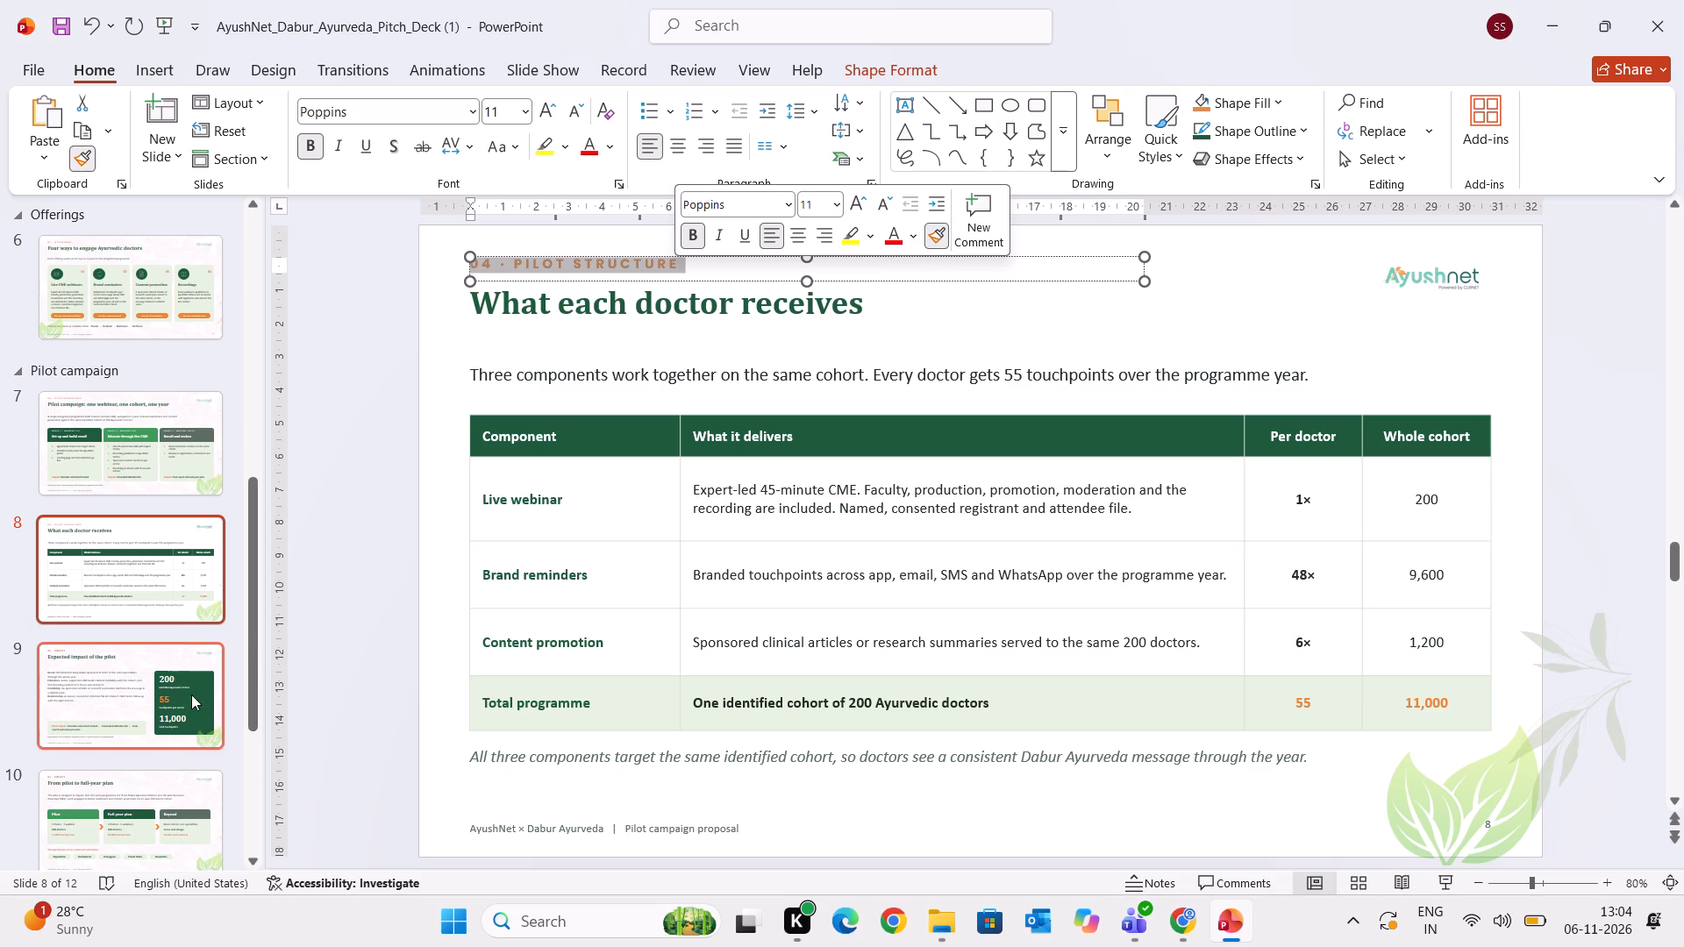
left_click(162, 701)
left_click_drag(482, 266, 610, 260)
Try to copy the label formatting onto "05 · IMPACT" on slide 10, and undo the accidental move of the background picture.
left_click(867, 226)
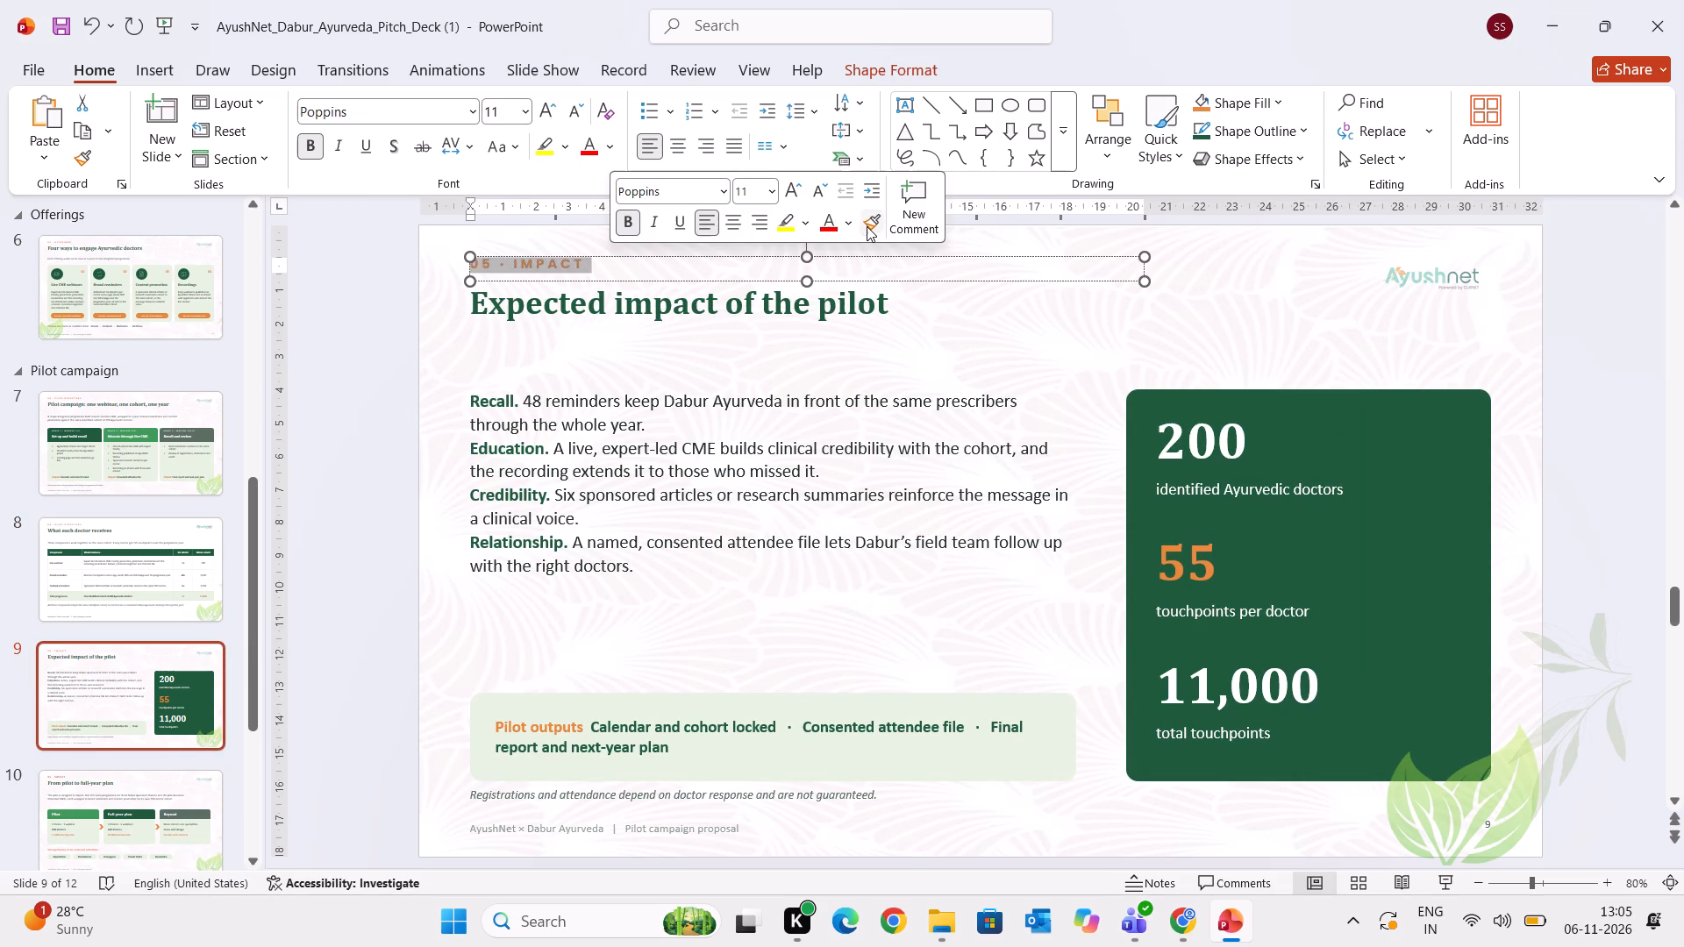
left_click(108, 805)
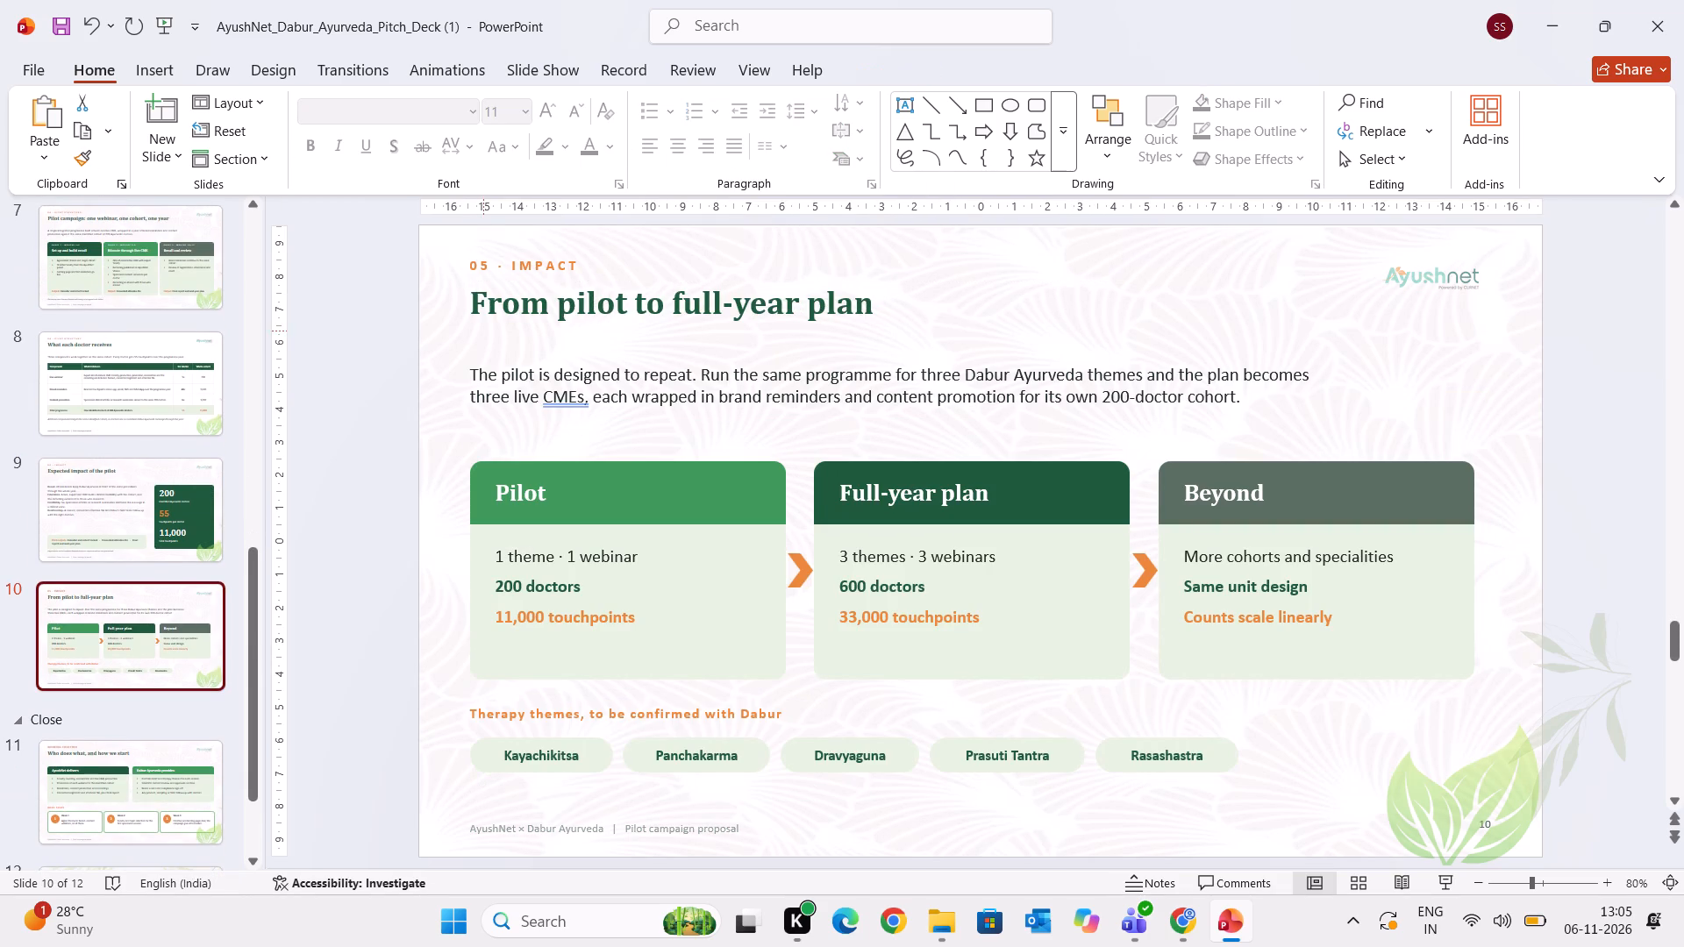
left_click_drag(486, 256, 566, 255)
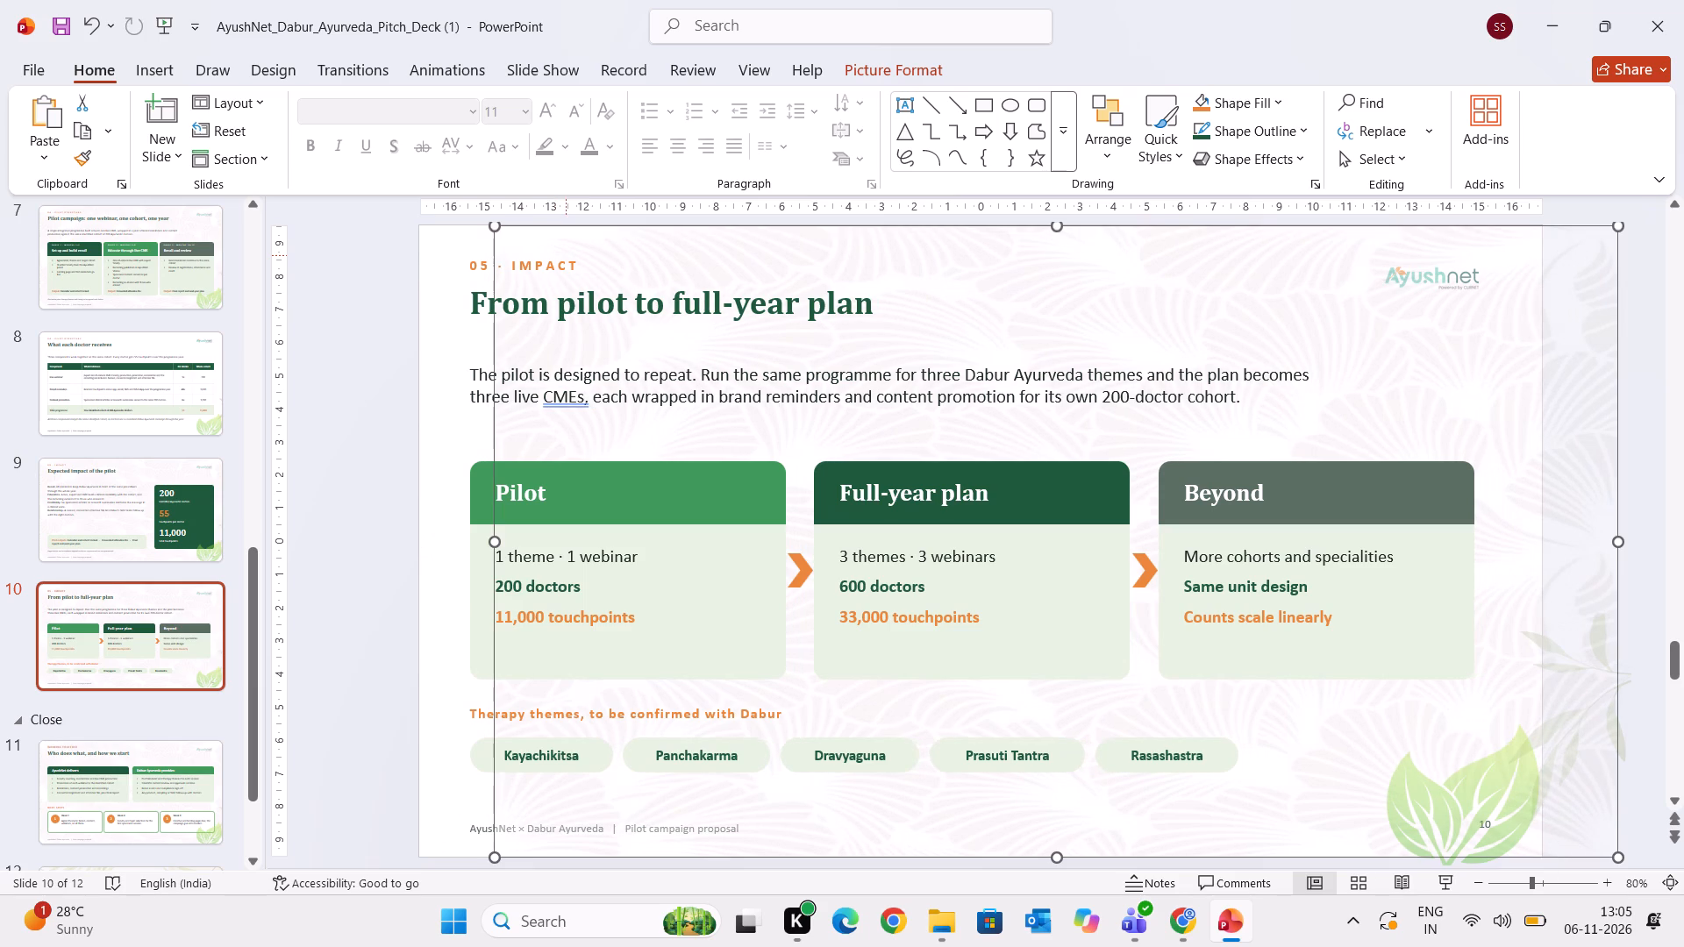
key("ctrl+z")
Copy the formatting of the "05 · IMPACT" label on slide 9 onto the "05 · IMPACT" label on slide 10.
left_click(141, 496)
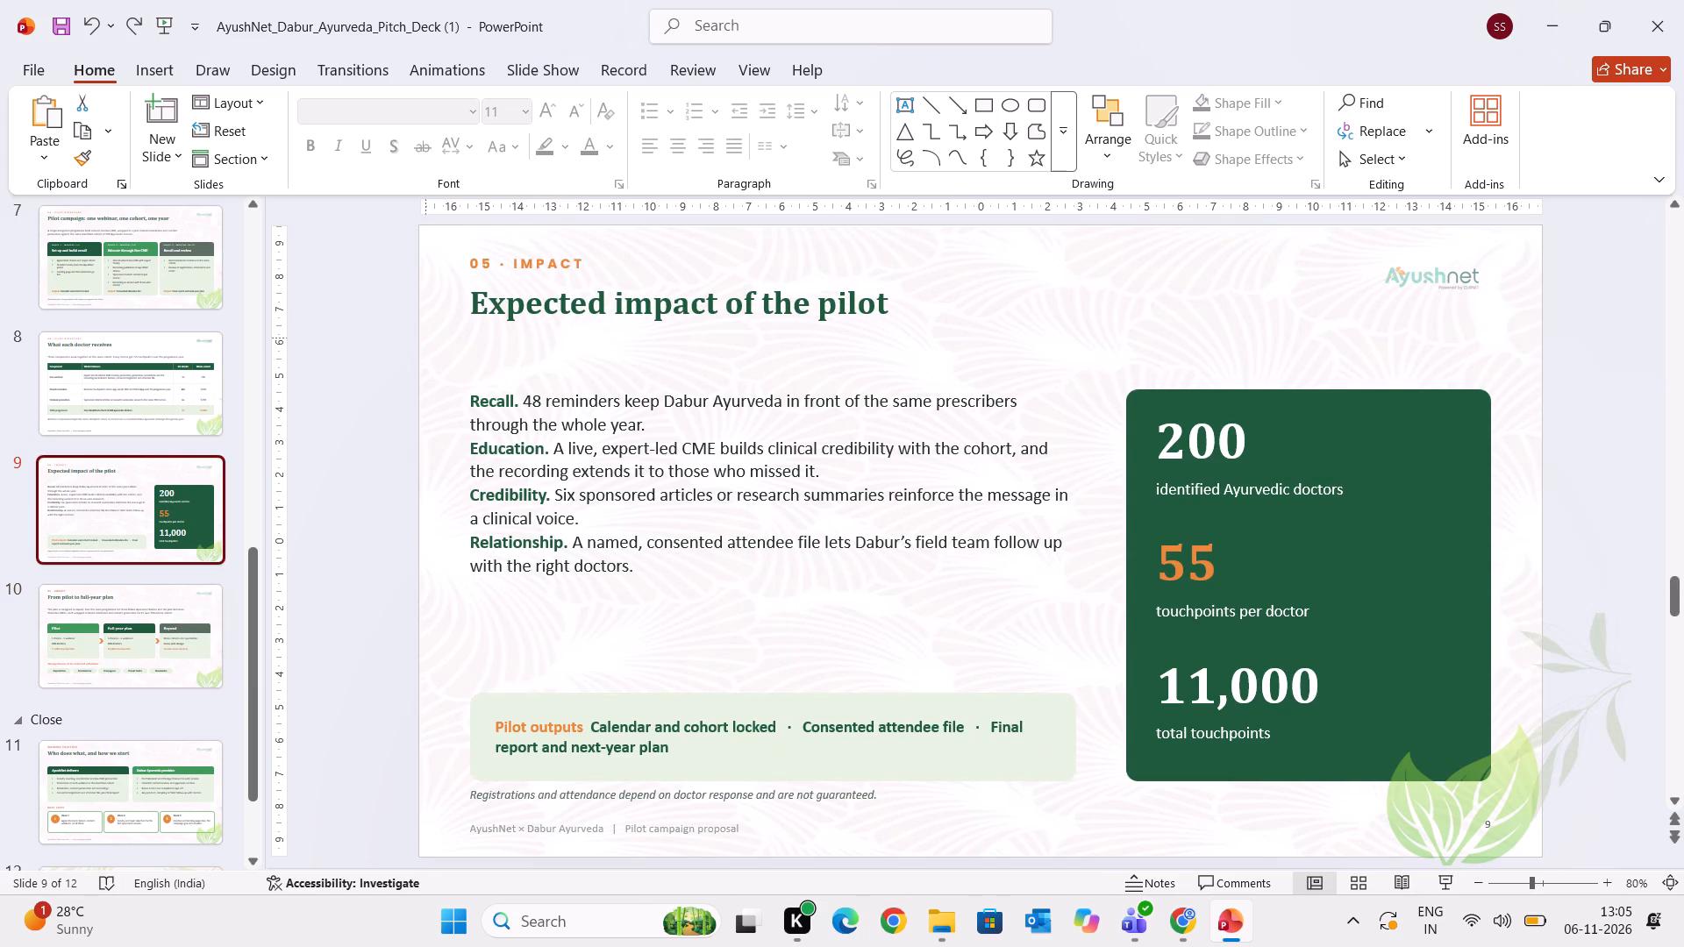
left_click(531, 270)
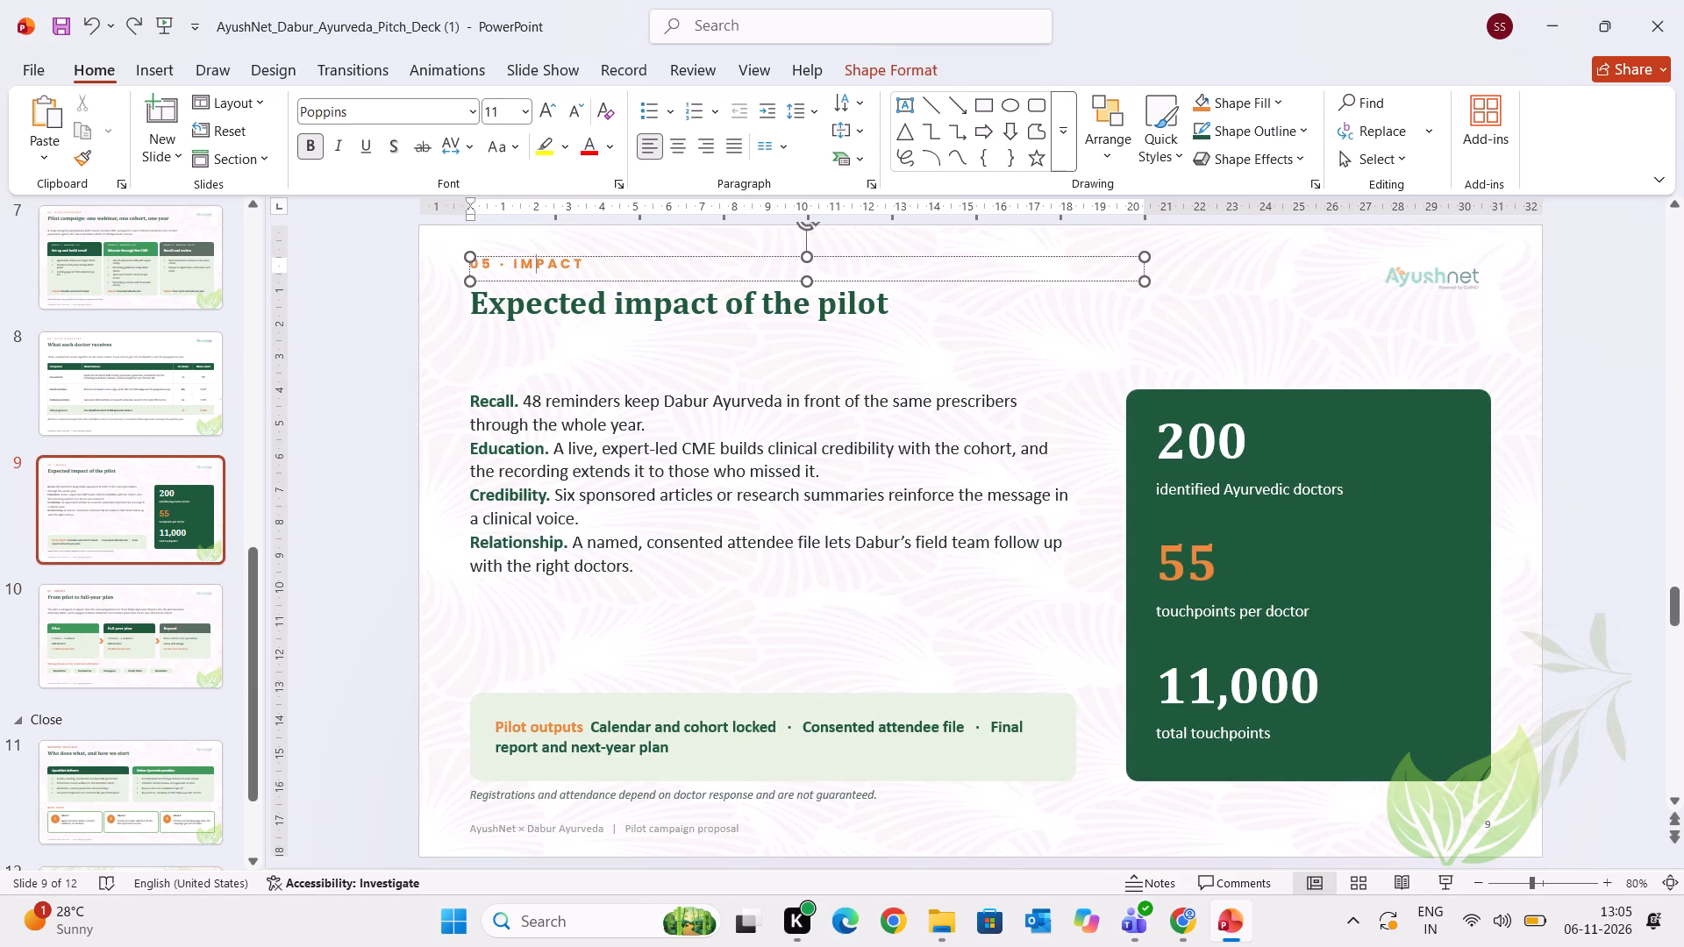
left_click_drag(582, 260, 447, 260)
left_click(89, 166)
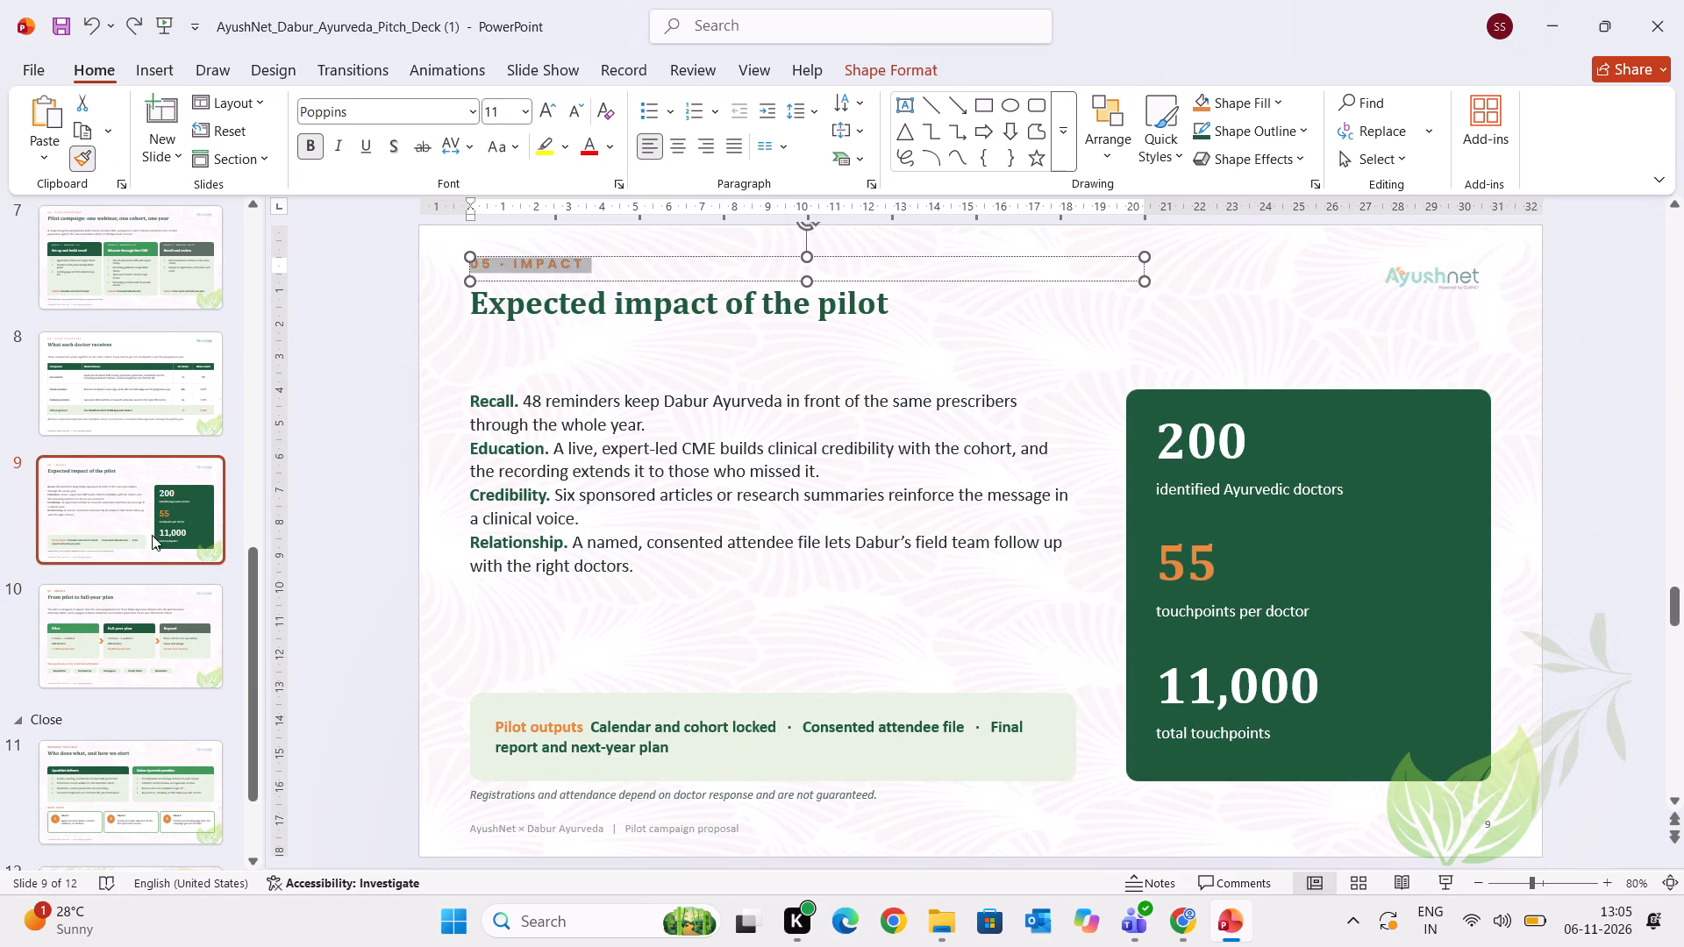
left_click(157, 625)
left_click_drag(480, 264, 603, 264)
Copy the slide 10 label's formatting onto the "WORKING TOGETHER" label on slide 11.
left_click(84, 161)
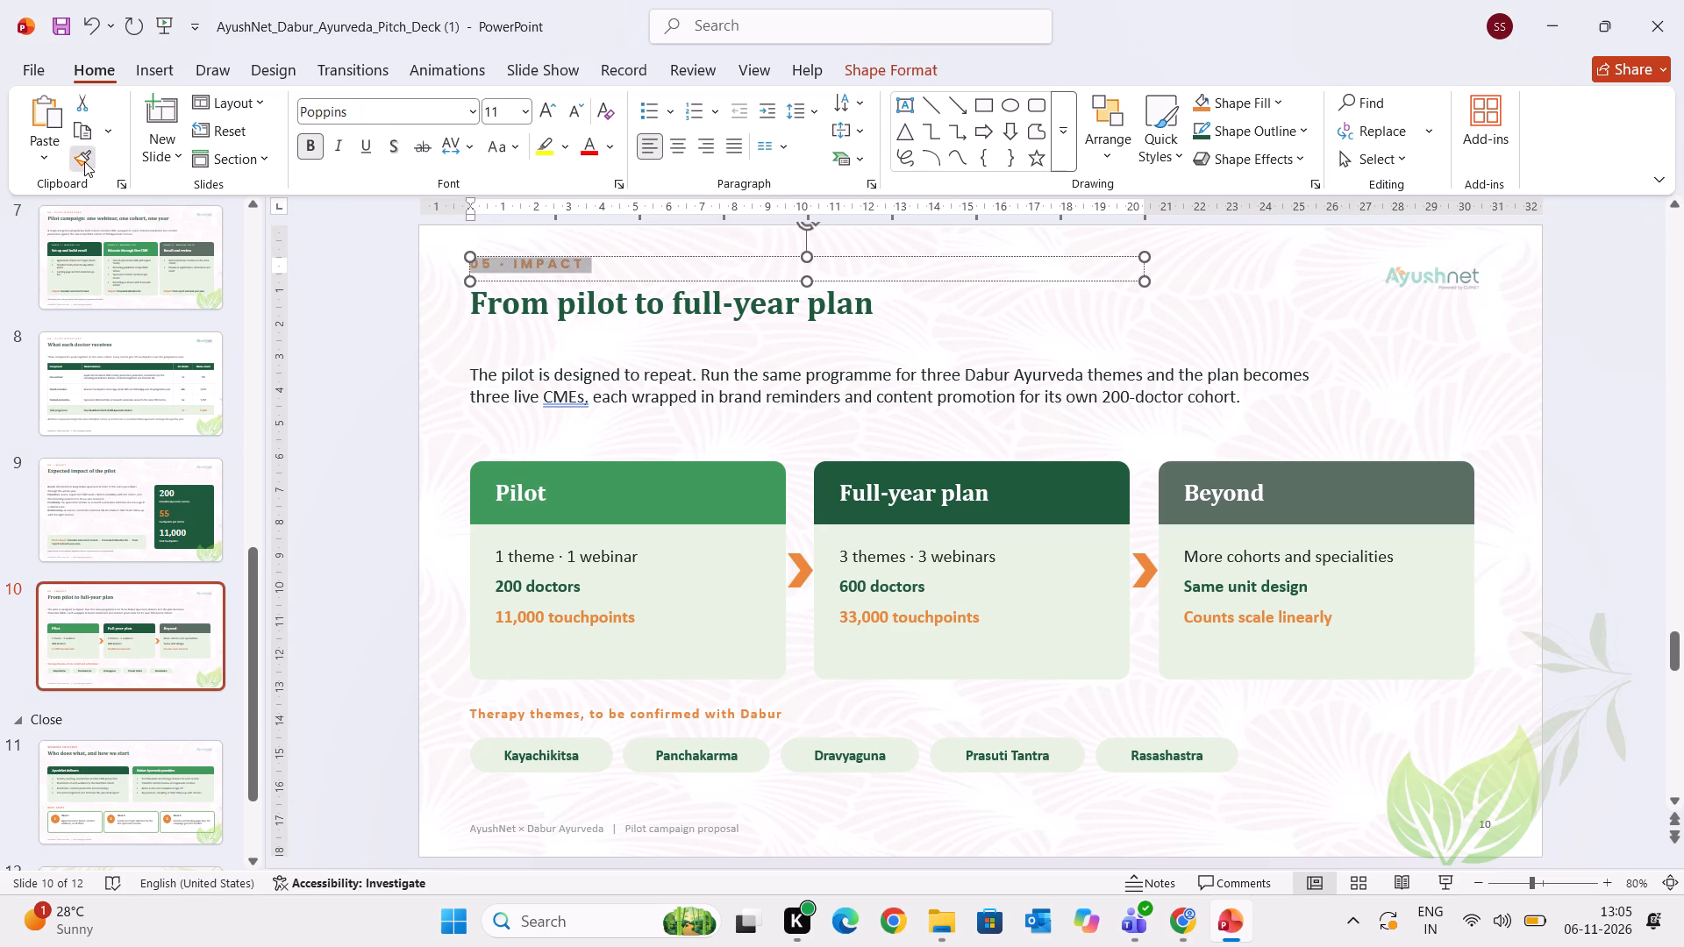
left_click(99, 644)
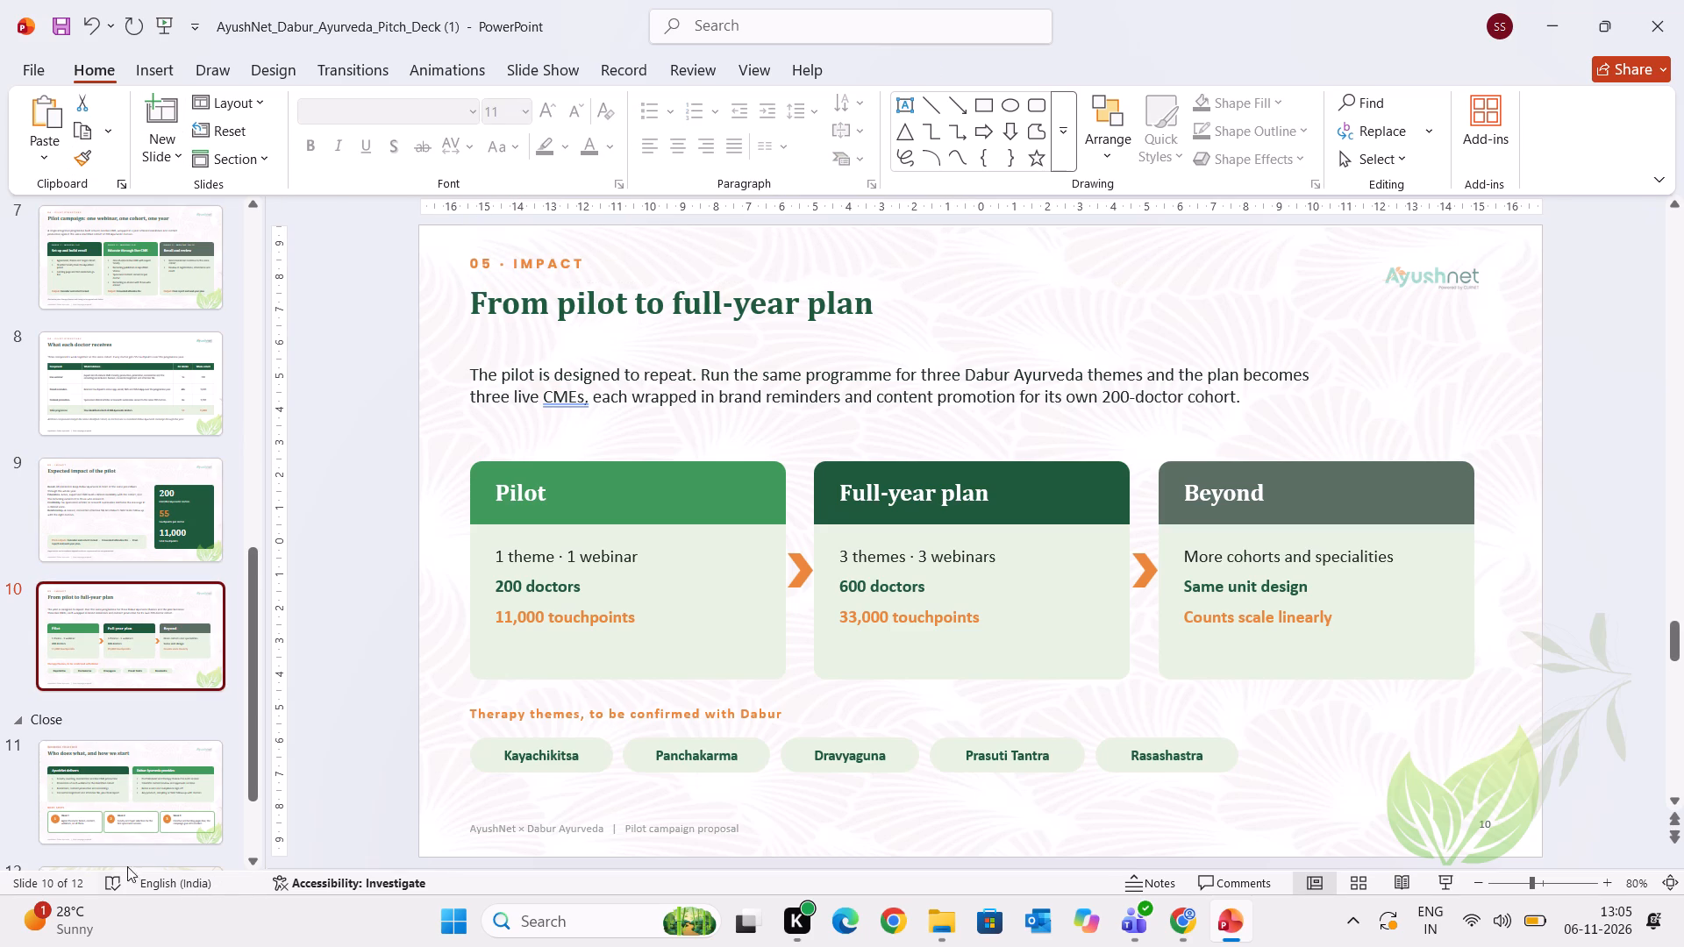
left_click(103, 825)
left_click_drag(484, 260, 489, 259)
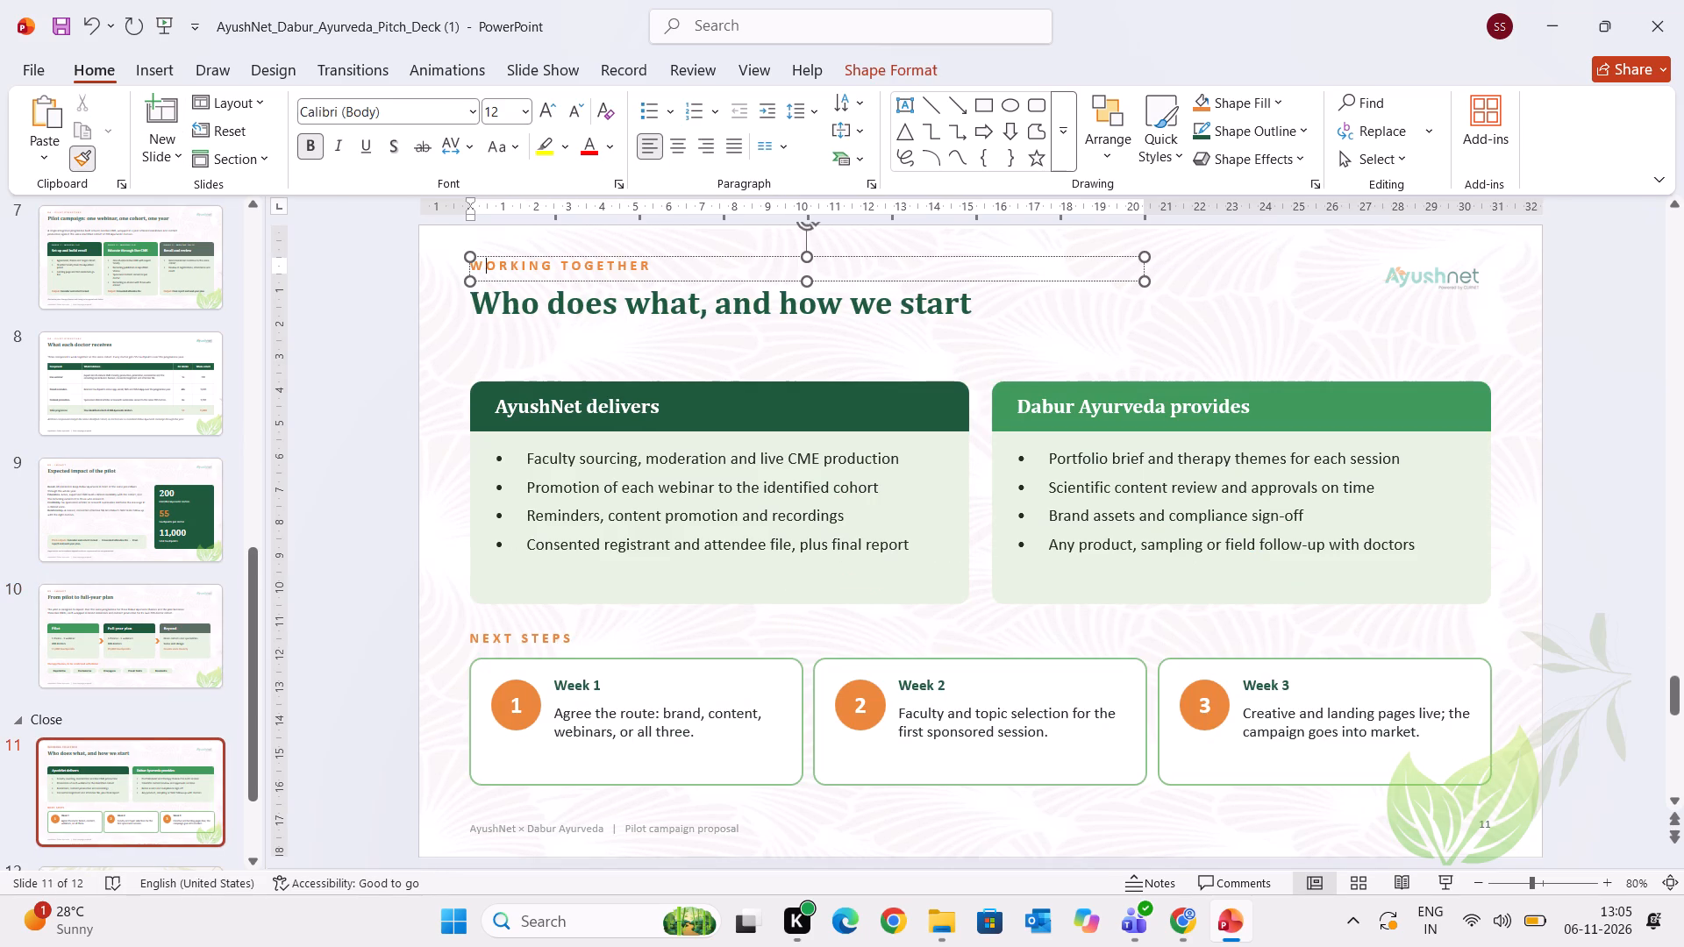
left_click_drag(489, 259, 668, 253)
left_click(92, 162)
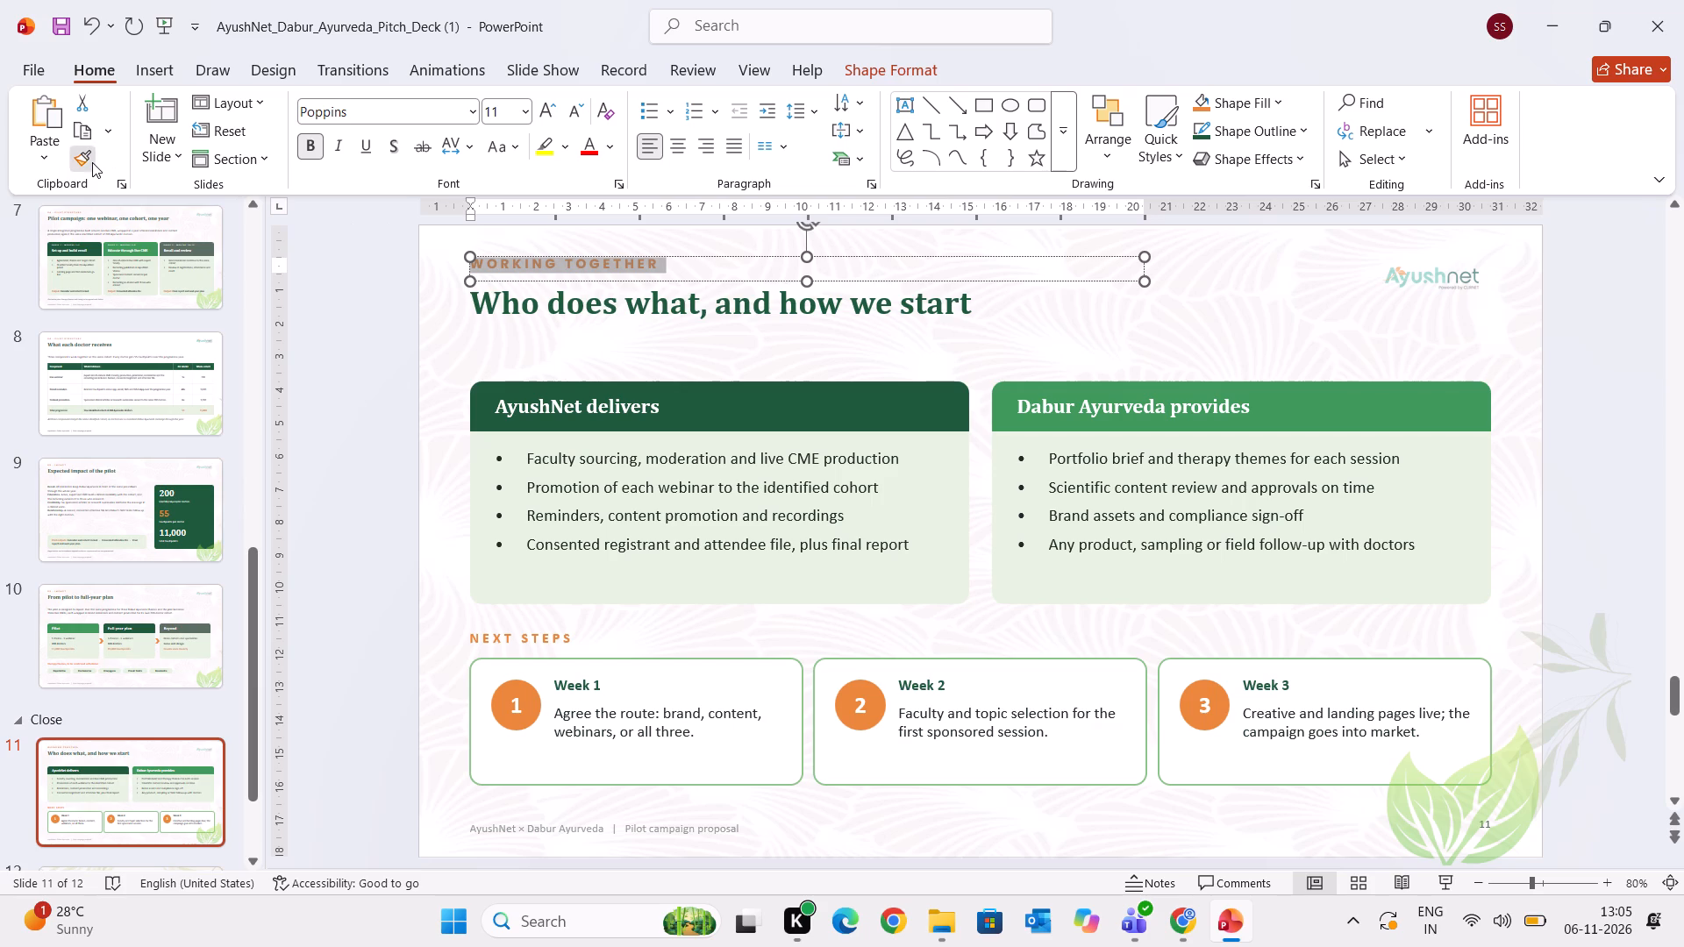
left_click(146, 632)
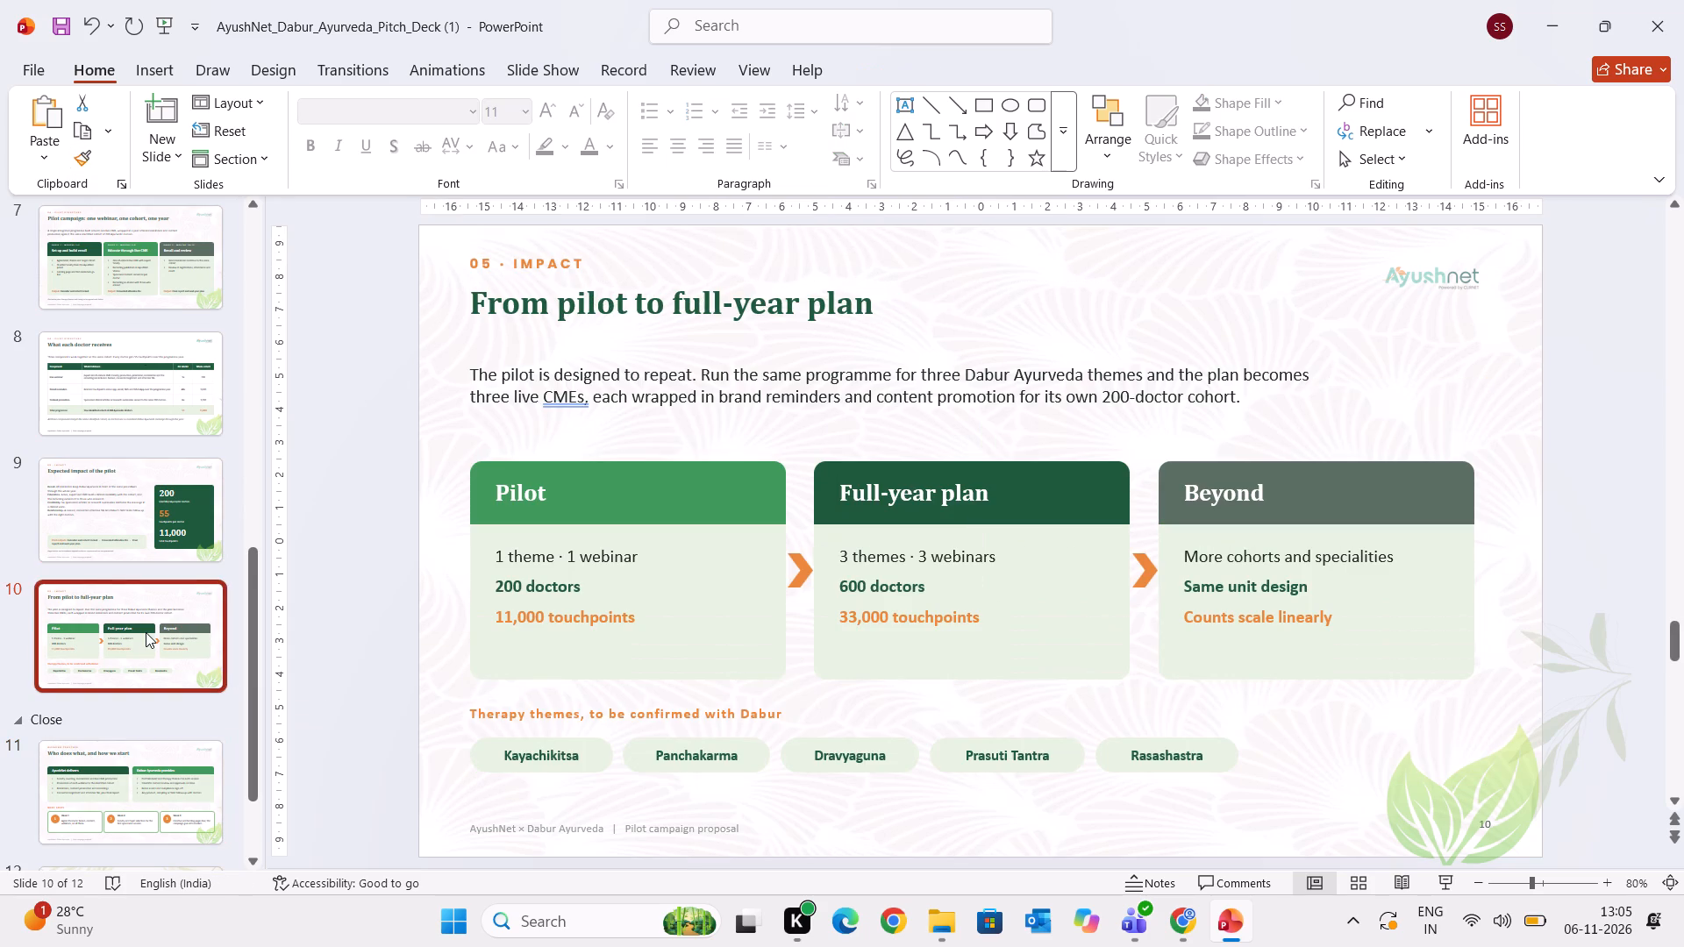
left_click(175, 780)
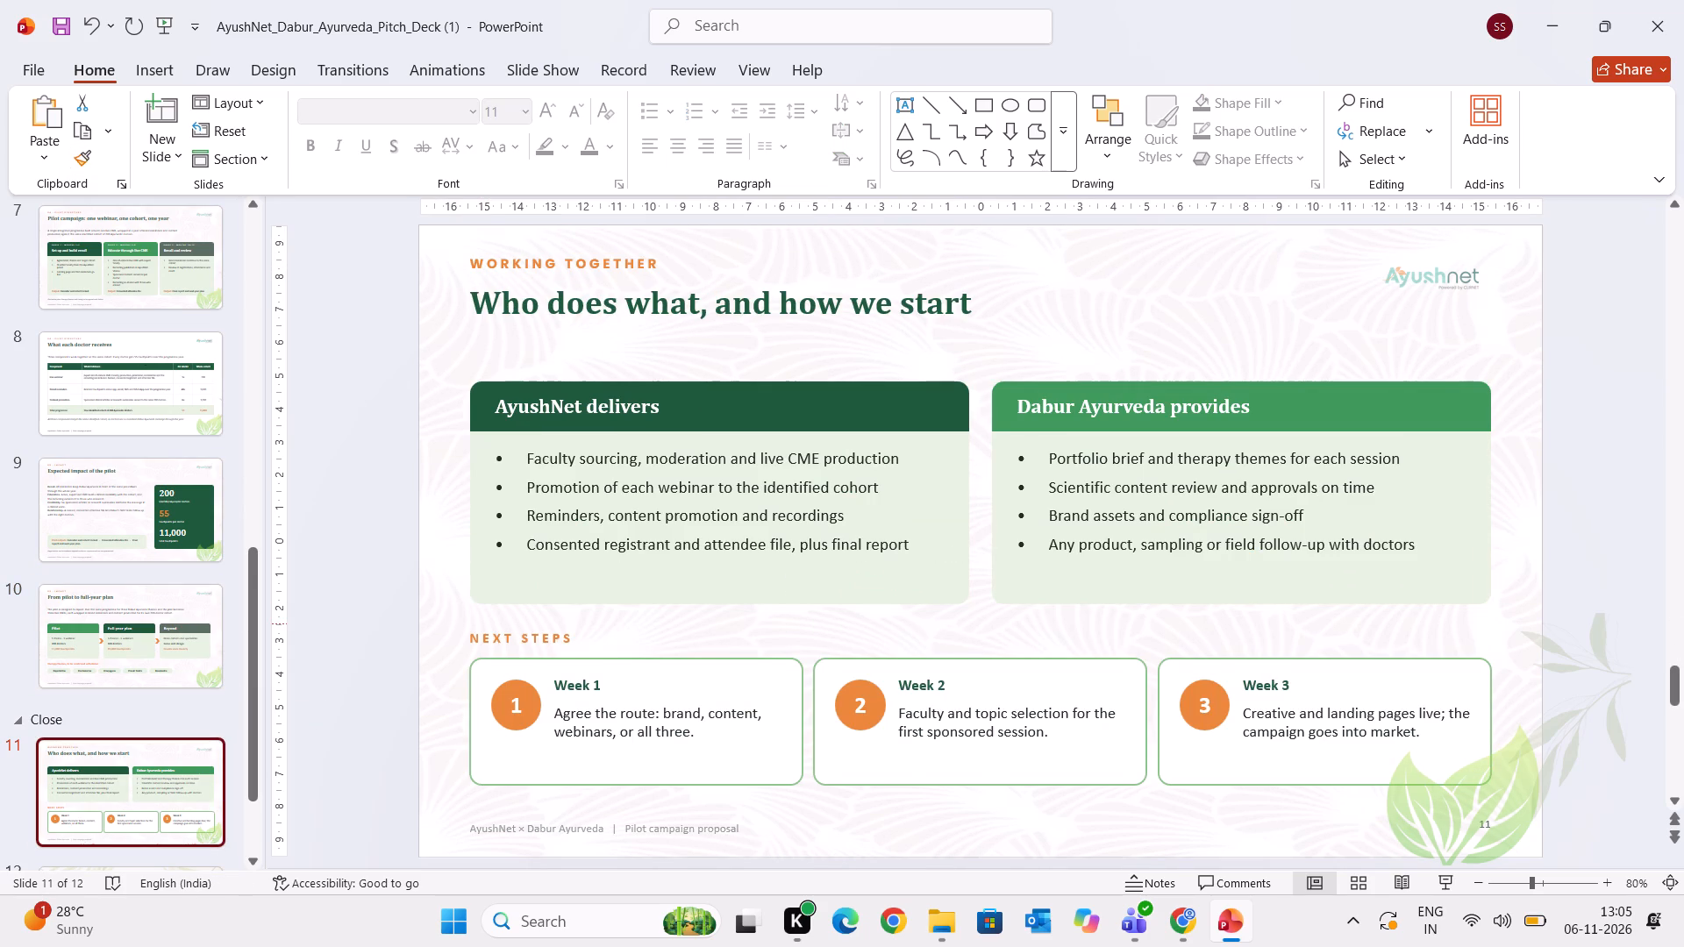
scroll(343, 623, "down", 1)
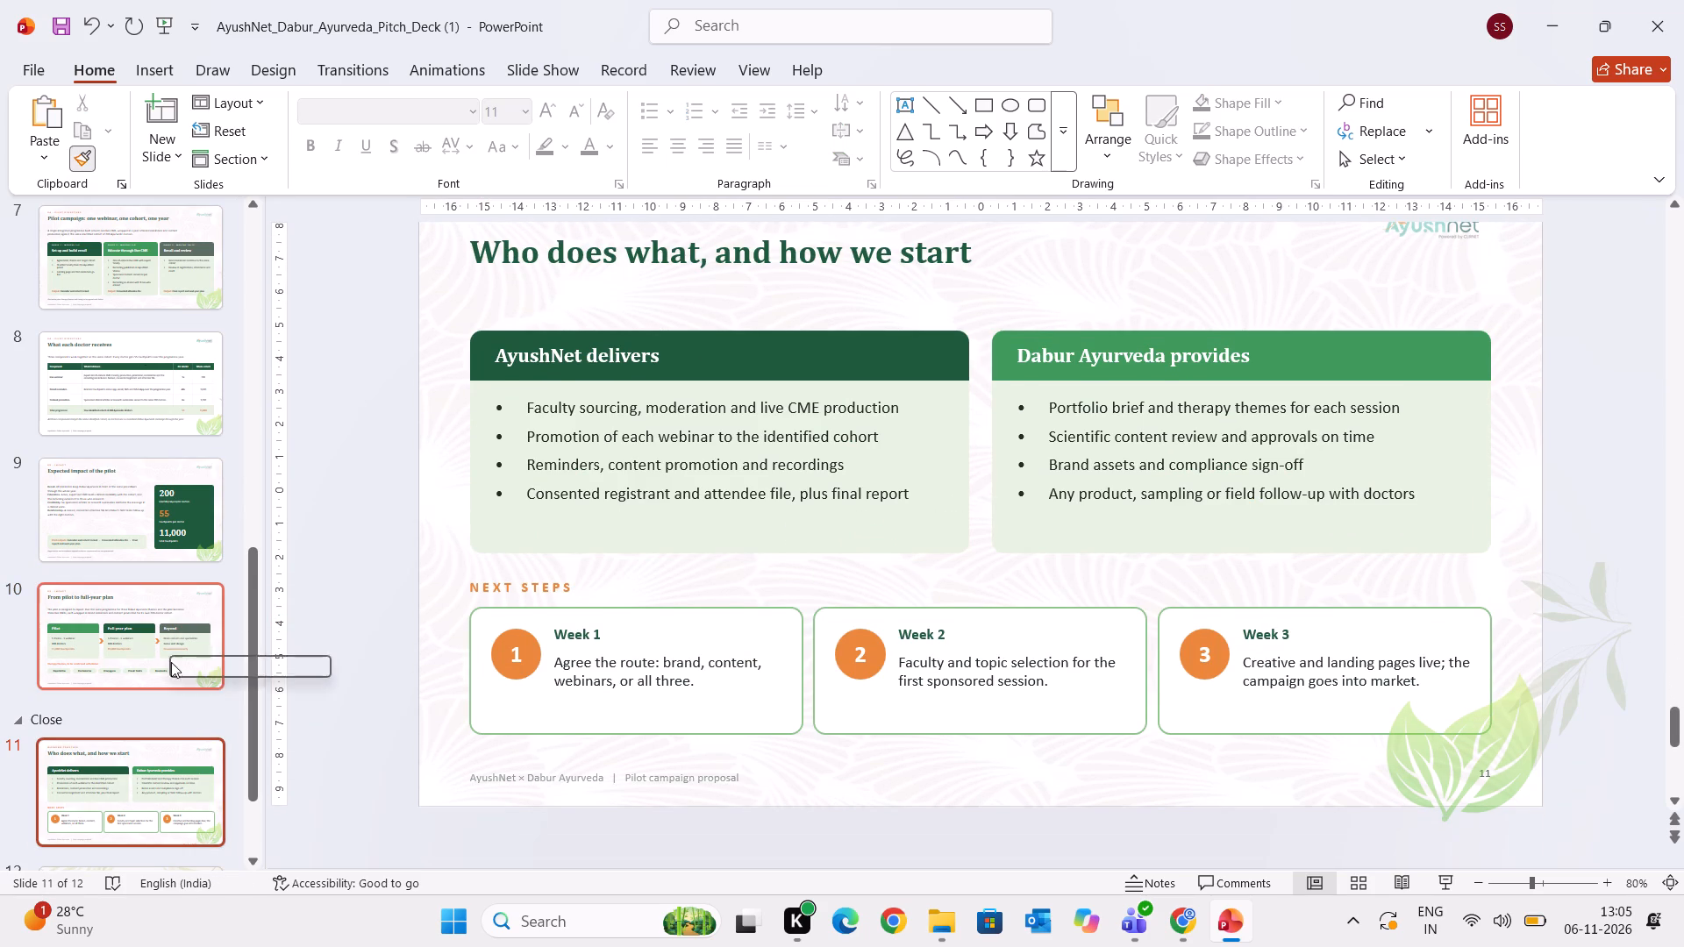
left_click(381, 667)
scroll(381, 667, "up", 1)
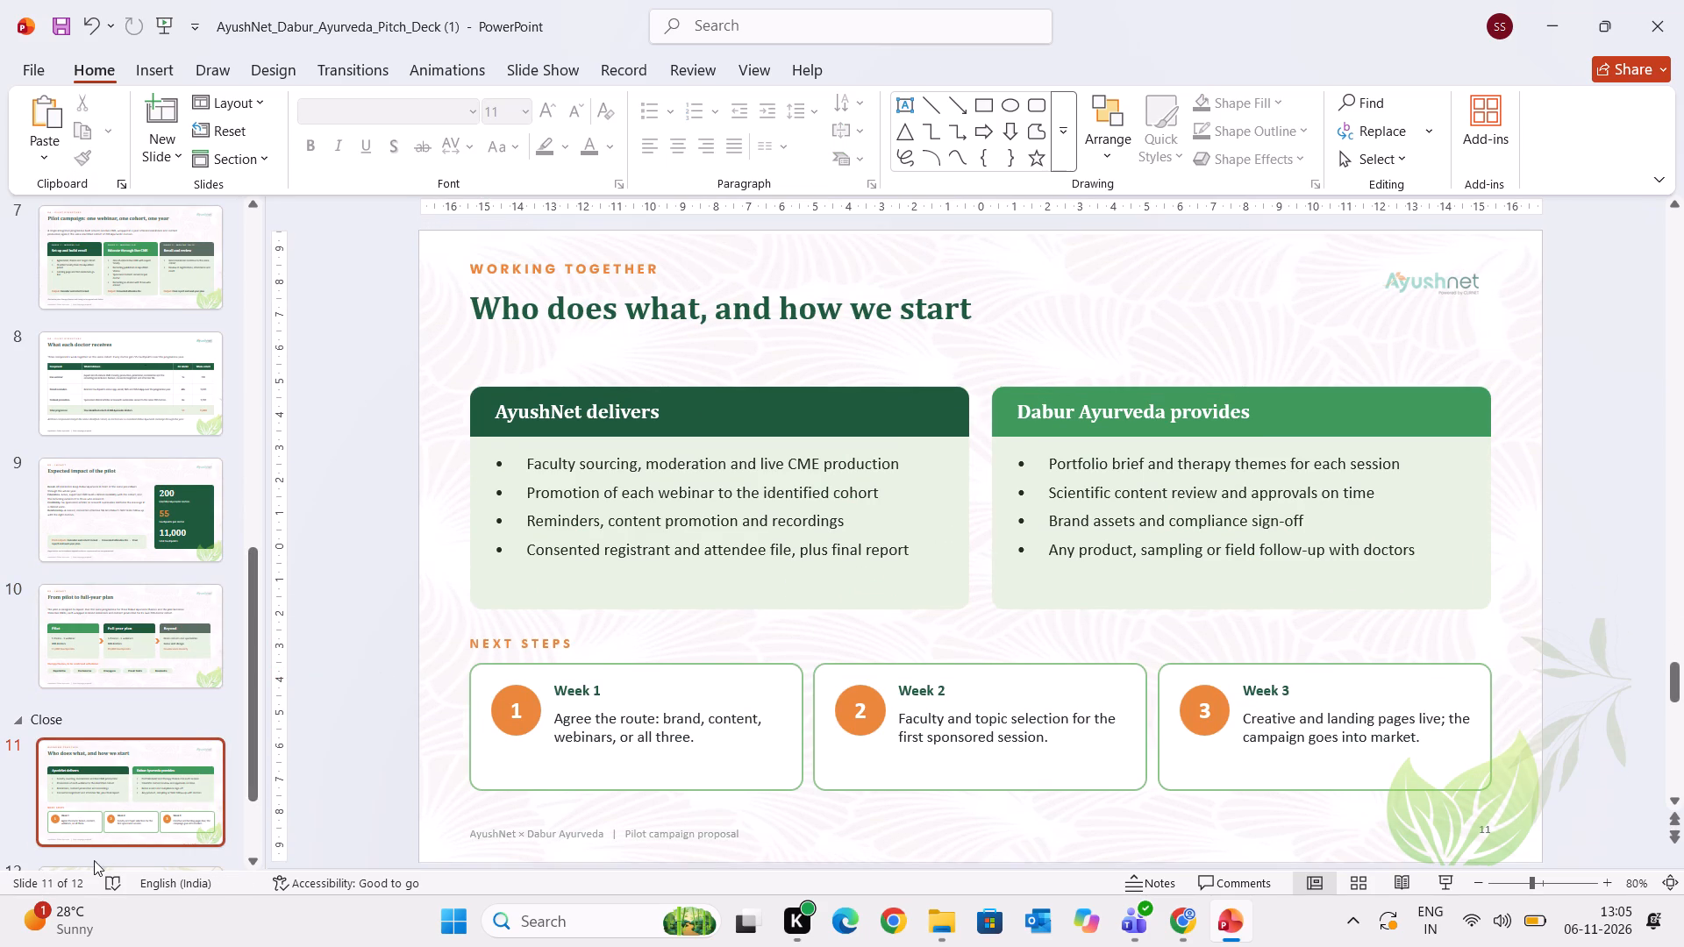
Review the closing slide and go back through the slides to slide 7, checking their labels and backgrounds.
left_click(93, 800)
key("Down")
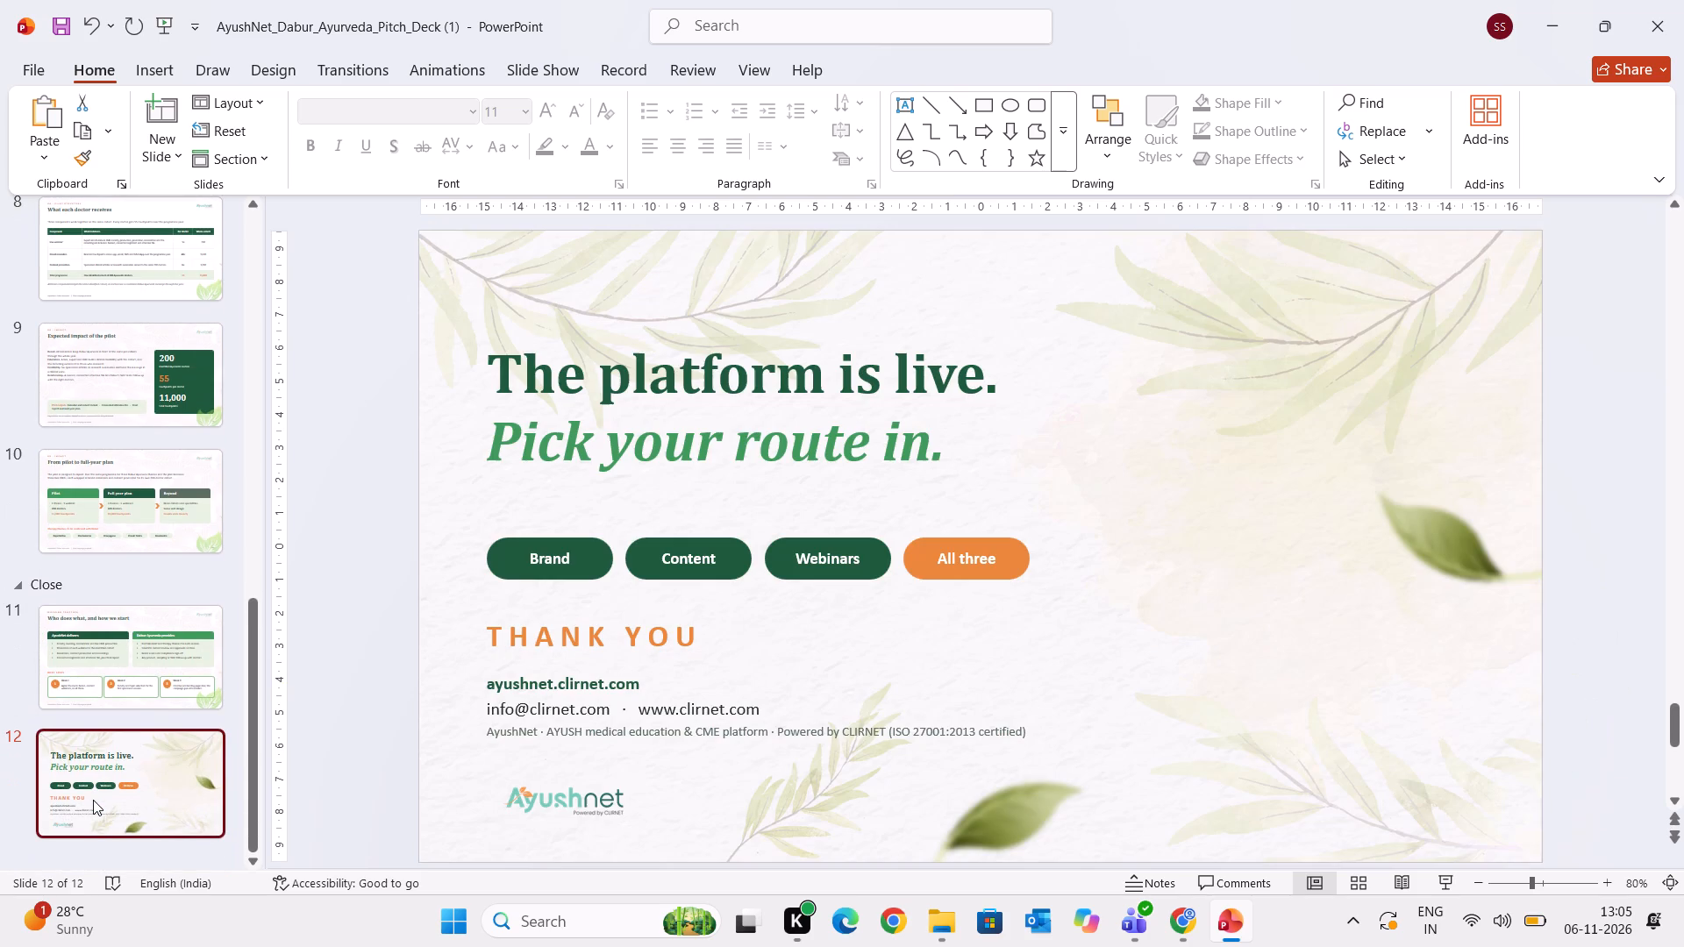
key("Up")
key("Up")
key("Up")
key("Up")
key("Up")
key("Up")
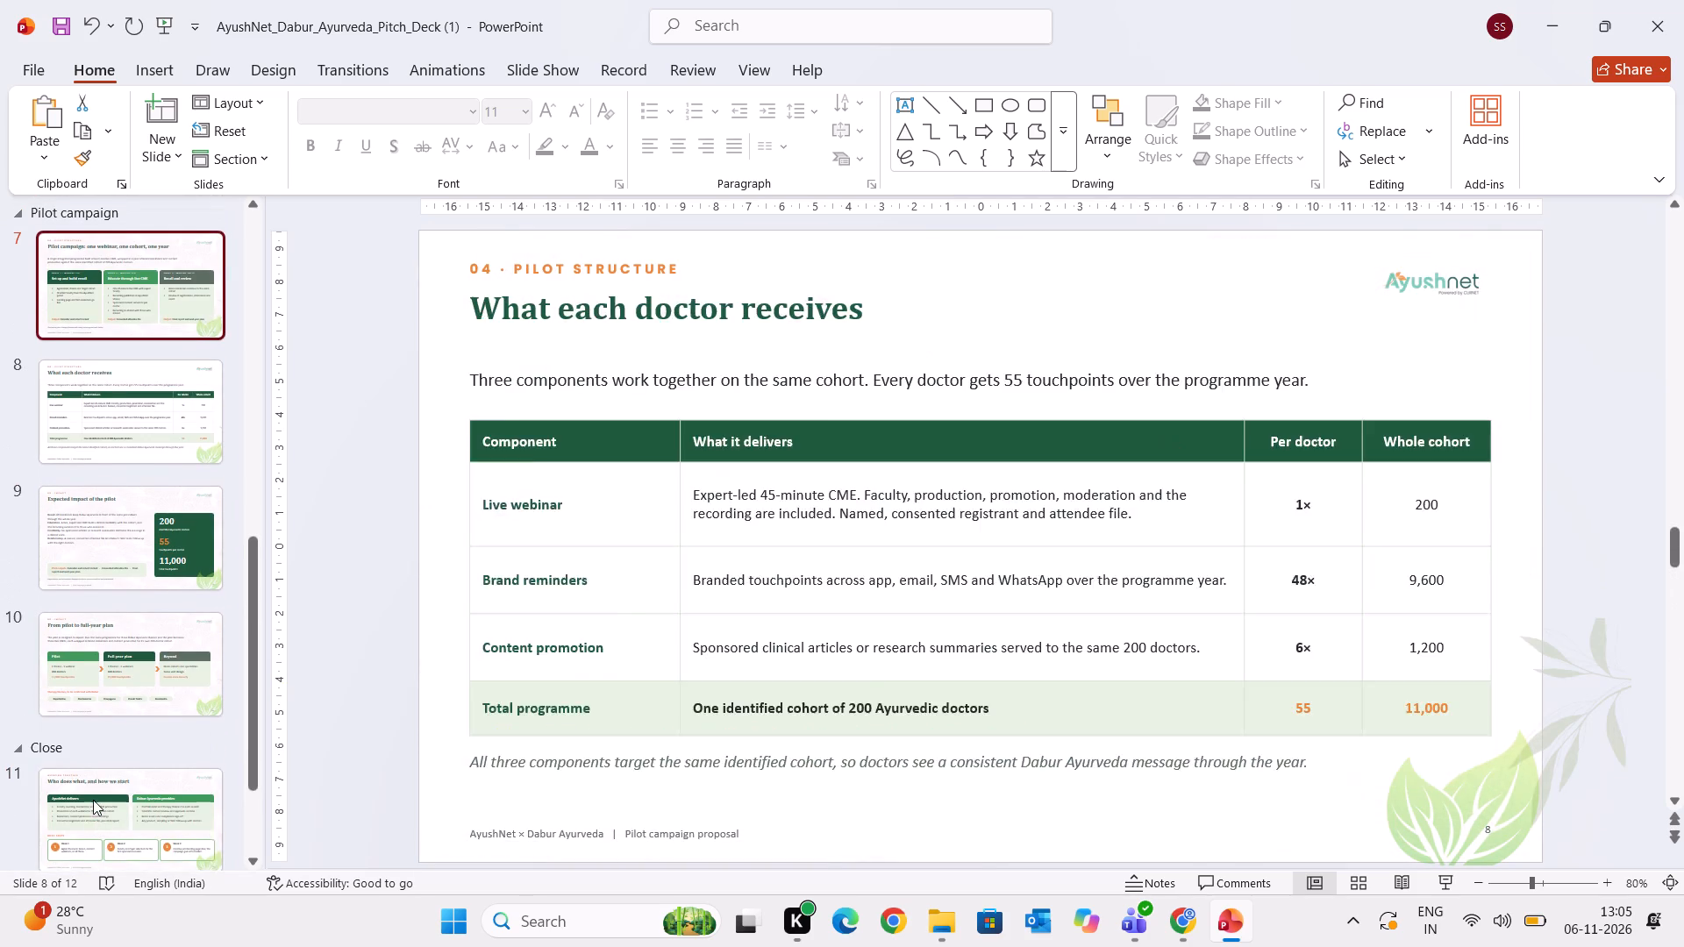
Copy the patterned background picture from slide 7 onto slide 8 and send it behind the slide's content.
left_click(831, 267)
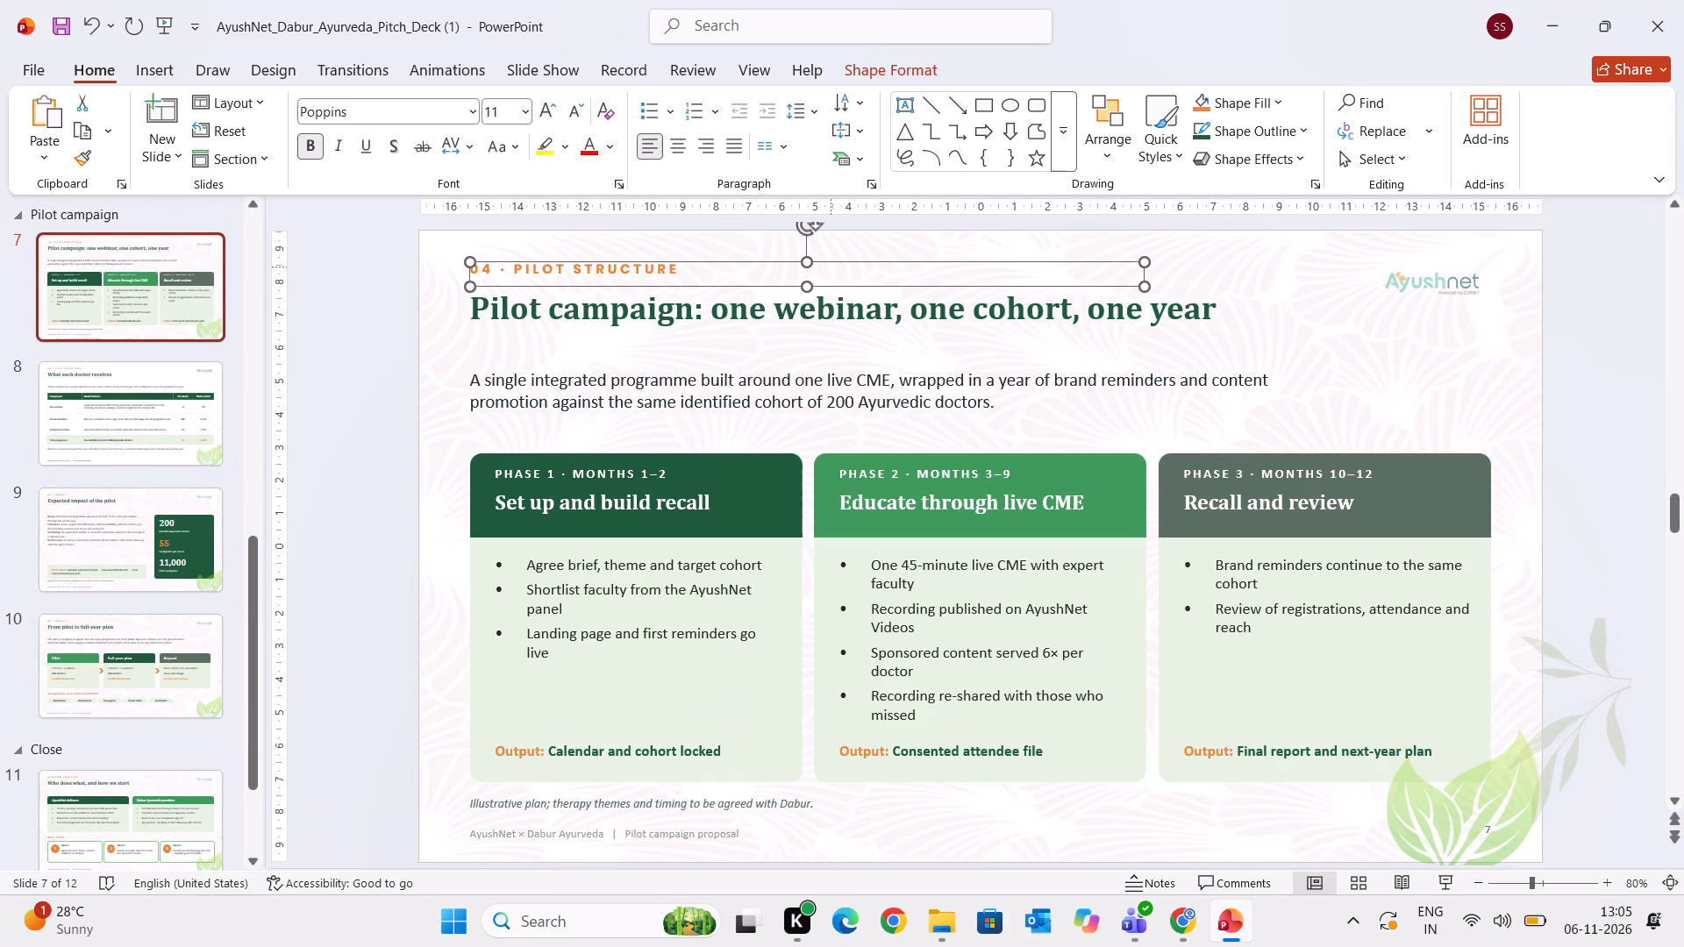
left_click(1340, 356)
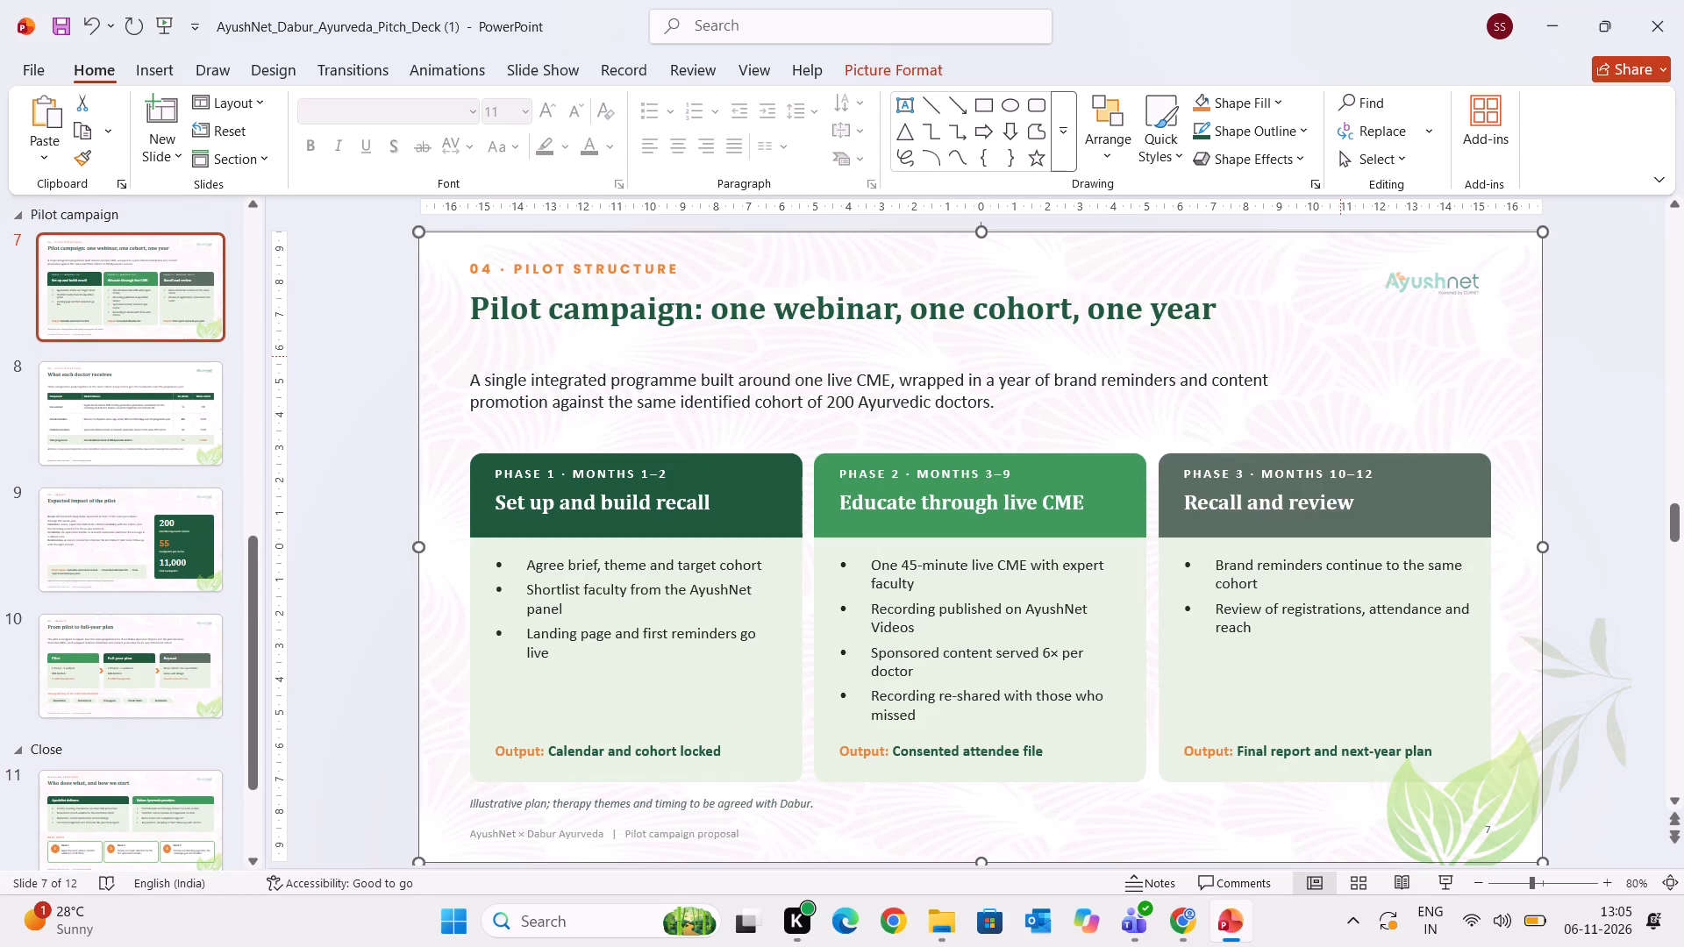
key("ctrl+c")
left_click(157, 438)
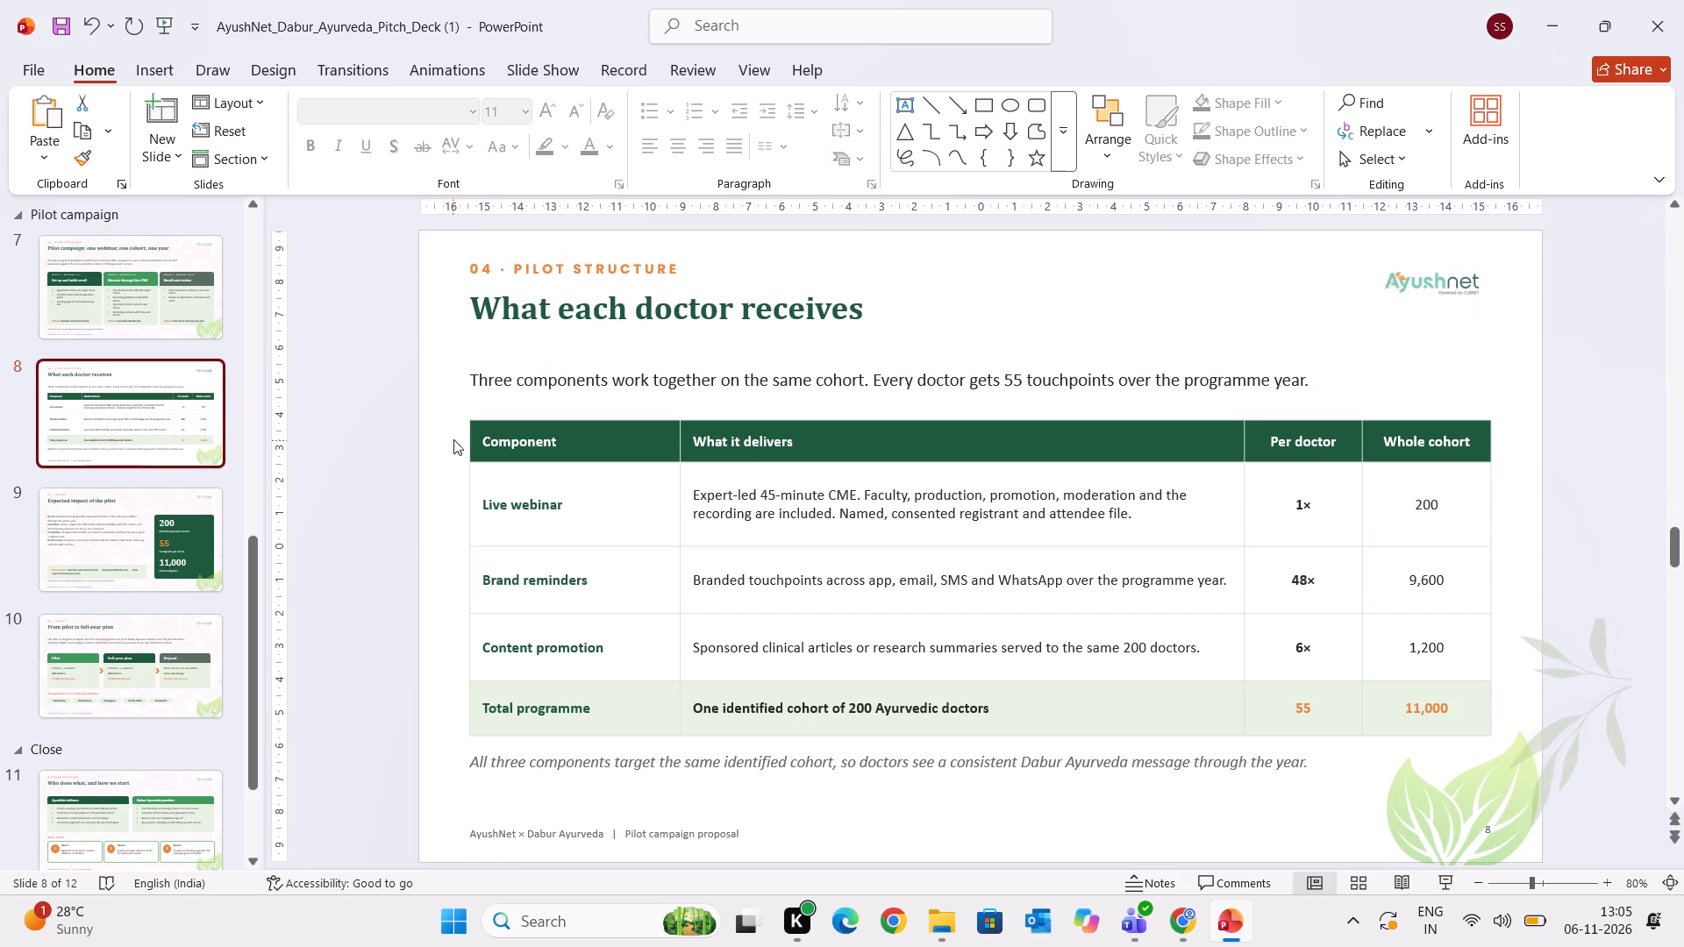
key("ctrl+v")
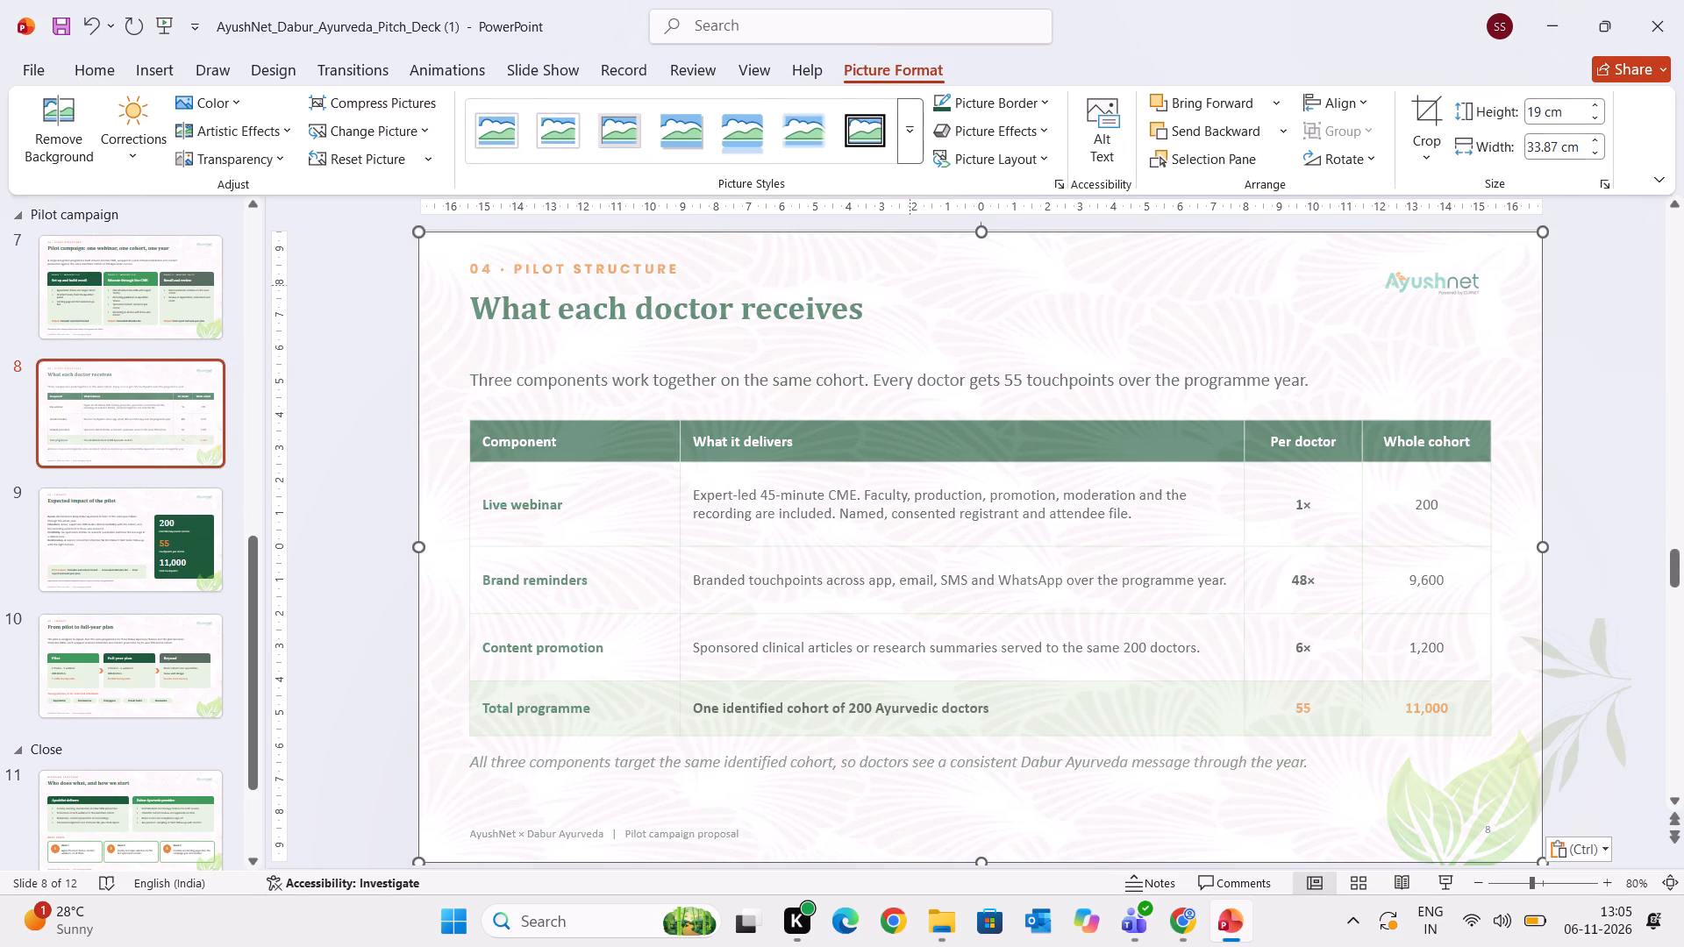
right_click(974, 291)
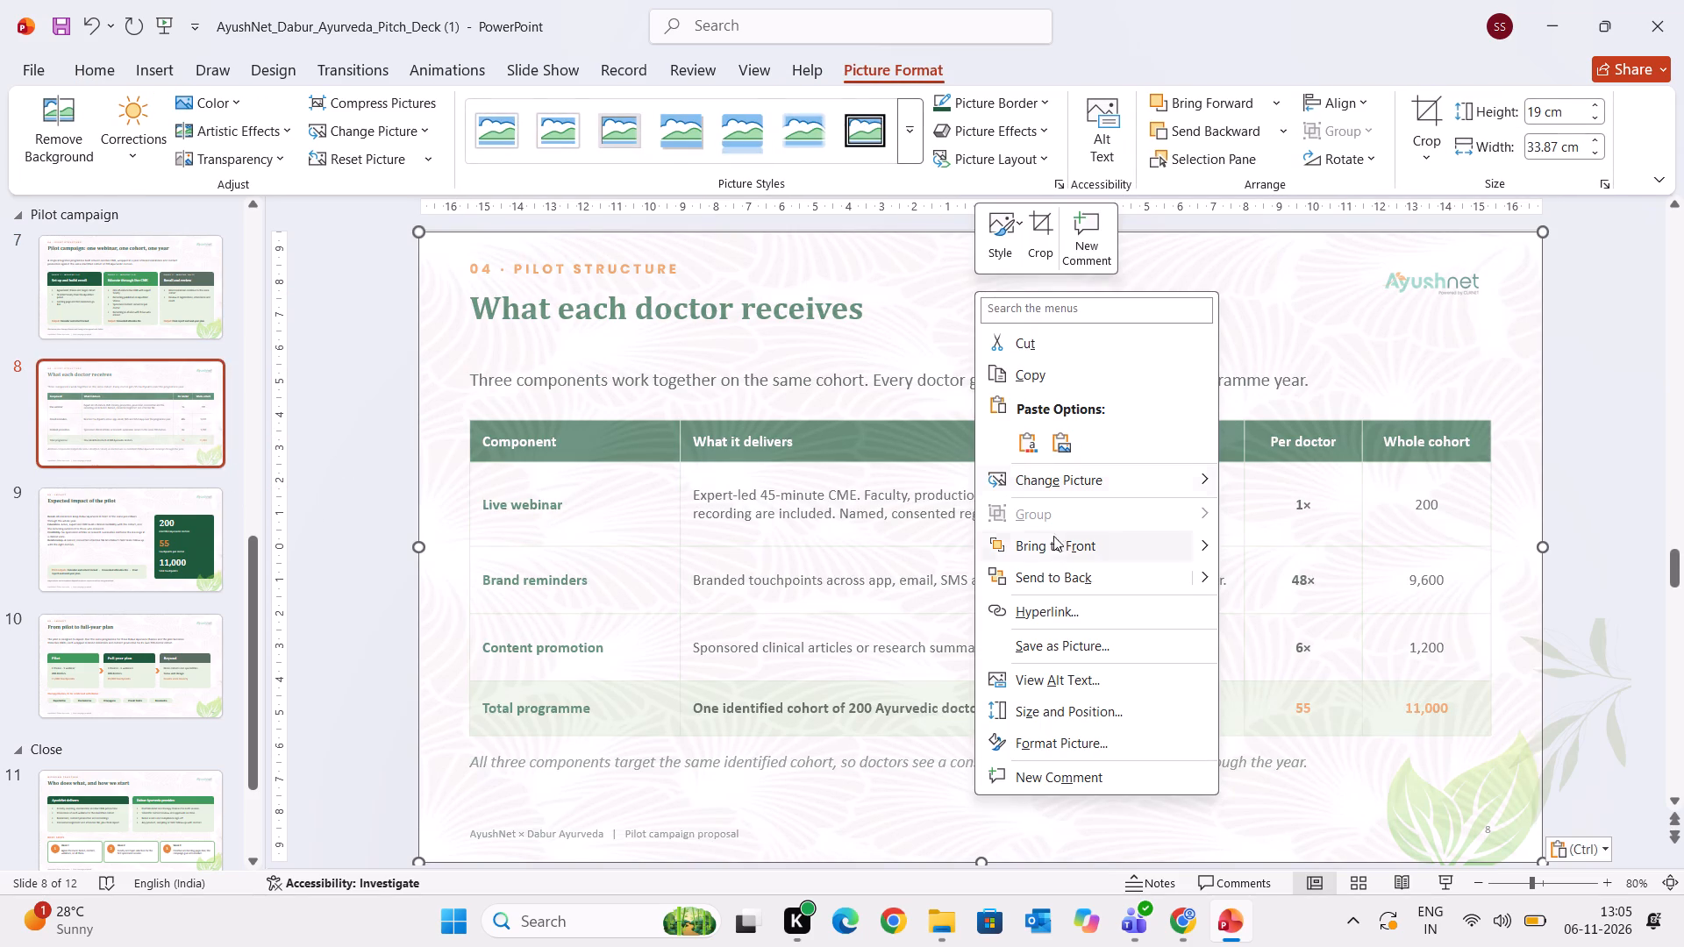
left_click(1057, 572)
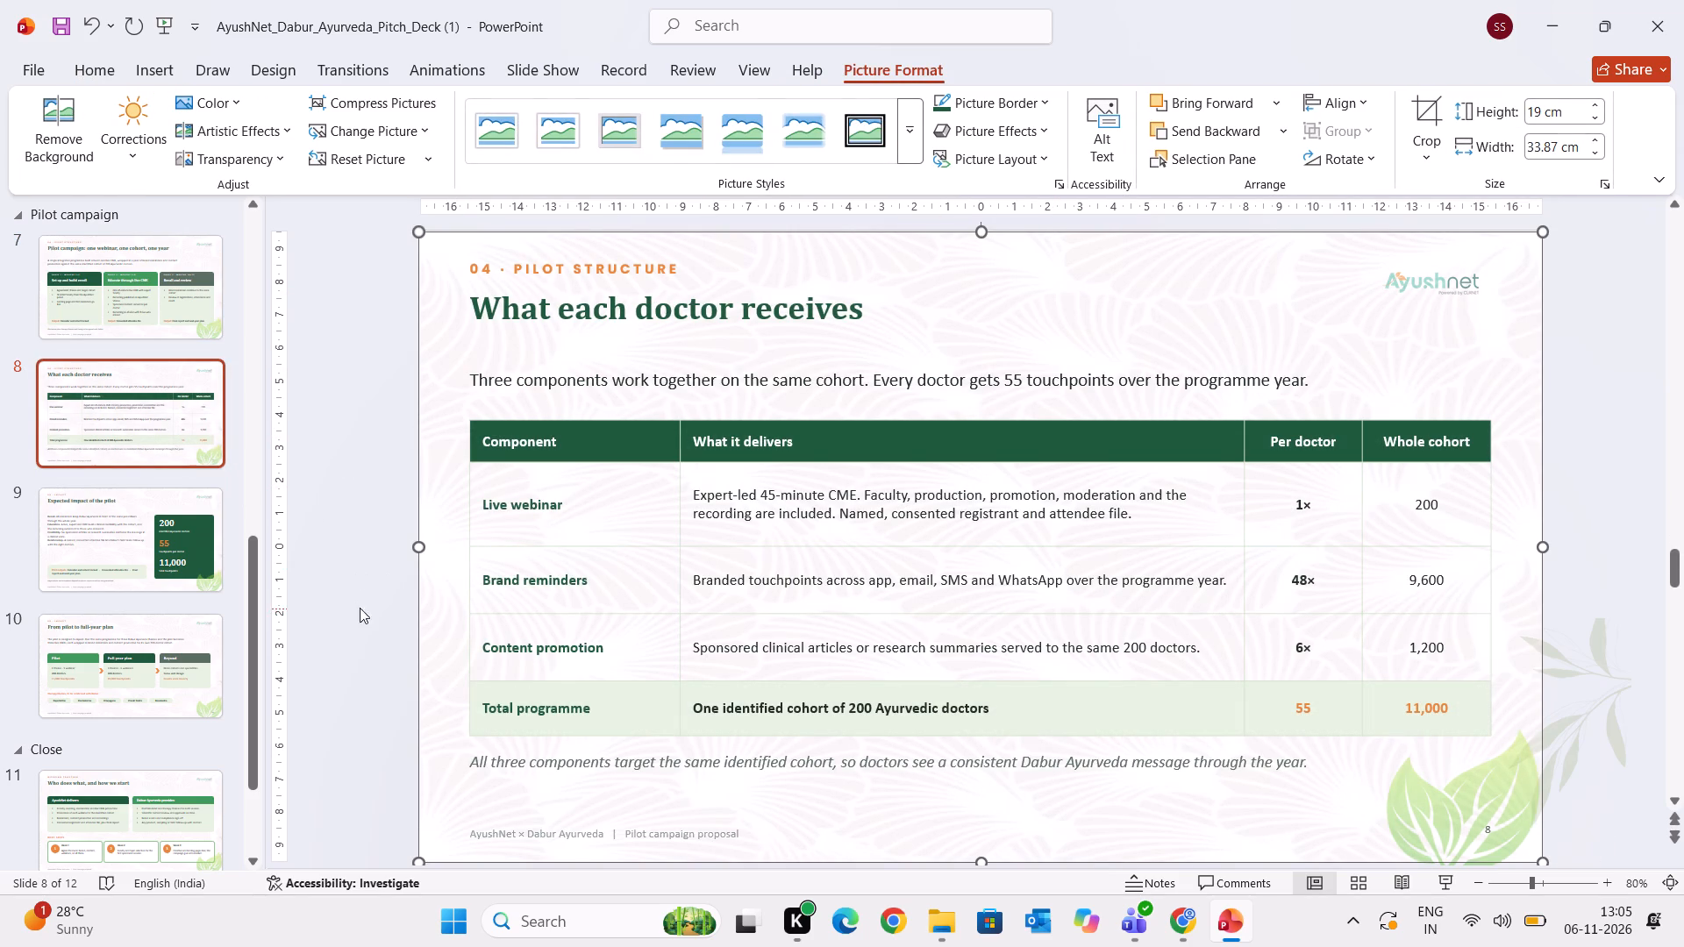
Stretch the background picture on slide 8 downward to a height of about 19.53 cm.
left_click_drag(981, 865, 981, 866)
left_click_drag(981, 866, 981, 880)
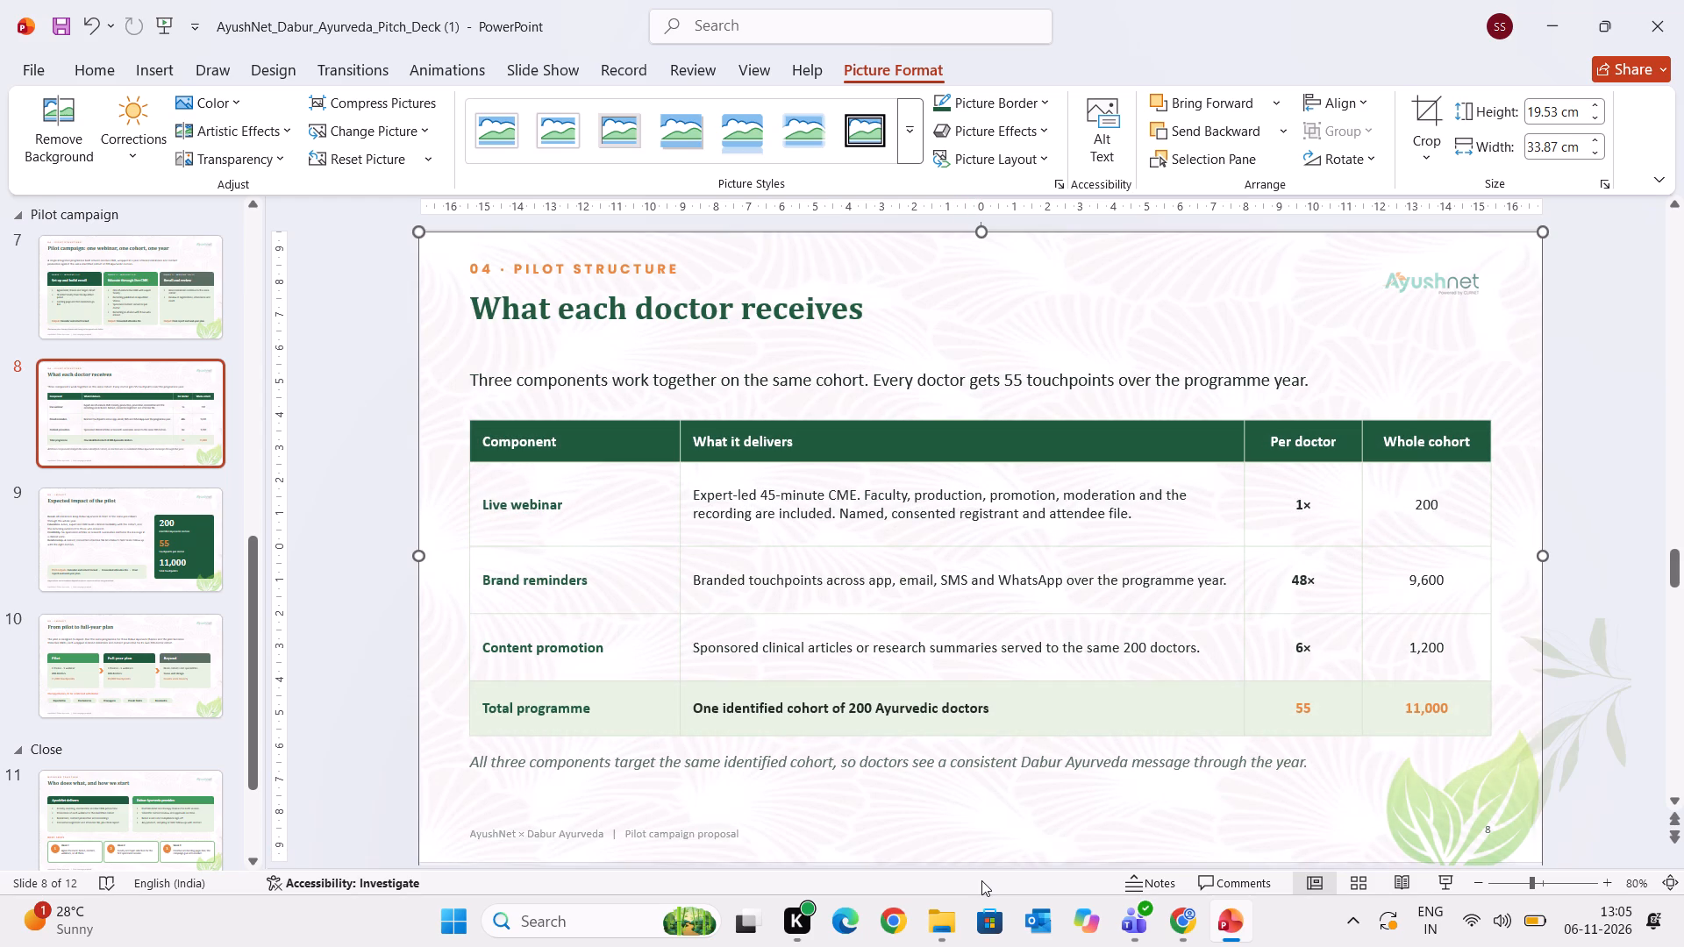
left_click(1595, 633)
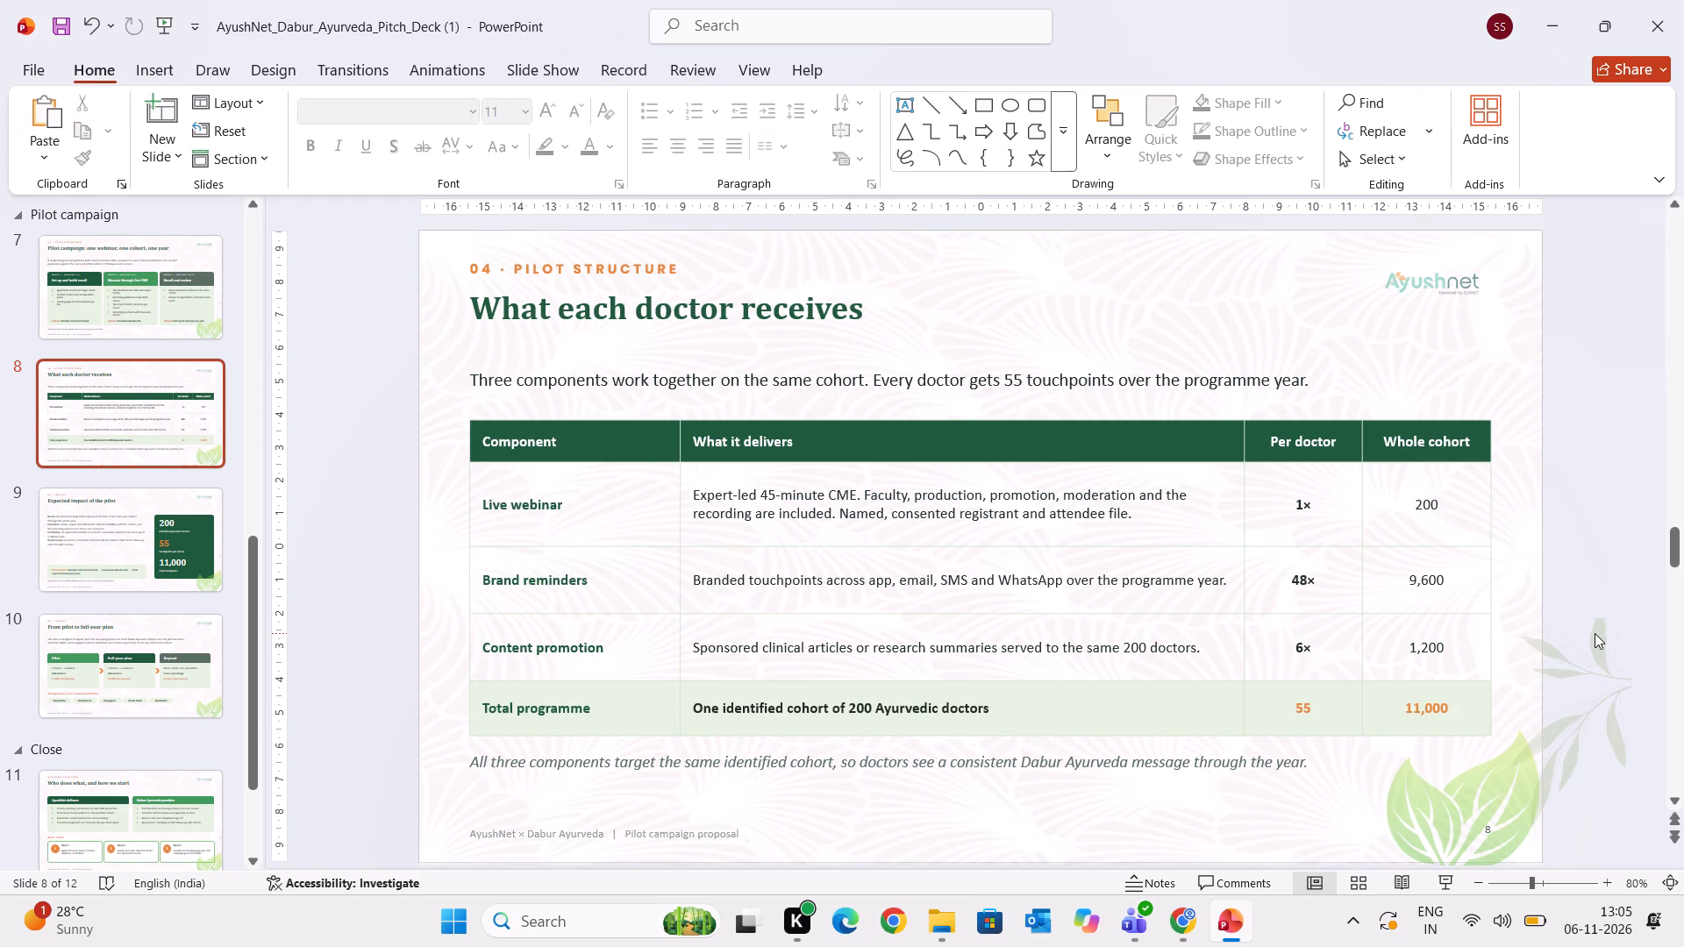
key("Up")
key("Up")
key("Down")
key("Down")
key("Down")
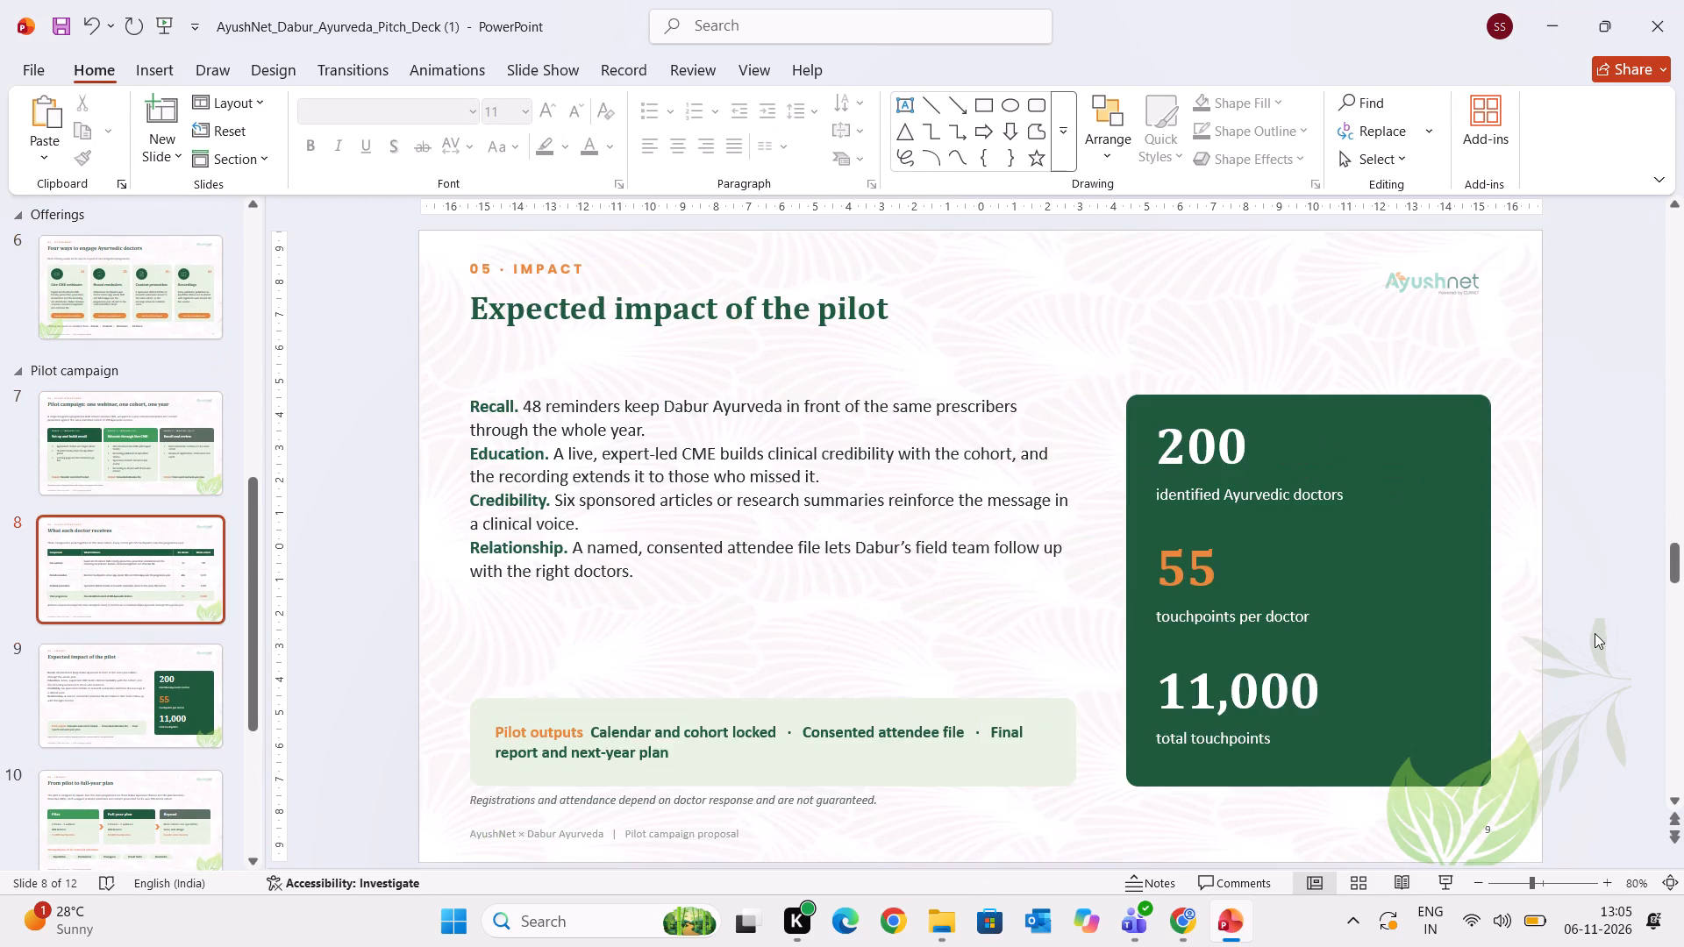
Page through slides 1 to 9, comparing their section labels and backgrounds, and return to slide 8.
key("Down")
key("Up")
key("Up")
key("Up")
key("Up")
key("Up")
key("Up")
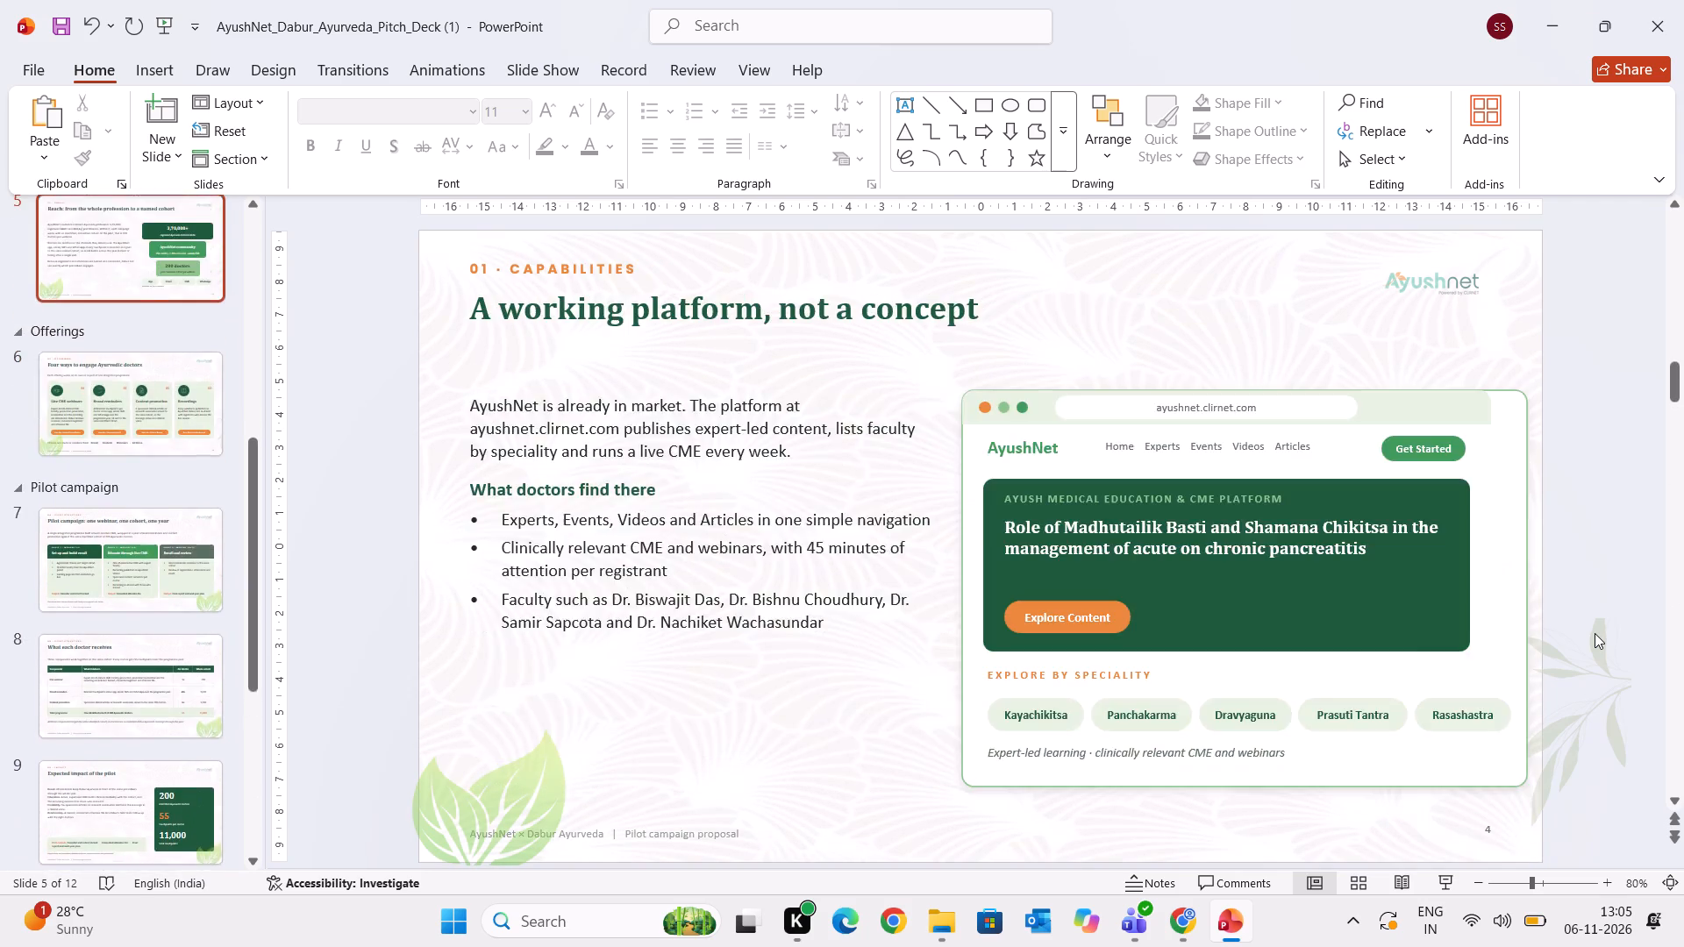
key("Up")
key("Up")
key("Up")
key("Up")
key("Down")
key("Down")
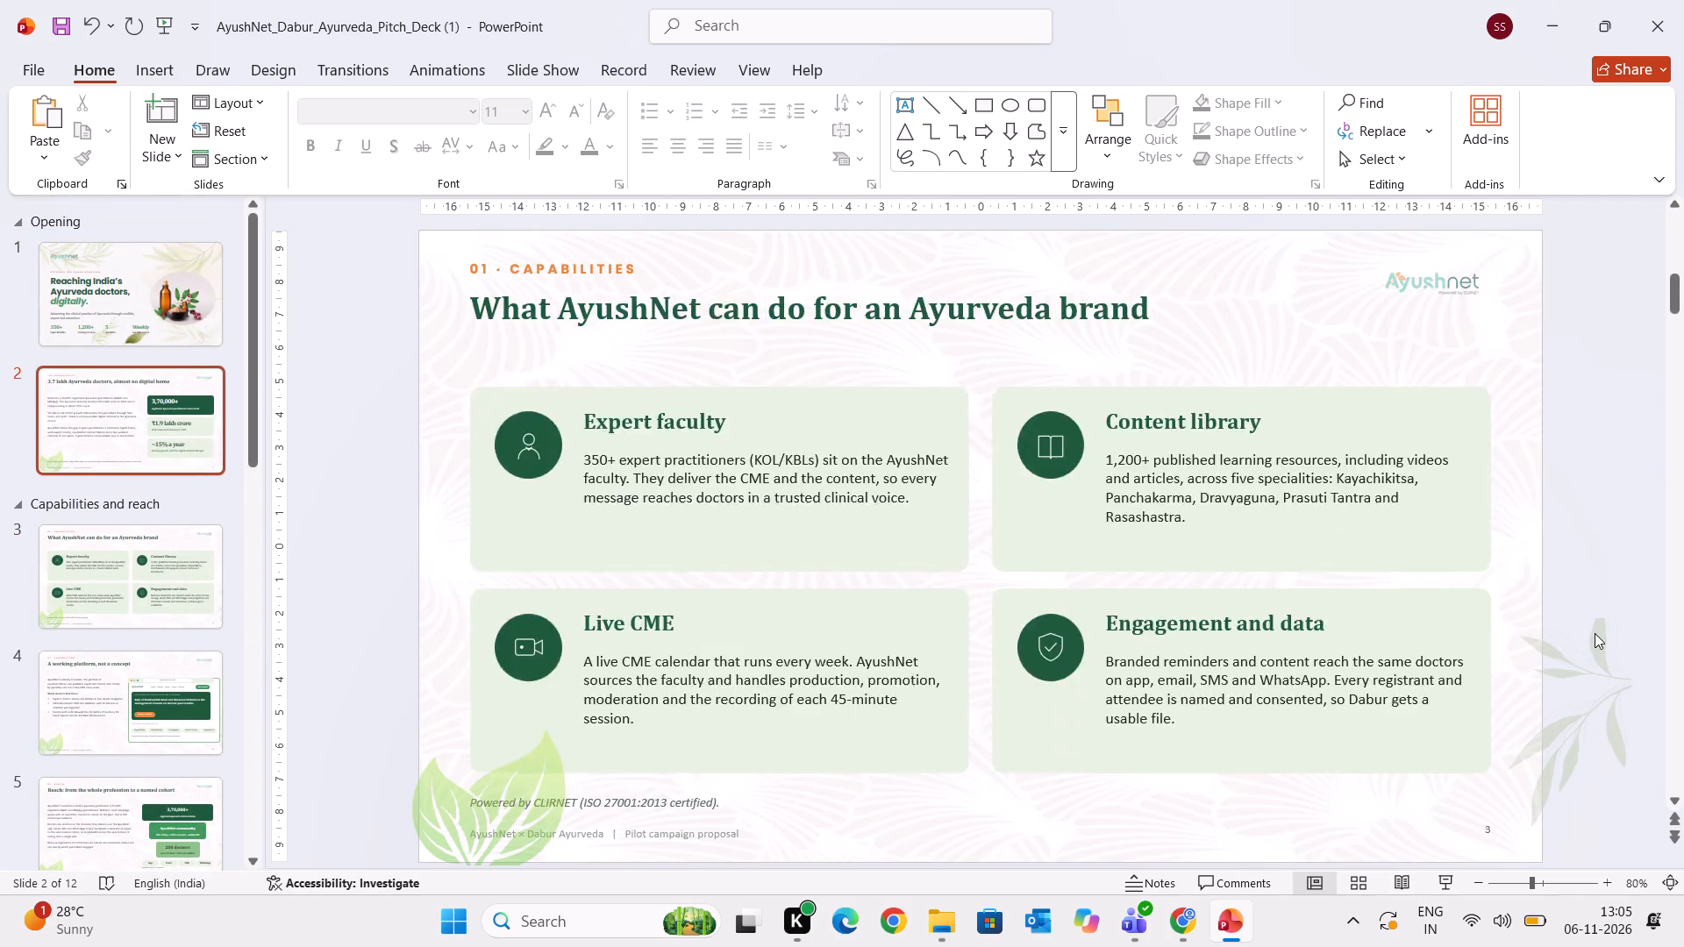
key("Down")
key("Down")
key("Down")
key("Down")
key("Down")
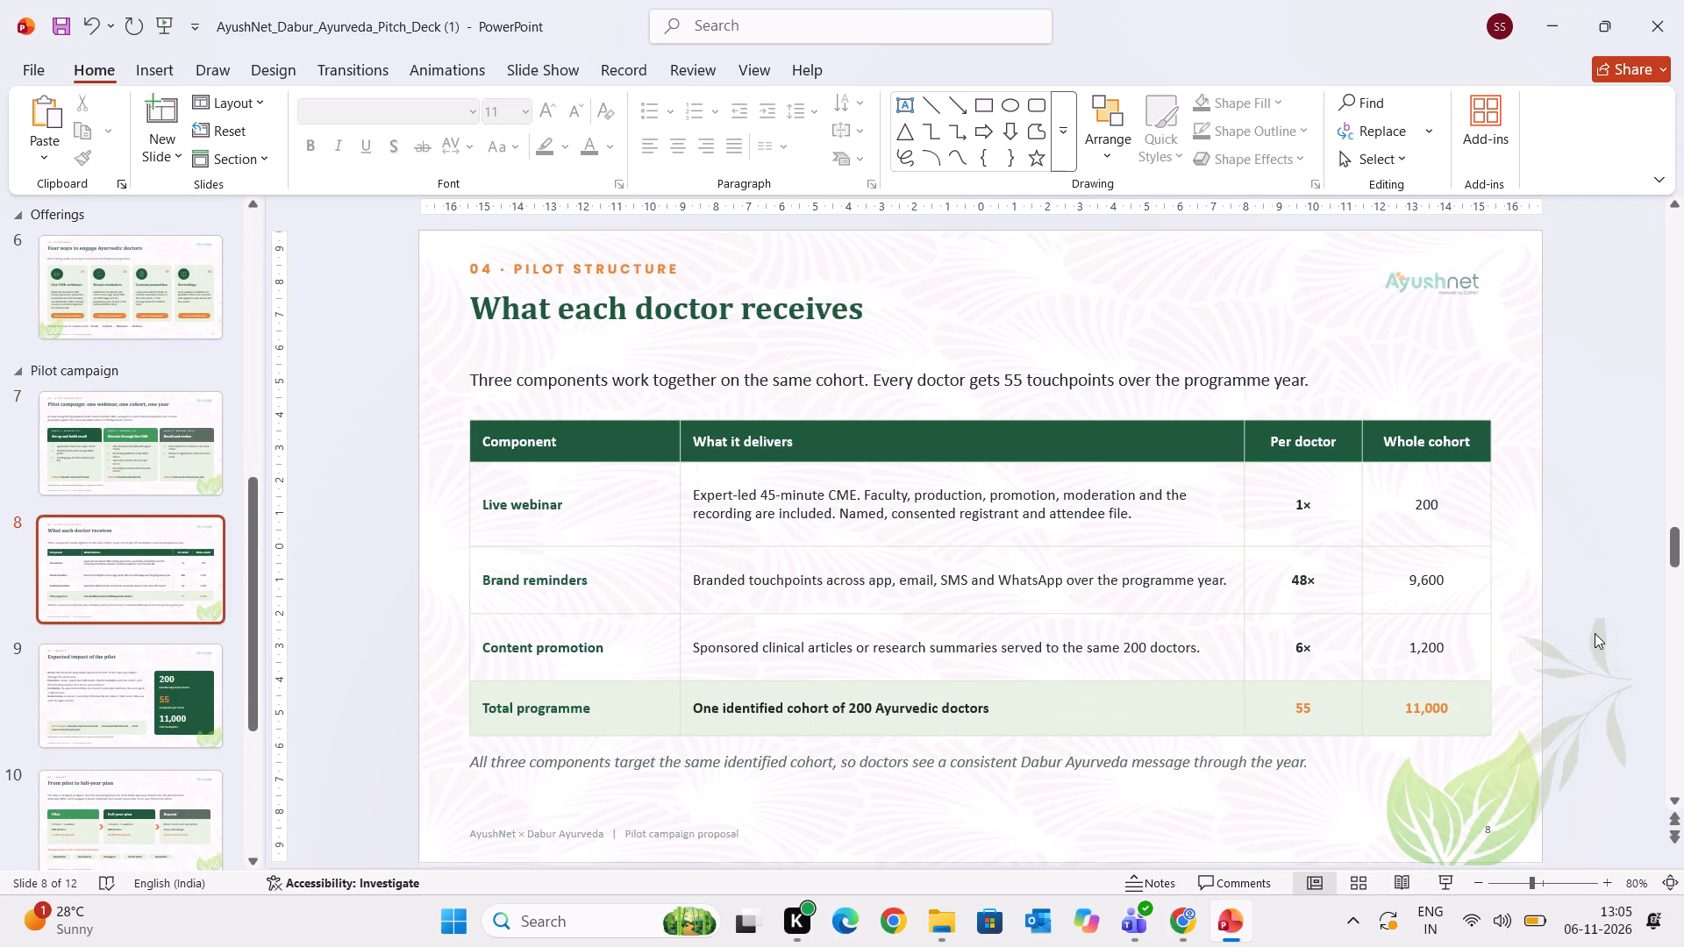
key("Up")
key("Down")
Undo the last resize of the background picture on slide 8.
key("ctrl+z")
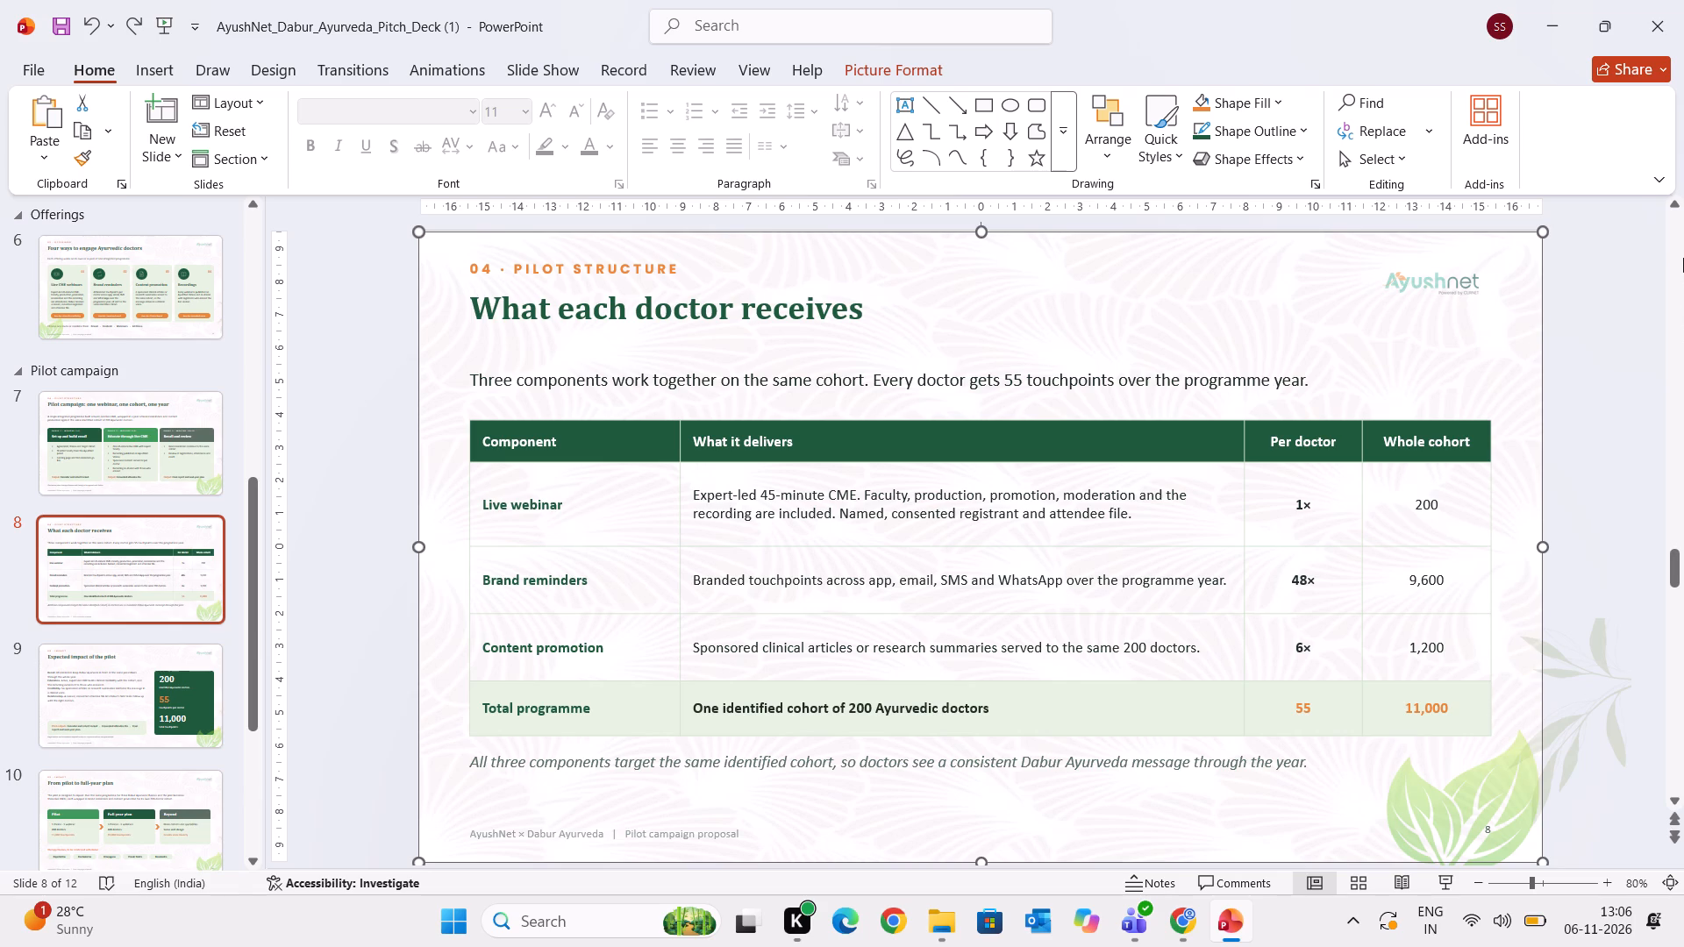
left_click(1624, 363)
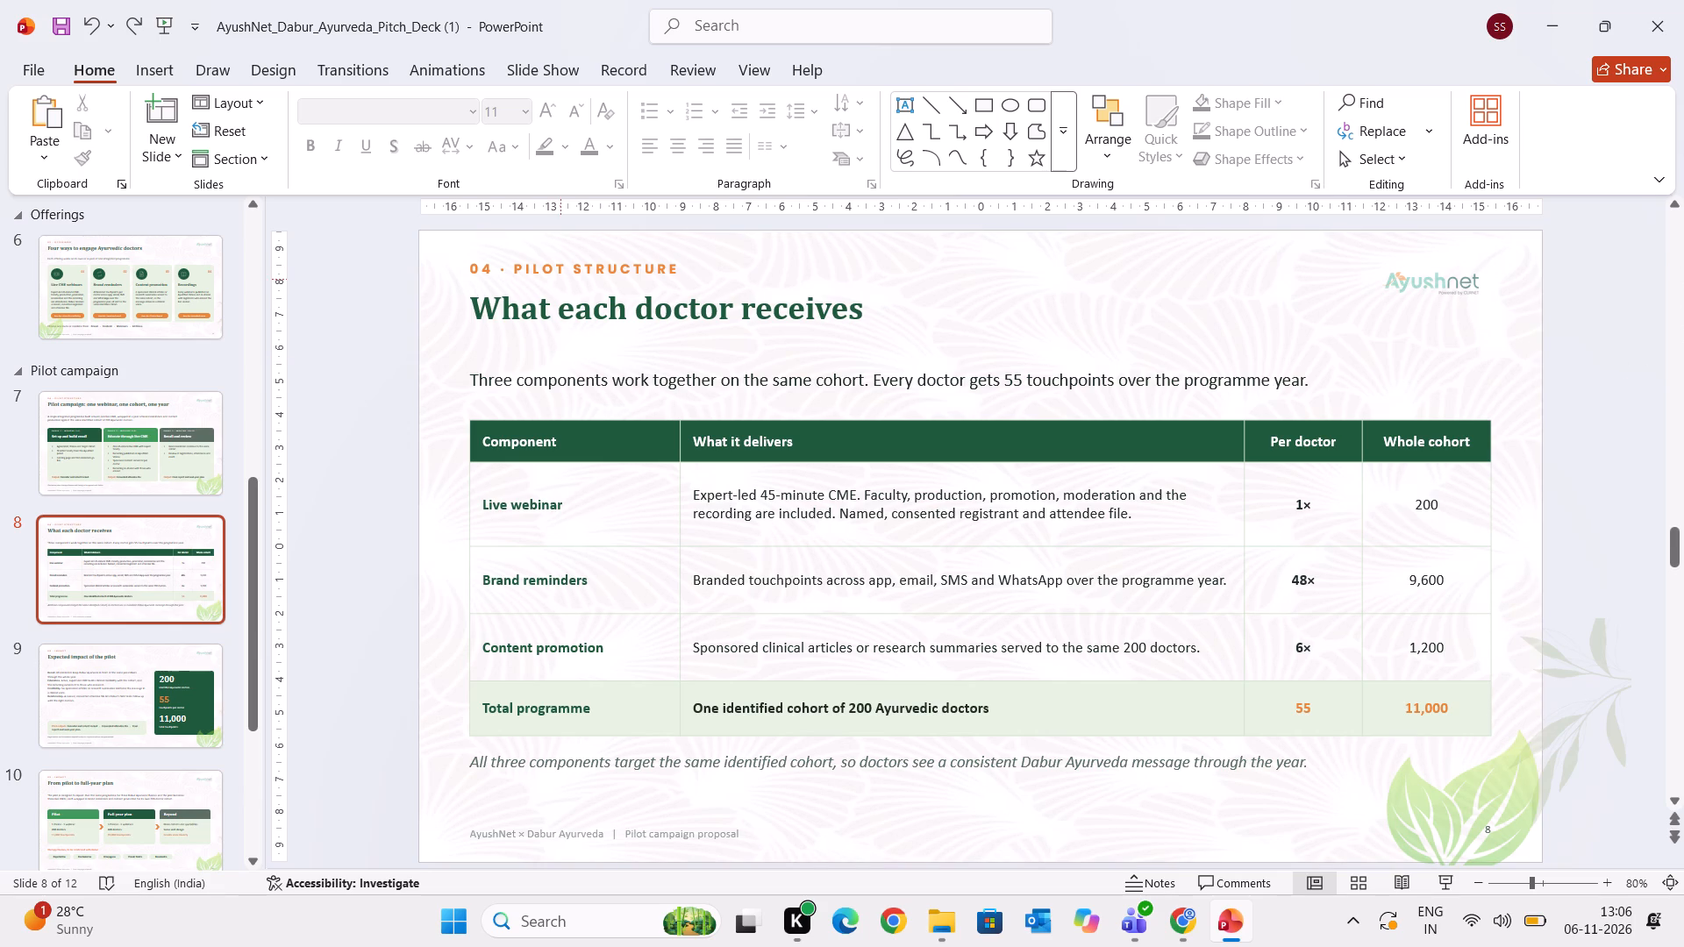
Set the tagline "Advancing the clinical practice of Ayurveda…" on the cover slide in Poppins, size 16.
scroll(127, 380, "up", 5)
left_click(130, 299)
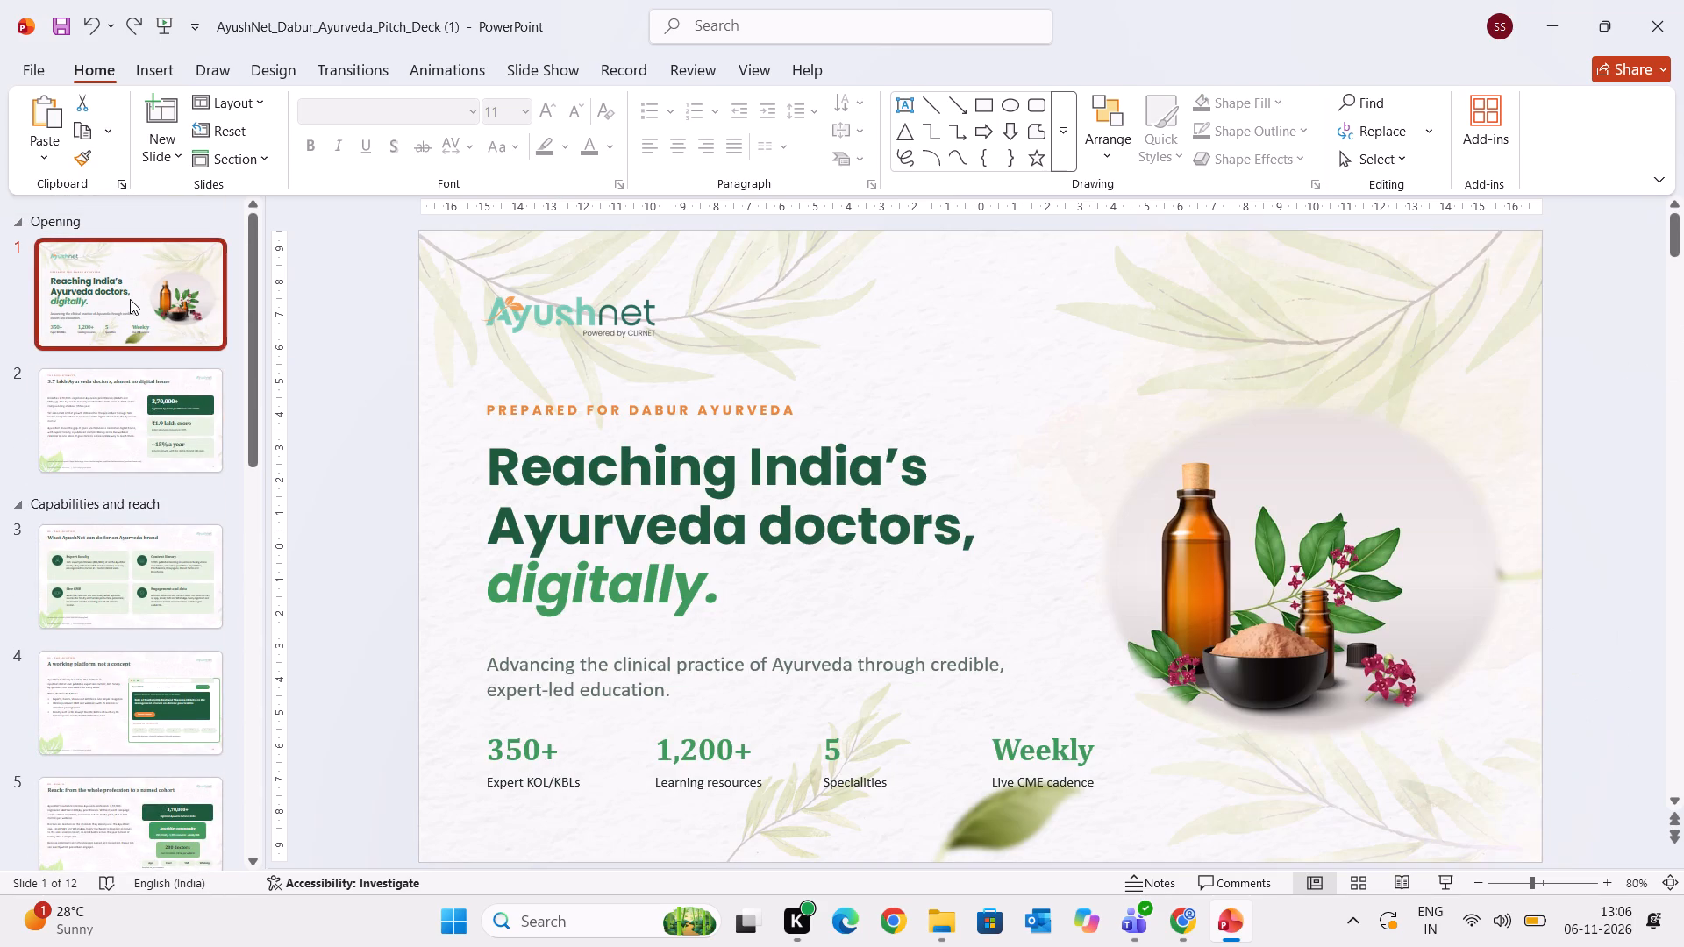
key("Down")
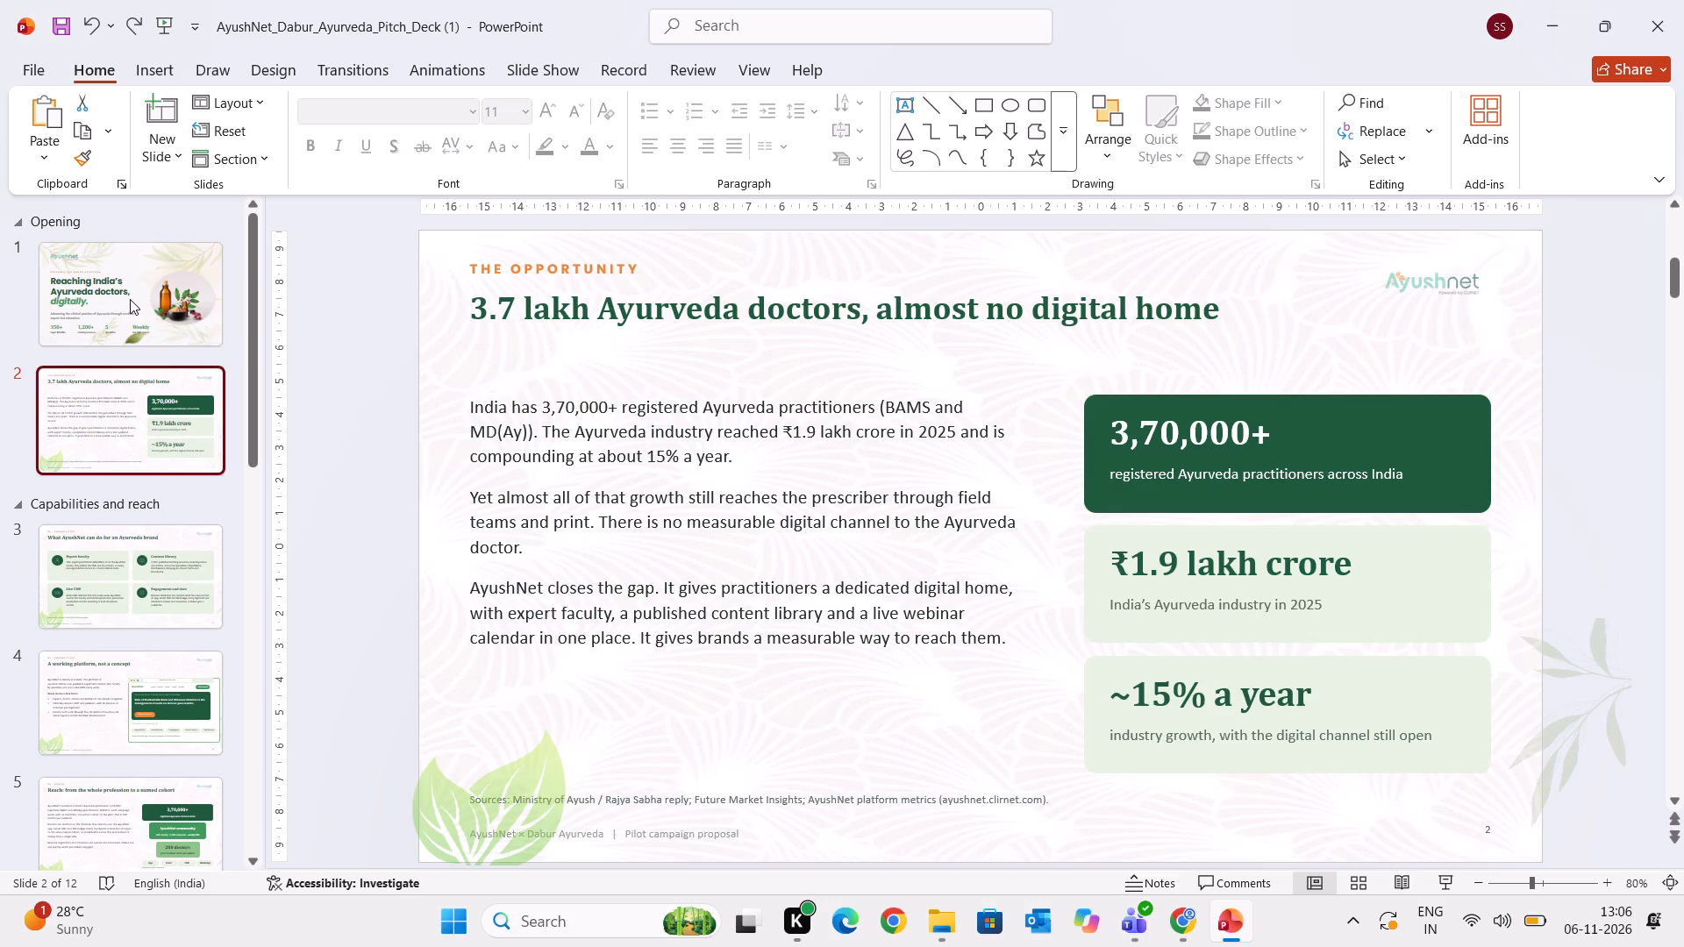
key("Up")
left_click_drag(665, 684, 434, 650)
left_click(385, 112)
type("pop")
key("Return")
left_click(584, 115)
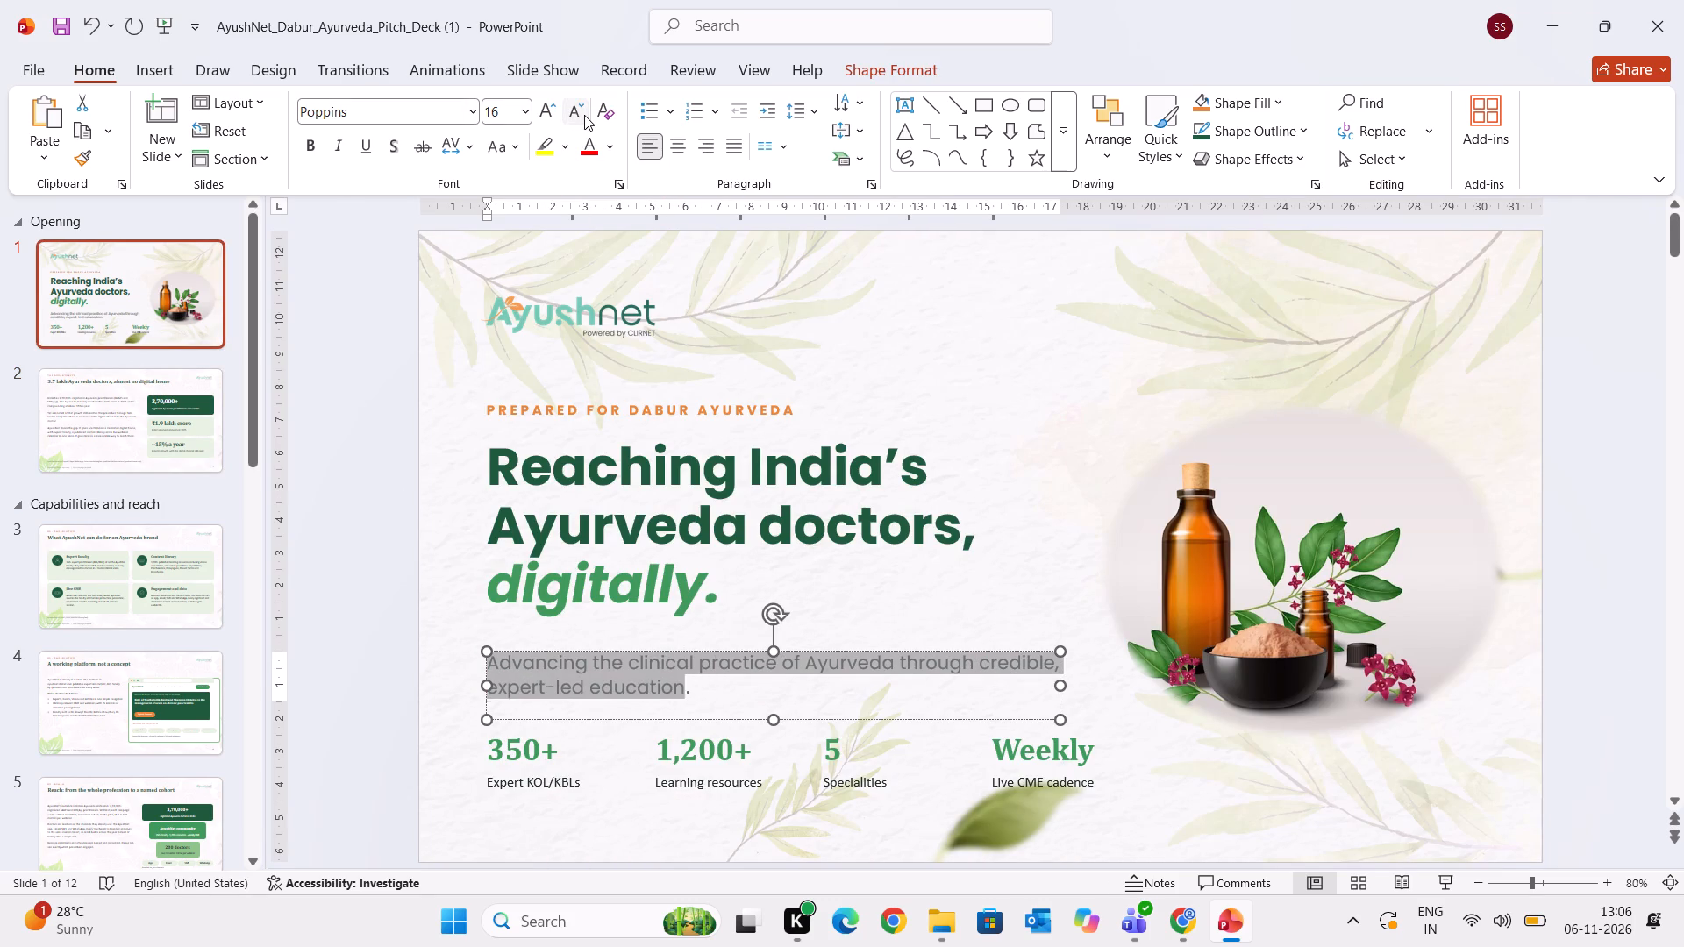
Set the "350+" figure on the cover slide in Poppins, size 24.
left_click(546, 756)
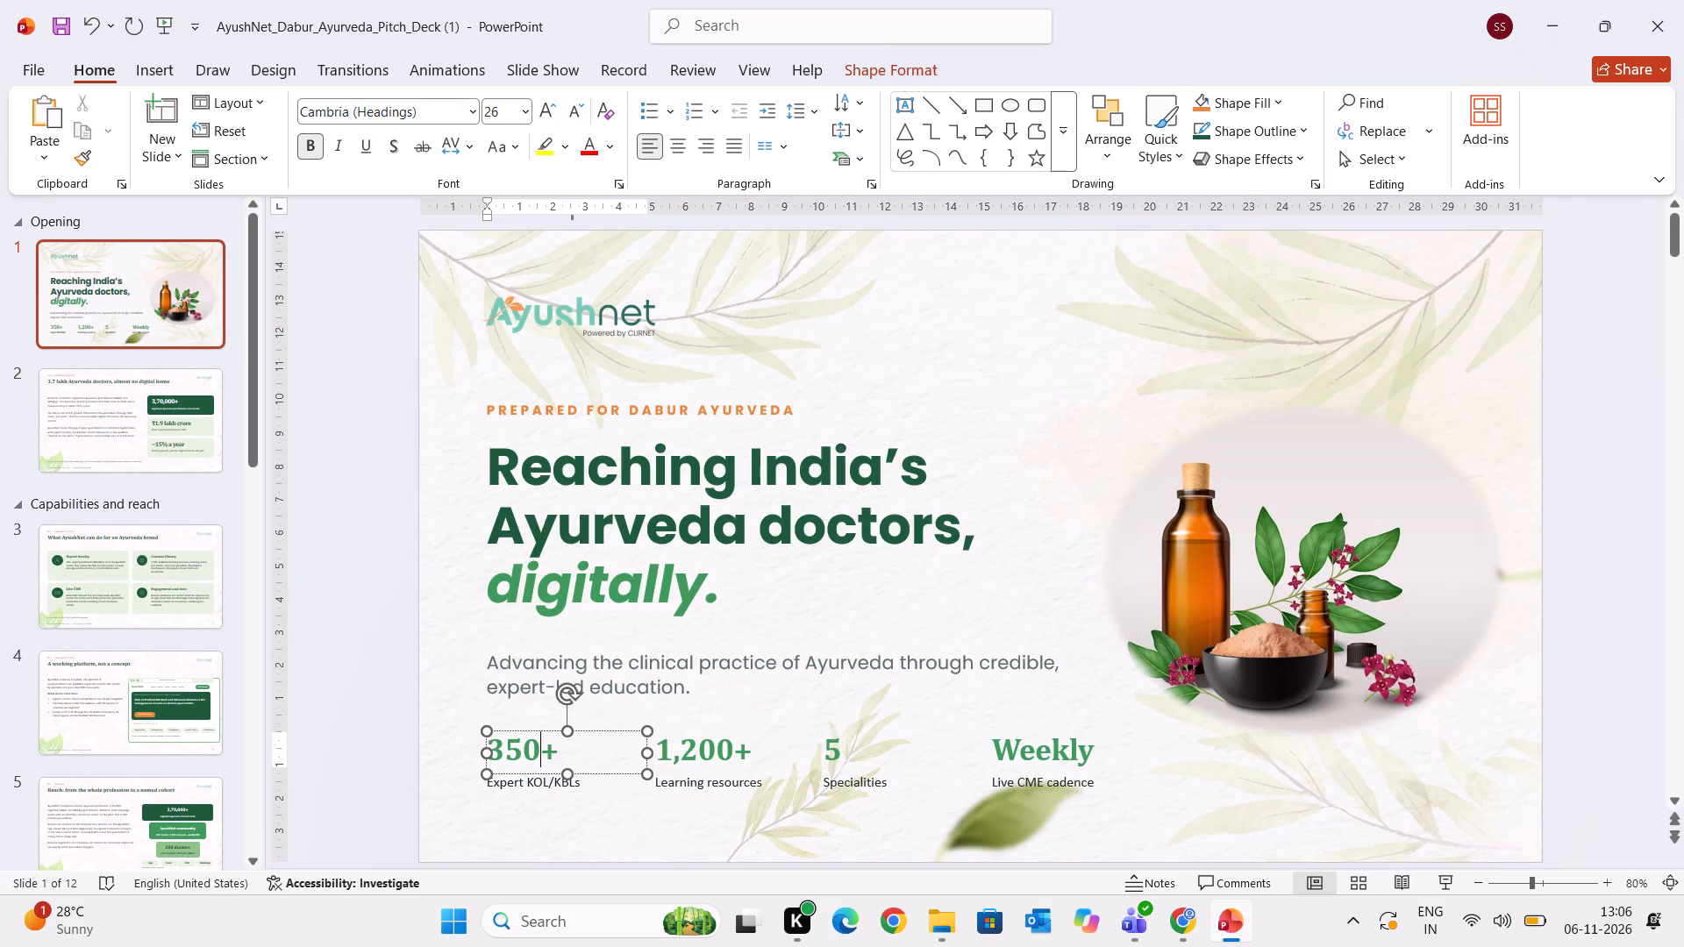
left_click_drag(554, 754, 467, 751)
left_click(403, 110)
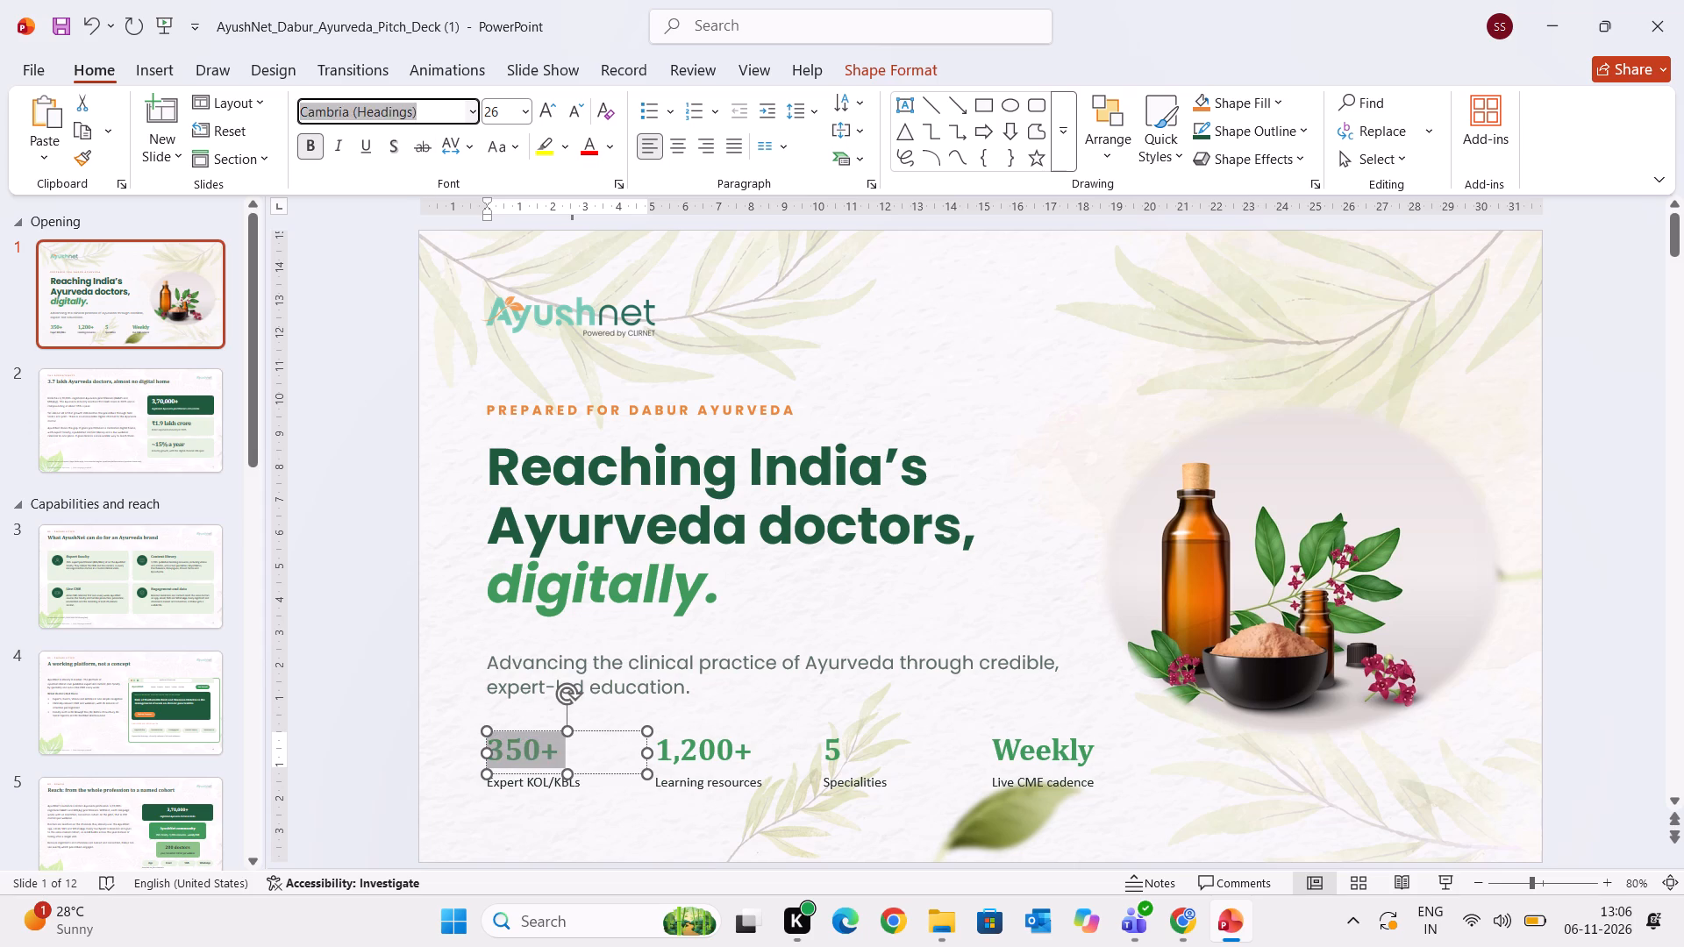
type("pop")
key("Return")
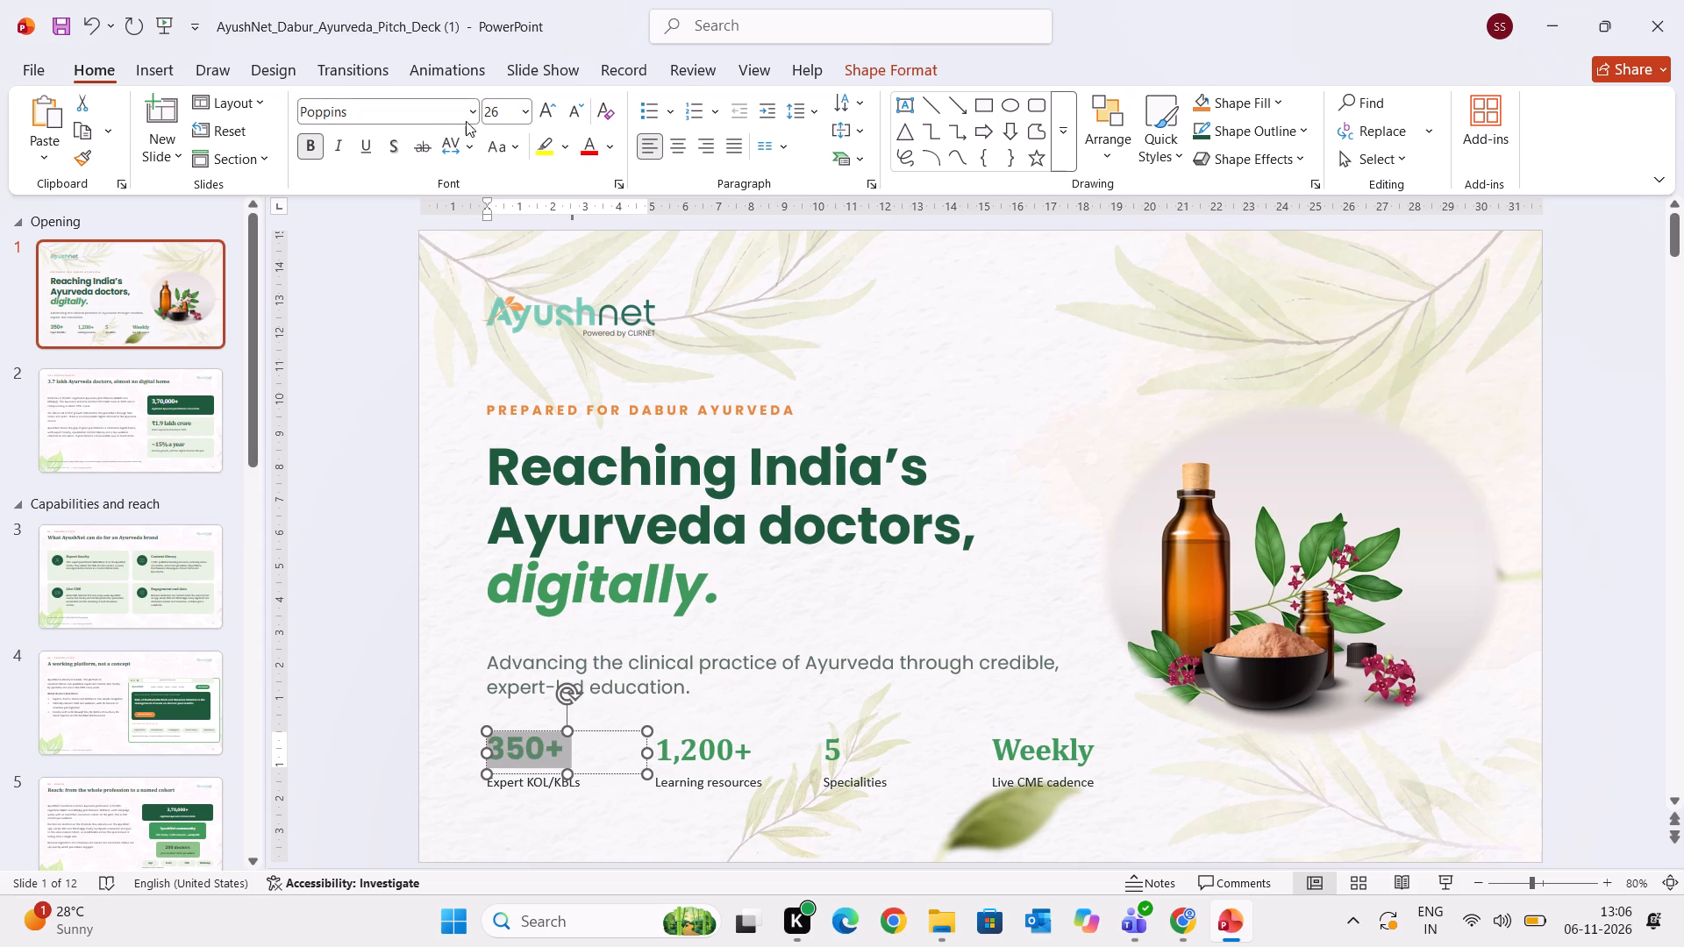
left_click(580, 109)
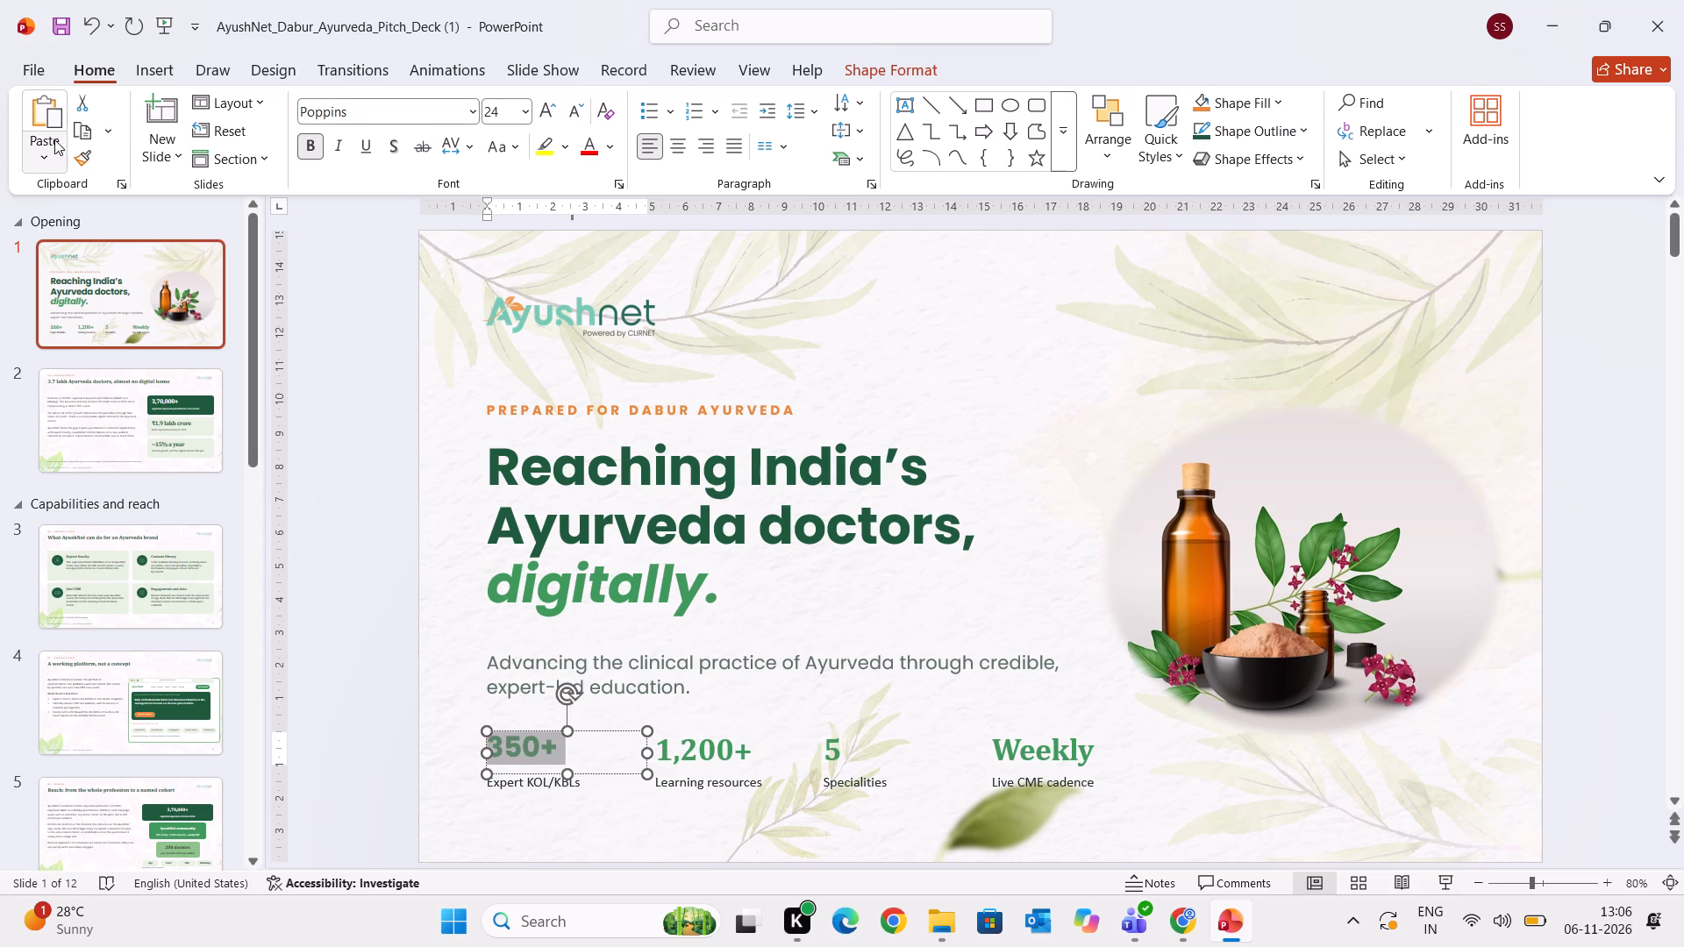
Copy the "350+" formatting onto the "1,200+", "5" and "Weekly" figures on the cover.
left_click(79, 159)
left_click_drag(670, 748, 762, 748)
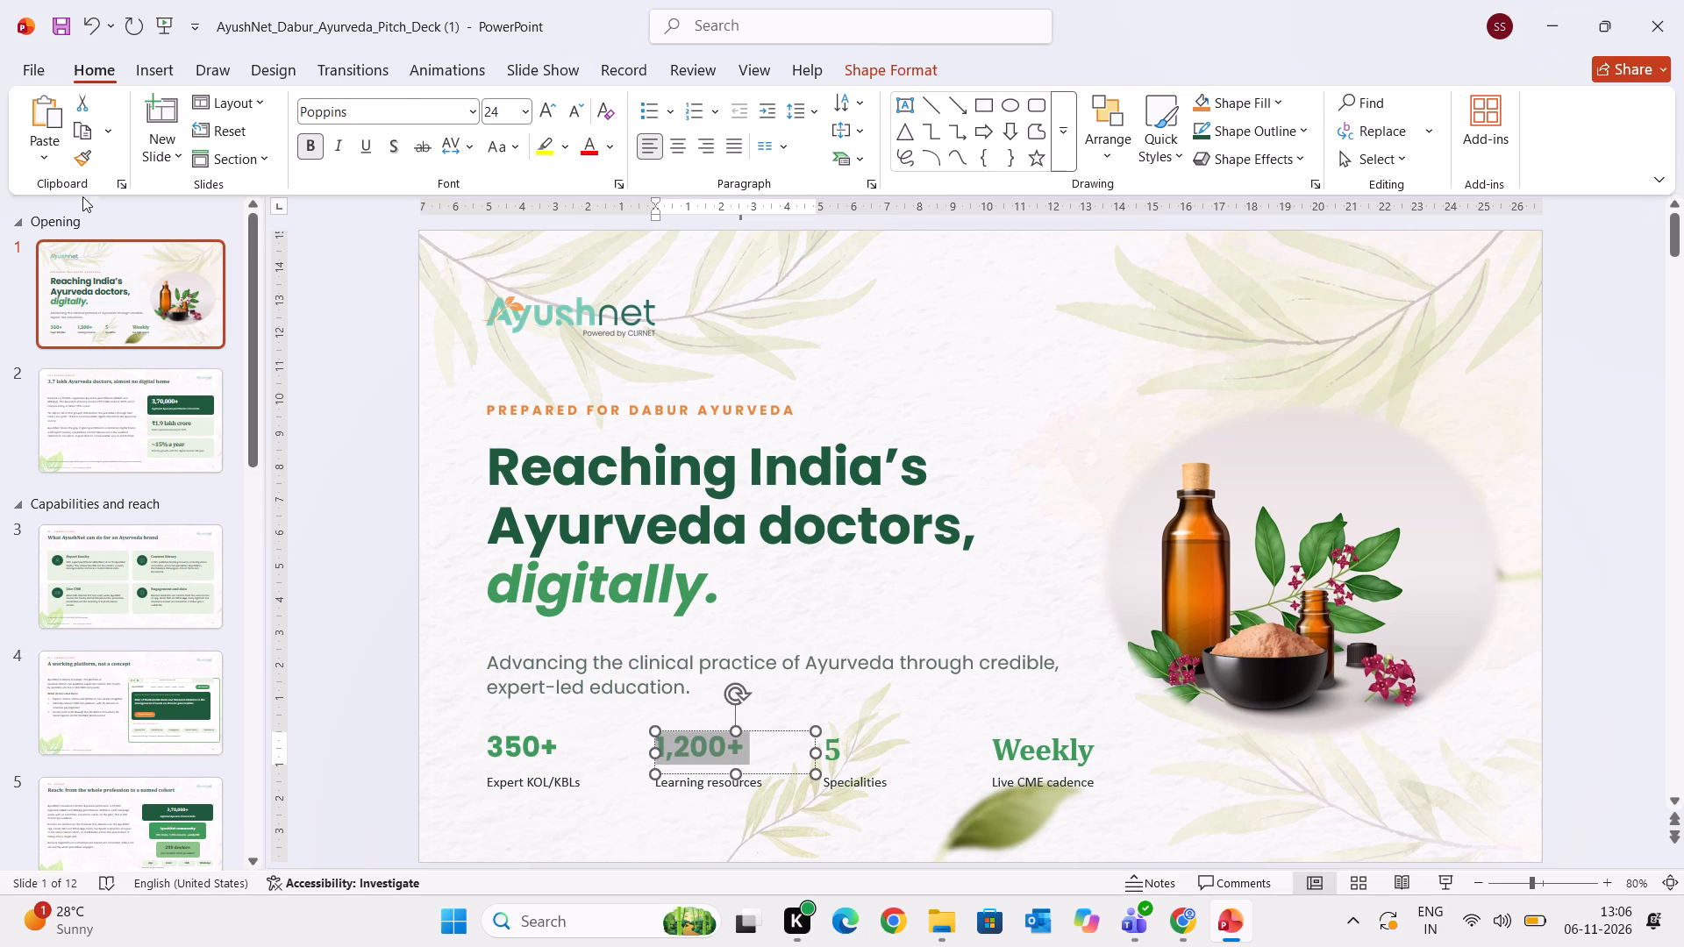
left_click(83, 157)
left_click_drag(838, 747, 823, 747)
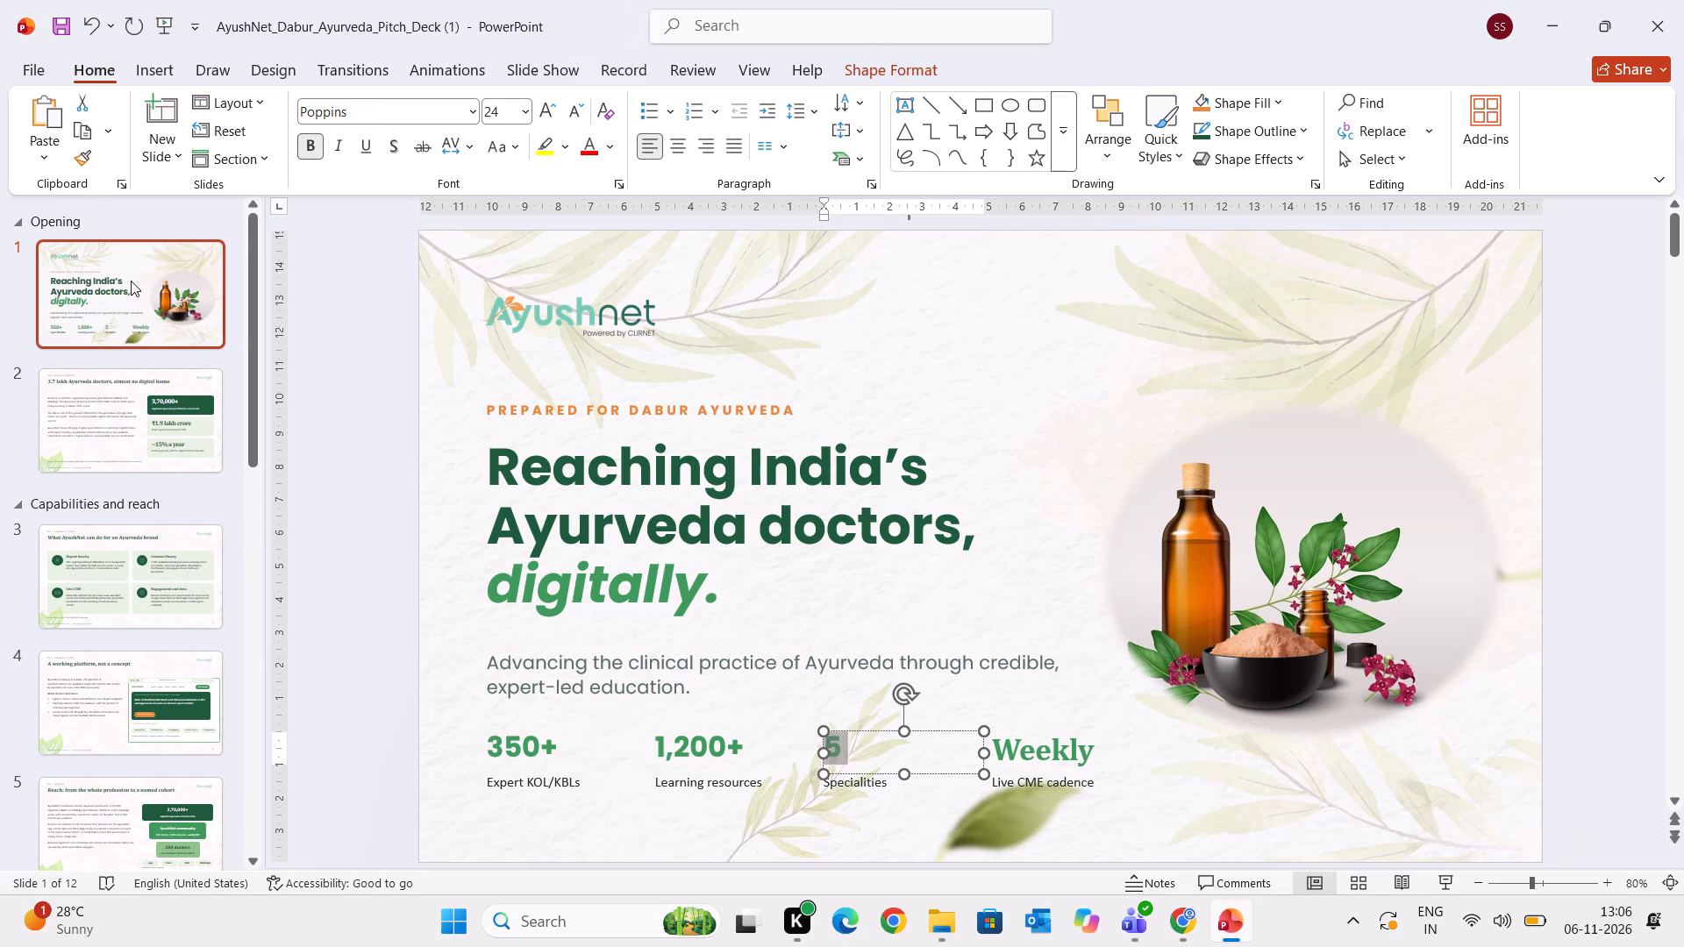
left_click(85, 151)
left_click_drag(1003, 744, 1104, 749)
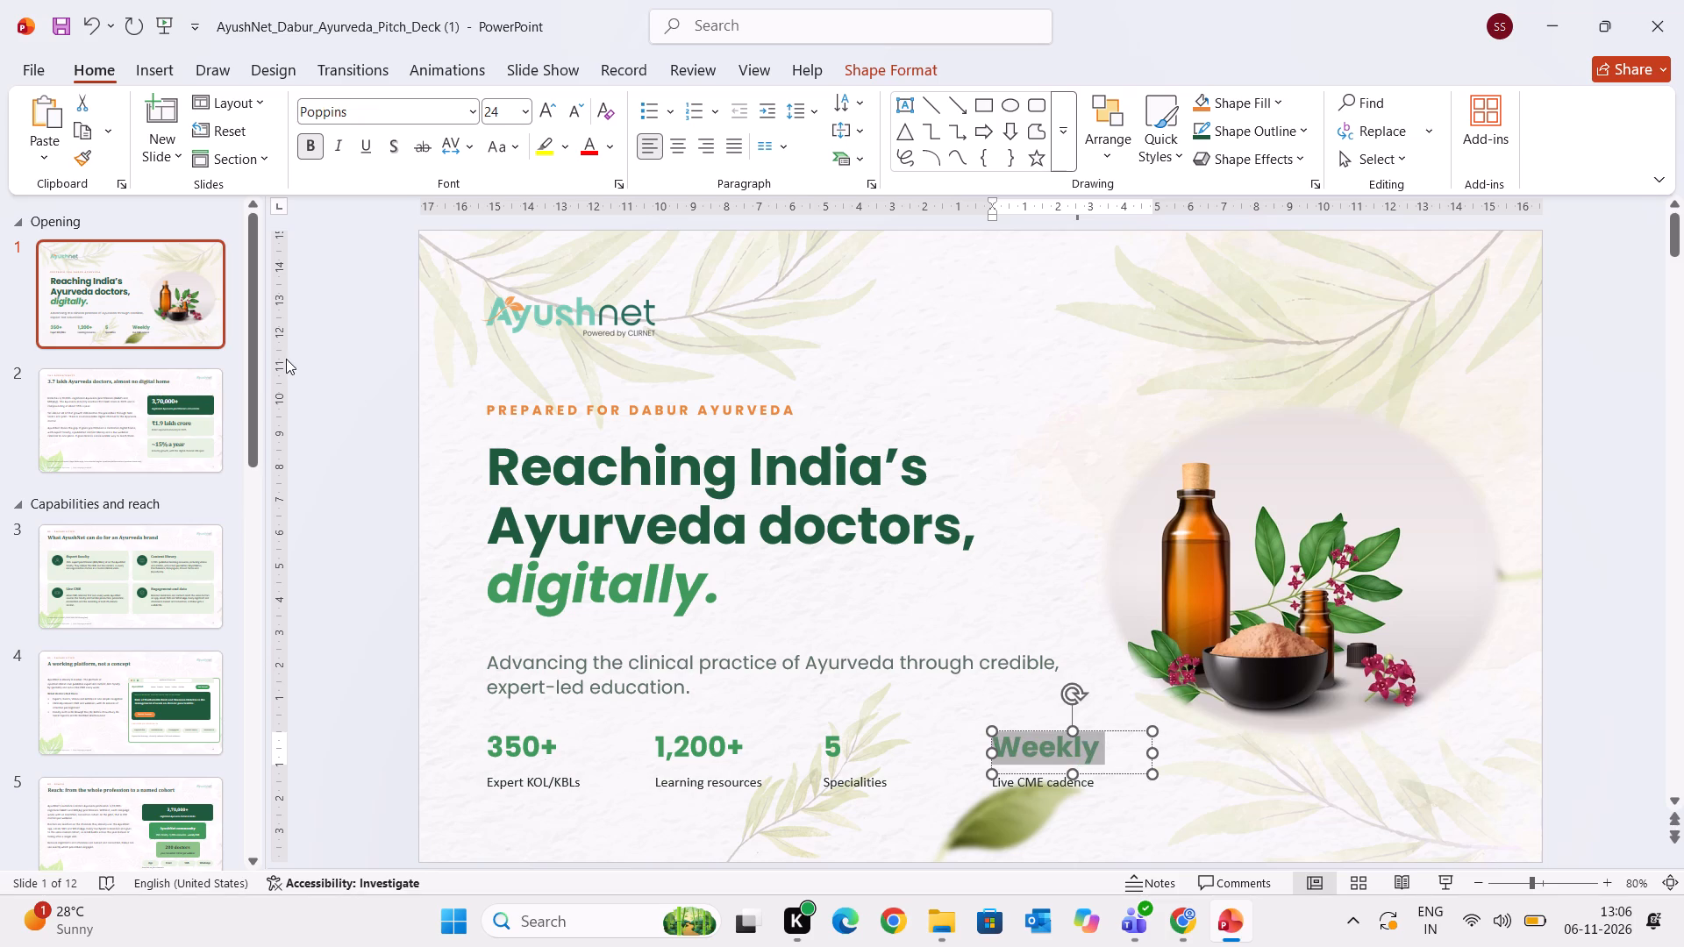
Set the "Expert KOL/KBLs" caption under the first cover figure in Poppins, size 11.
left_click(568, 783)
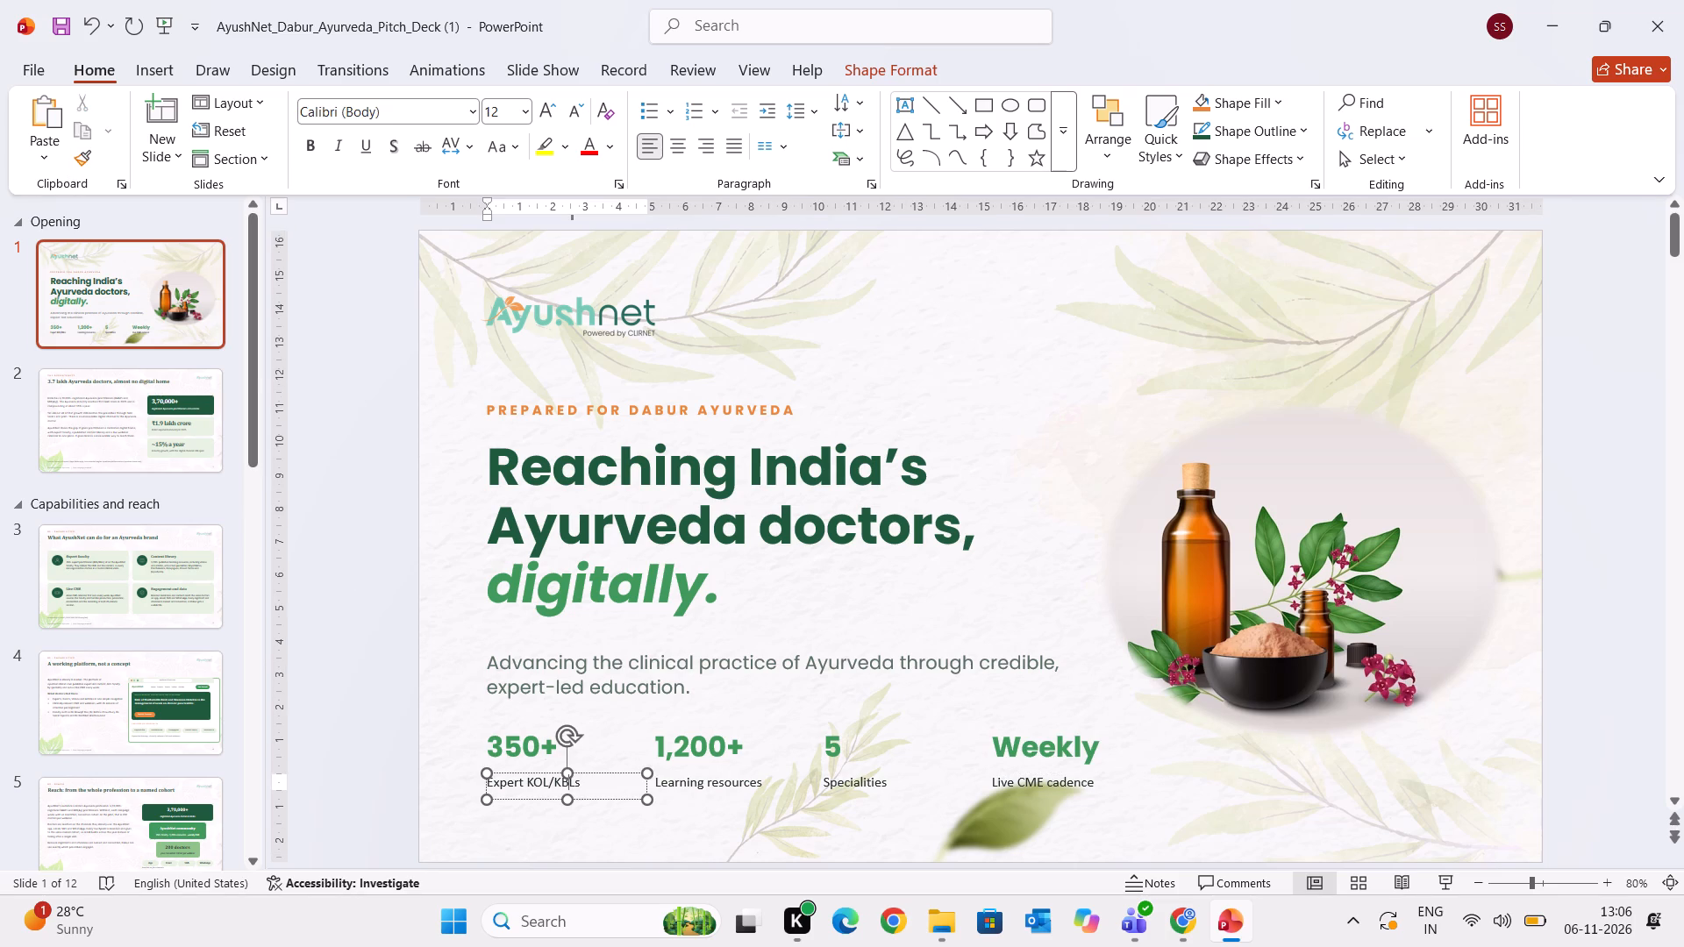
left_click(581, 781)
left_click_drag(575, 781, 402, 765)
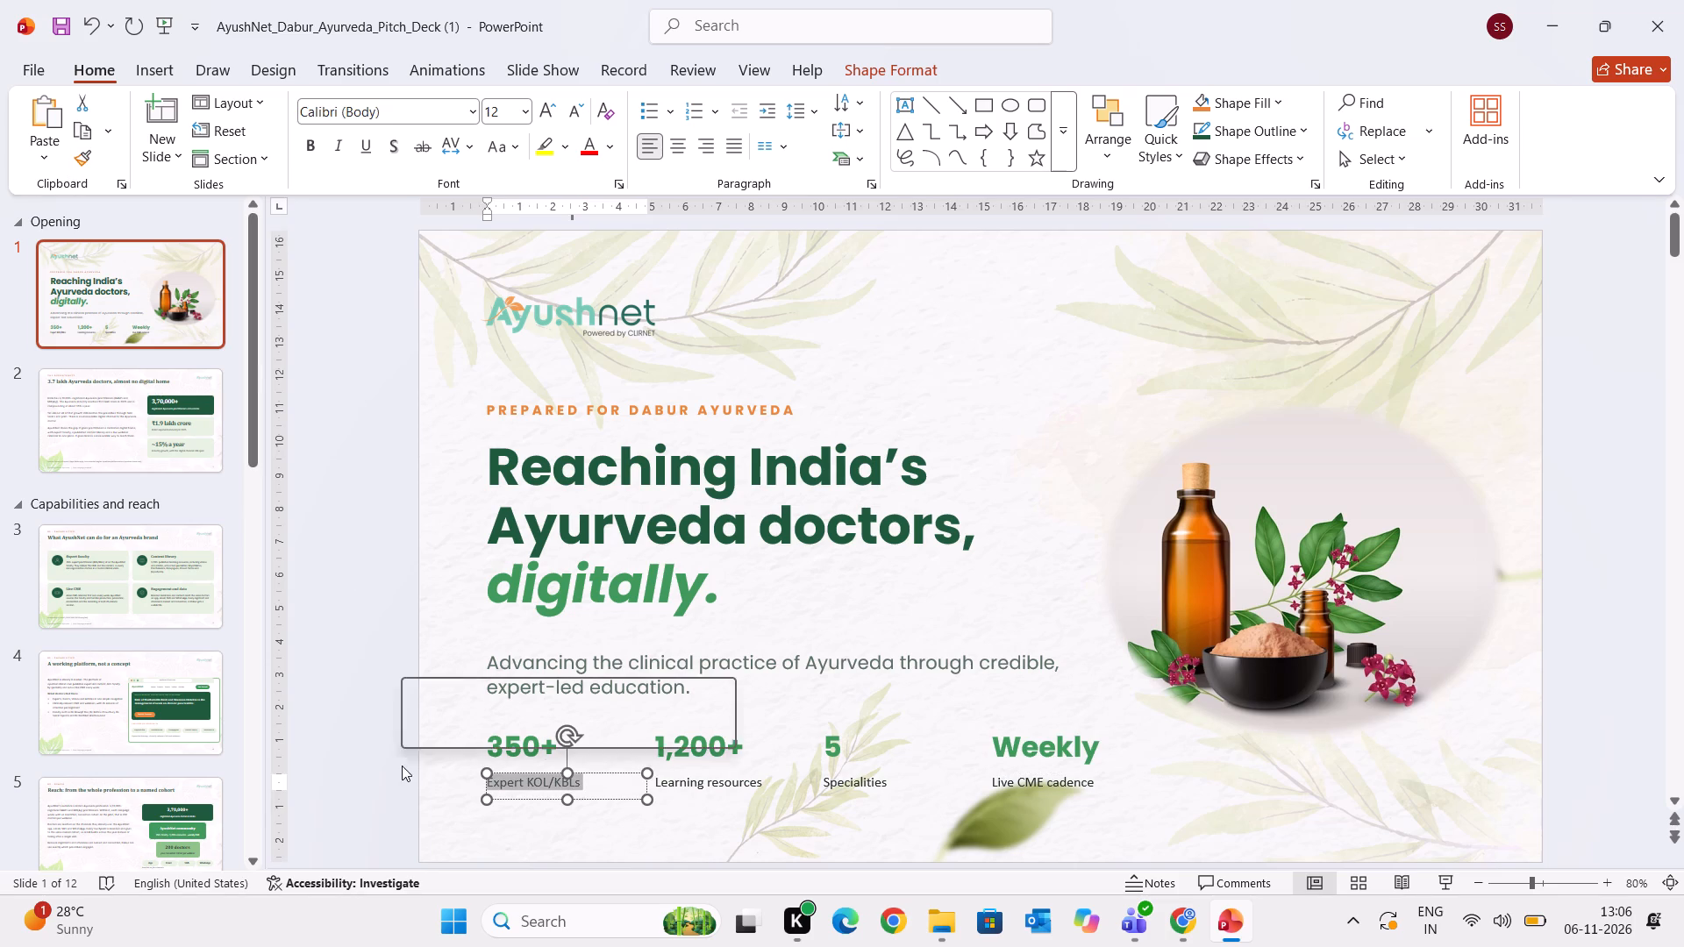
left_click(405, 115)
type("pop")
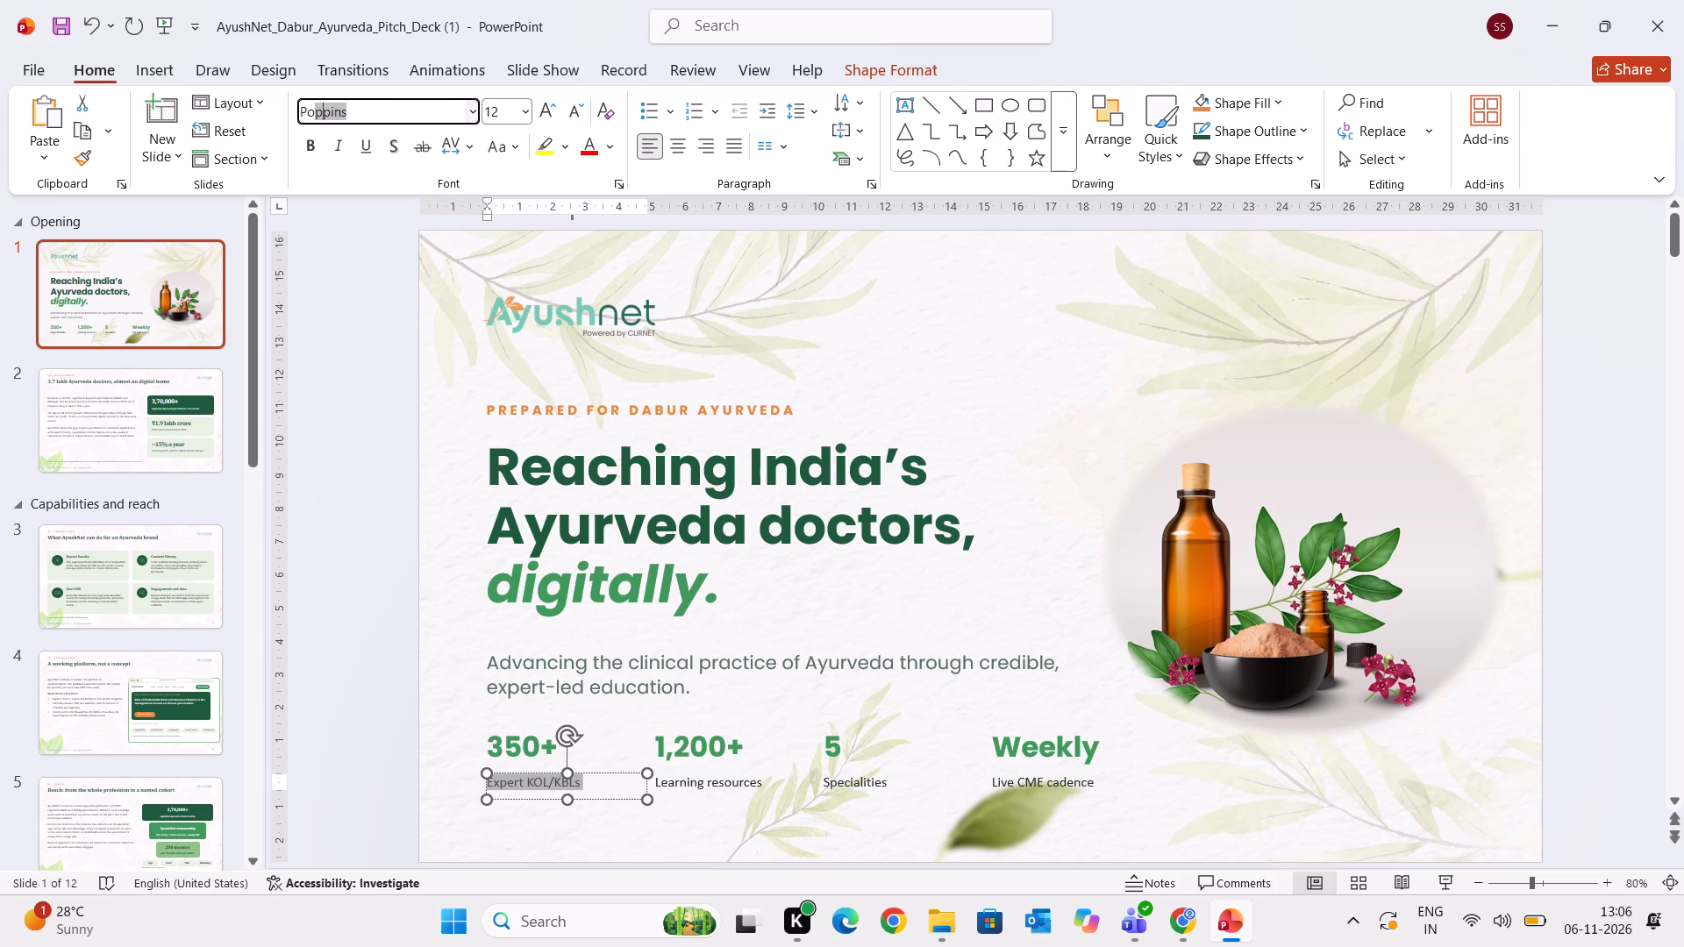
key("Return")
left_click(580, 112)
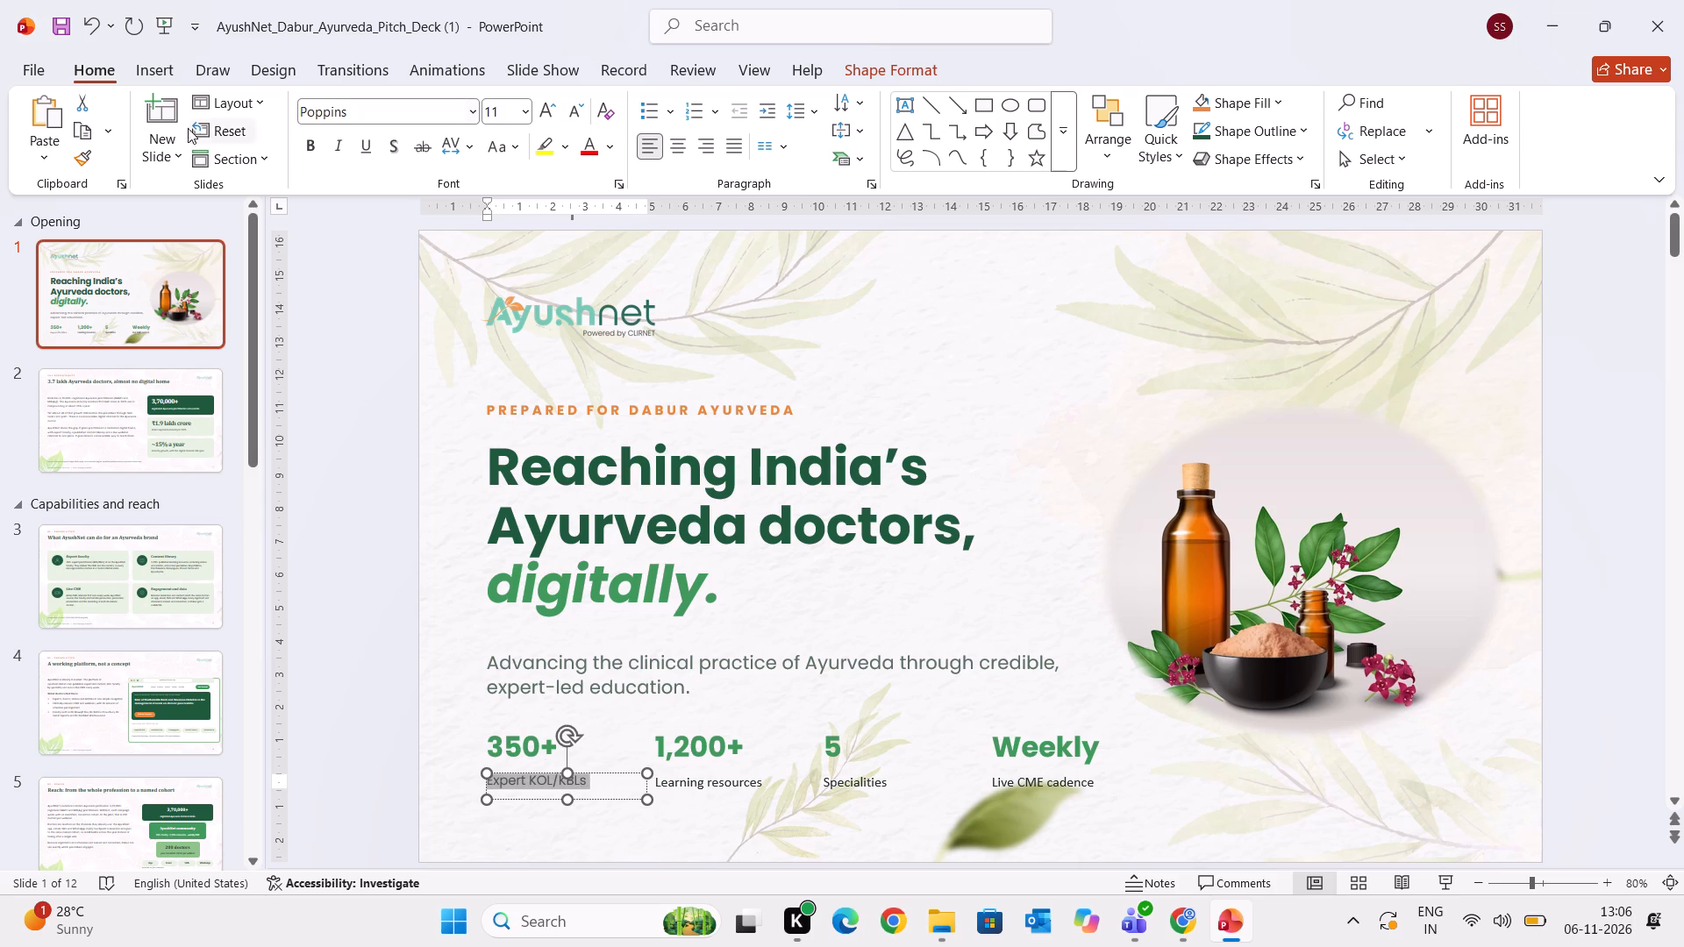
Copy the "Expert KOL/KBLs" formatting onto the "Learning resources", "Specialities" and "Live CME cadence" captions.
left_click(82, 167)
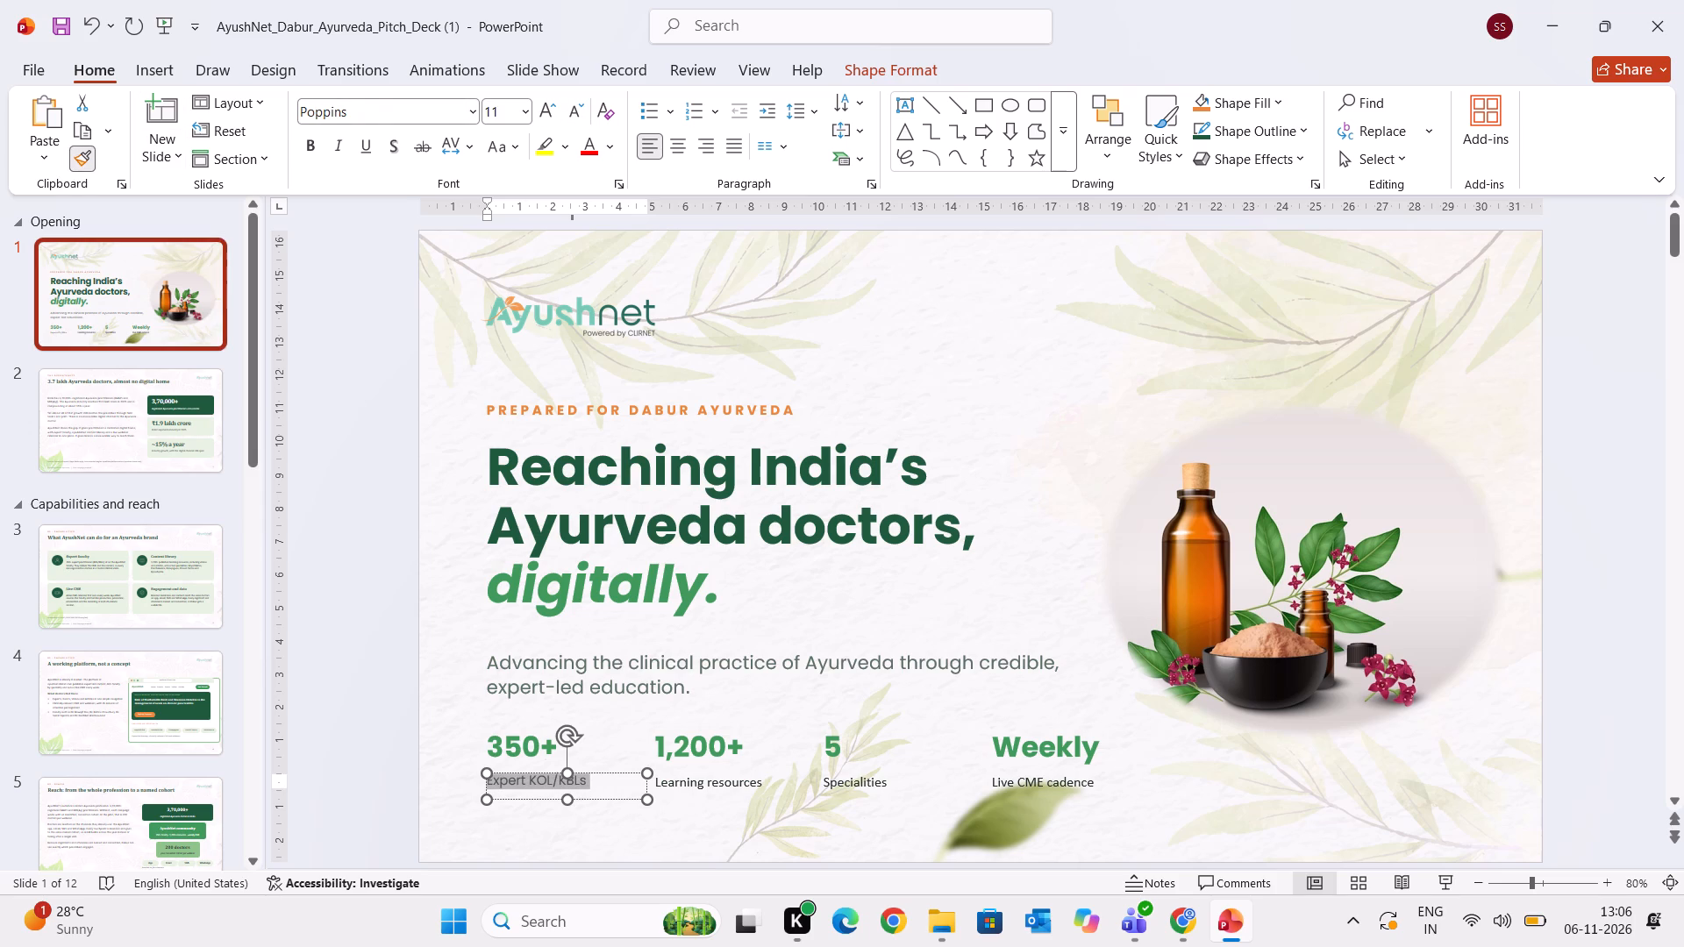
left_click_drag(660, 777, 777, 787)
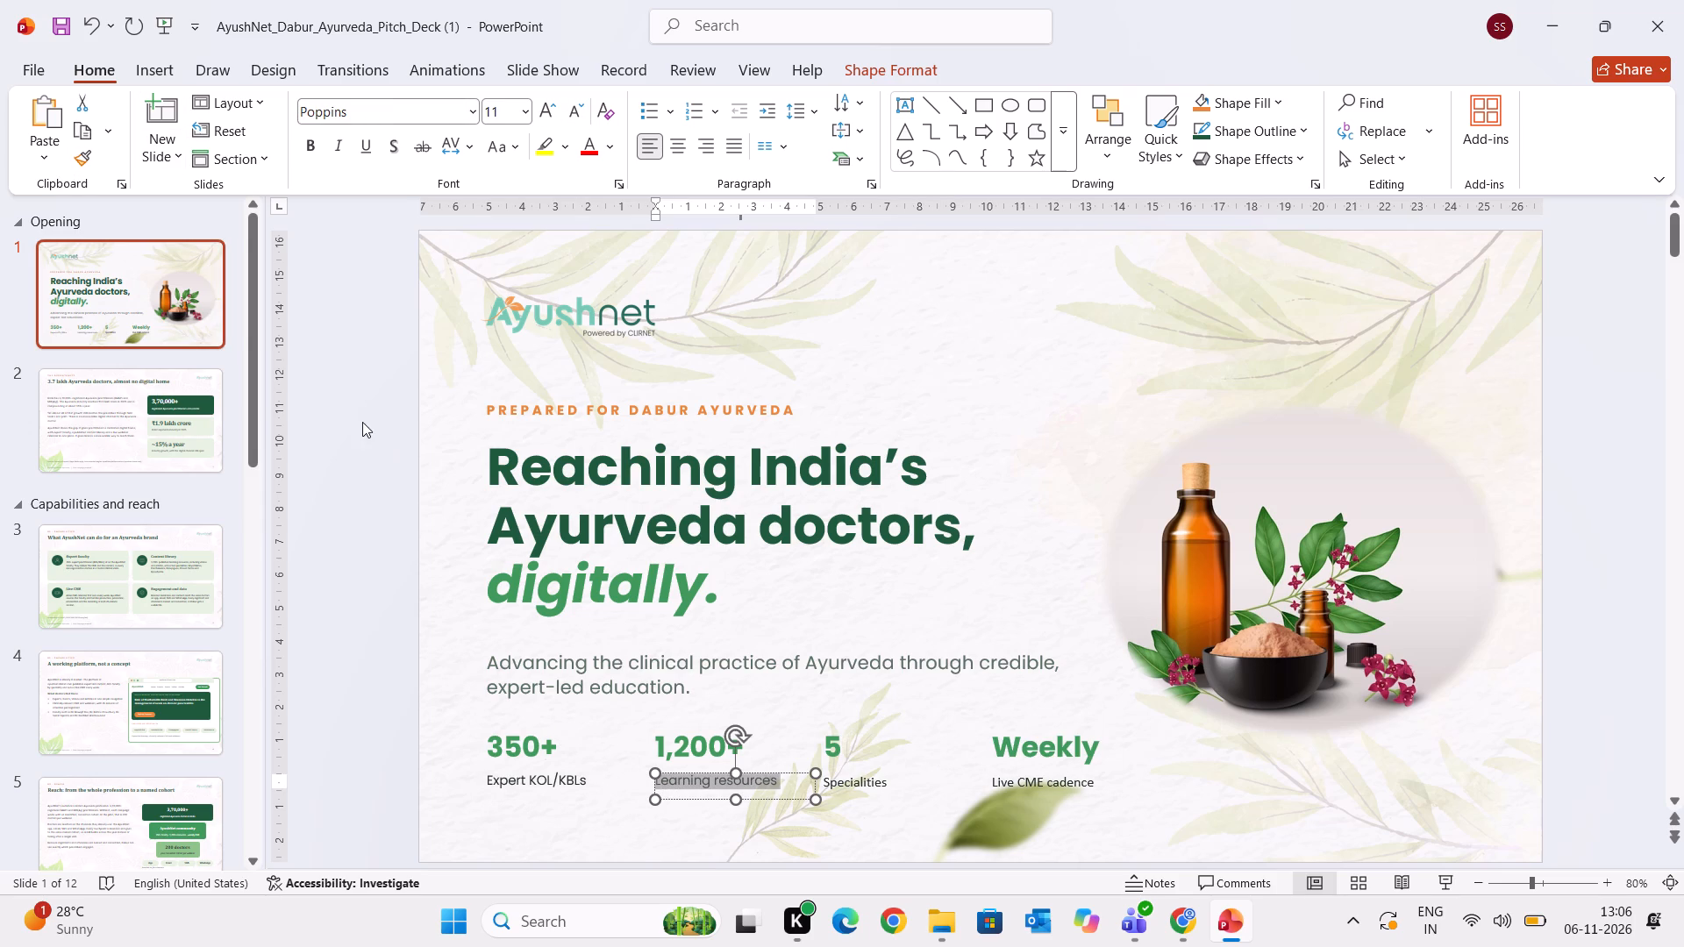
left_click(85, 158)
left_click_drag(832, 777, 910, 778)
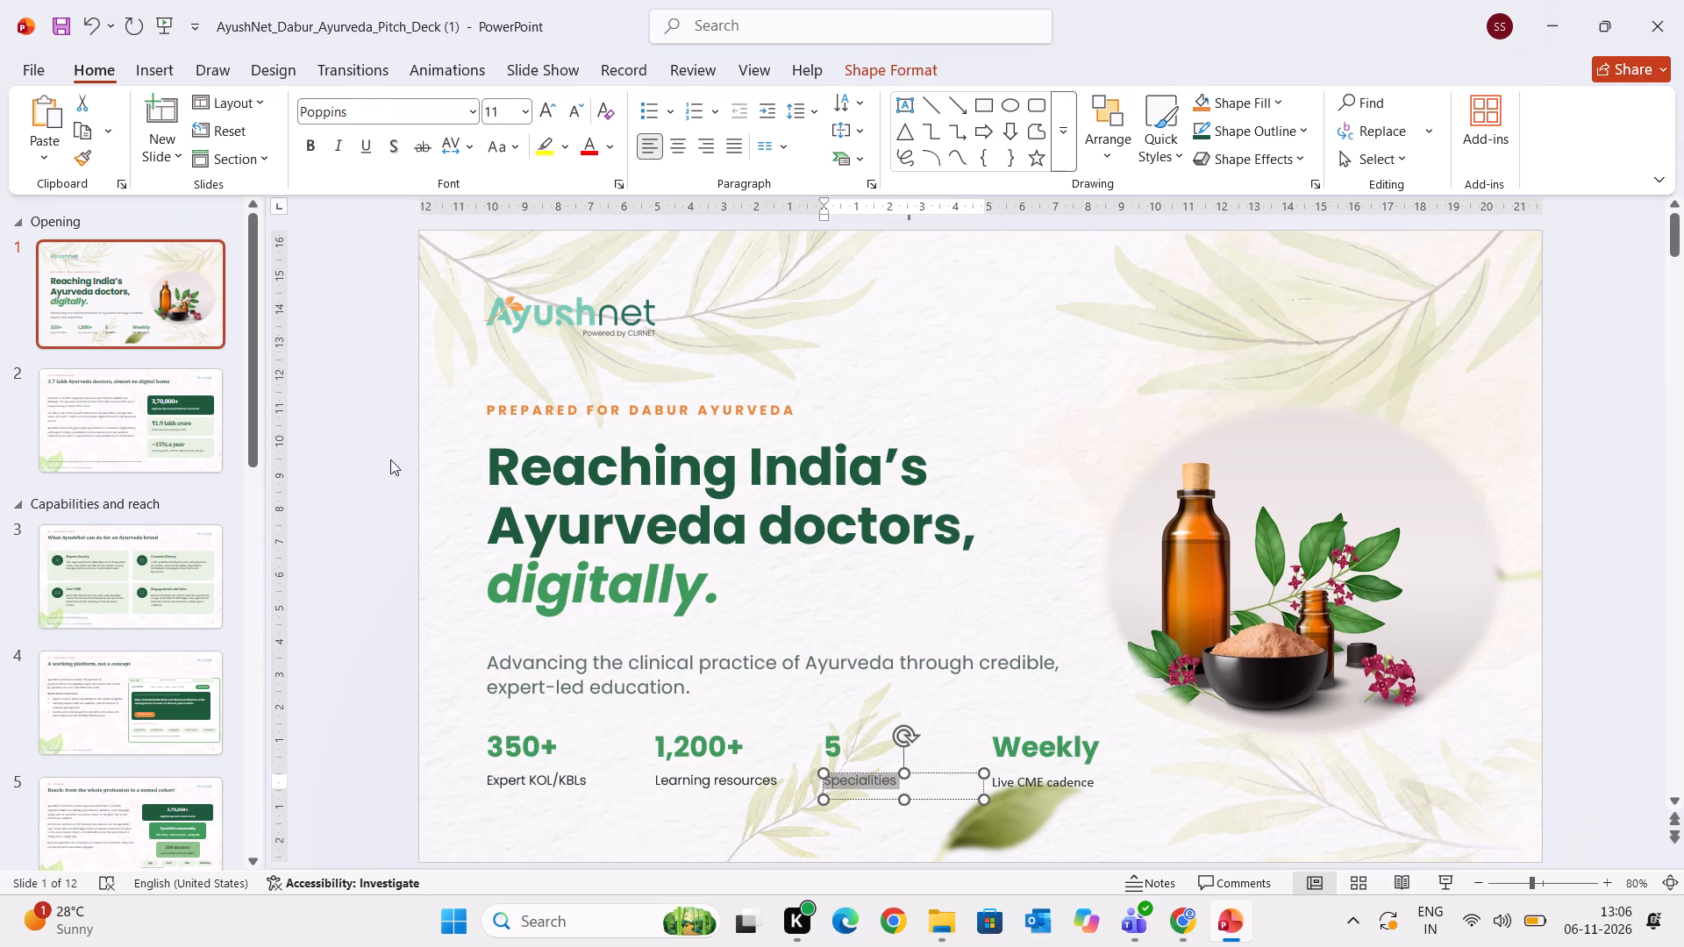
left_click(79, 167)
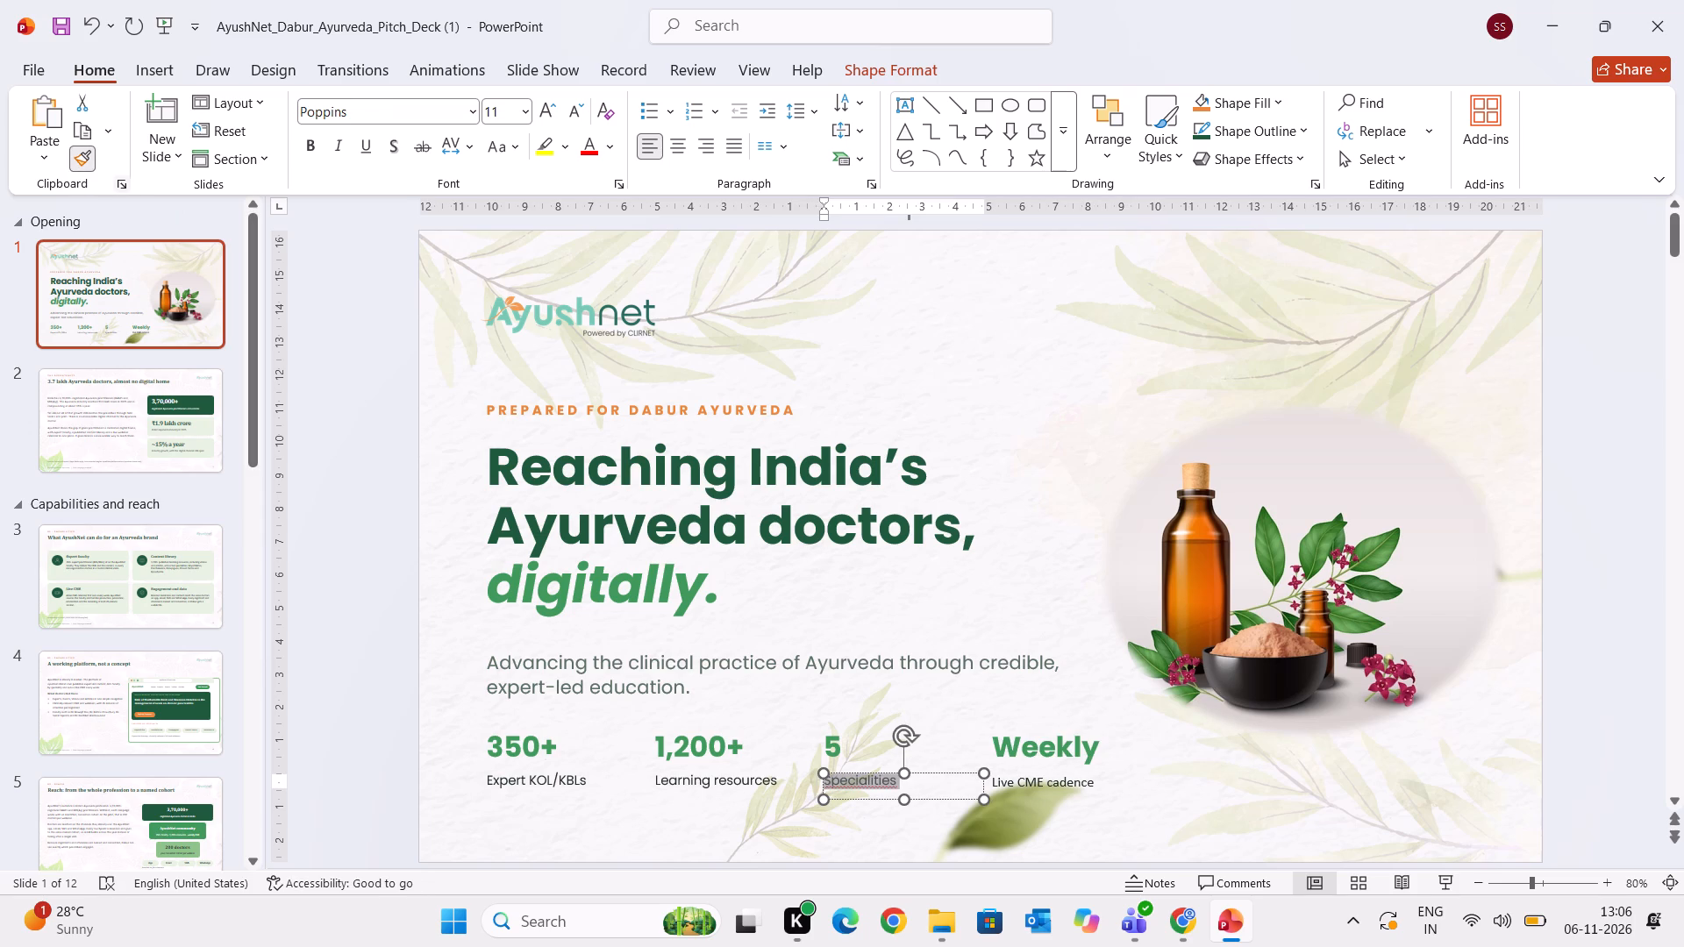
left_click_drag(1000, 777, 1106, 781)
left_click(1575, 803)
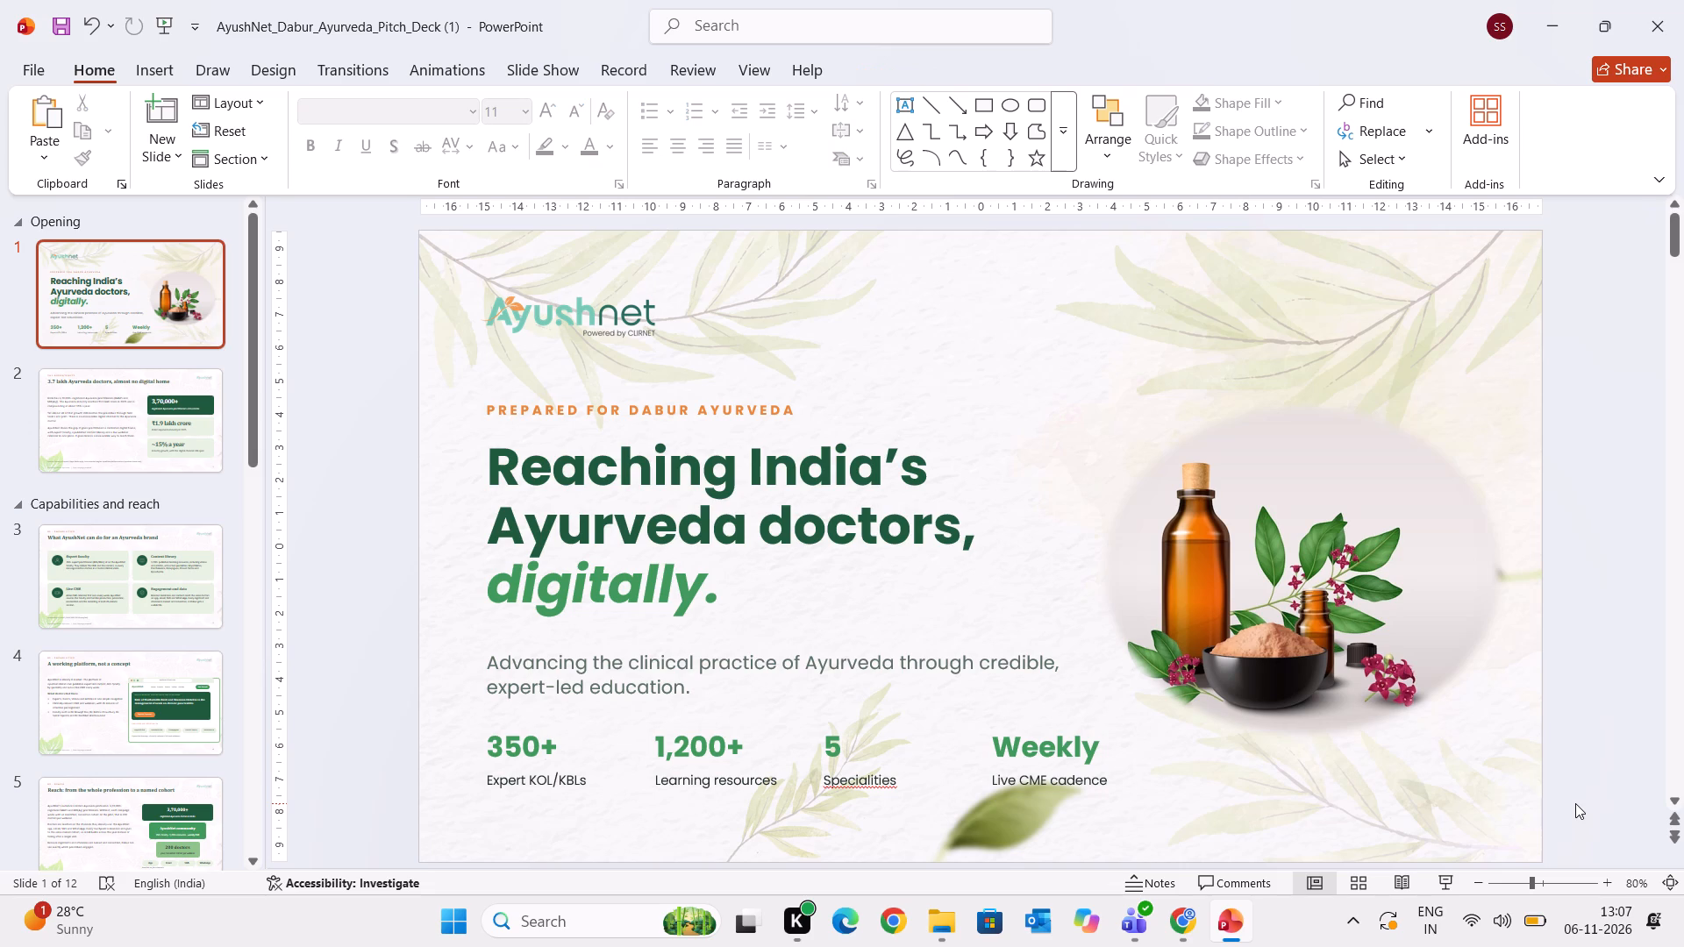
Set the slide 2 title "3.7 lakh Ayurveda doctors, almost no digital home" in Poppins, size 26.
key("Up")
key("Down")
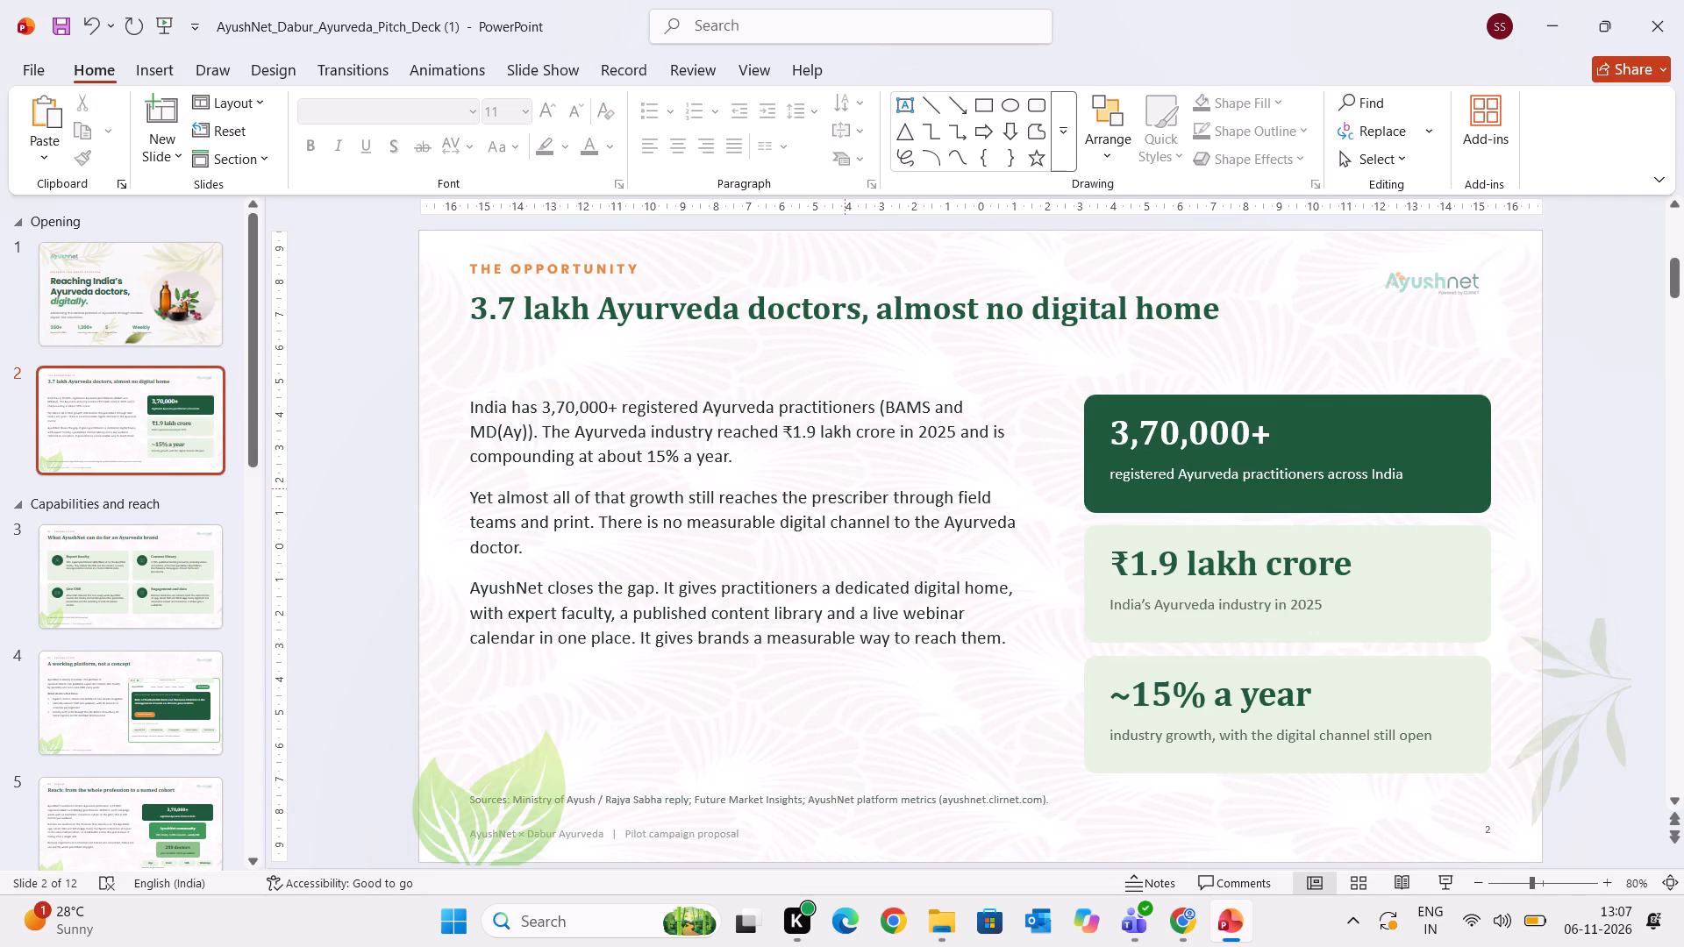
left_click(572, 319)
left_click_drag(1219, 323, 156, 282)
left_click(400, 113)
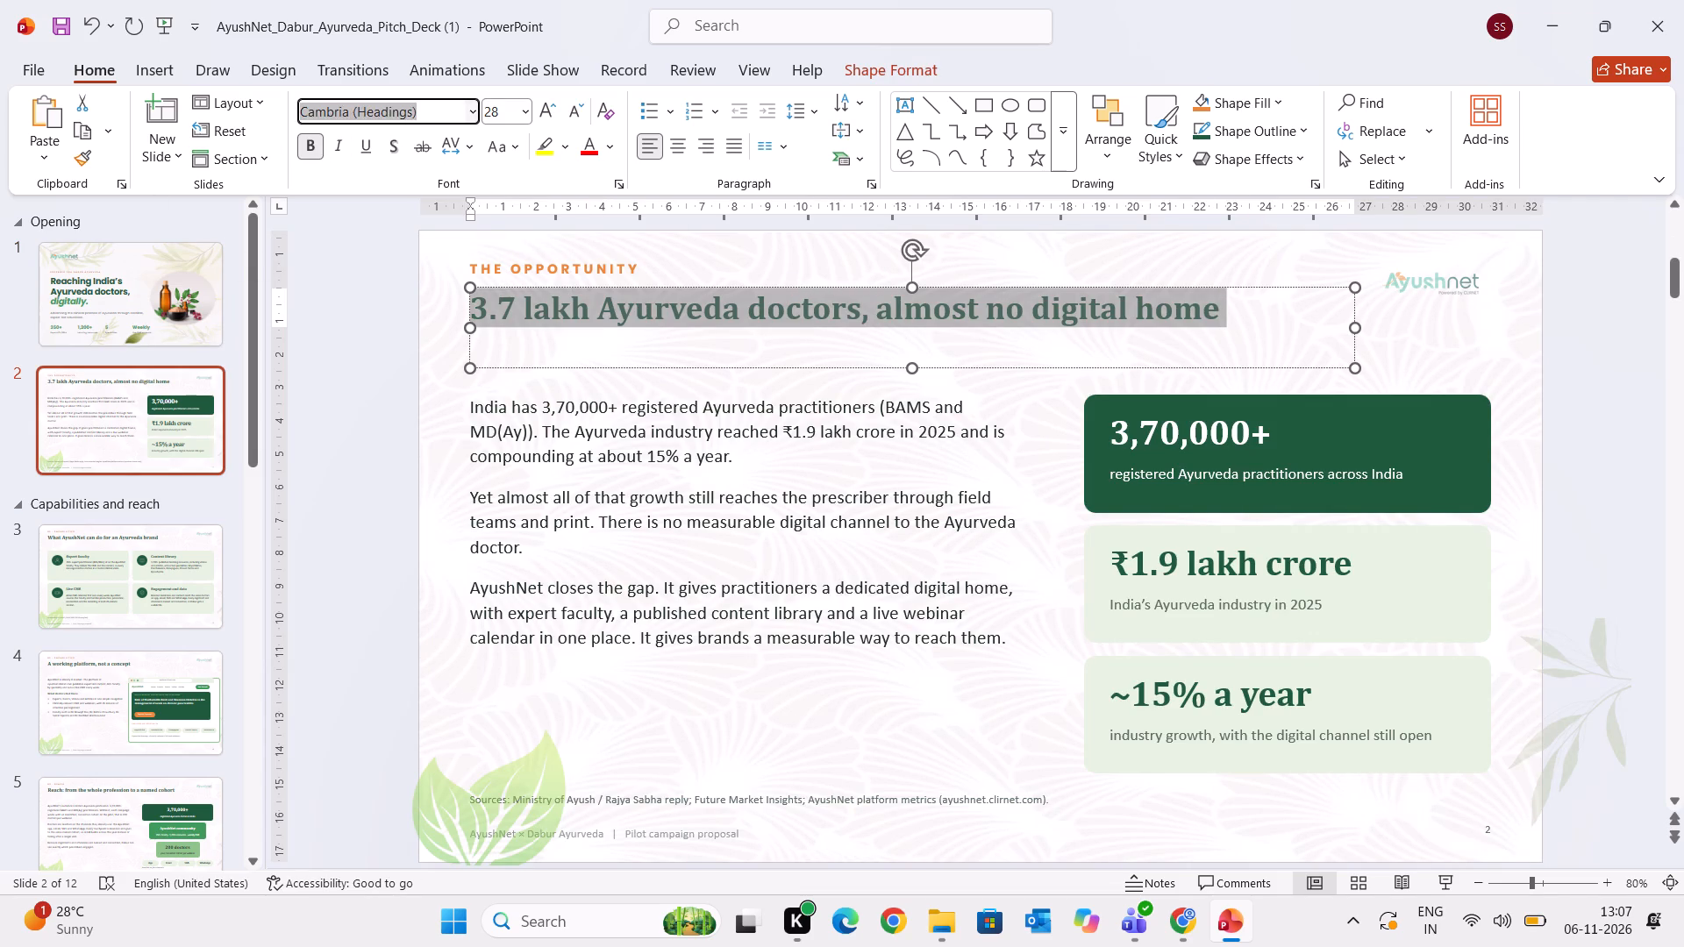
type("pop")
key("Return")
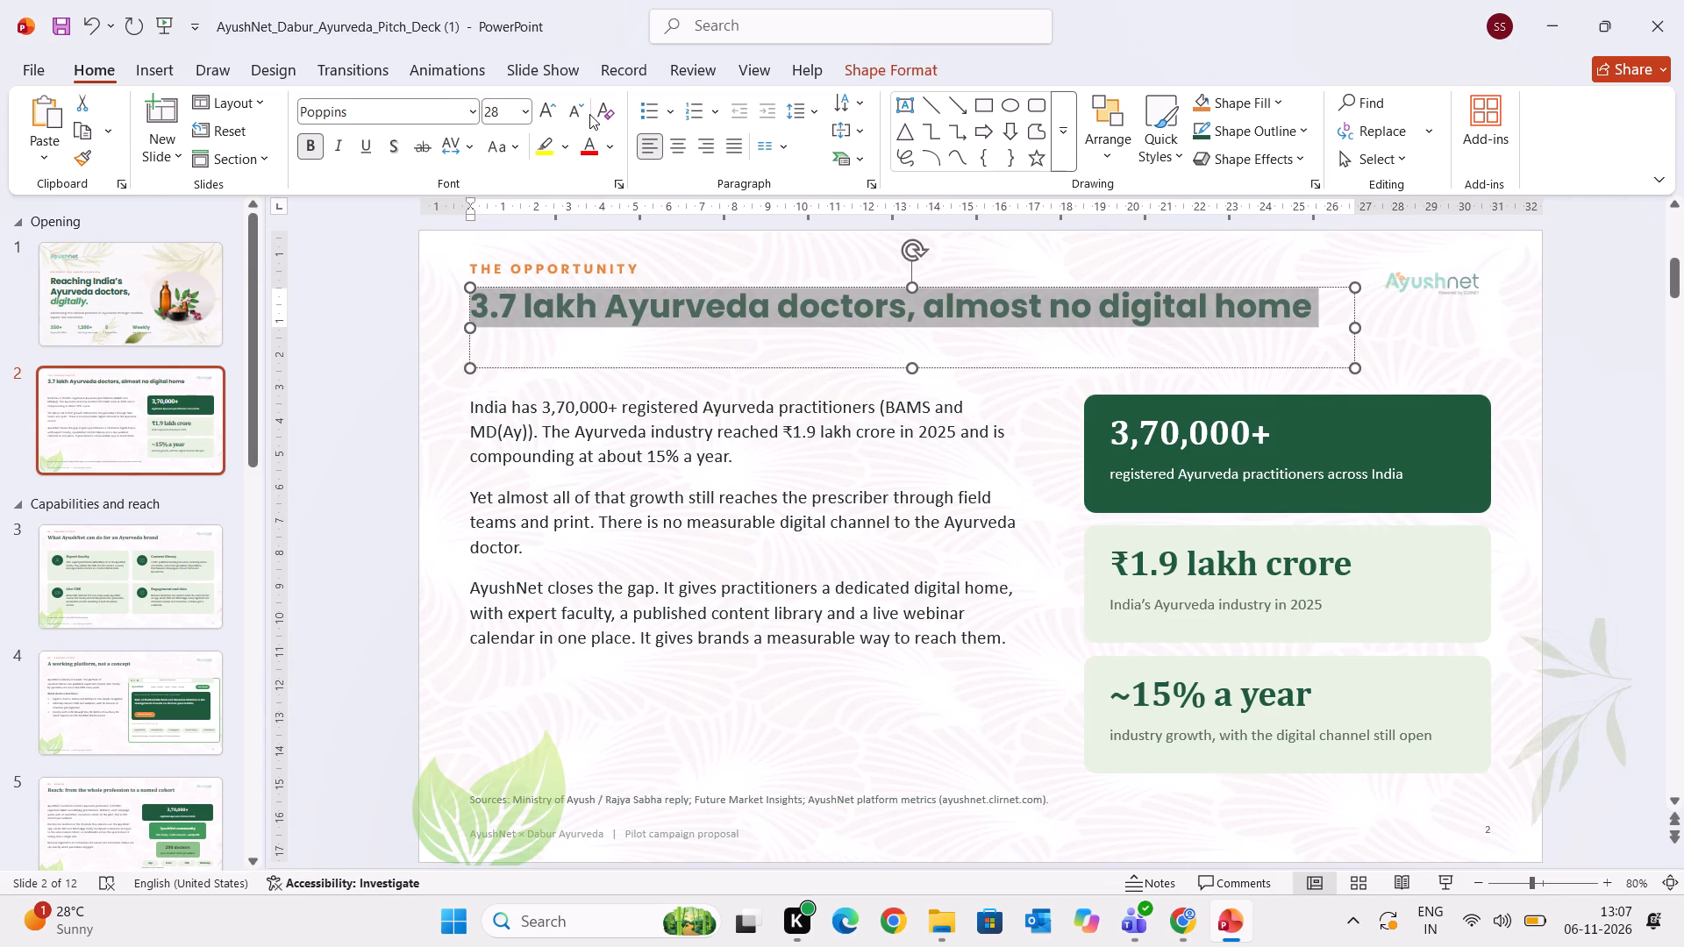
left_click(589, 114)
left_click(575, 110)
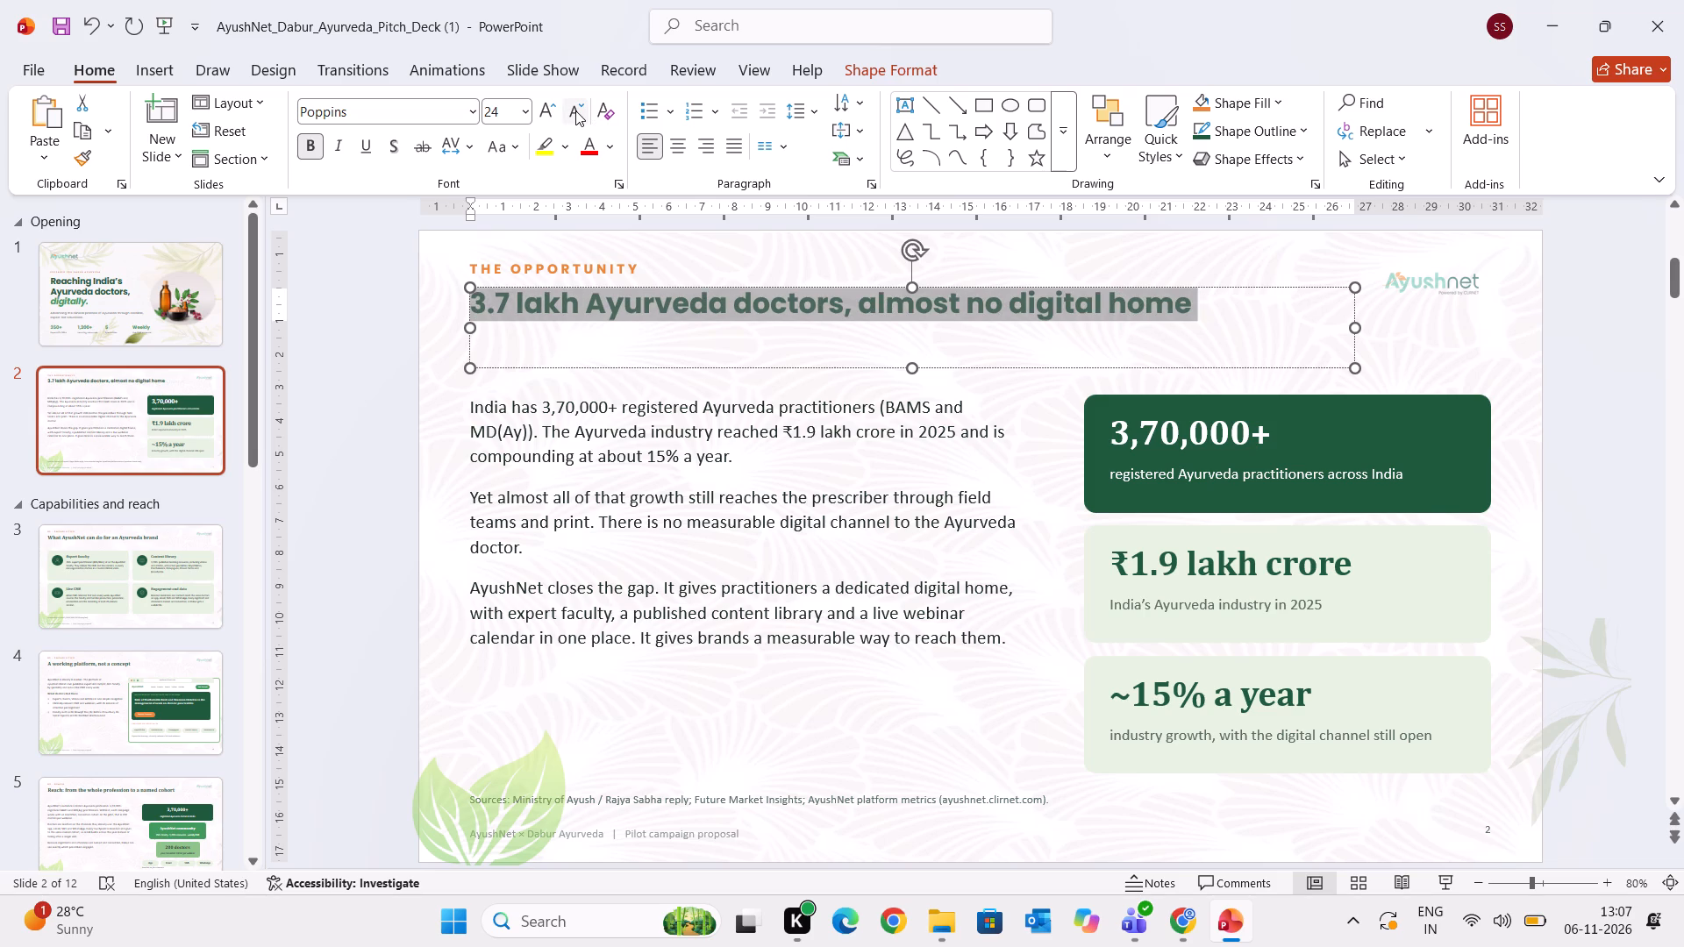
left_click(503, 112)
type("26")
key("Return")
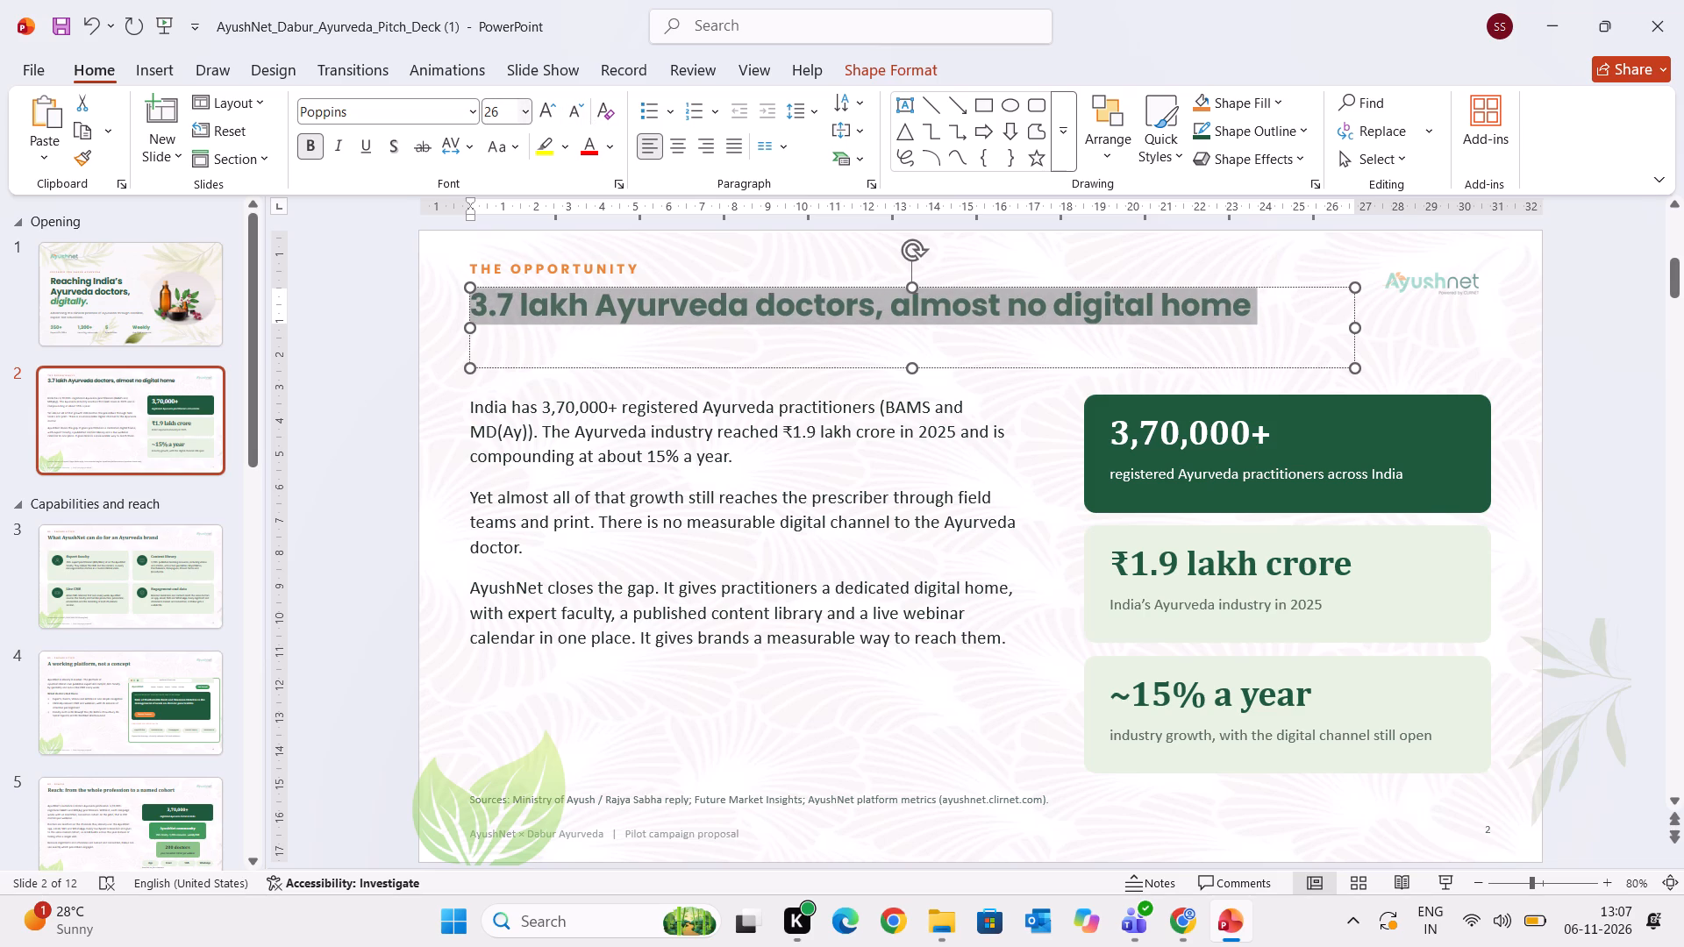
Copy the slide 2 title's formatting onto the slide 3 title "What AyushNet can do for an Ayurveda brand".
left_click(85, 155)
left_click(138, 540)
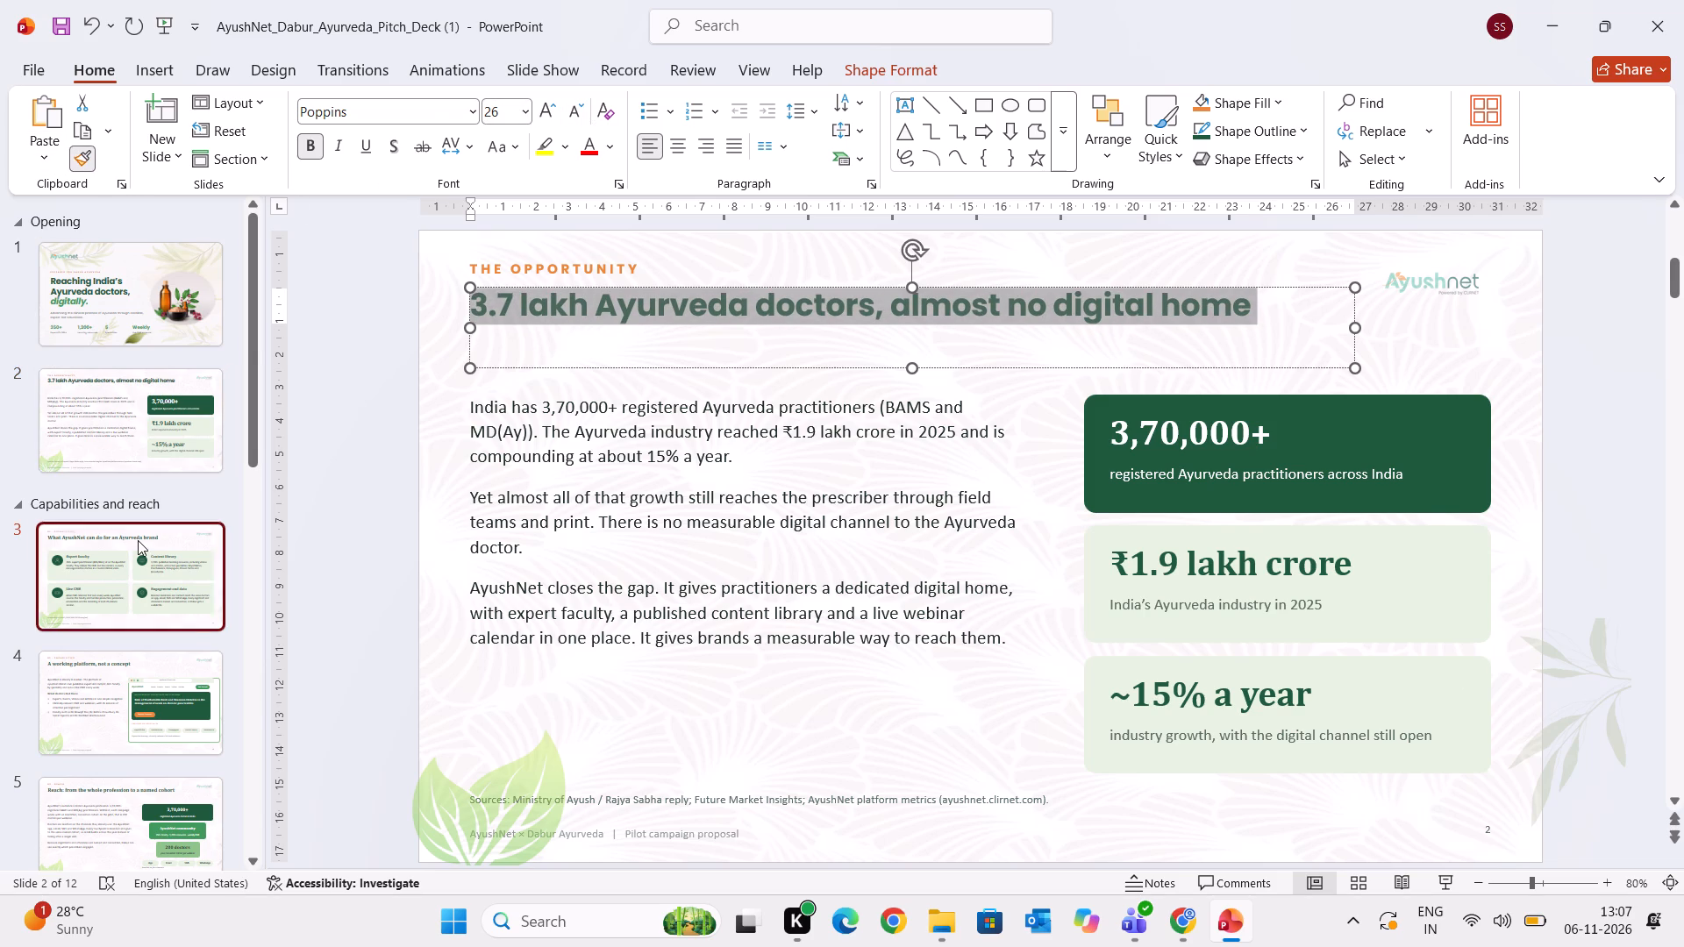
left_click_drag(487, 299, 1100, 299)
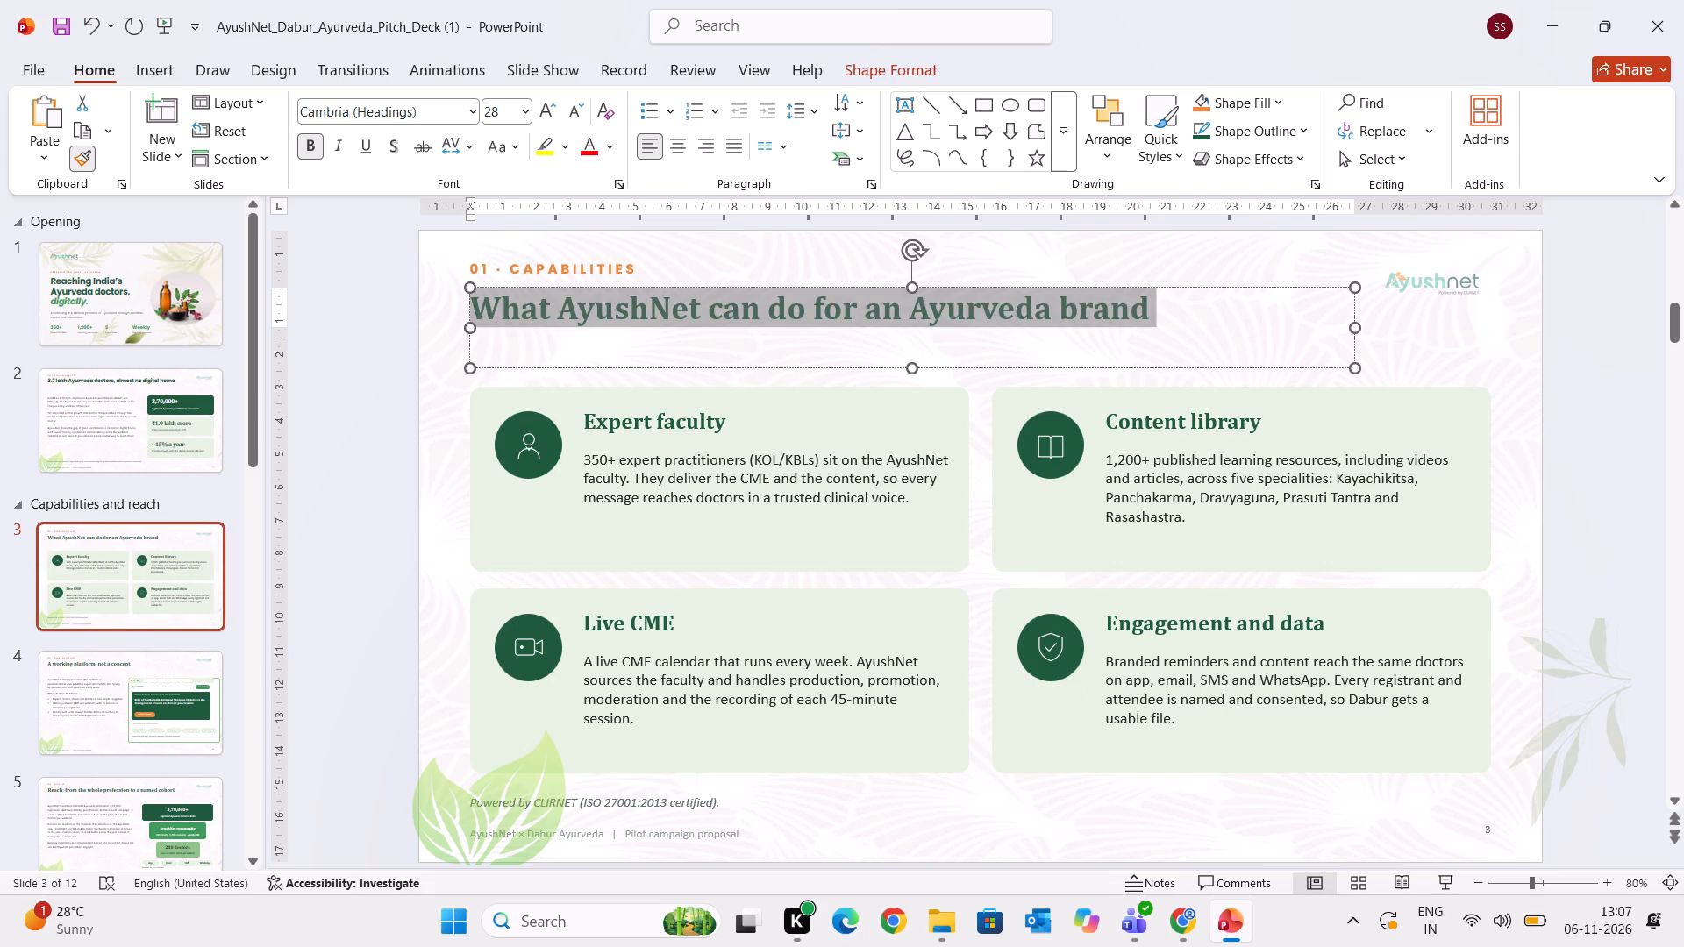
Copy the Poppins size 26 title formatting onto the titles of slides 3, 4 and 5.
left_click_drag(1100, 299, 1142, 303)
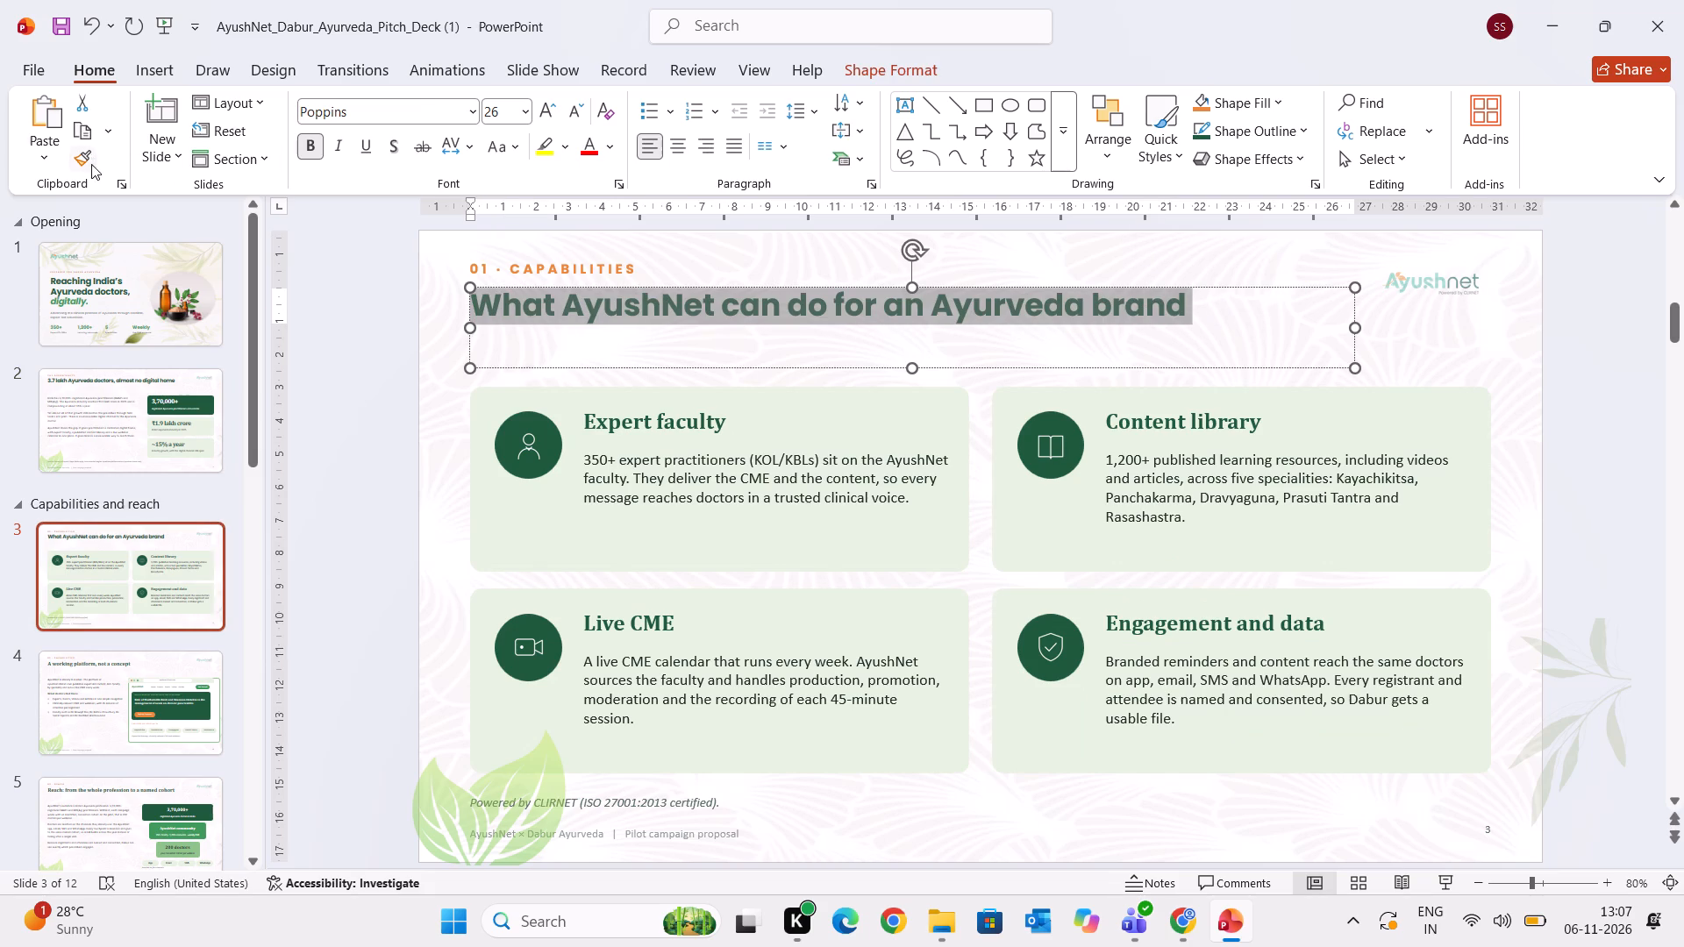
left_click(88, 164)
left_click(168, 708)
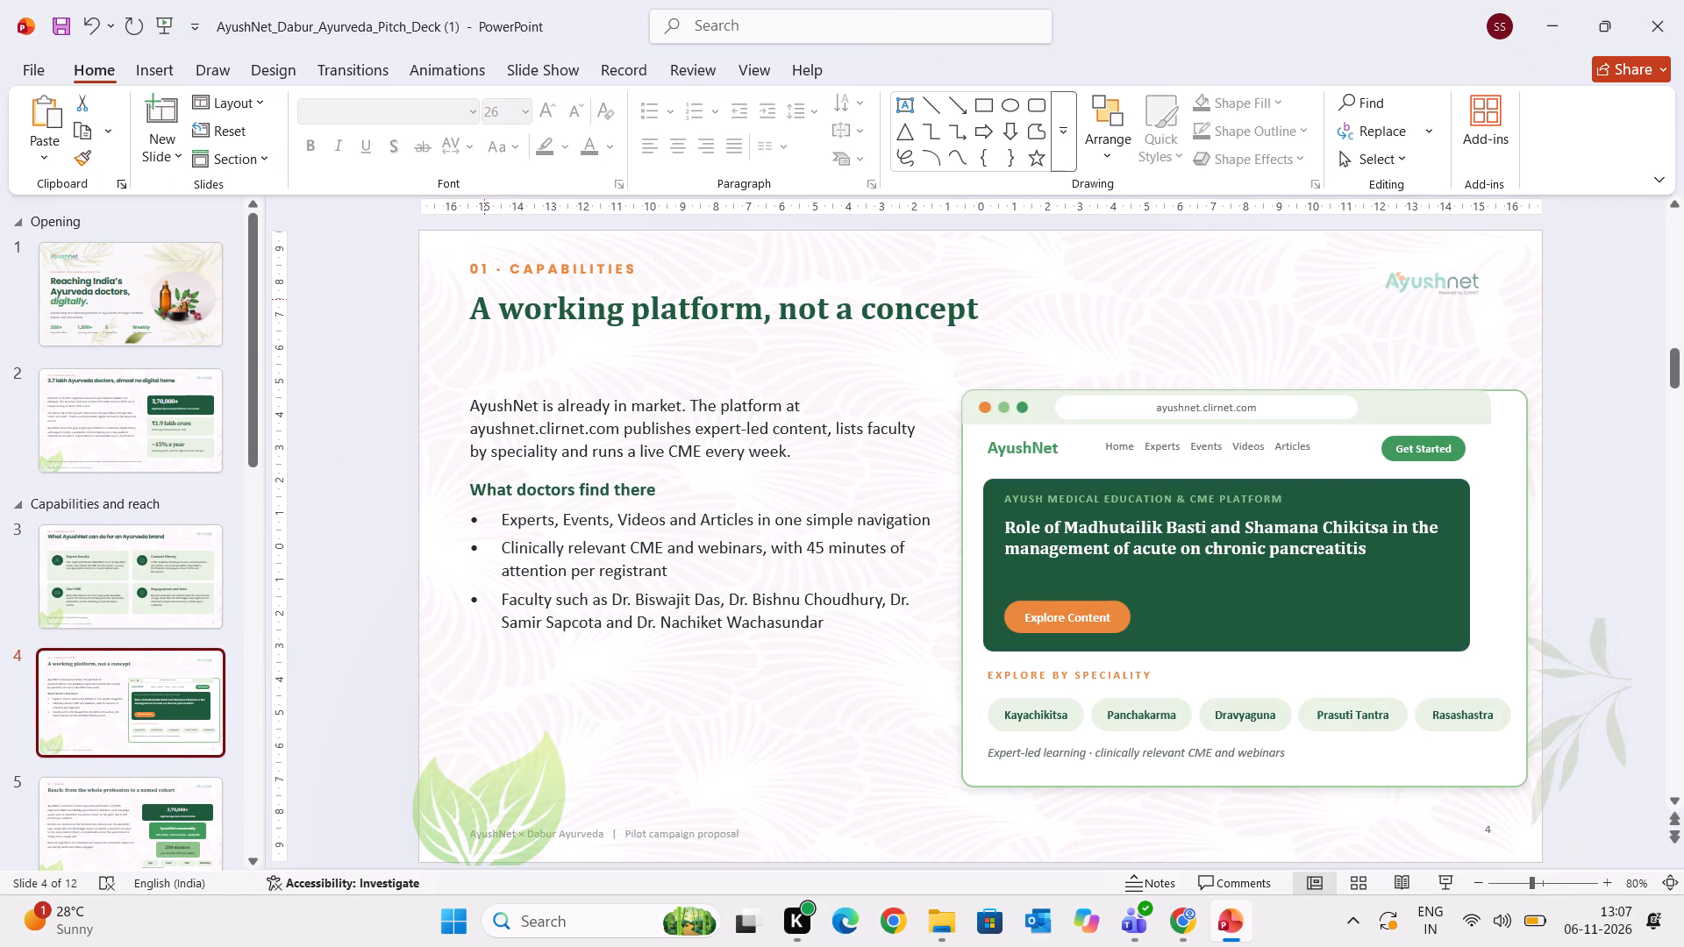
left_click_drag(482, 295, 981, 324)
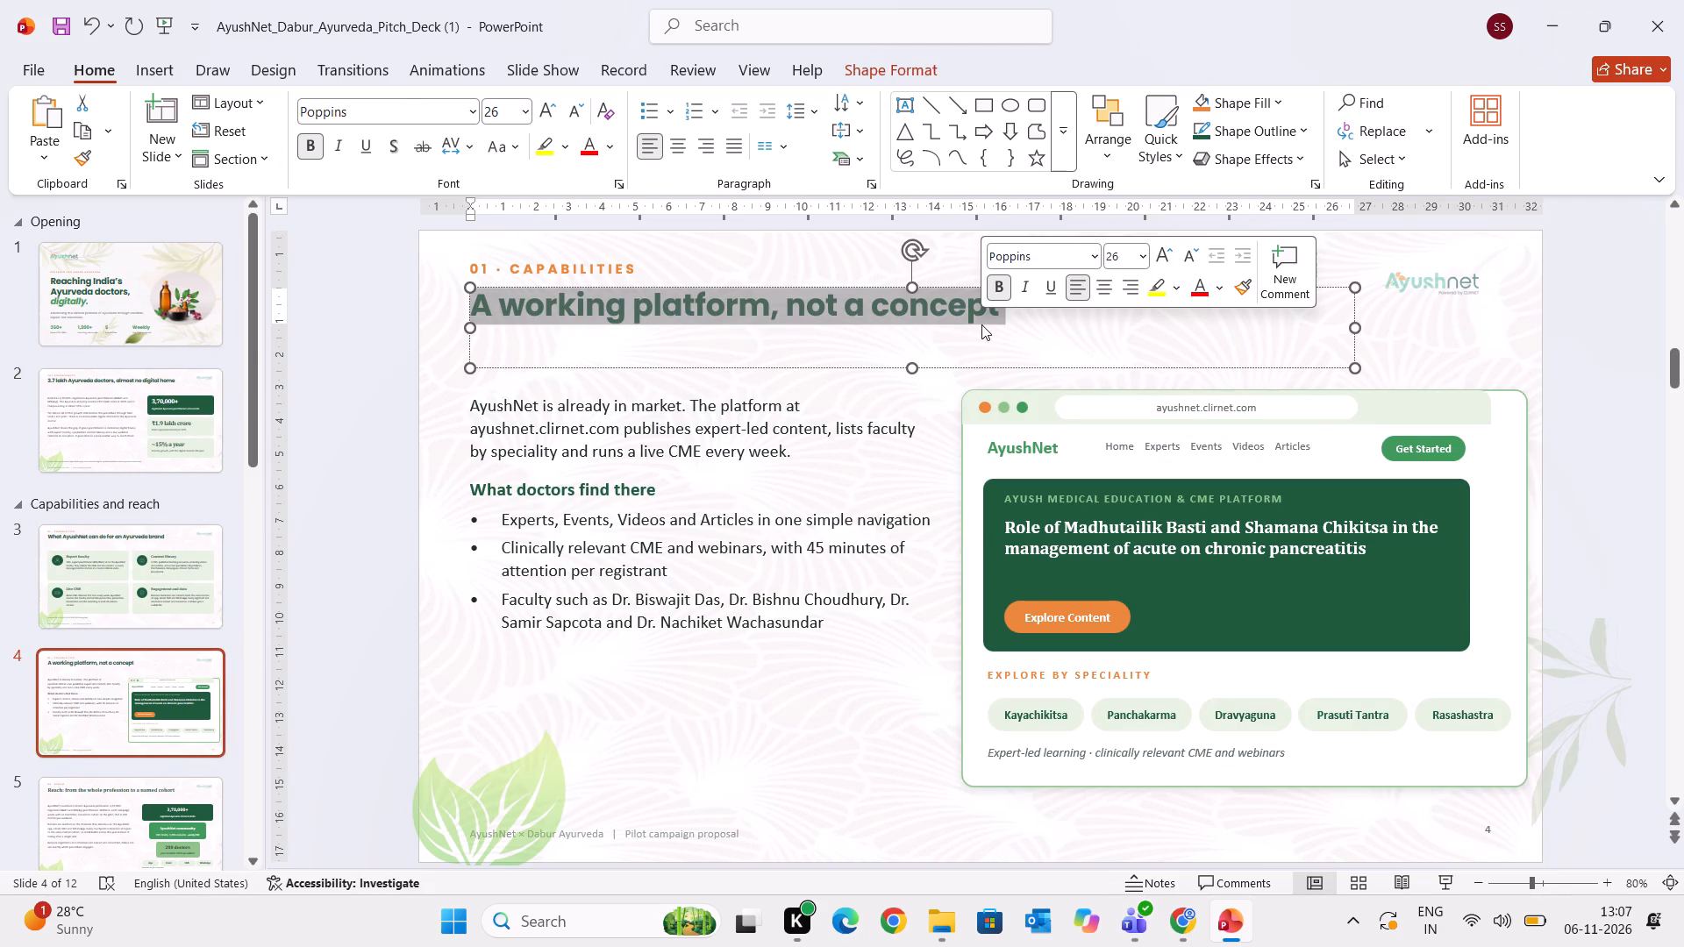
left_click(1242, 289)
left_click(144, 806)
left_click_drag(485, 295, 1295, 312)
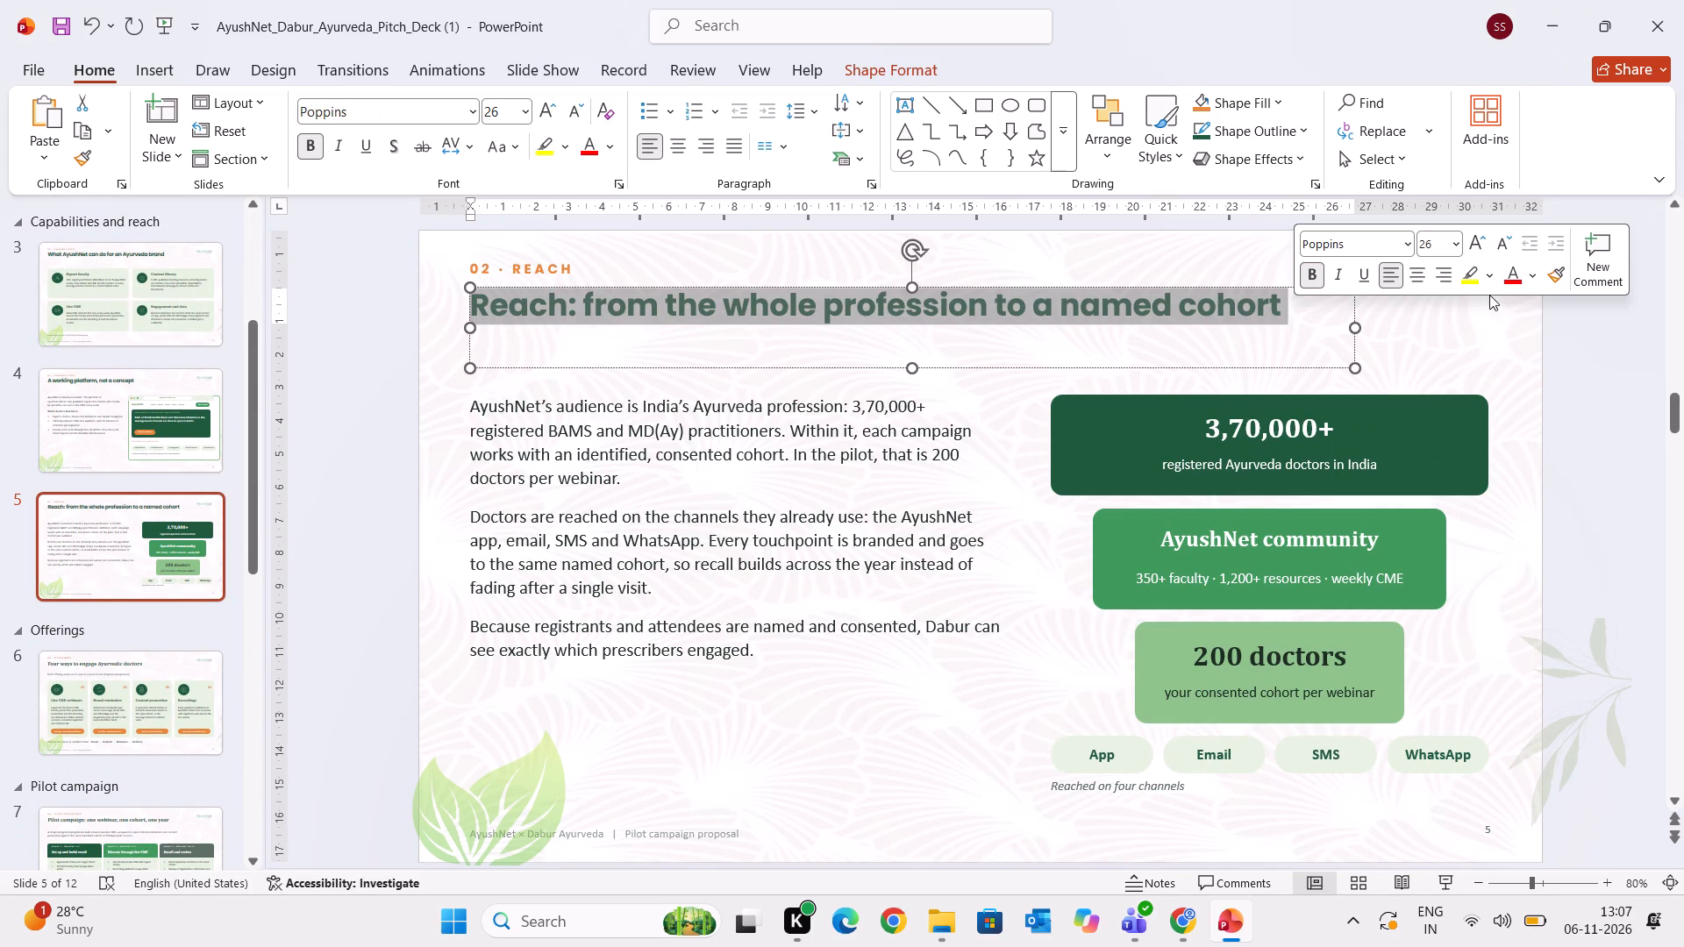
Copy the same title formatting onto "Four ways to engage Ayurvedic doctors" on slide 6 and the pilot campaign title on slide 7.
left_click(1546, 280)
left_click(112, 703)
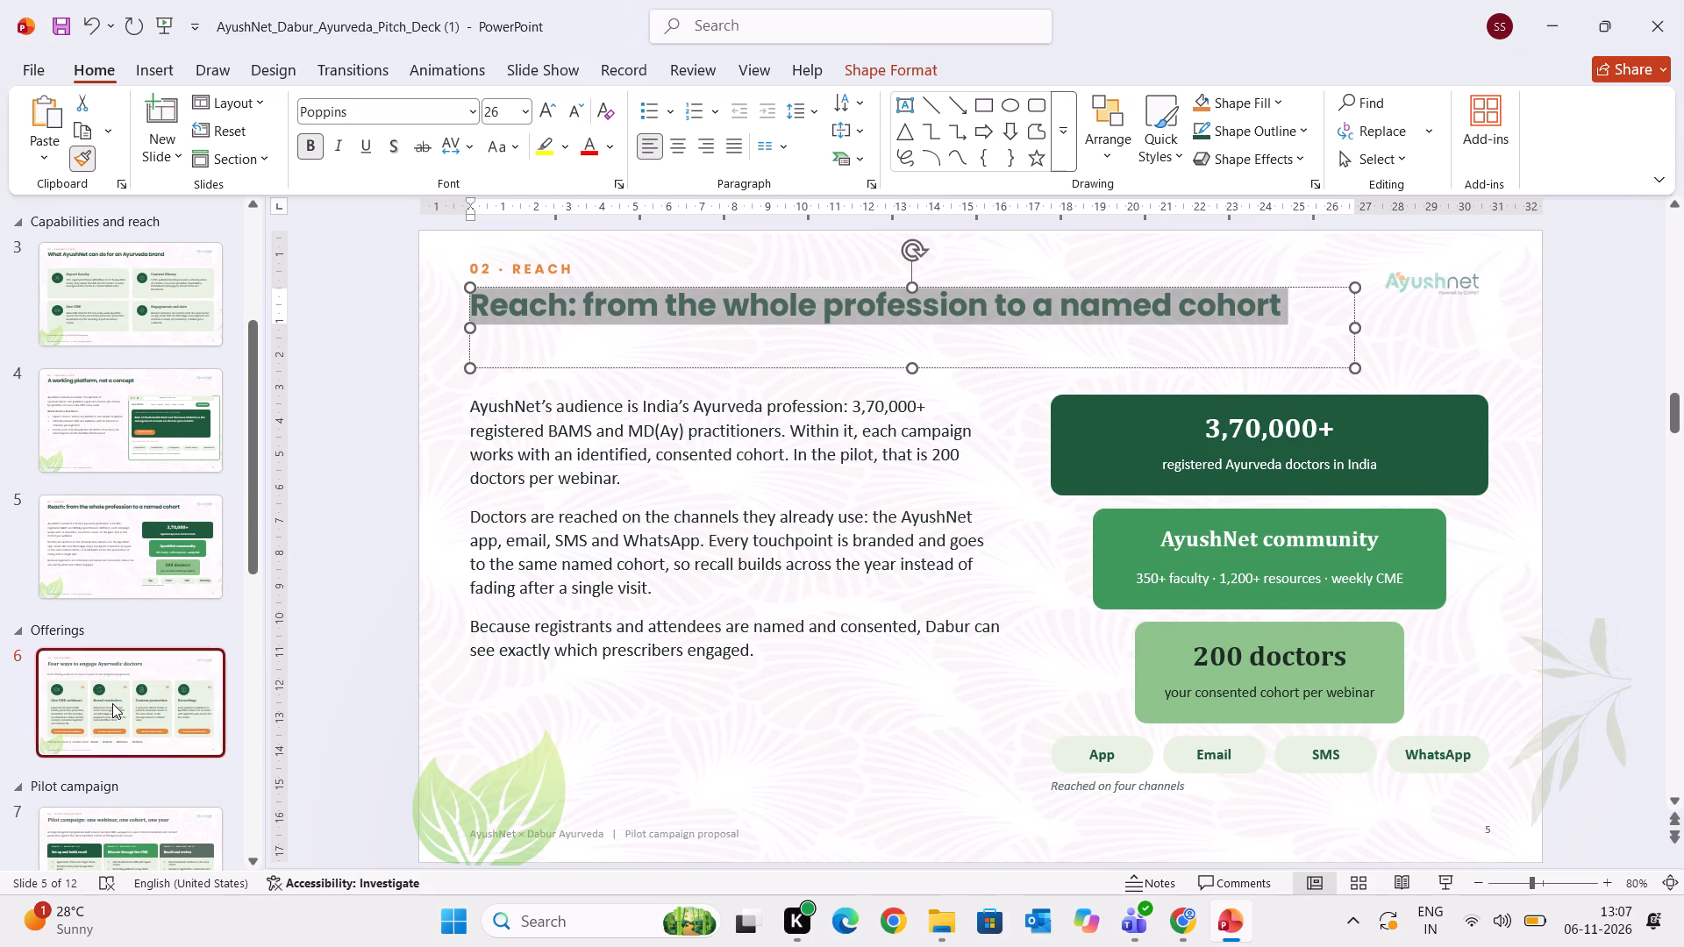
left_click_drag(483, 295, 1143, 315)
left_click(1401, 275)
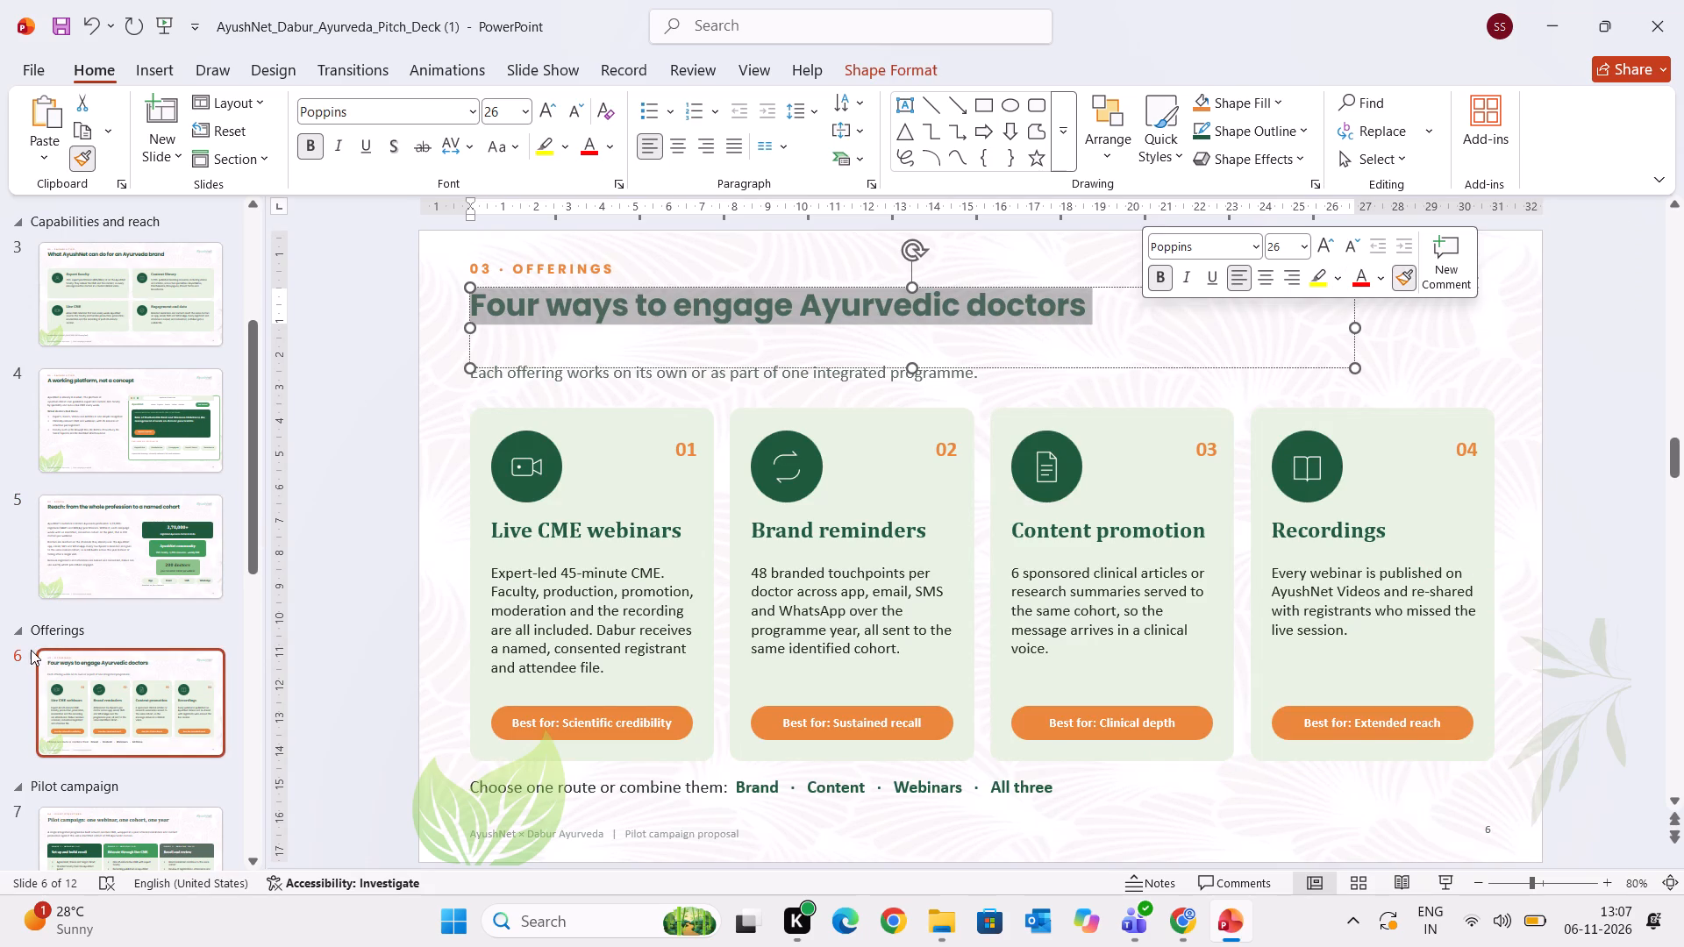
left_click(155, 722)
left_click(132, 814)
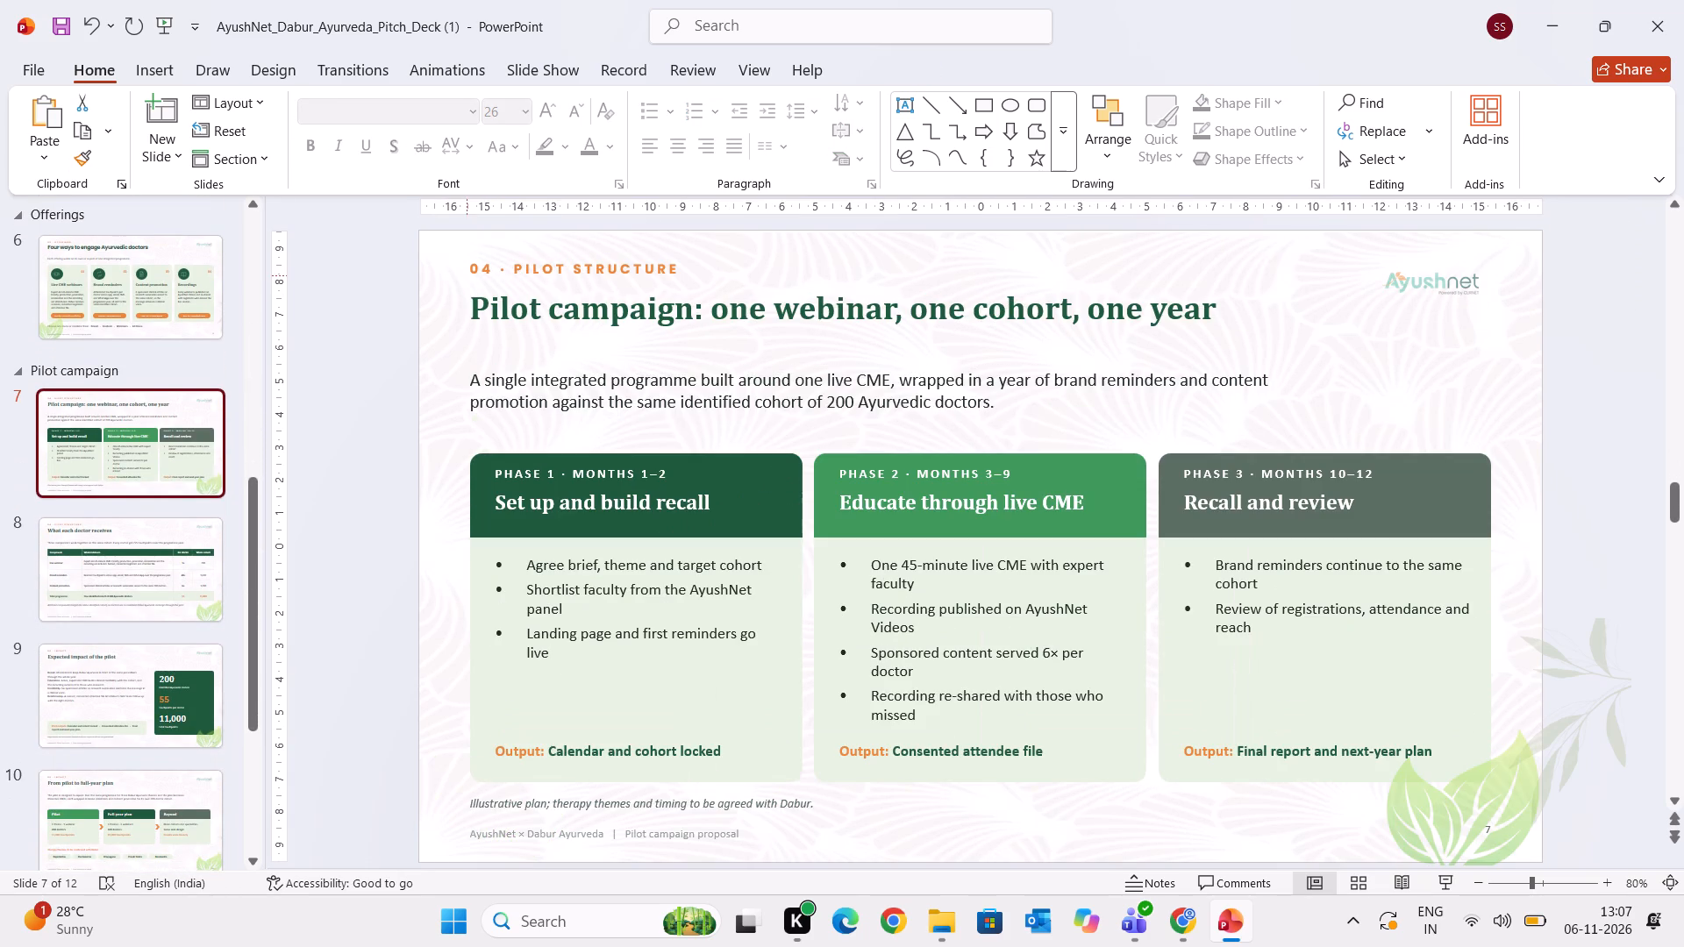
left_click_drag(485, 298, 1236, 360)
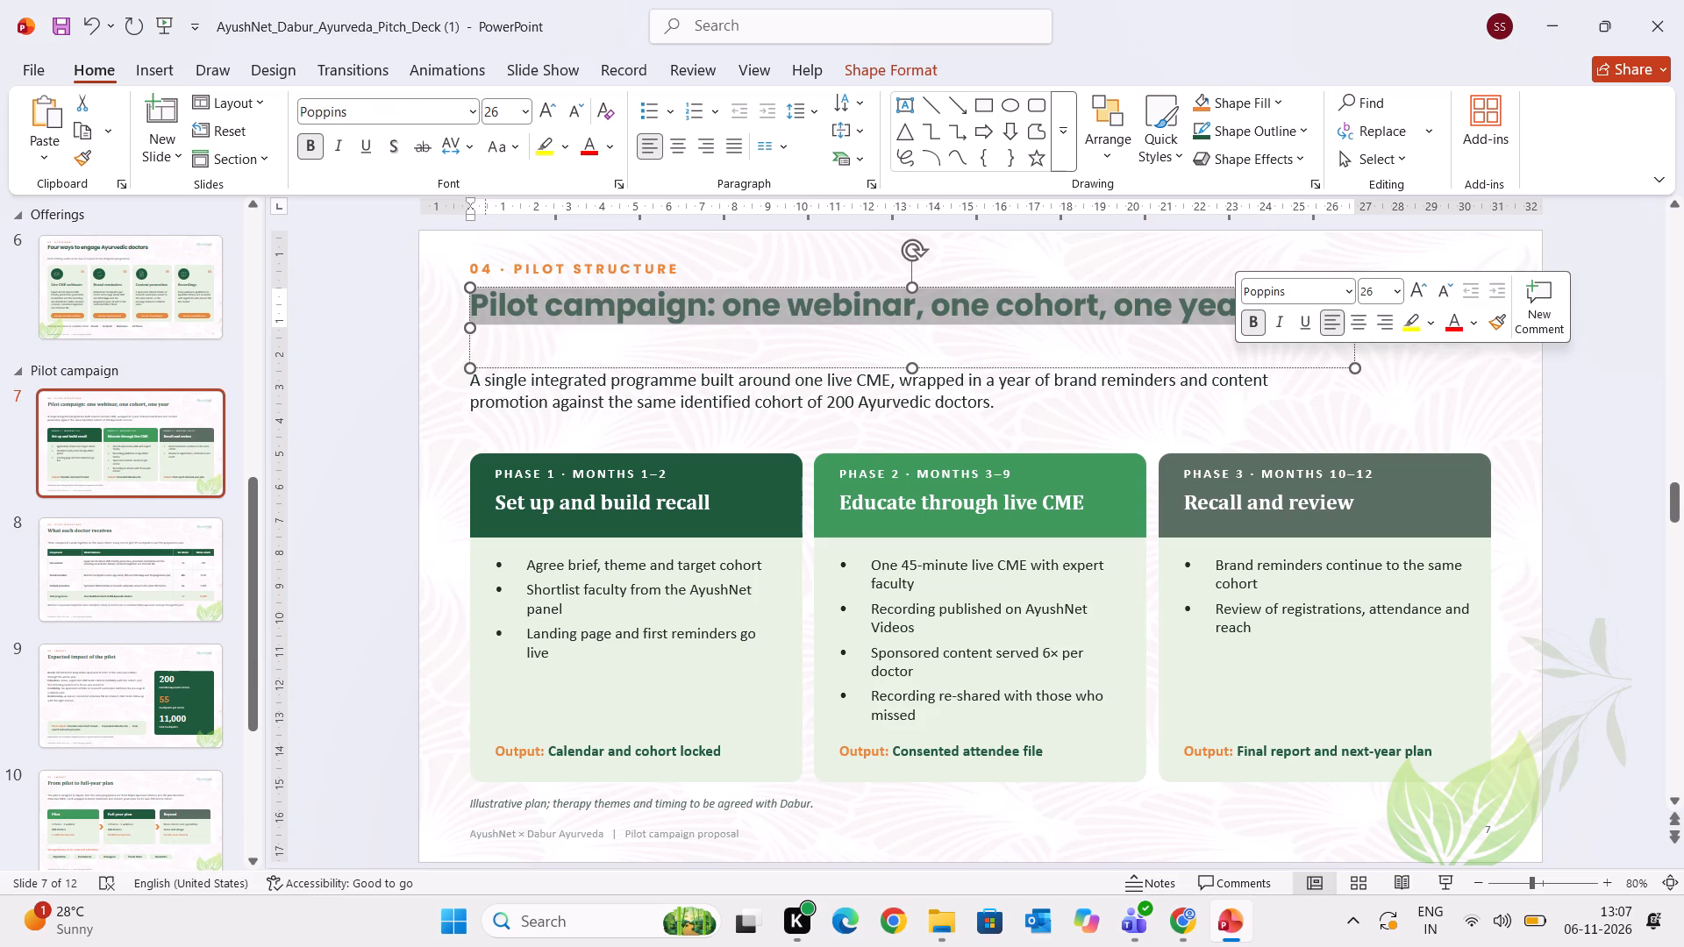
Copy the title formatting onto the slide 9, 10 and 11 titles, from "Expected impact of the pilot" to "Who does what, and how we start".
left_click(1487, 326)
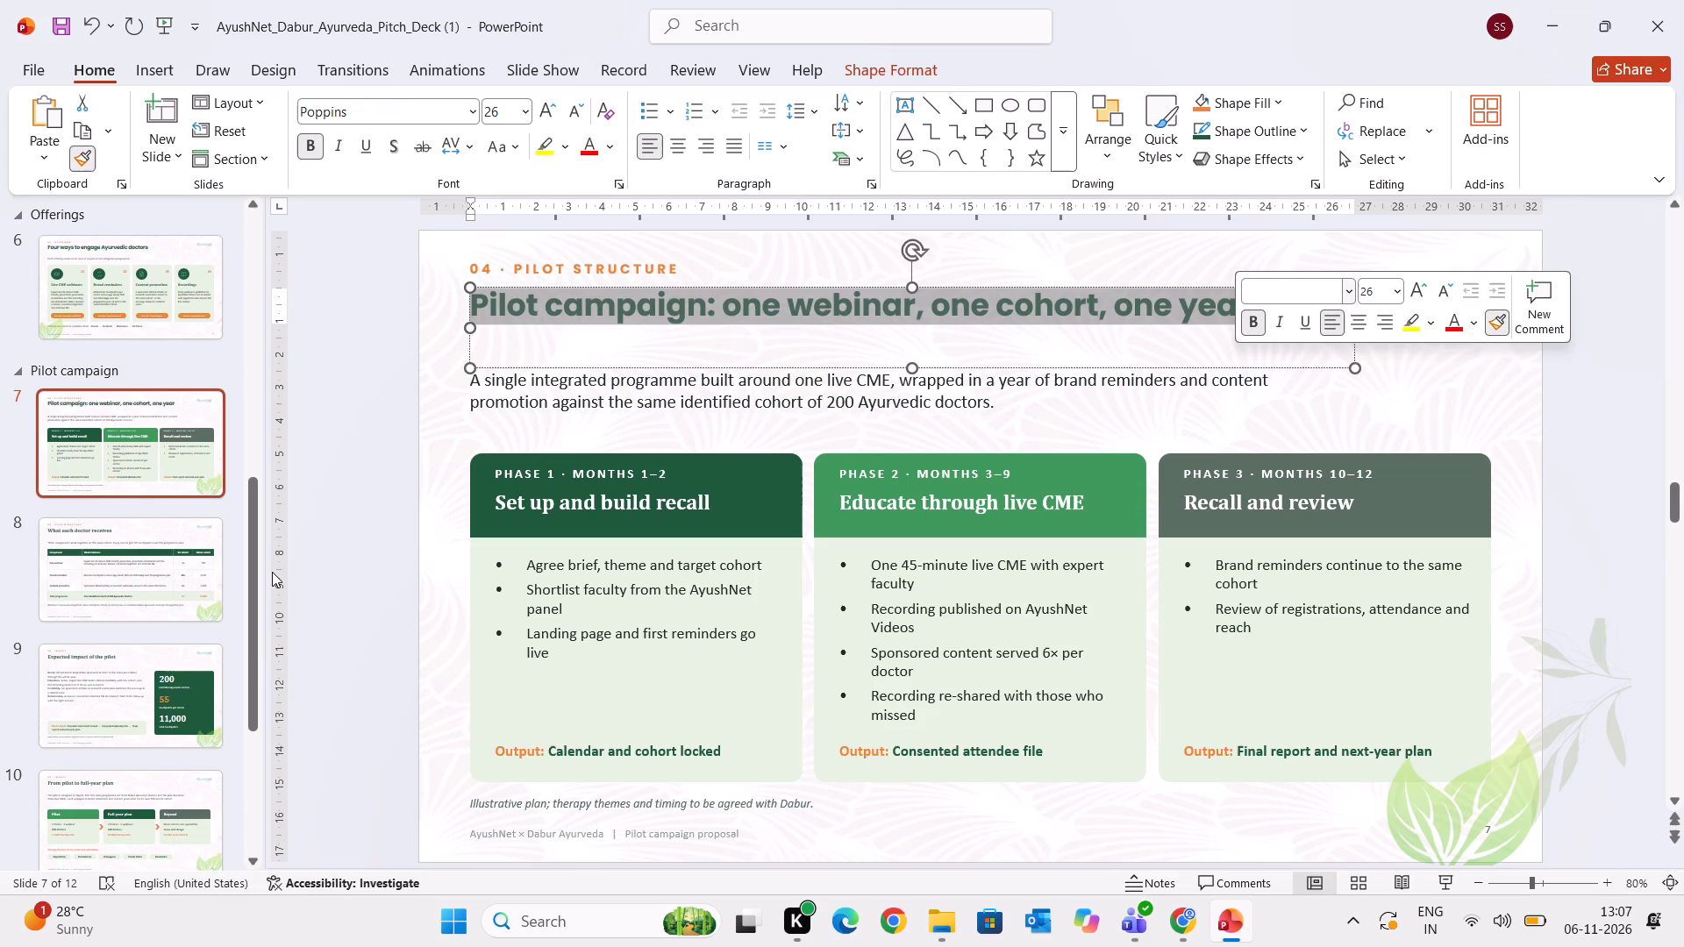
left_click(157, 706)
left_click_drag(485, 303, 979, 290)
left_click(1243, 247)
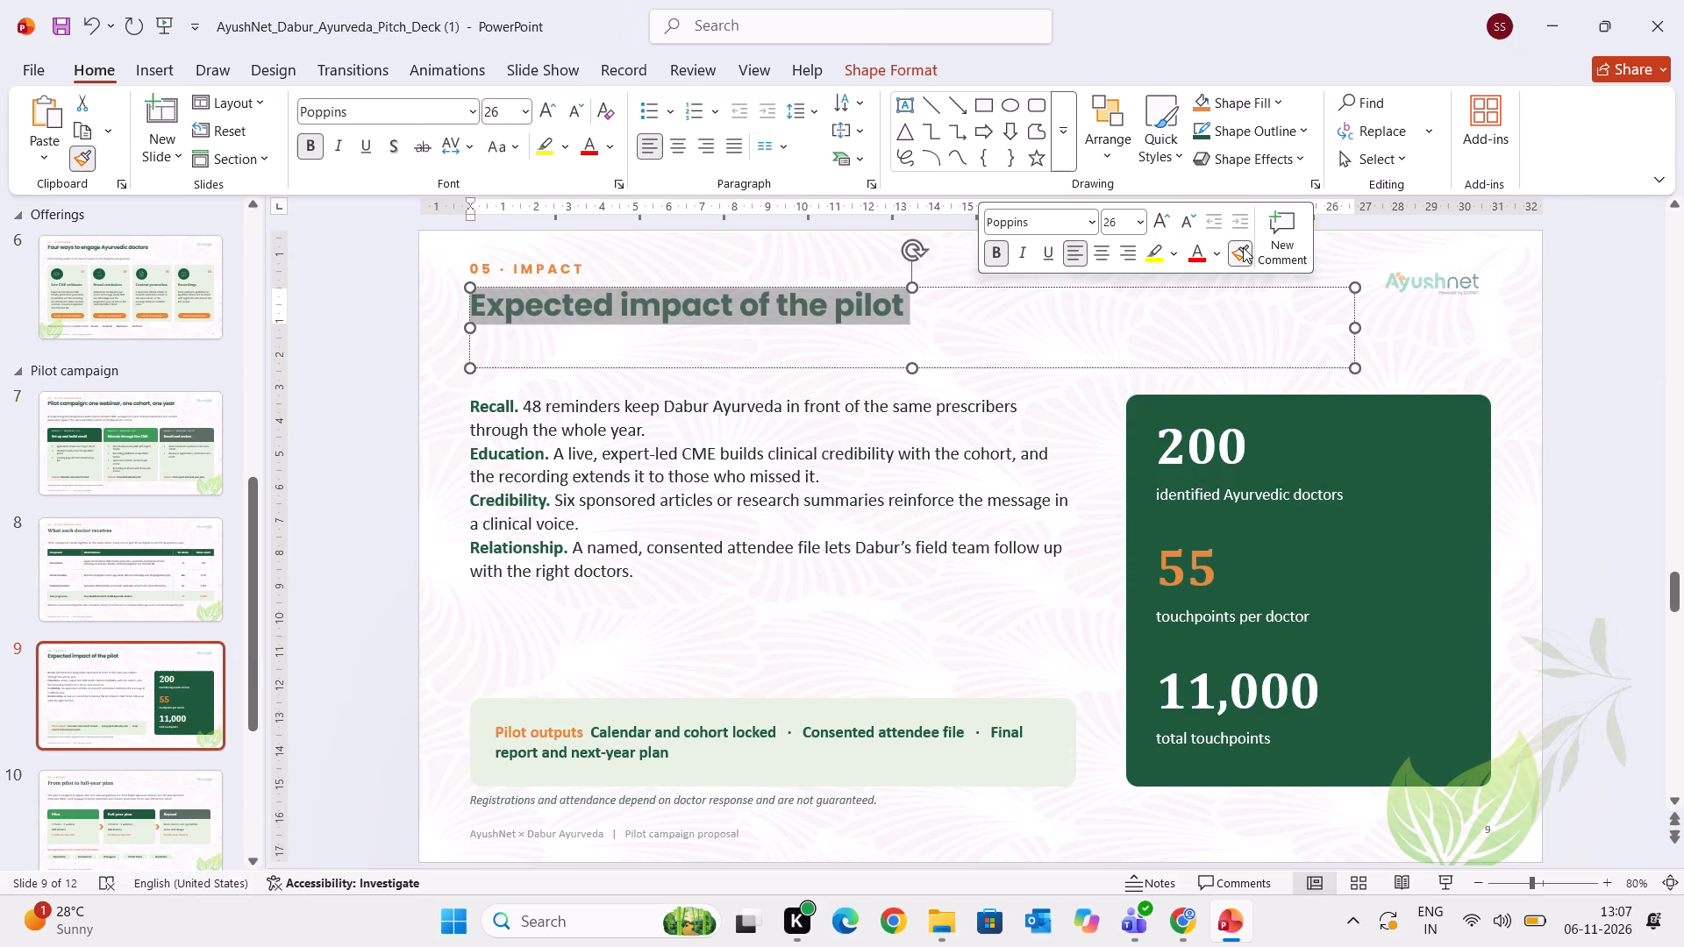
left_click(165, 665)
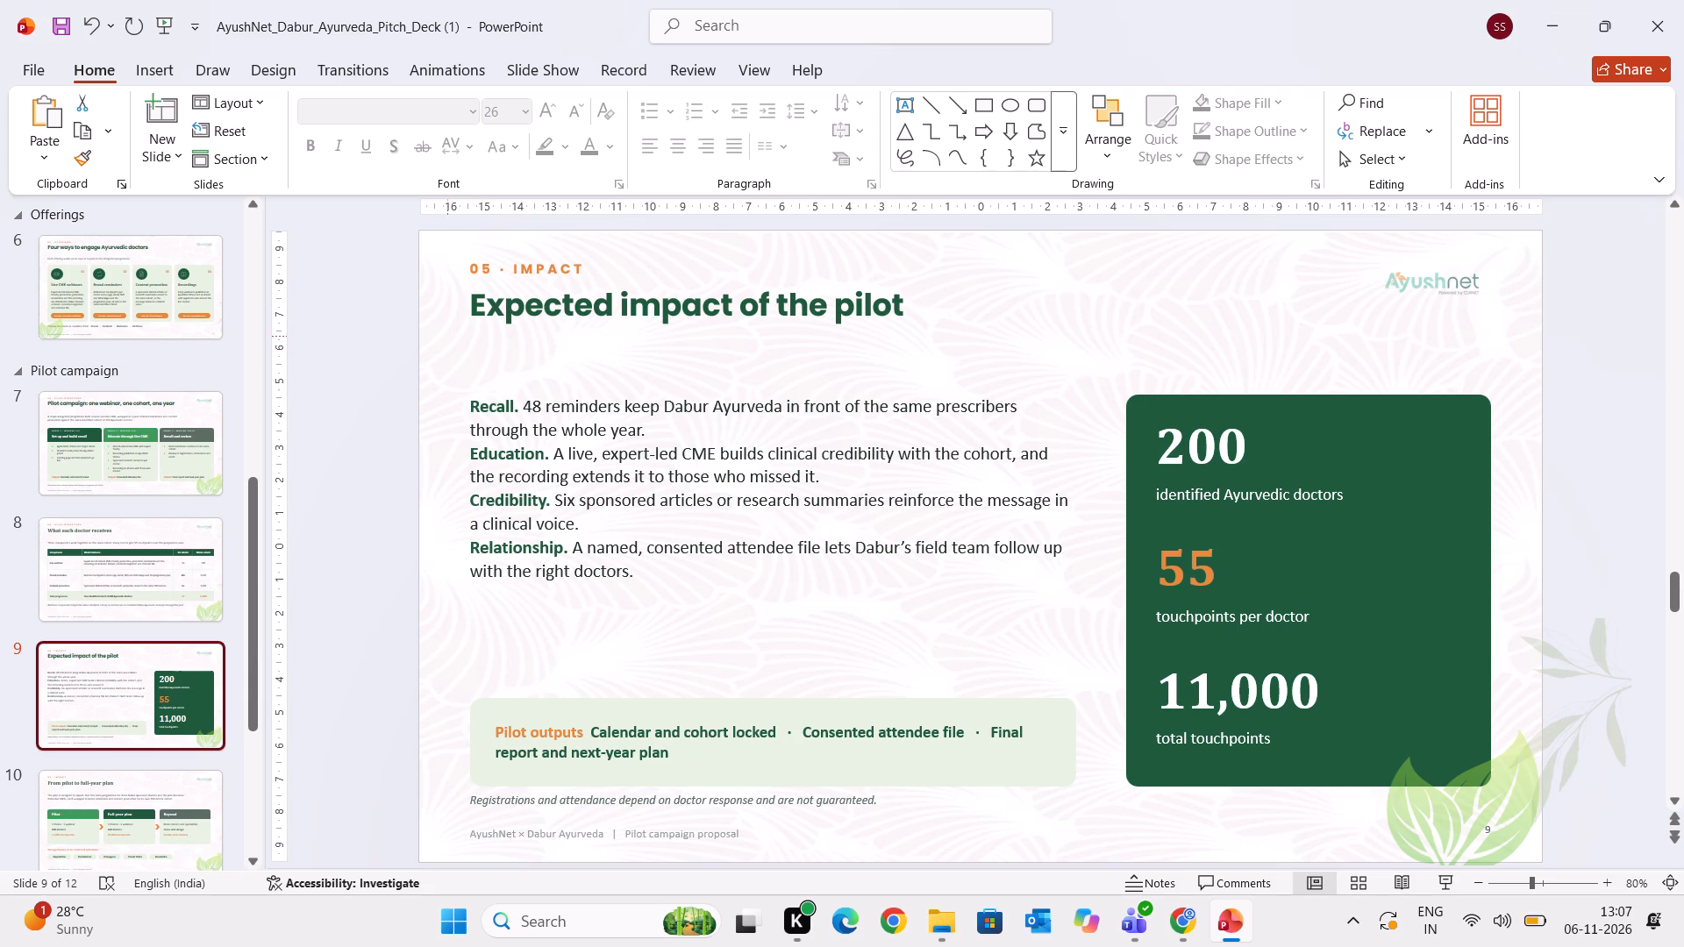
left_click(126, 830)
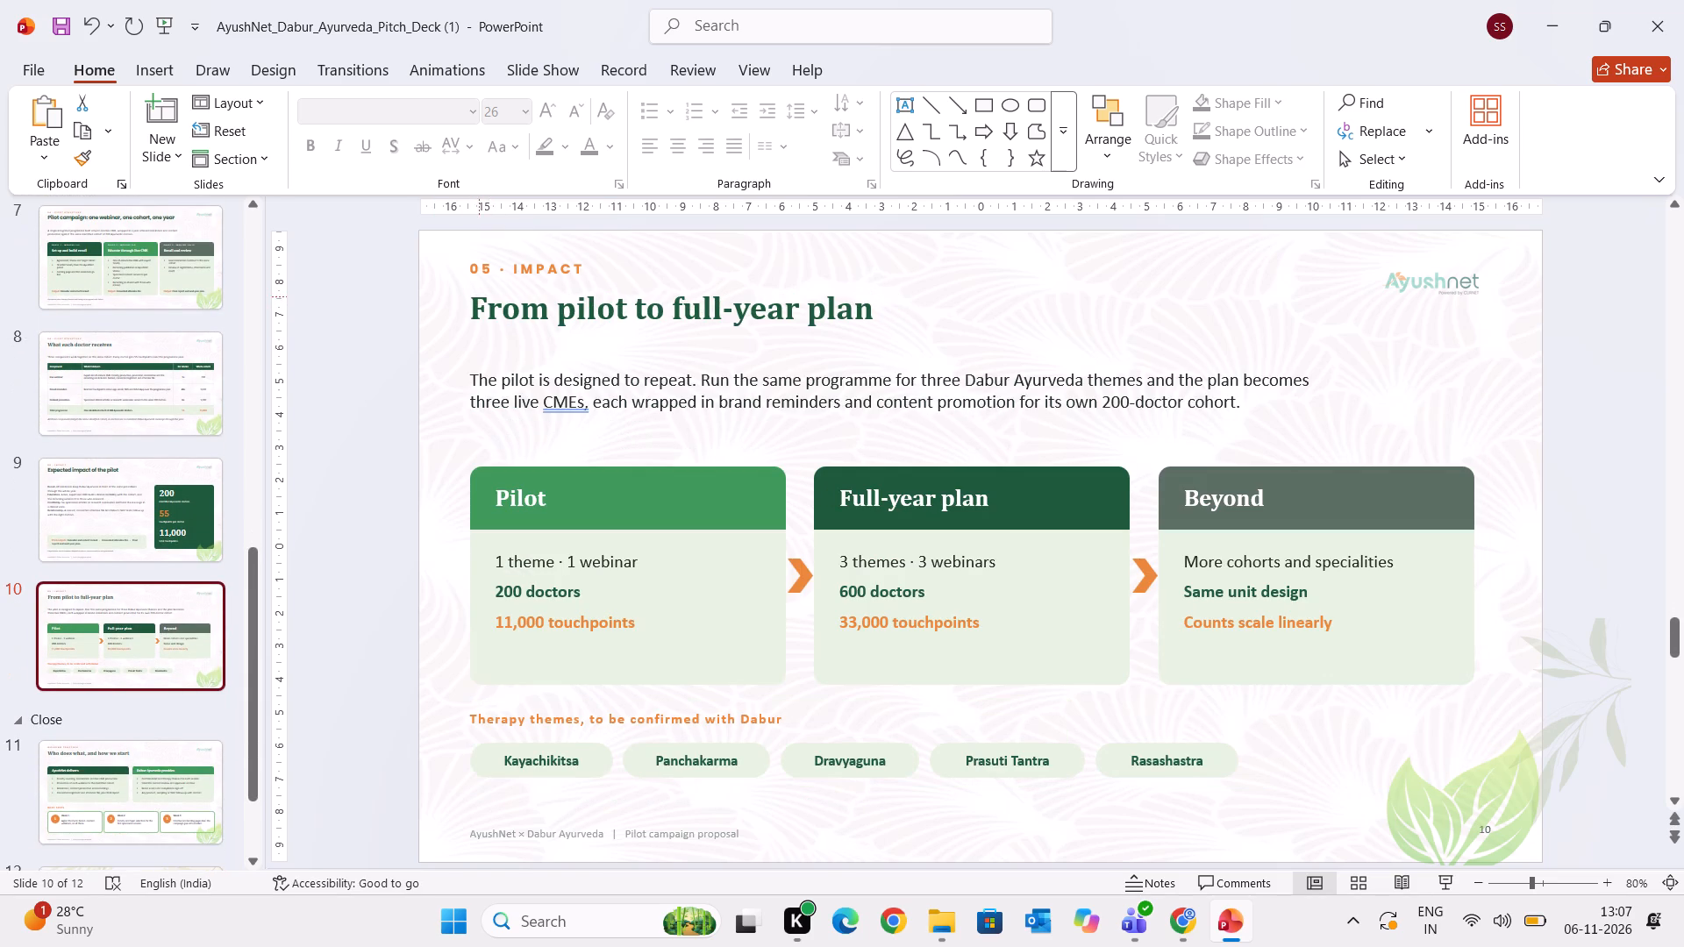
left_click_drag(479, 296, 922, 291)
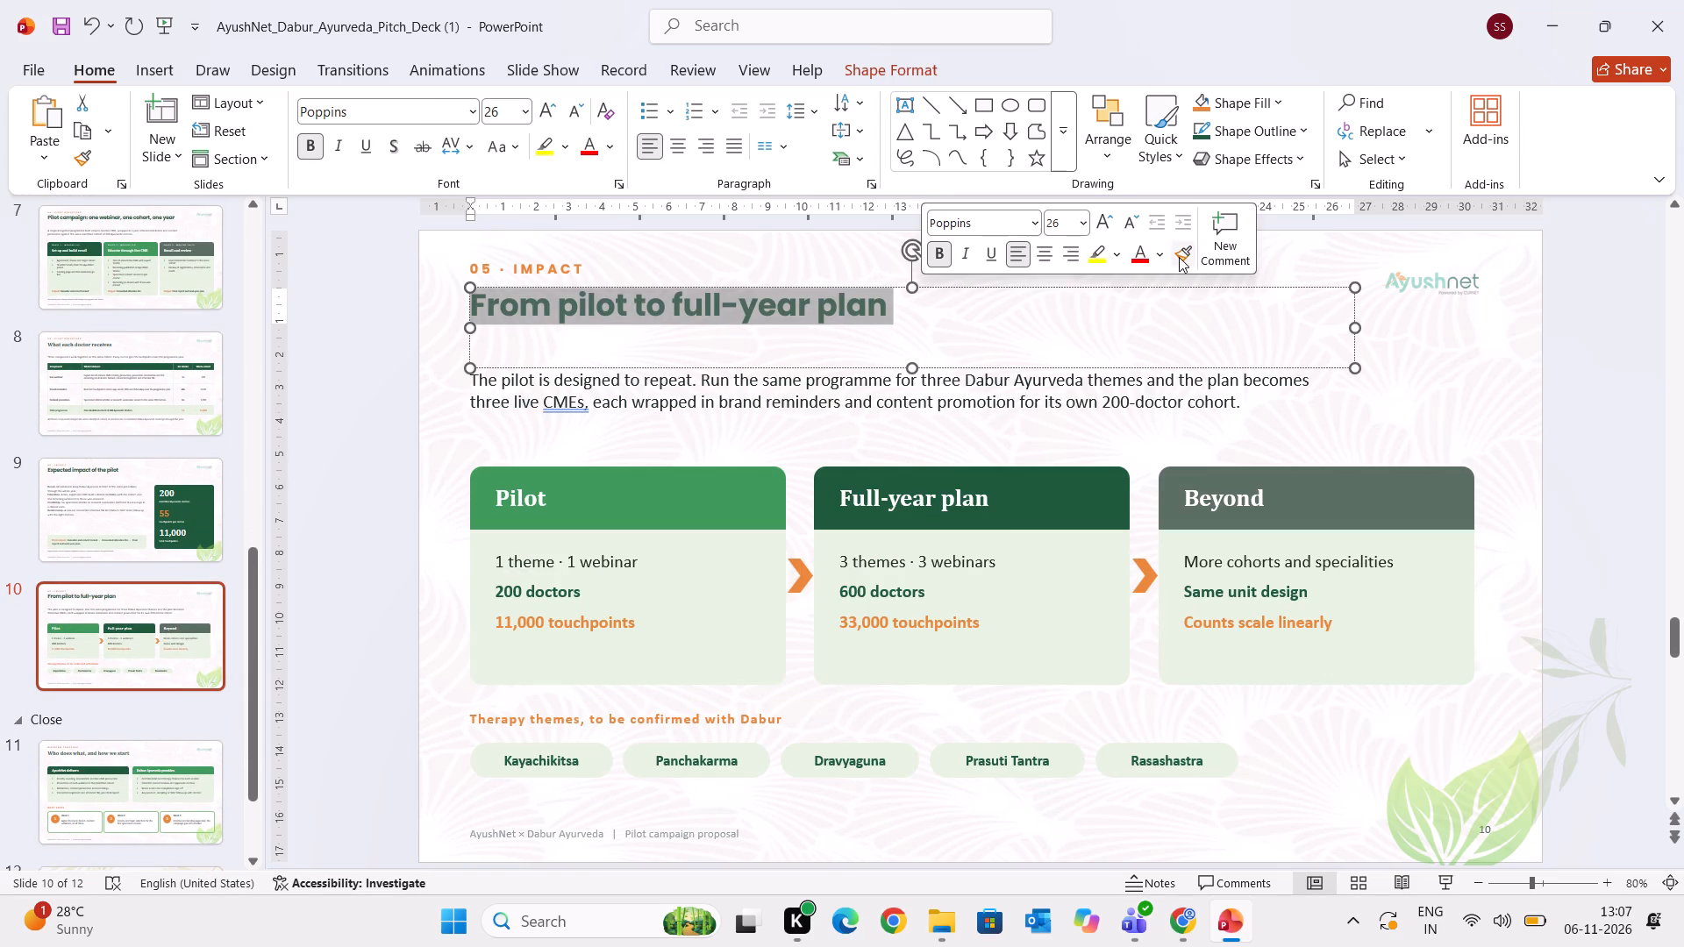
left_click(1179, 257)
left_click(220, 768)
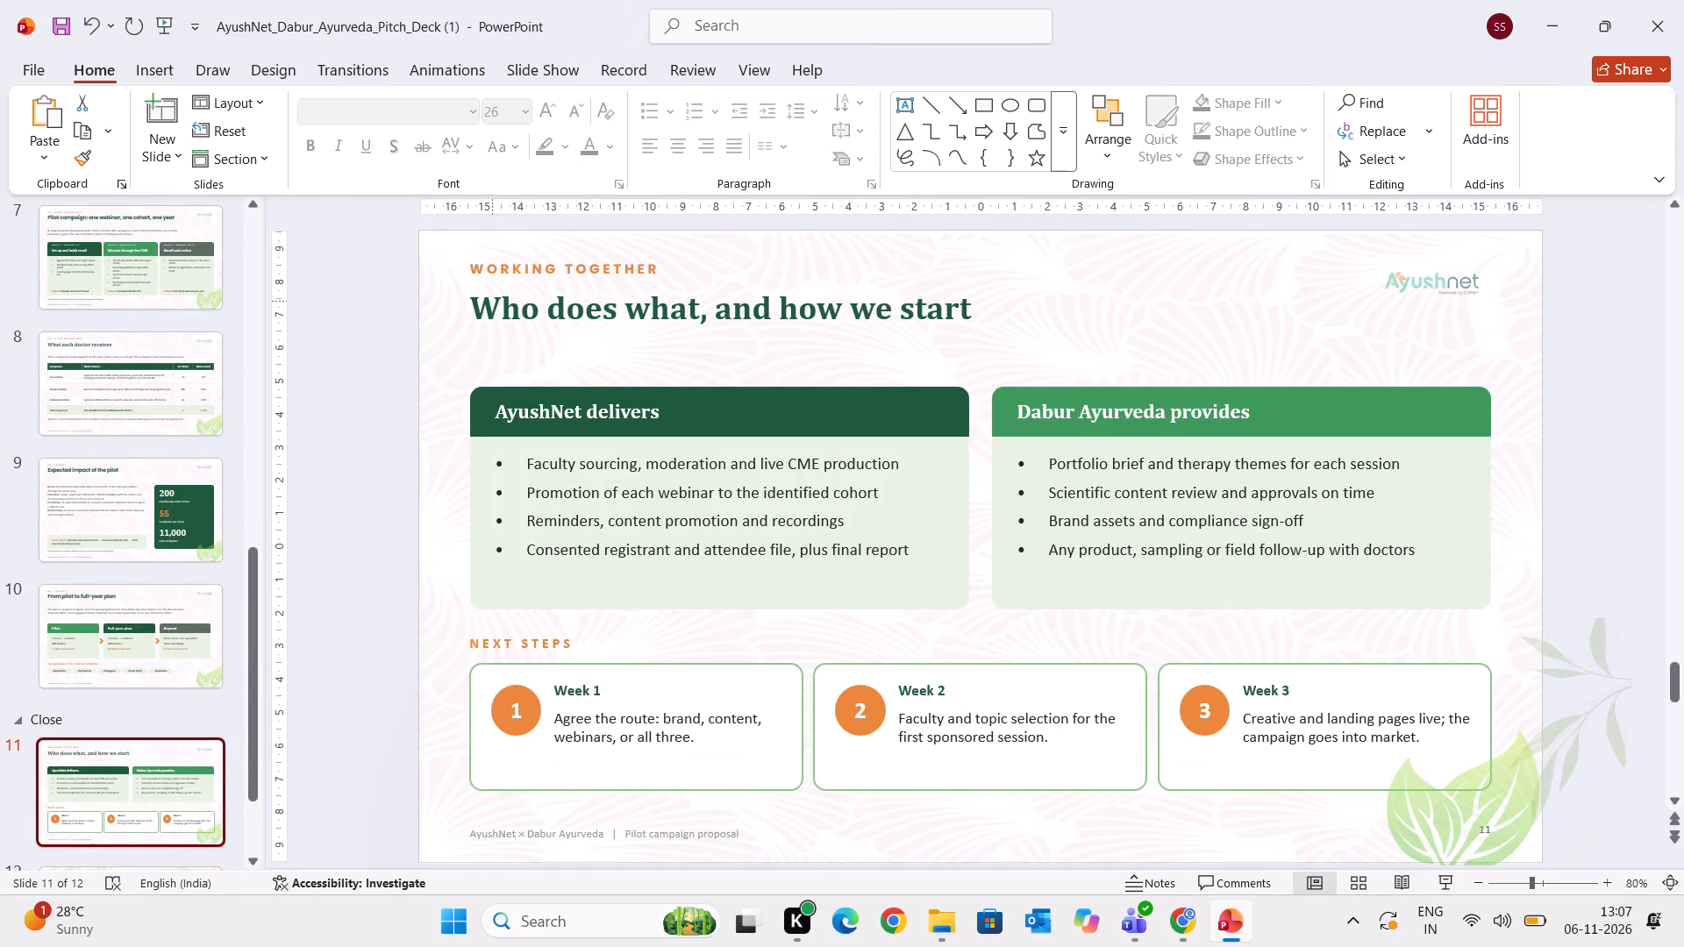
left_click_drag(480, 301, 1009, 306)
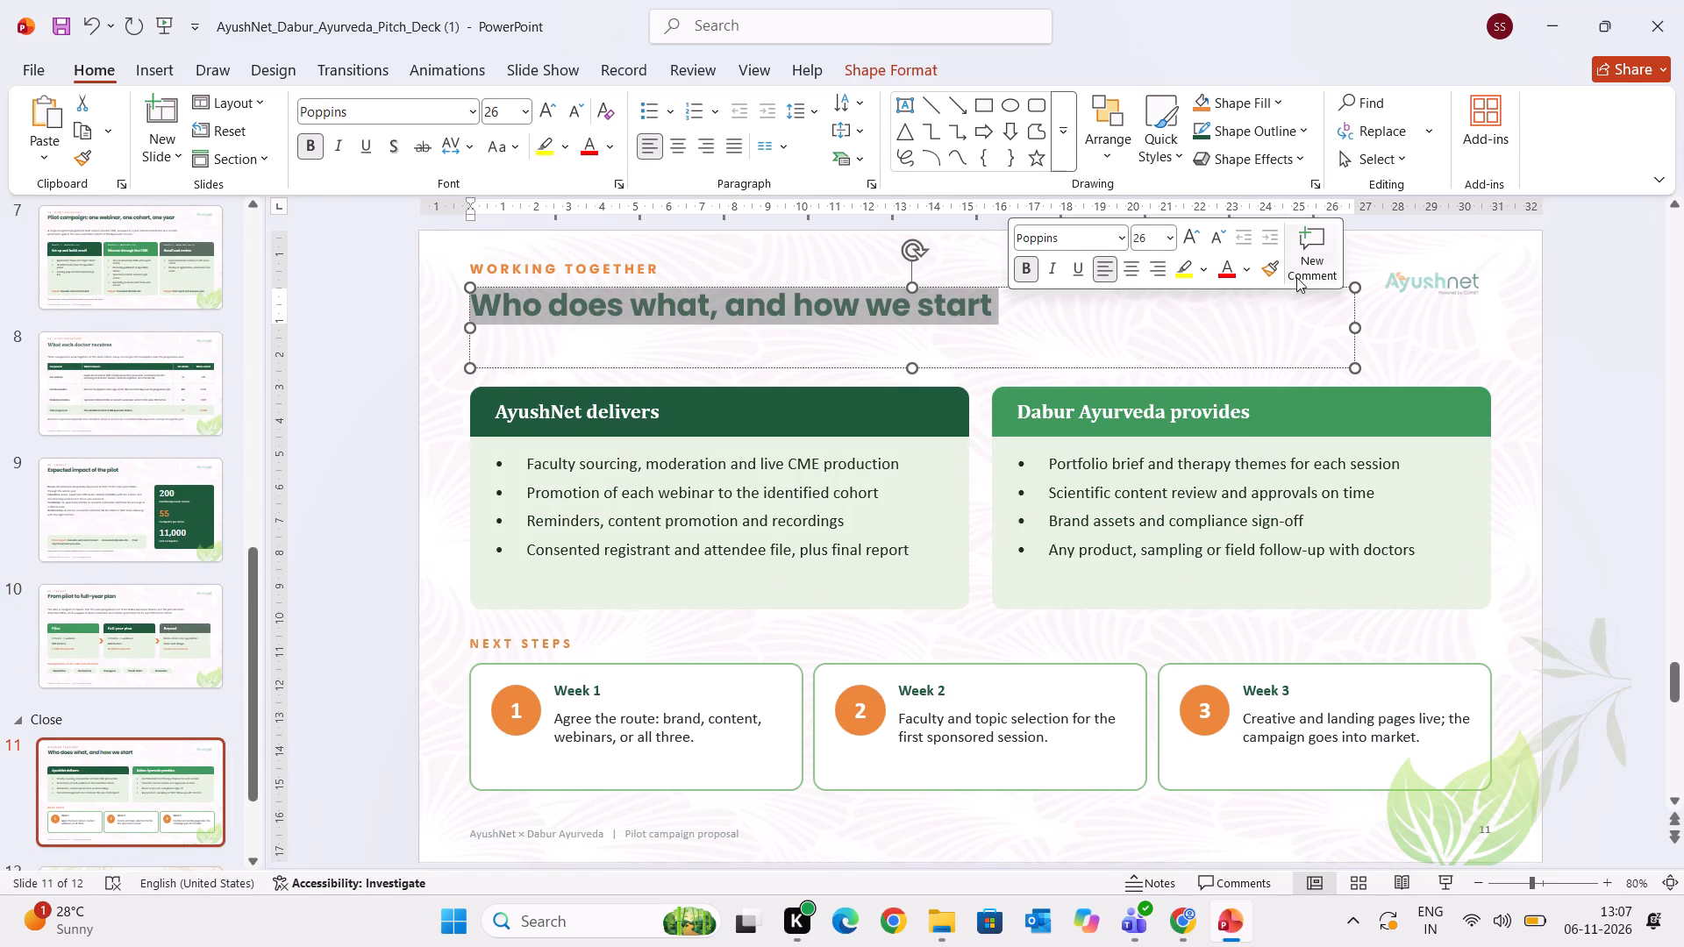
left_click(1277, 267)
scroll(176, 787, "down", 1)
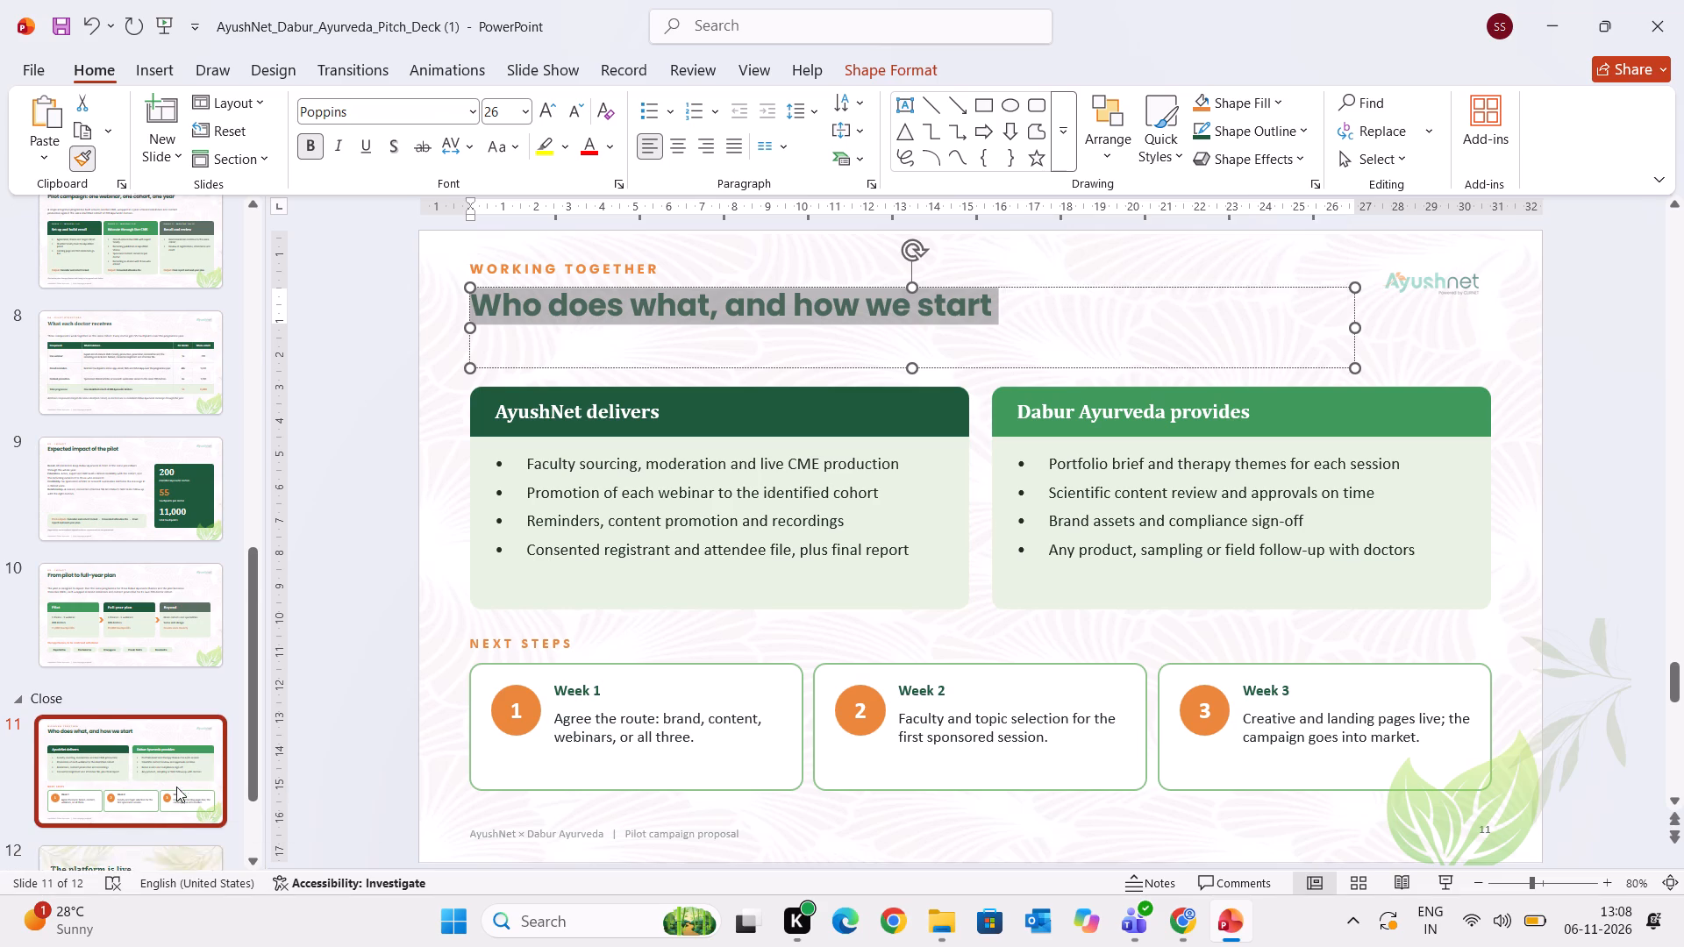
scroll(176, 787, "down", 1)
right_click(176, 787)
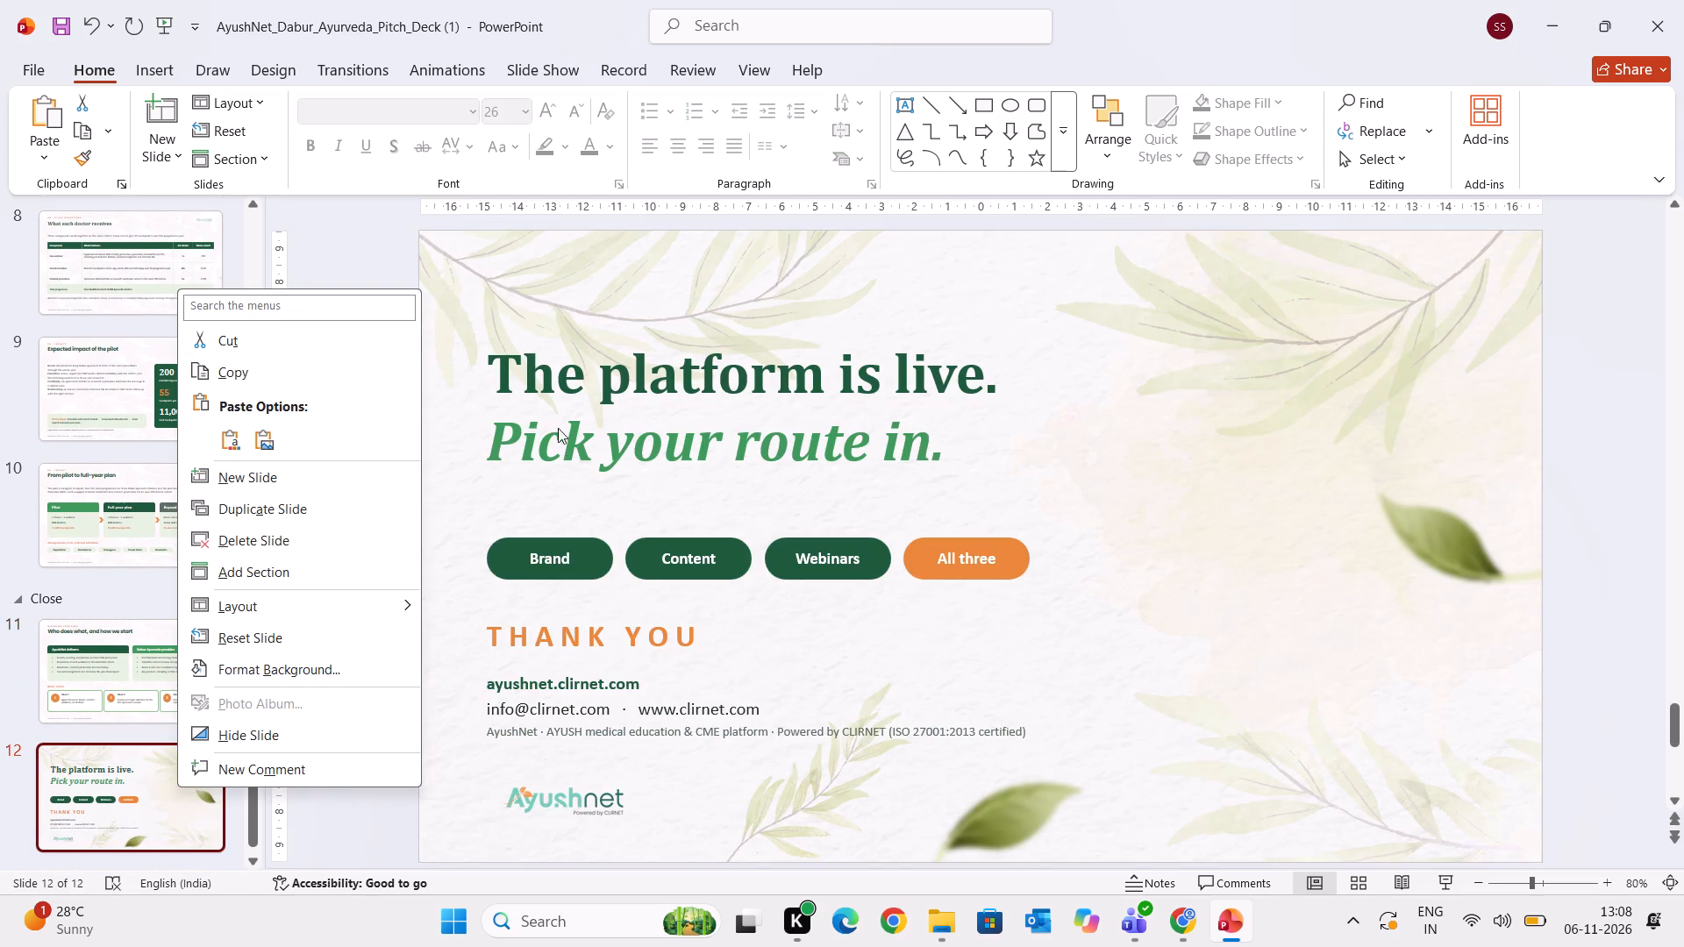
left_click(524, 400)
Review the slides from the closing slide back to the cover, checking title consistency, and go to slide 2.
left_click(120, 709)
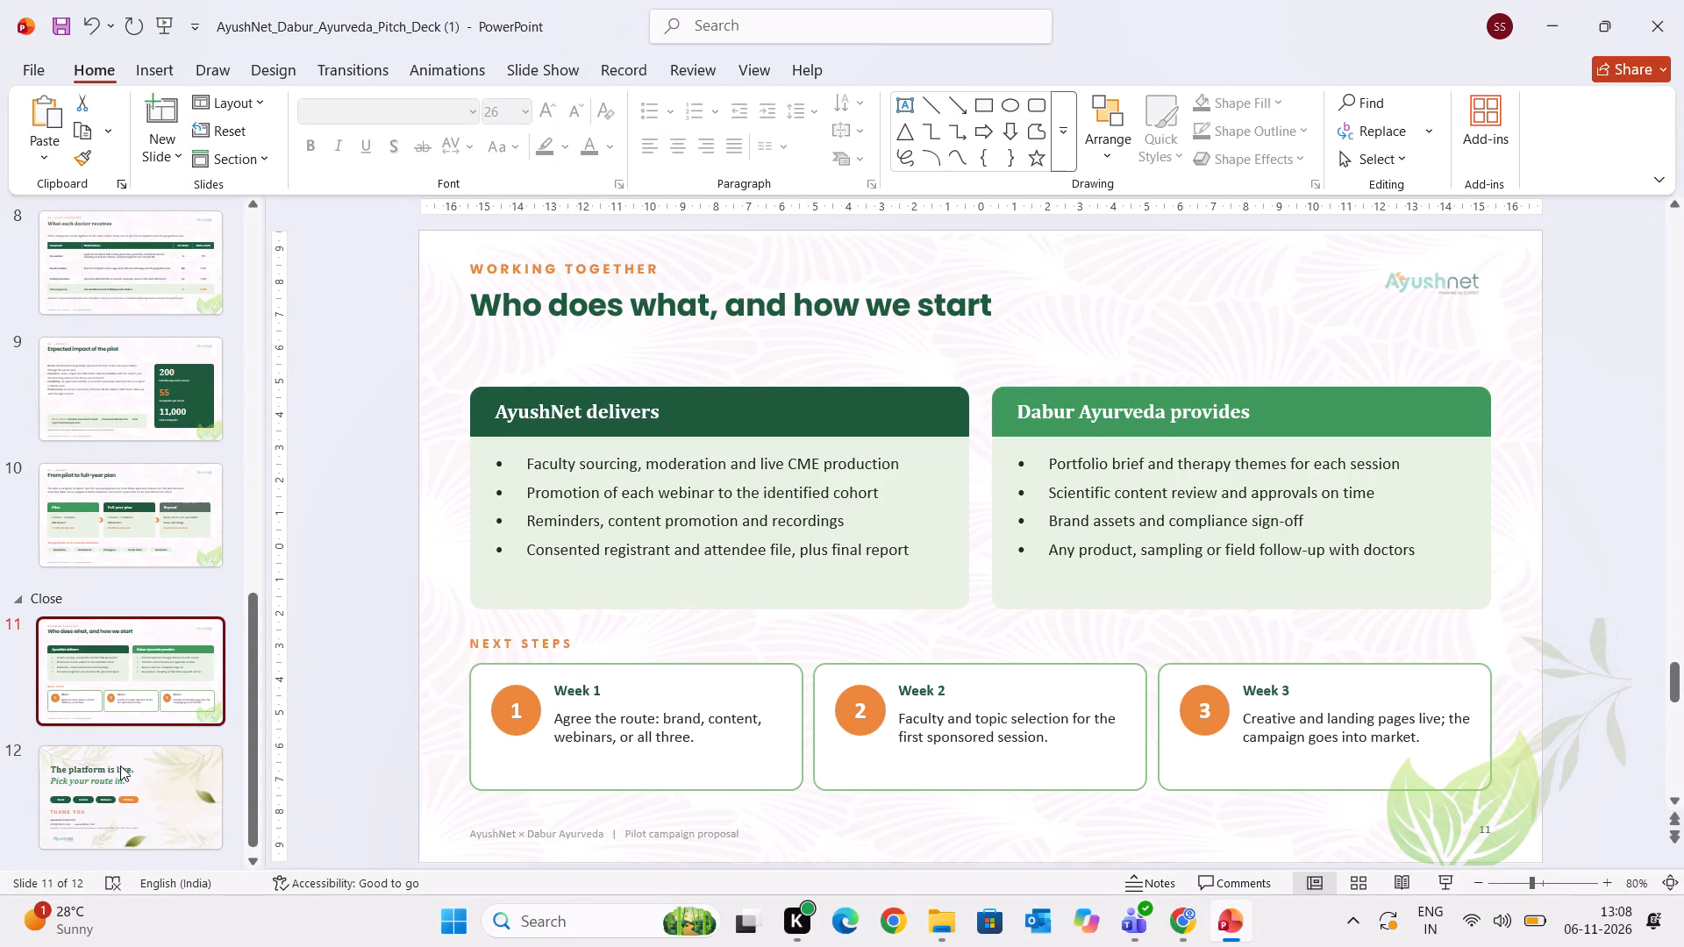
left_click(136, 770)
key("Up")
key("Up")
key("Up")
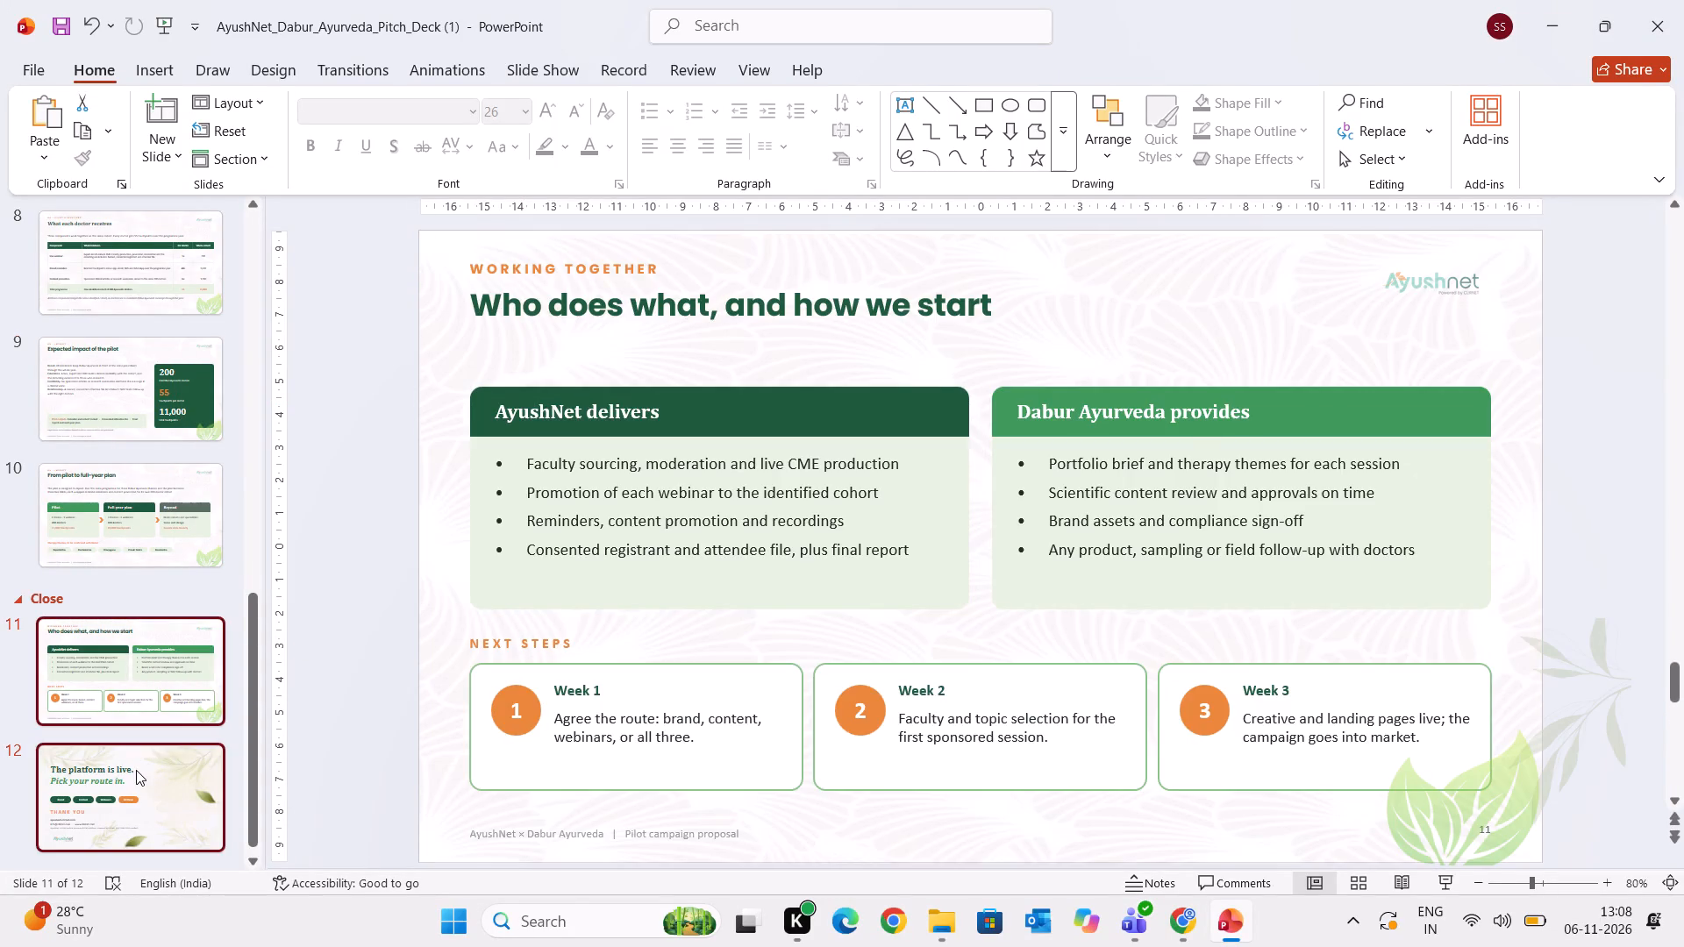
key("Up")
key("Up")
key("Up")
key("Up")
key("Up")
key("Up")
key("Up")
key("Up")
key("Up")
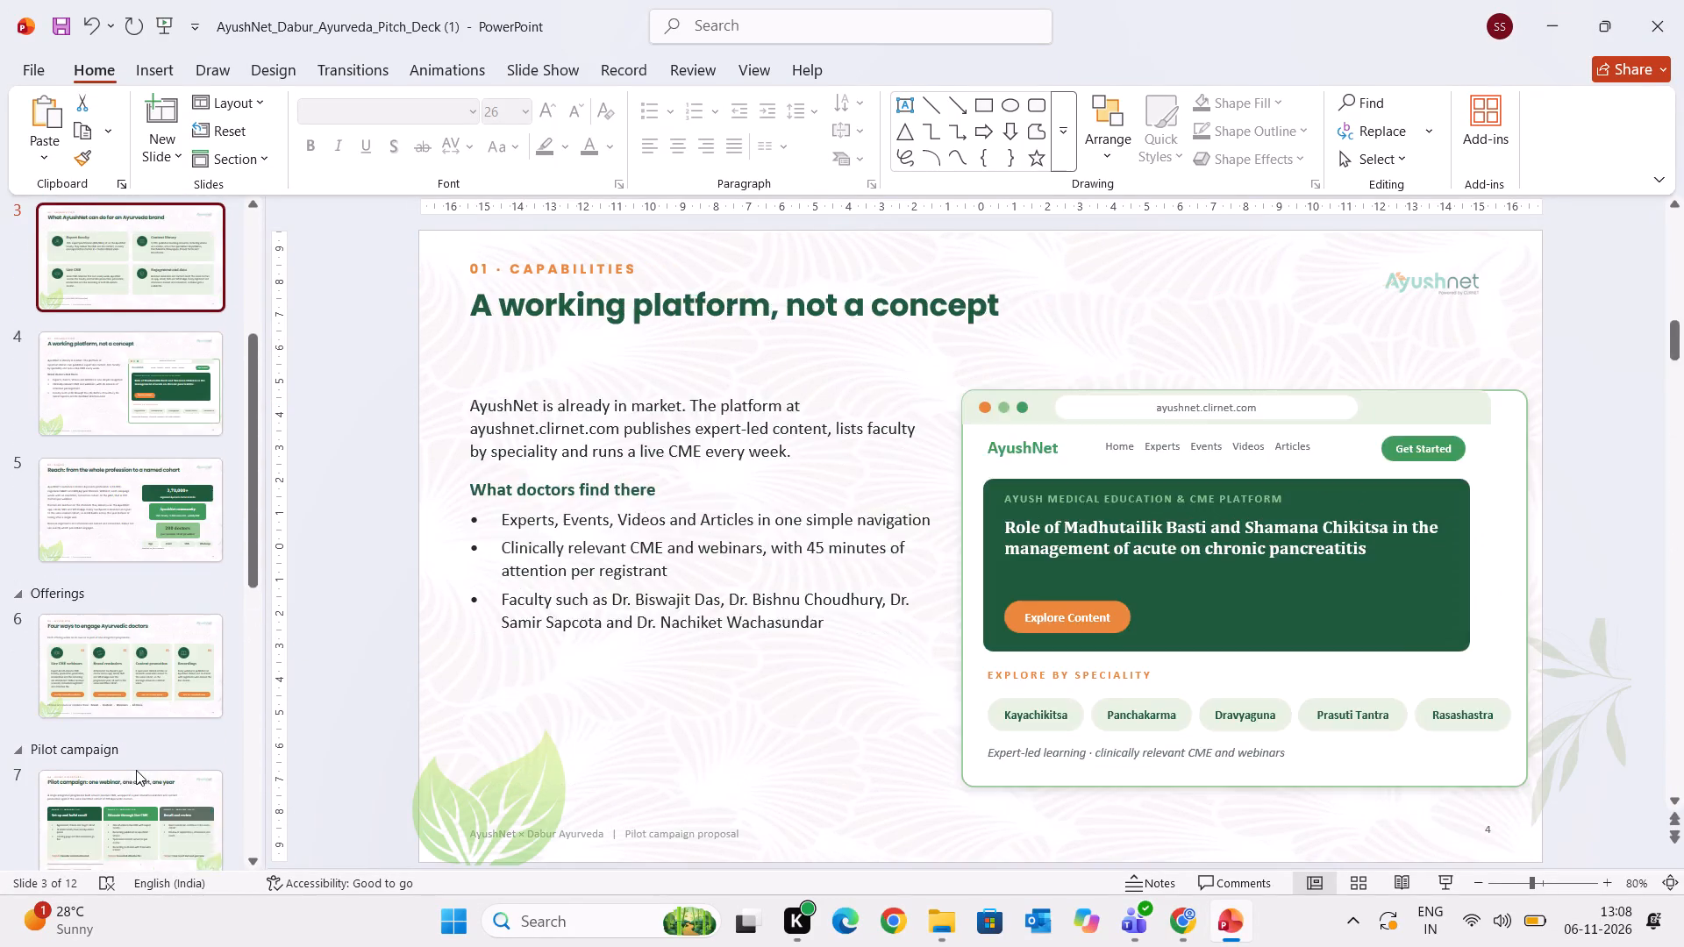
key("Up")
key("Up")
key("Up")
key("Up")
key("Down")
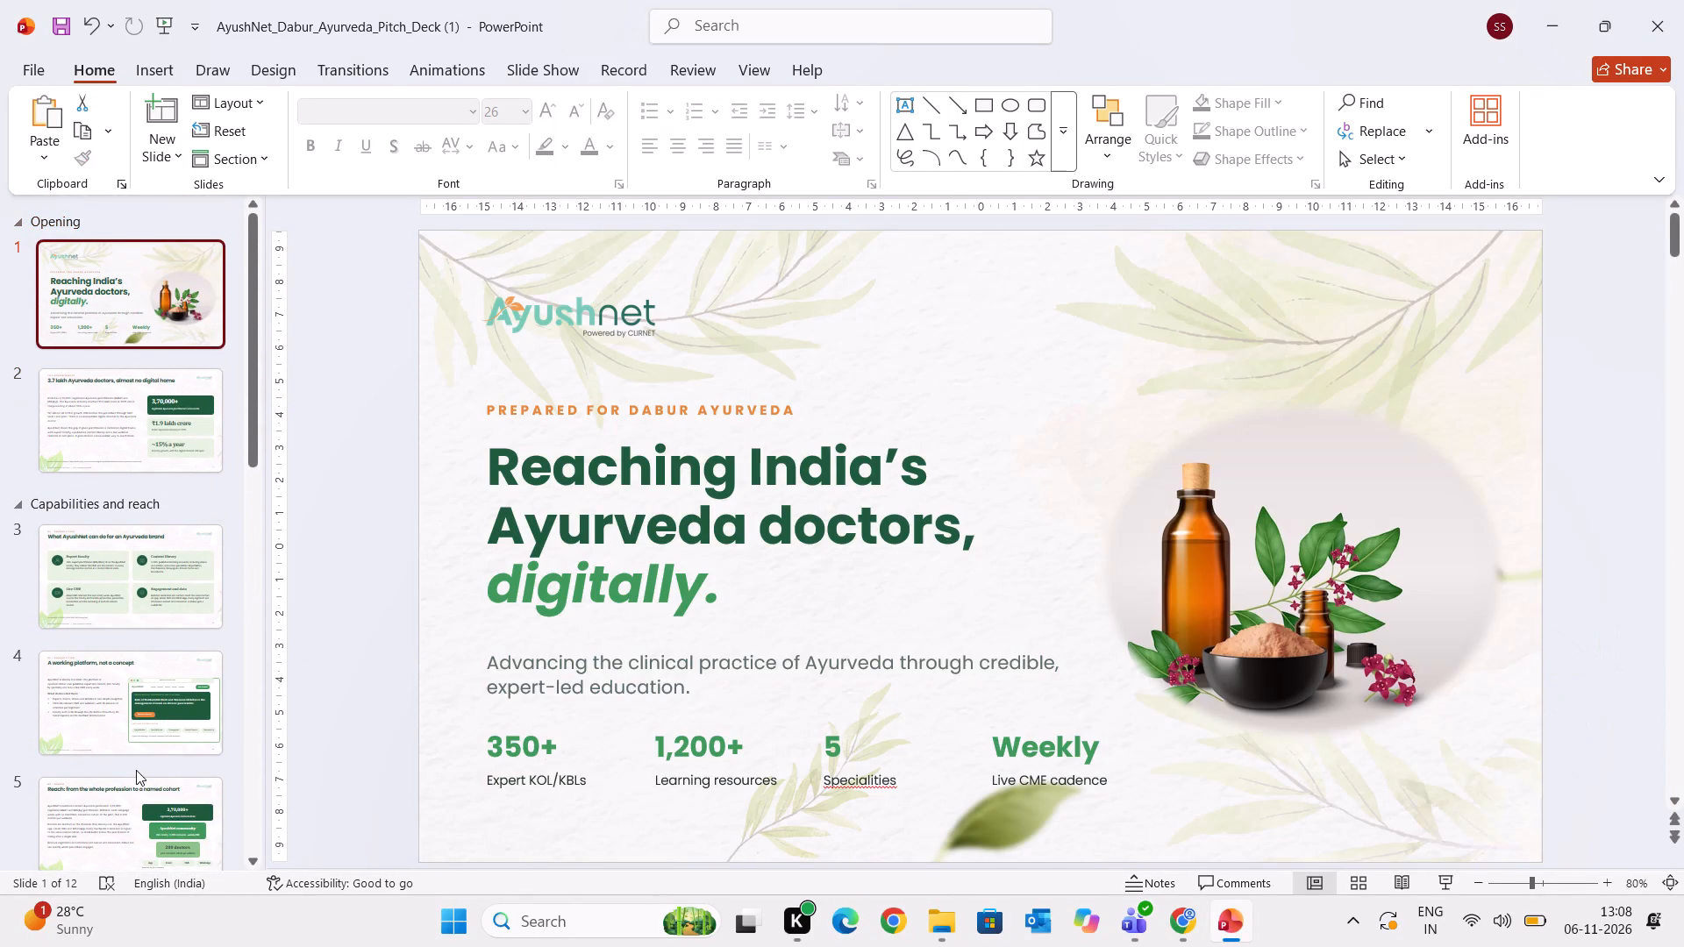
key("Down")
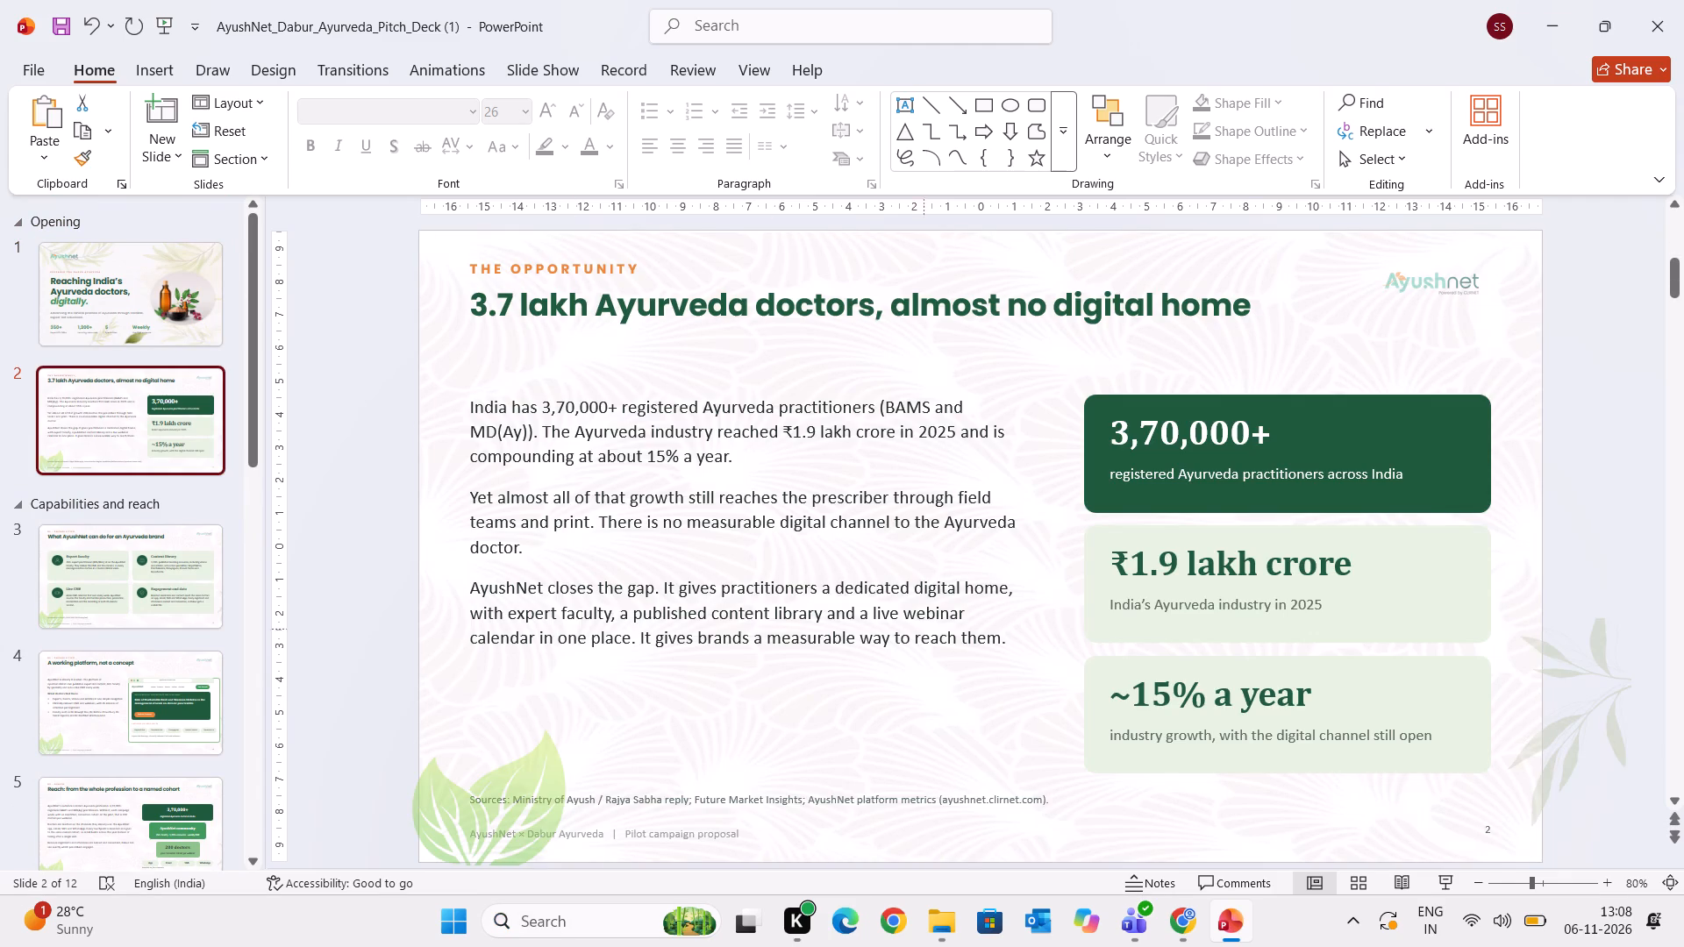
Set the three body paragraphs on slide 2 in Poppins, size 14.
double_click(376, 644)
left_click(501, 643)
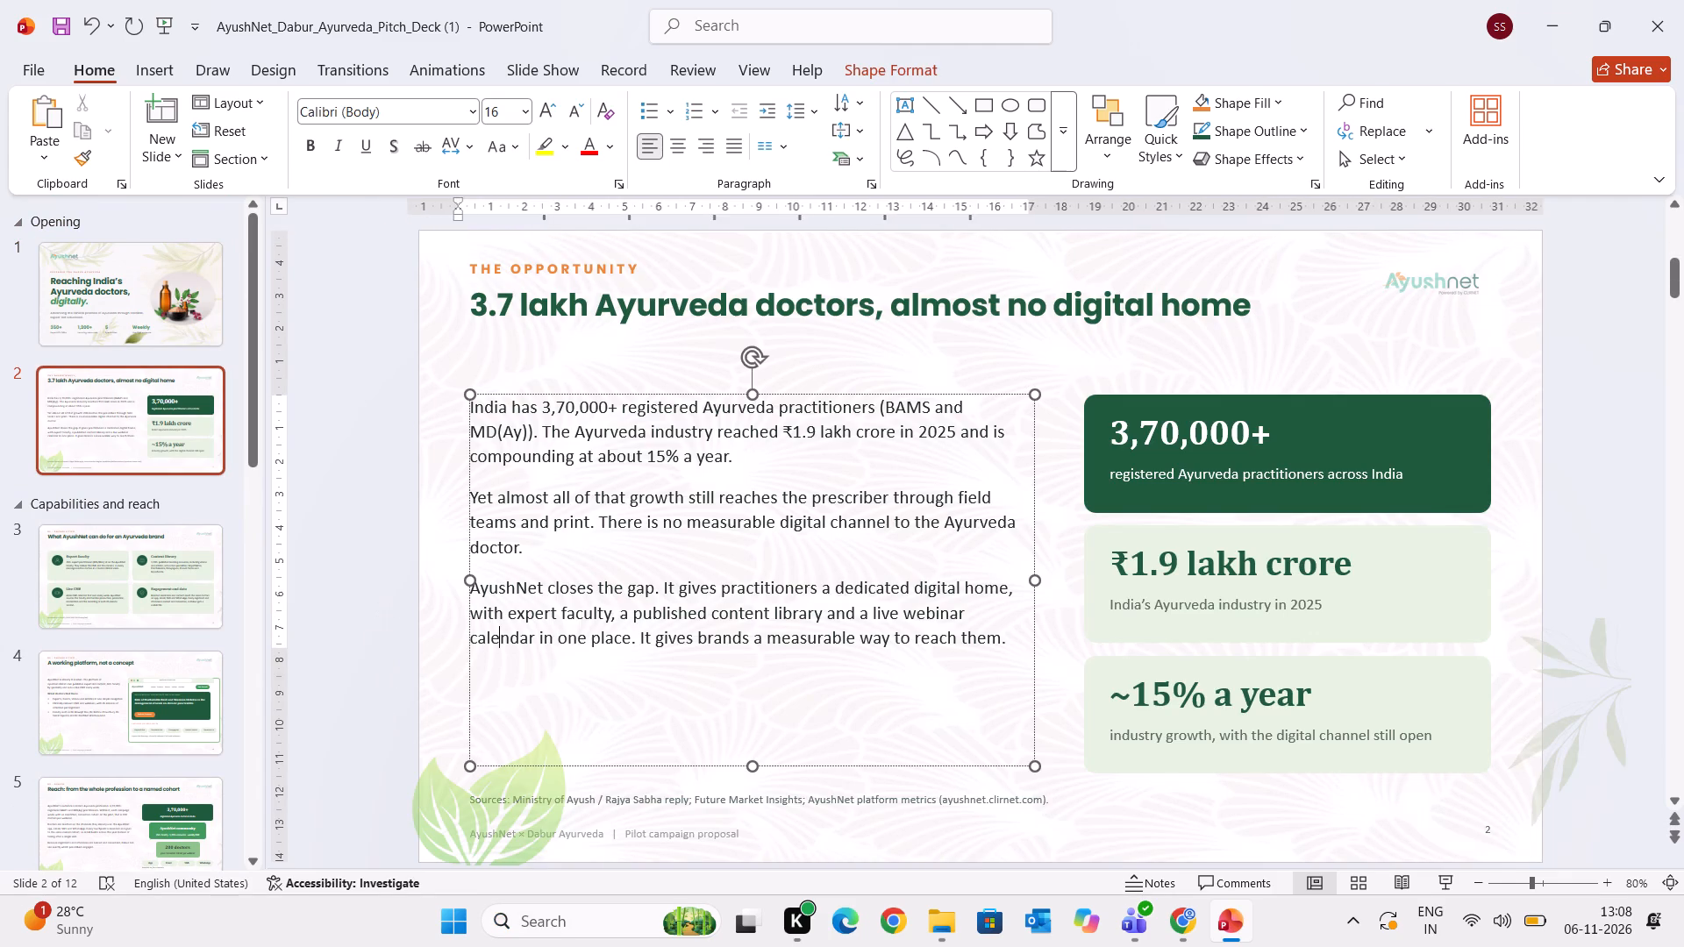
left_click_drag(1002, 646, 649, 462)
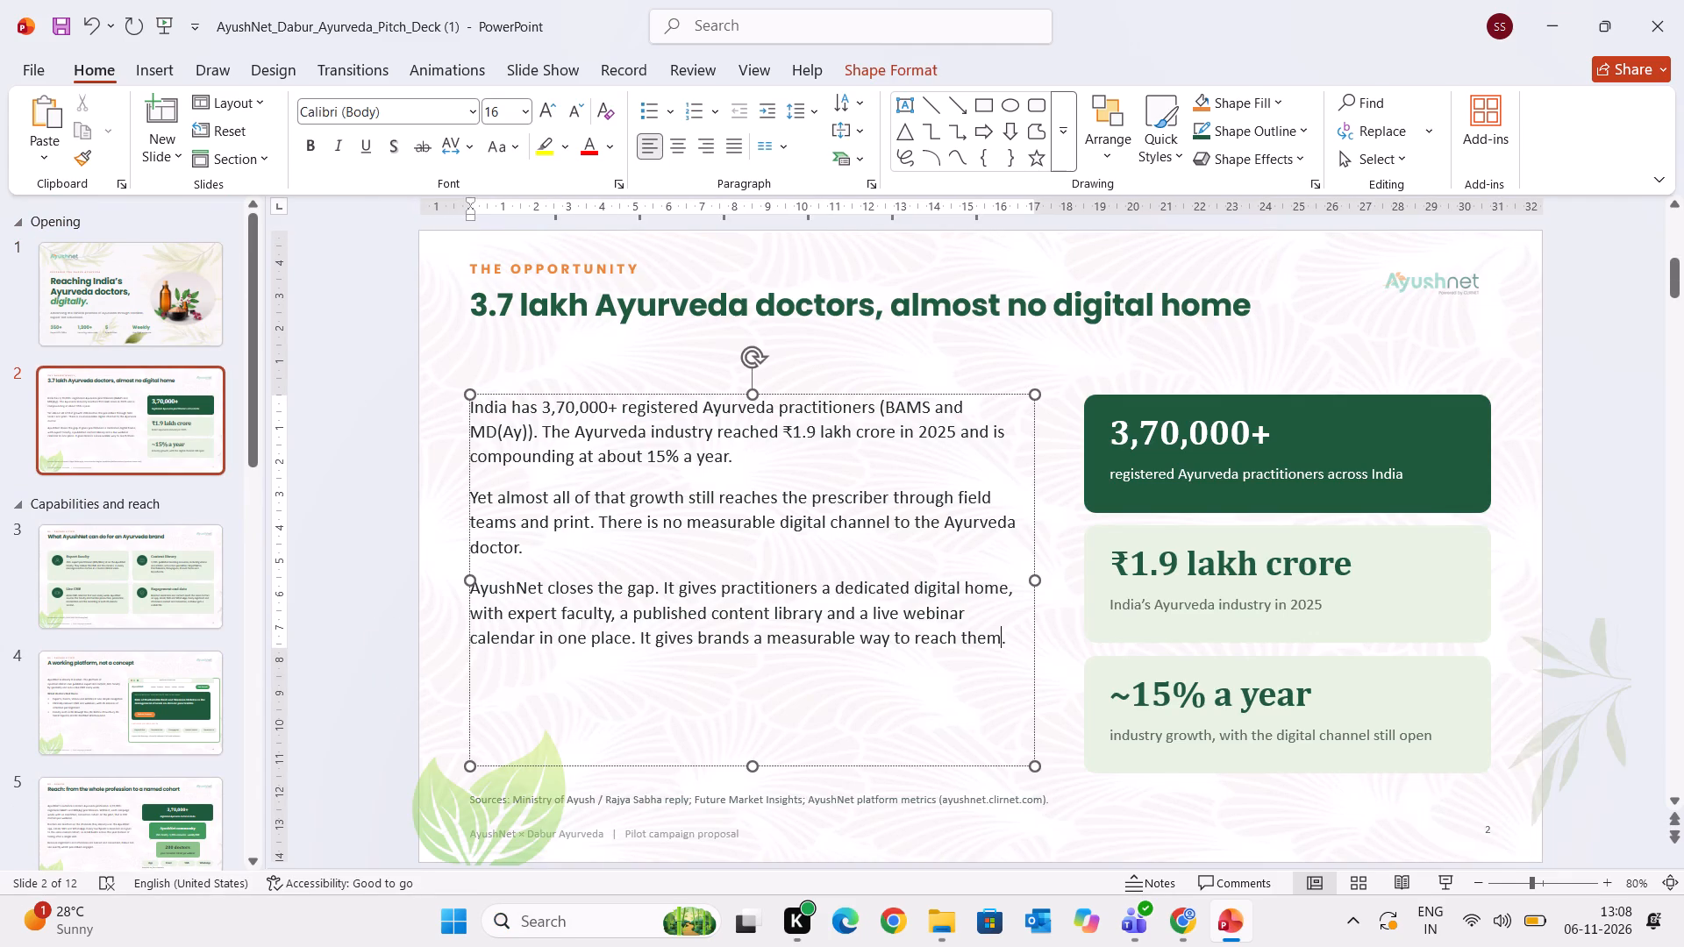
left_click_drag(649, 462, 421, 335)
left_click(389, 113)
type("pop")
key("Return")
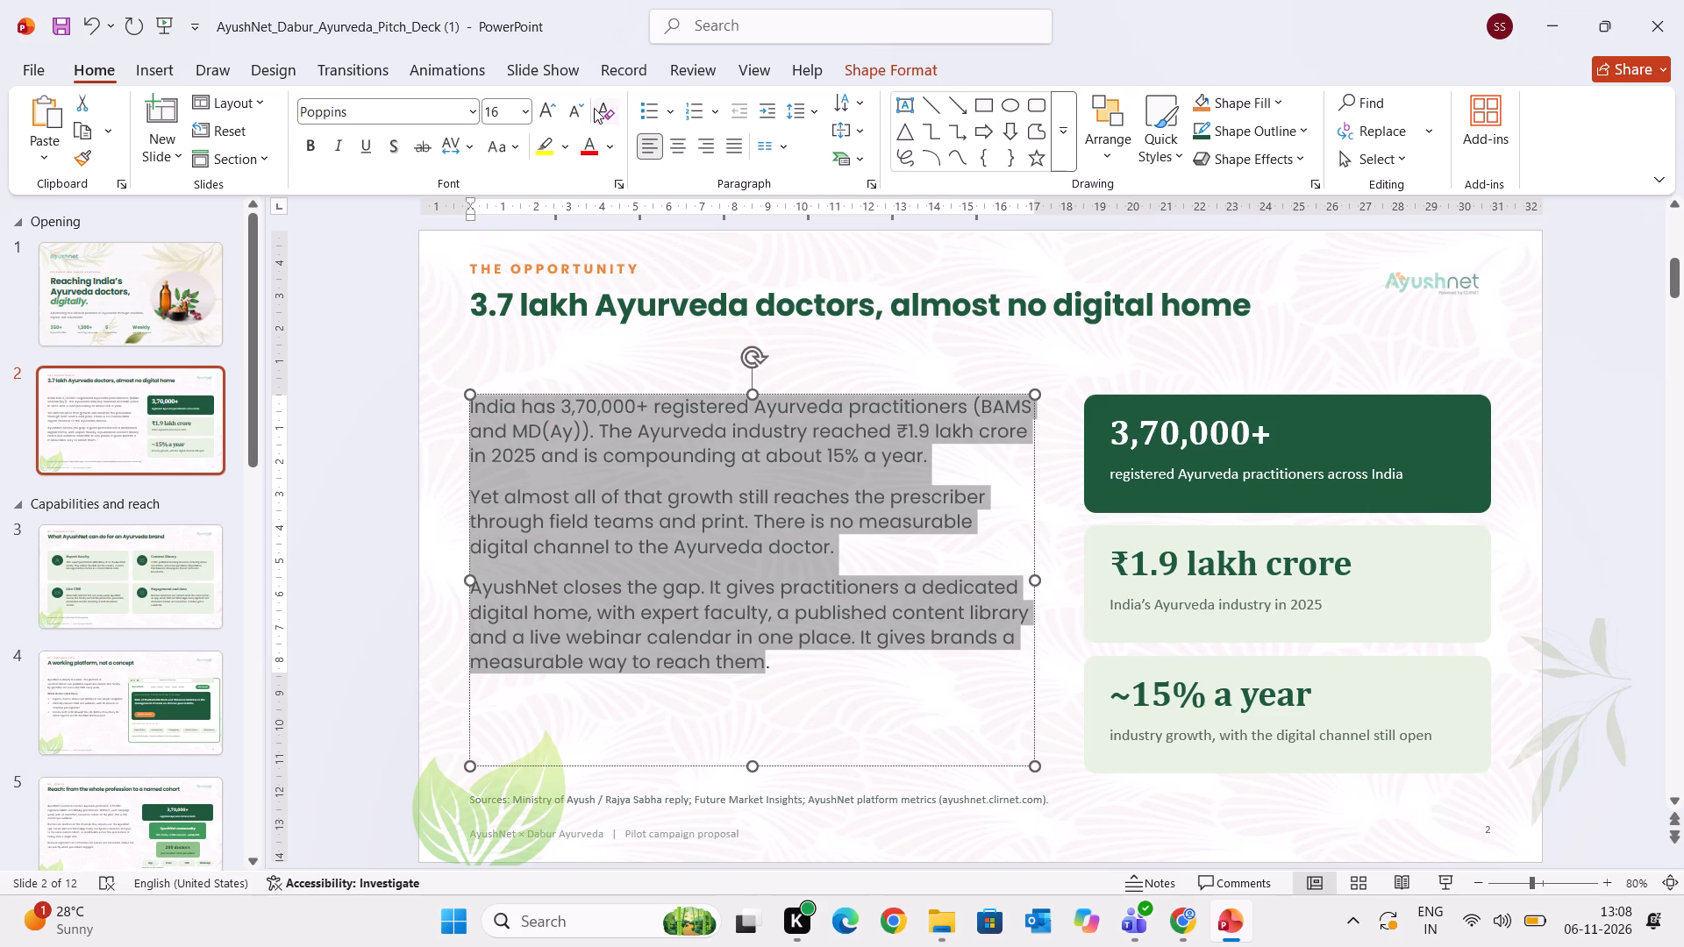
left_click(578, 104)
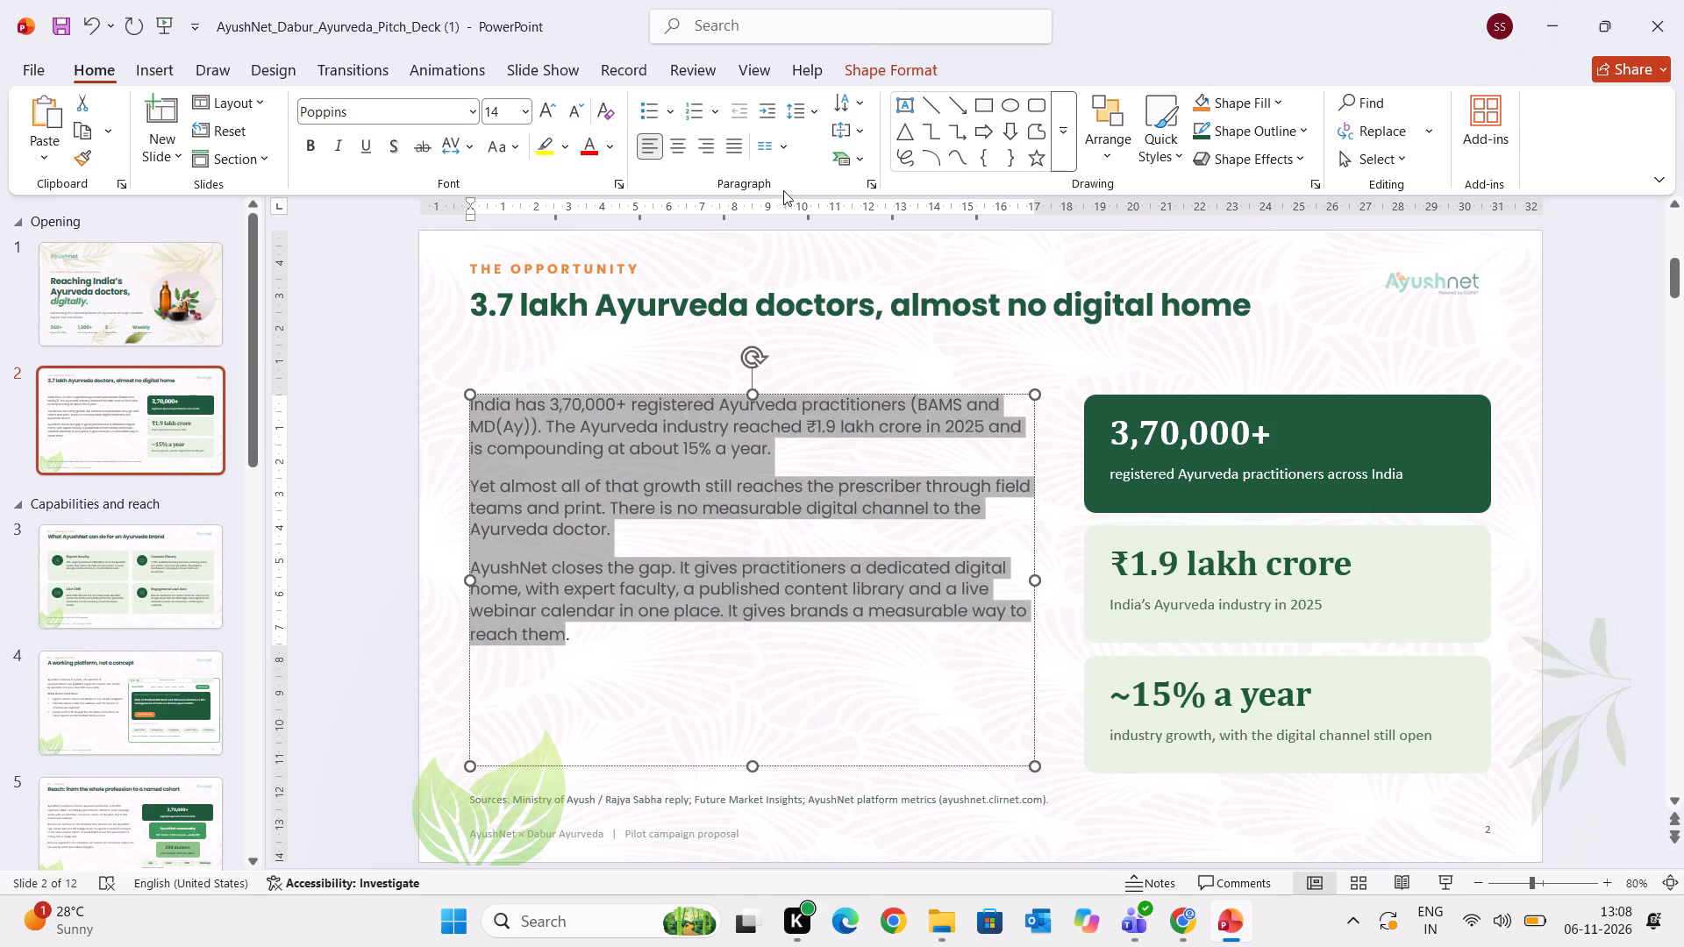
Align the slide 2 body text vertically to the middle of its text box.
left_click(849, 135)
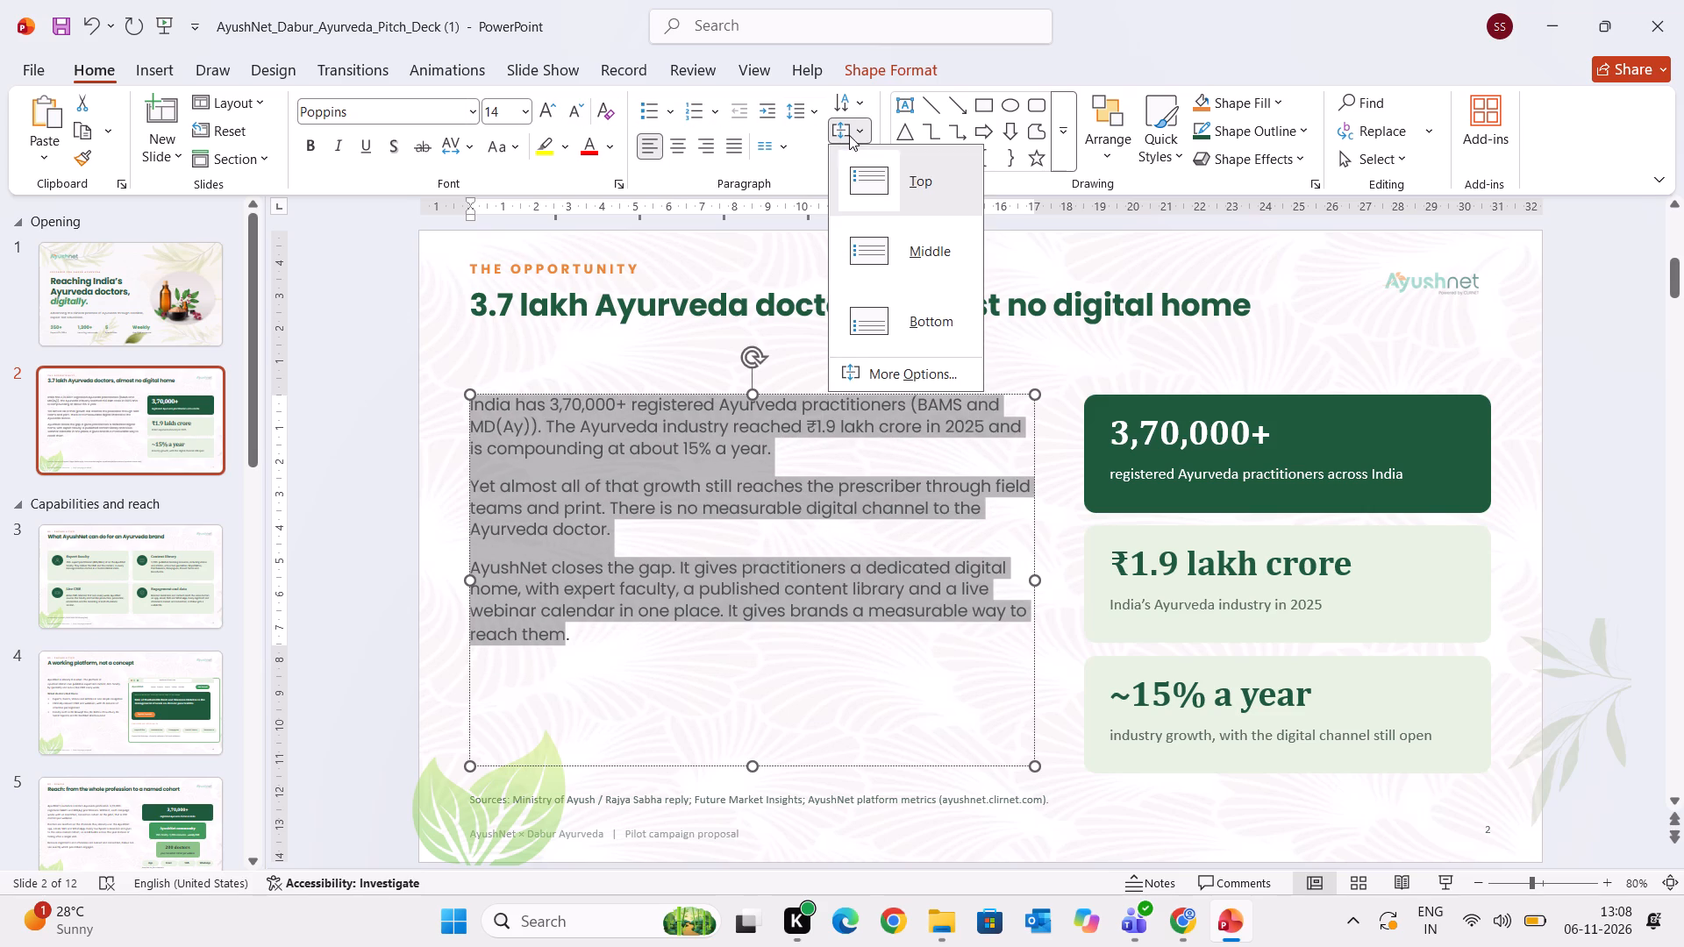
left_click(876, 247)
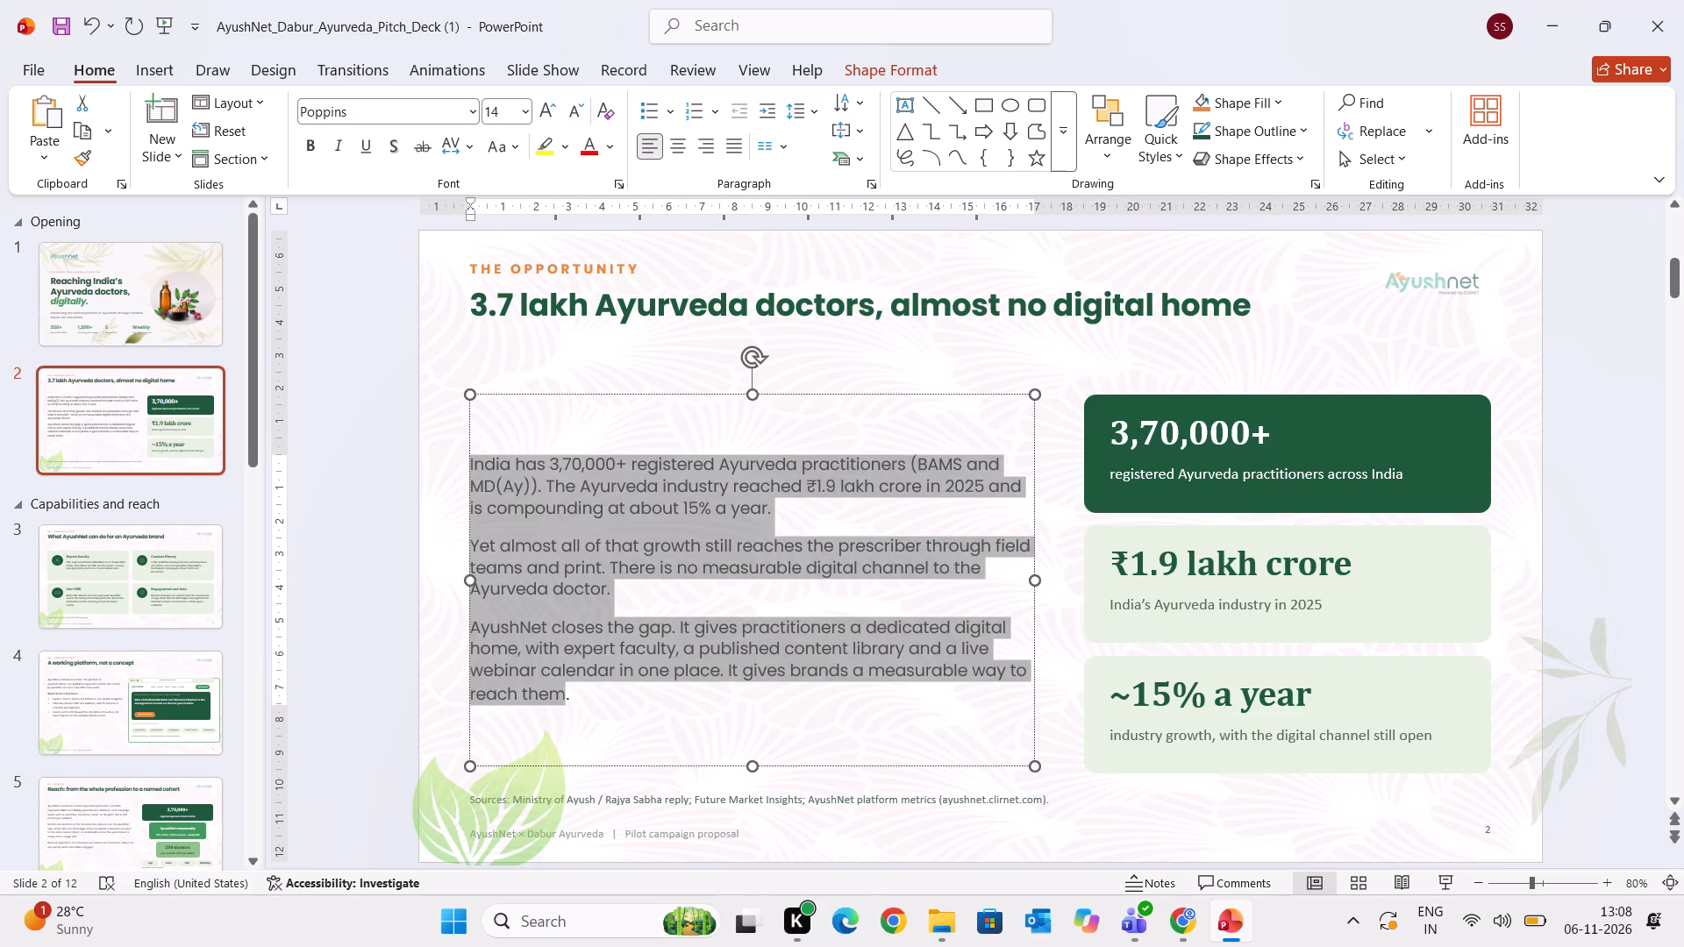
left_click(210, 544)
left_click(127, 466)
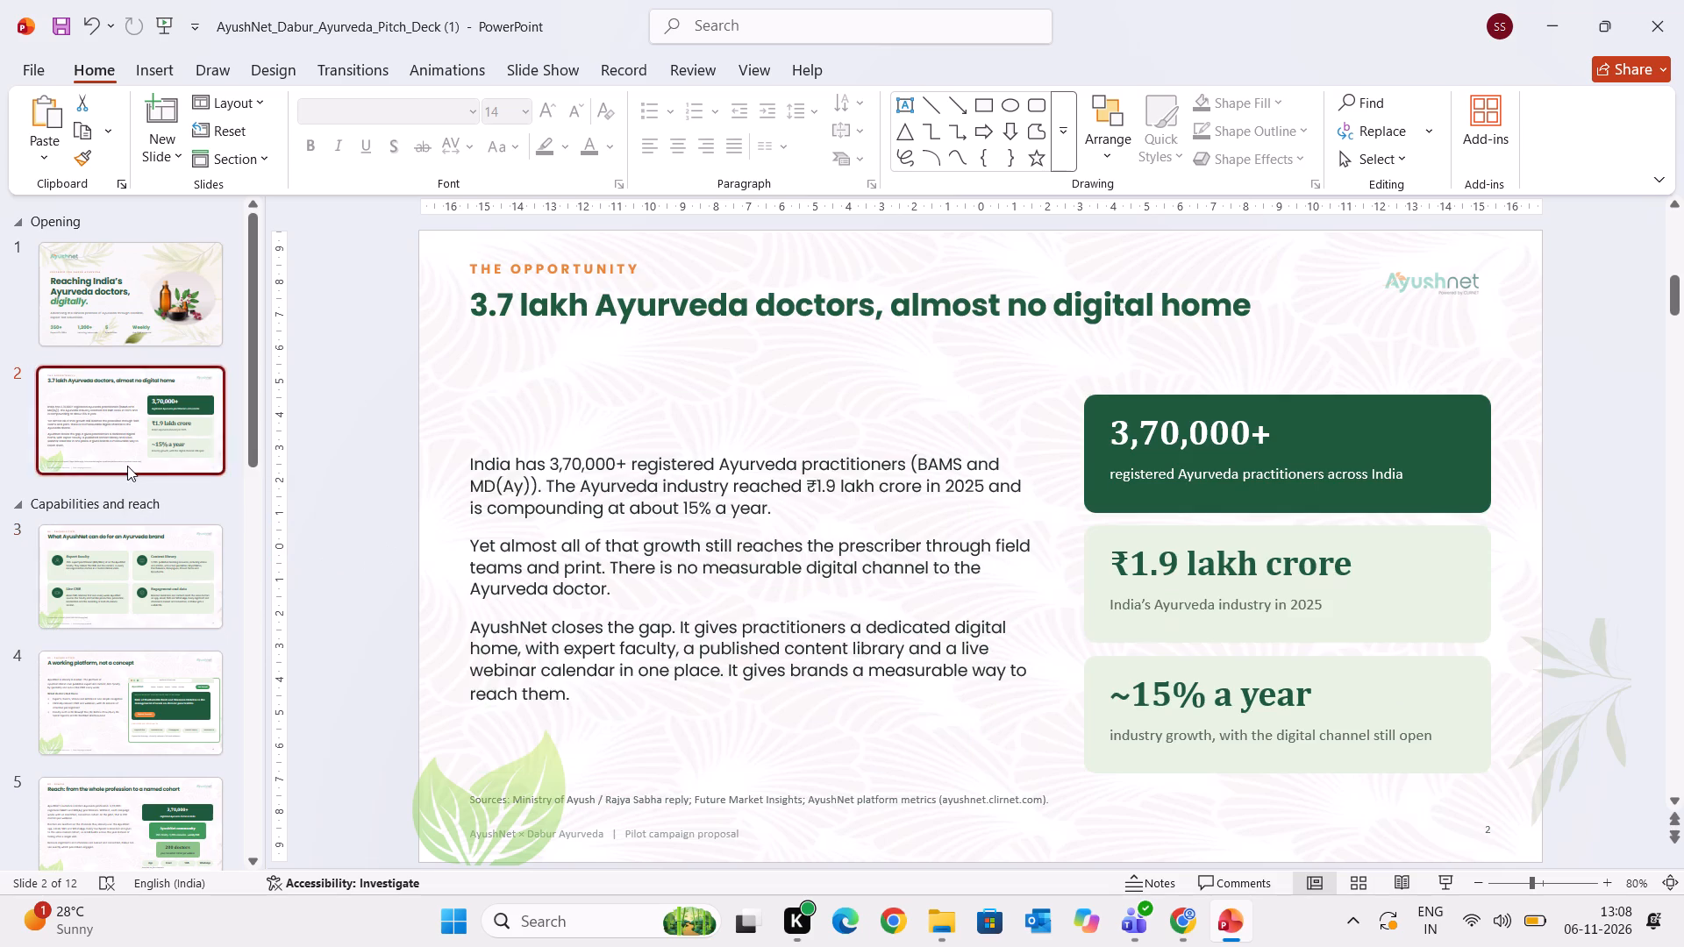
Move the slide 2 body text box up, keeping its left edge in line with the title.
left_click(646, 564)
left_click_drag(701, 391, 707, 356)
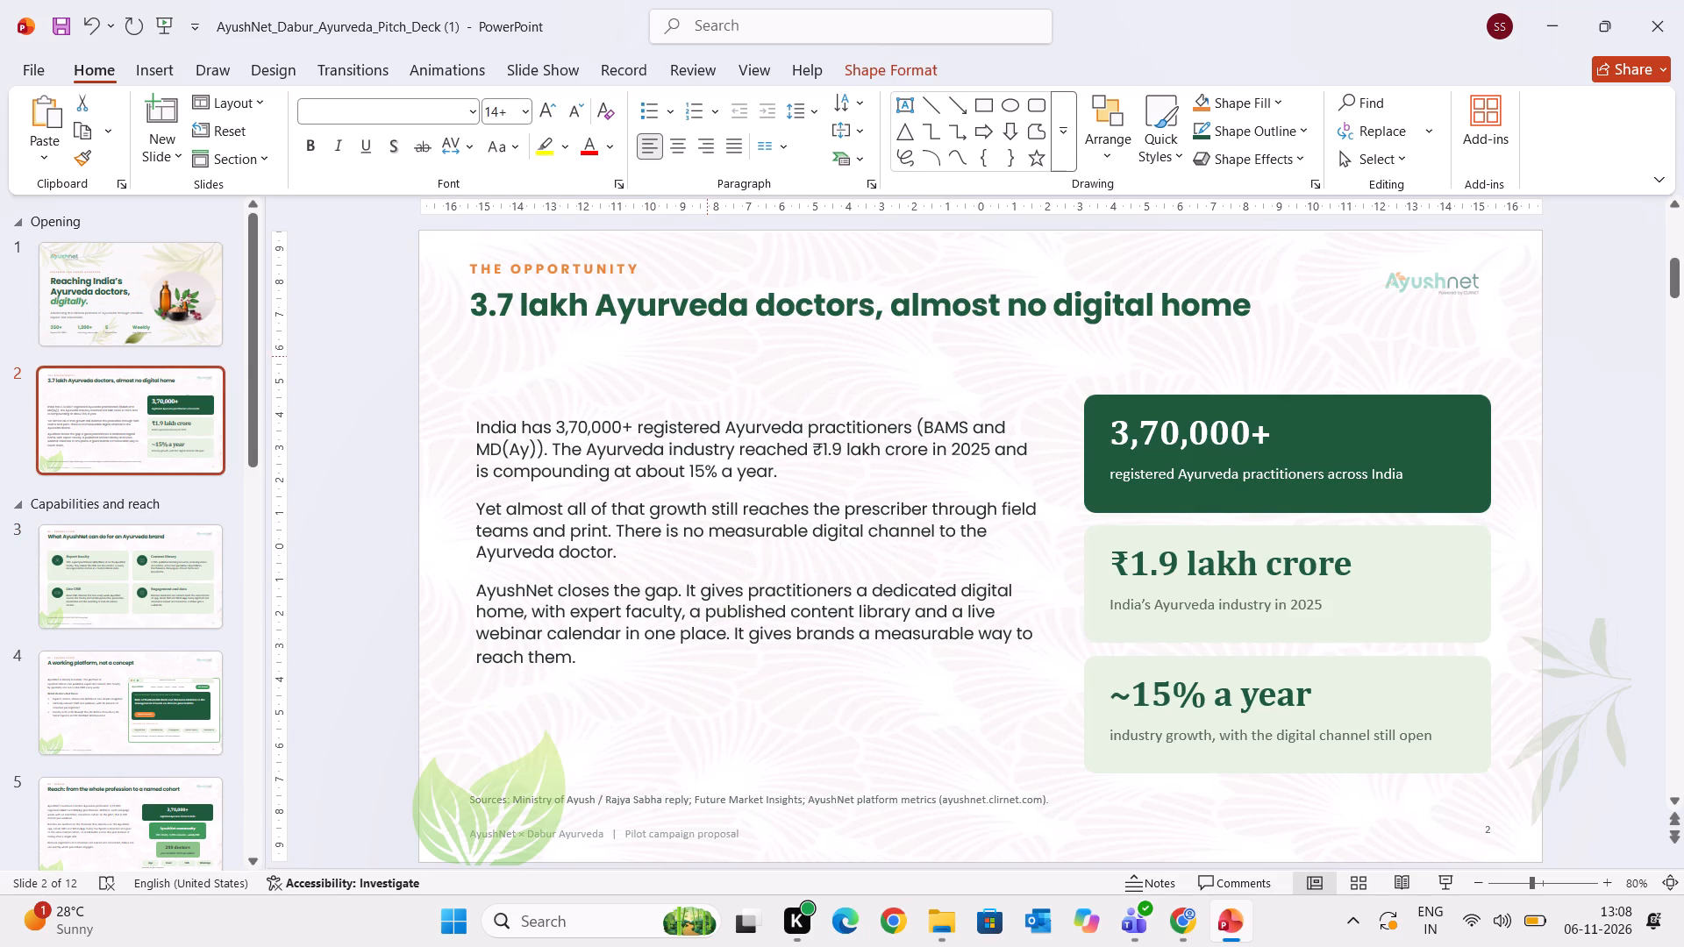
left_click_drag(707, 356, 702, 343)
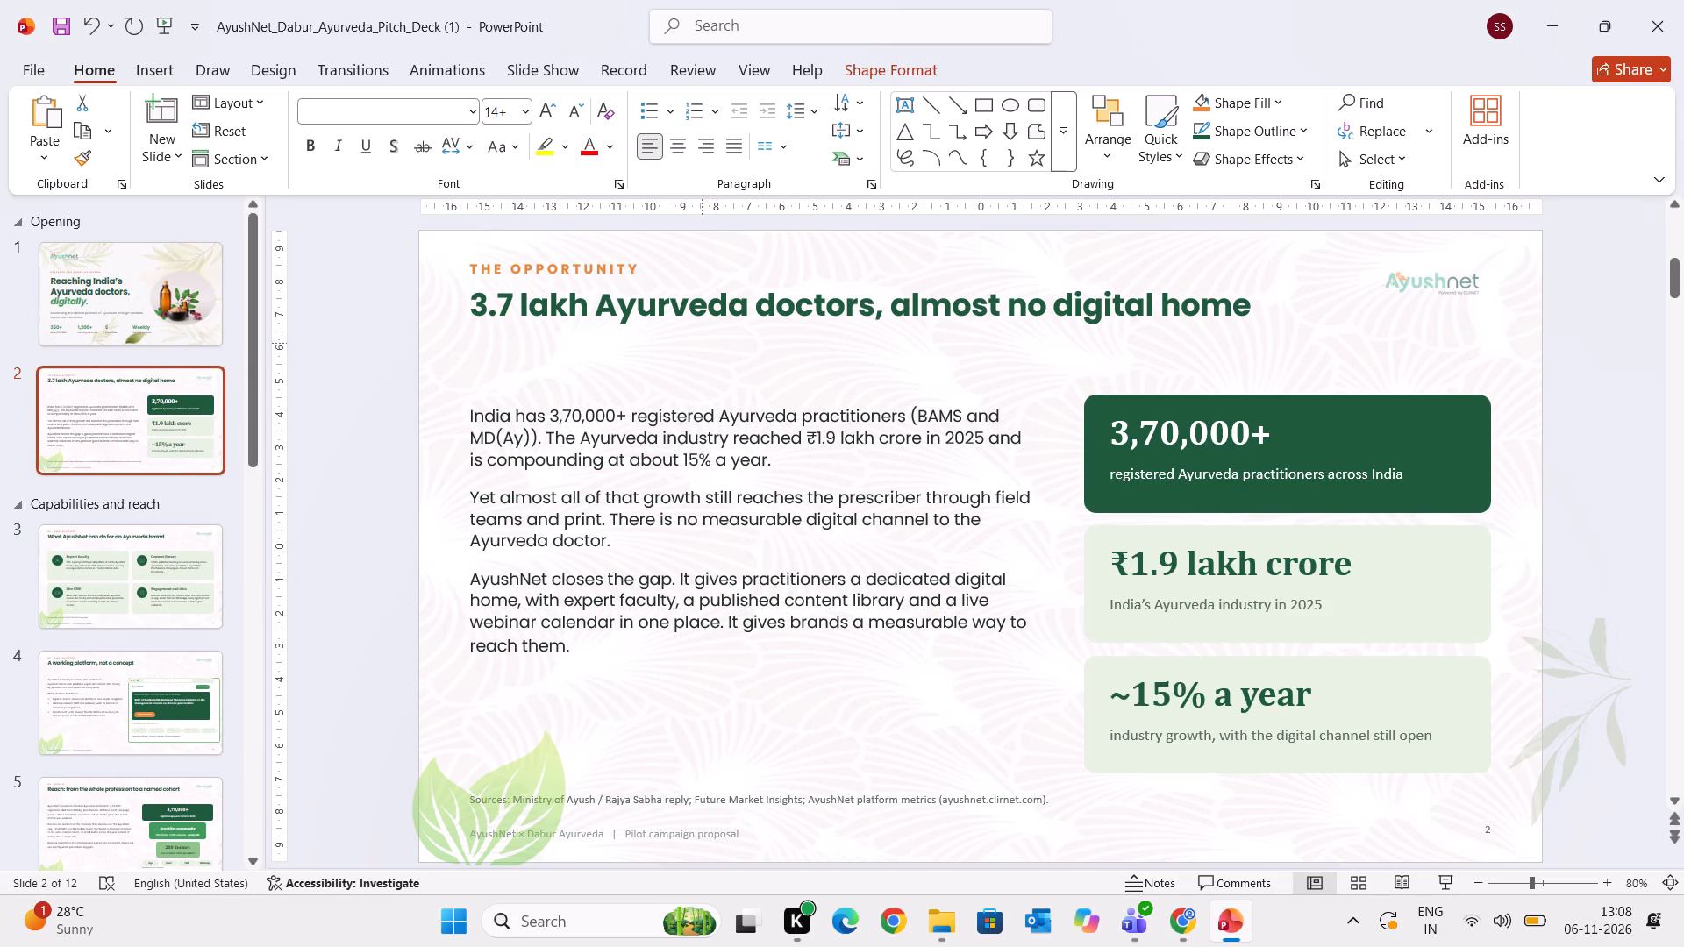
left_click_drag(702, 343, 701, 343)
Set the "3,70,000+" figure in the dark green card on slide 2 in Poppins.
left_click(1141, 470)
left_click(1193, 436)
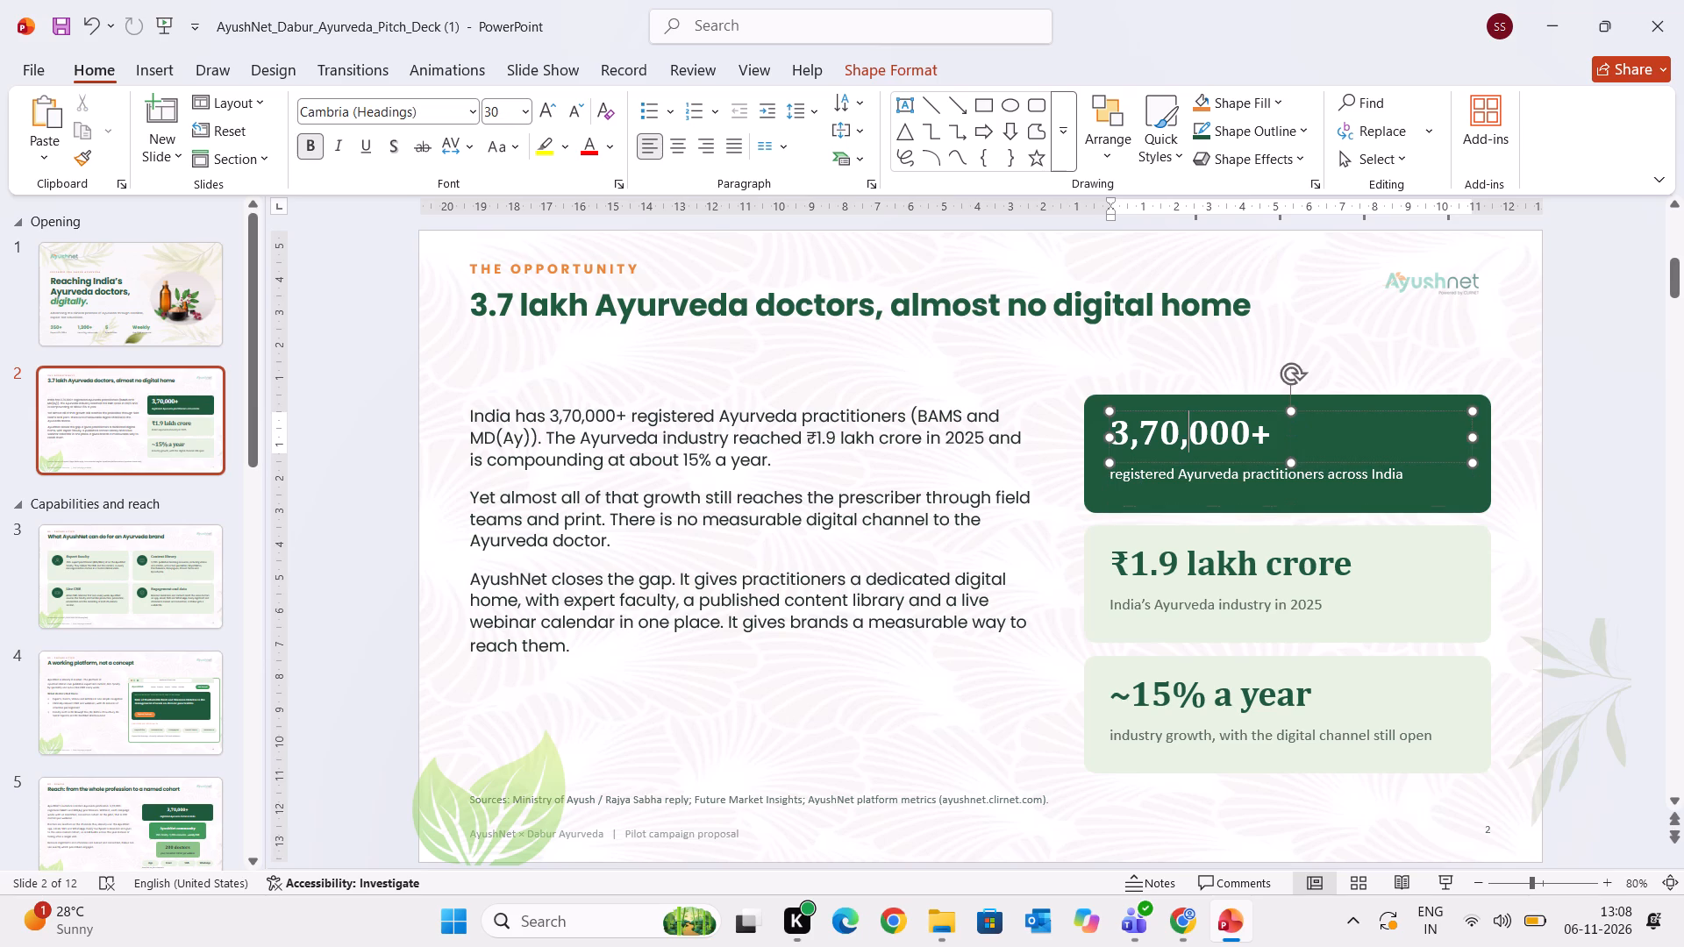
left_click_drag(1269, 430, 1011, 427)
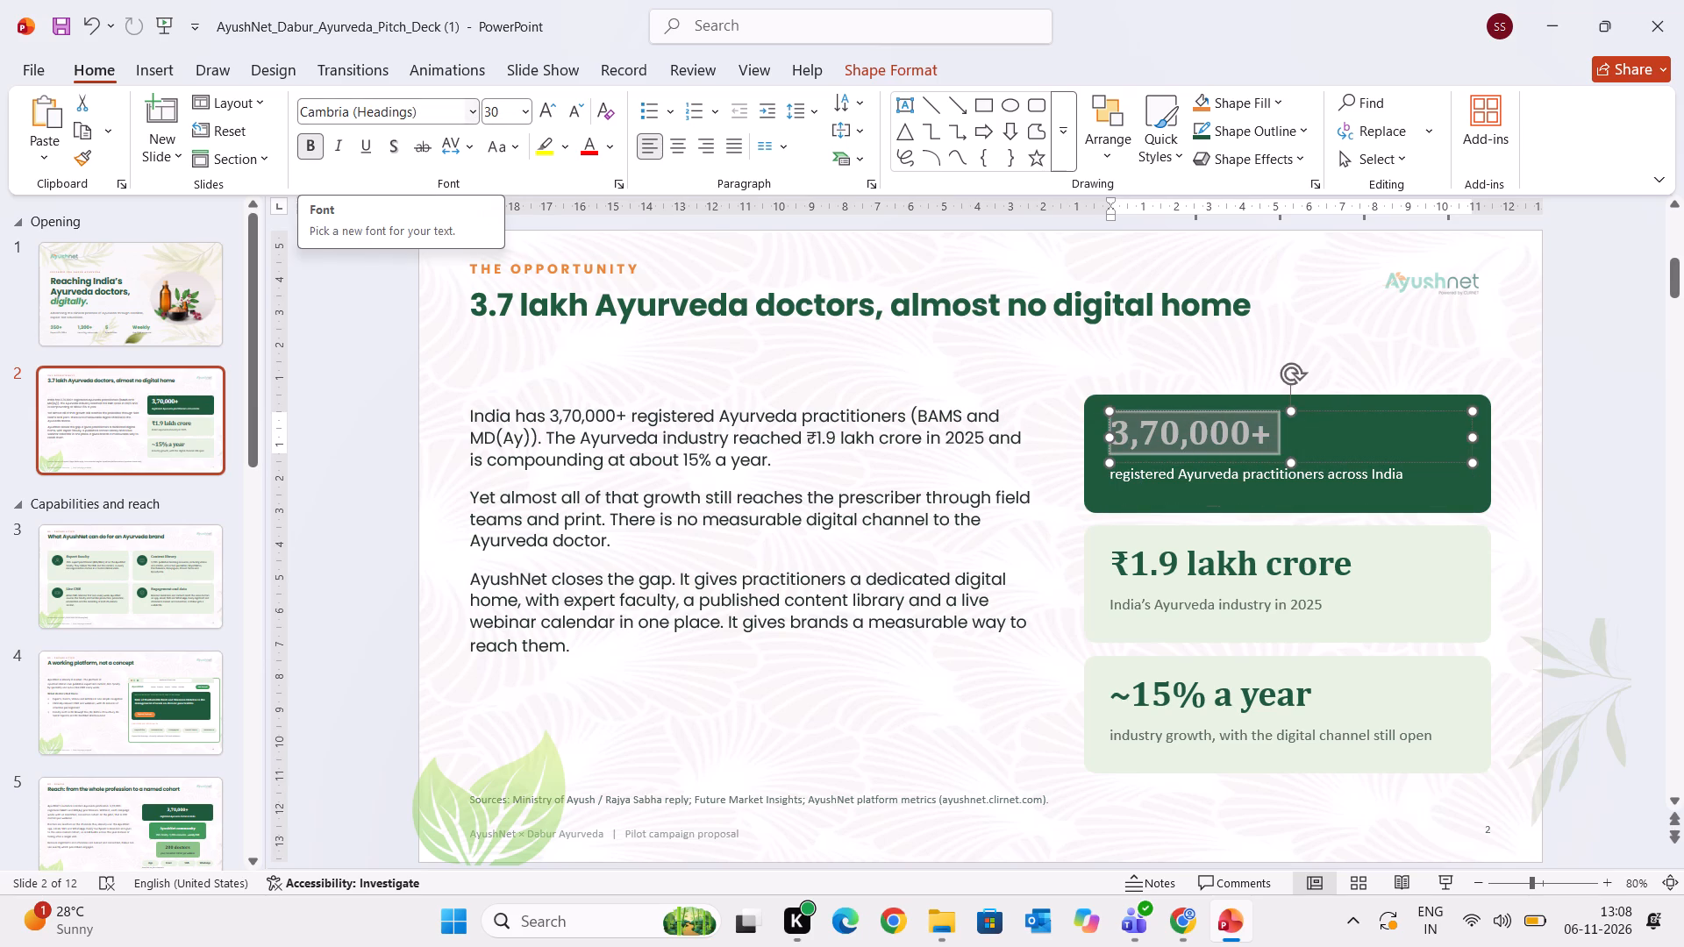
left_click(443, 116)
type("pop")
key("Return")
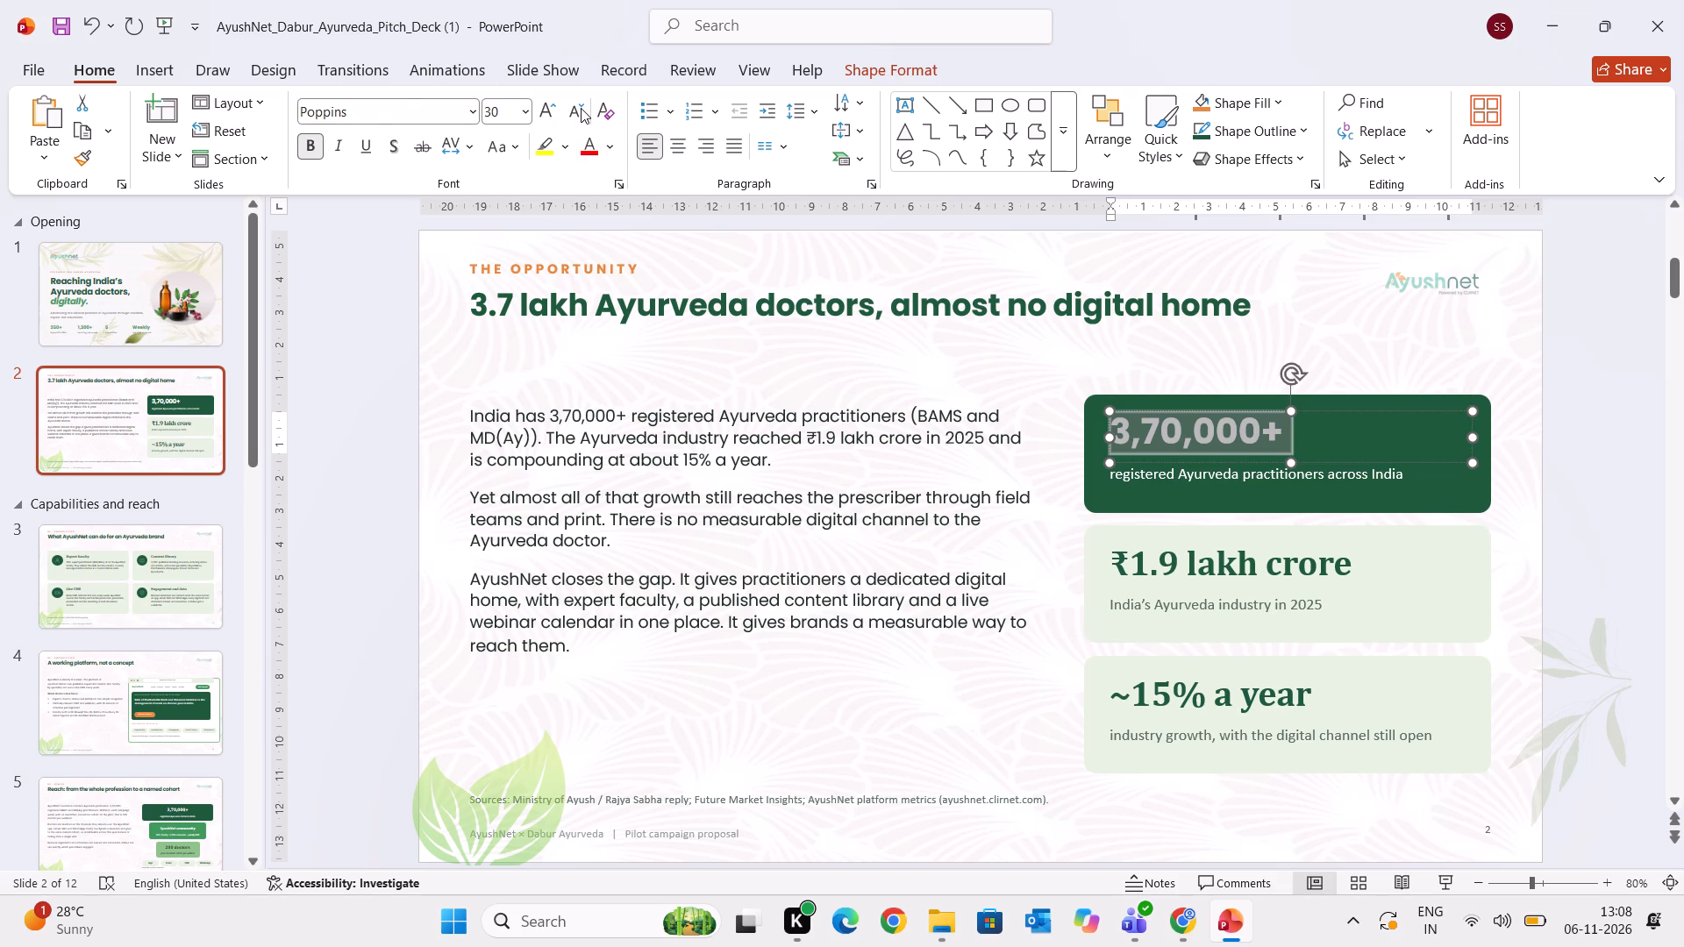
Reduce the "3,70,000+" figure in the dark green card on slide 2 to size 28.
left_click(581, 108)
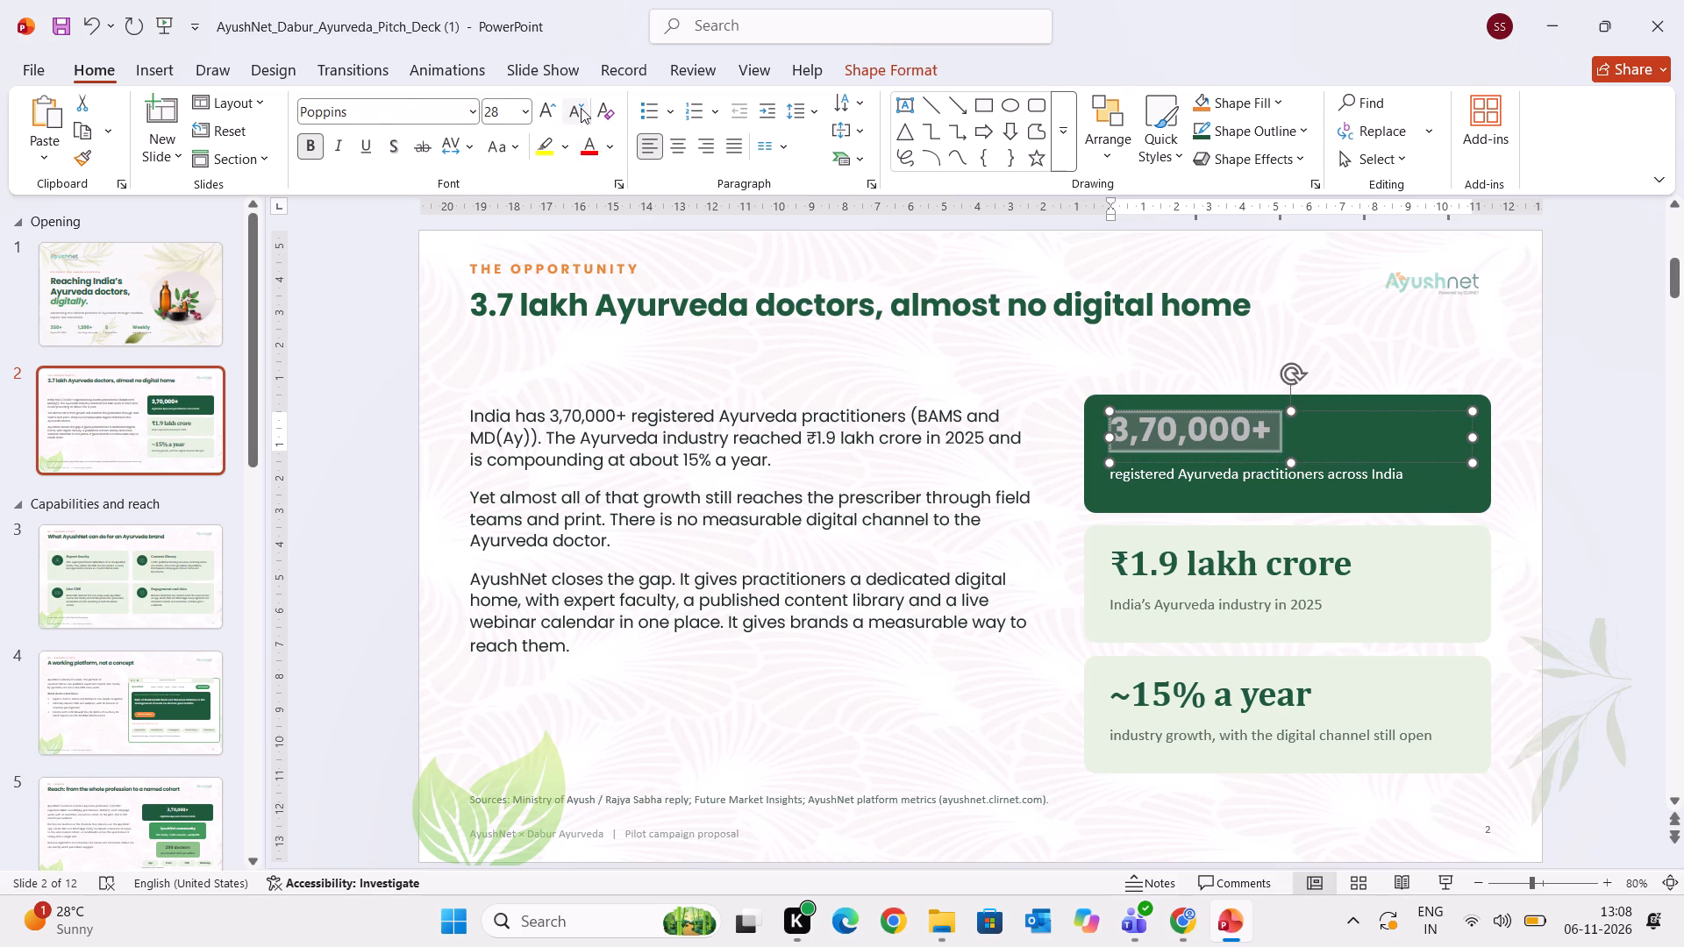
Set the "₹1.9 lakh crore" figure on slide 2 in Poppins, size 28.
left_click(1221, 566)
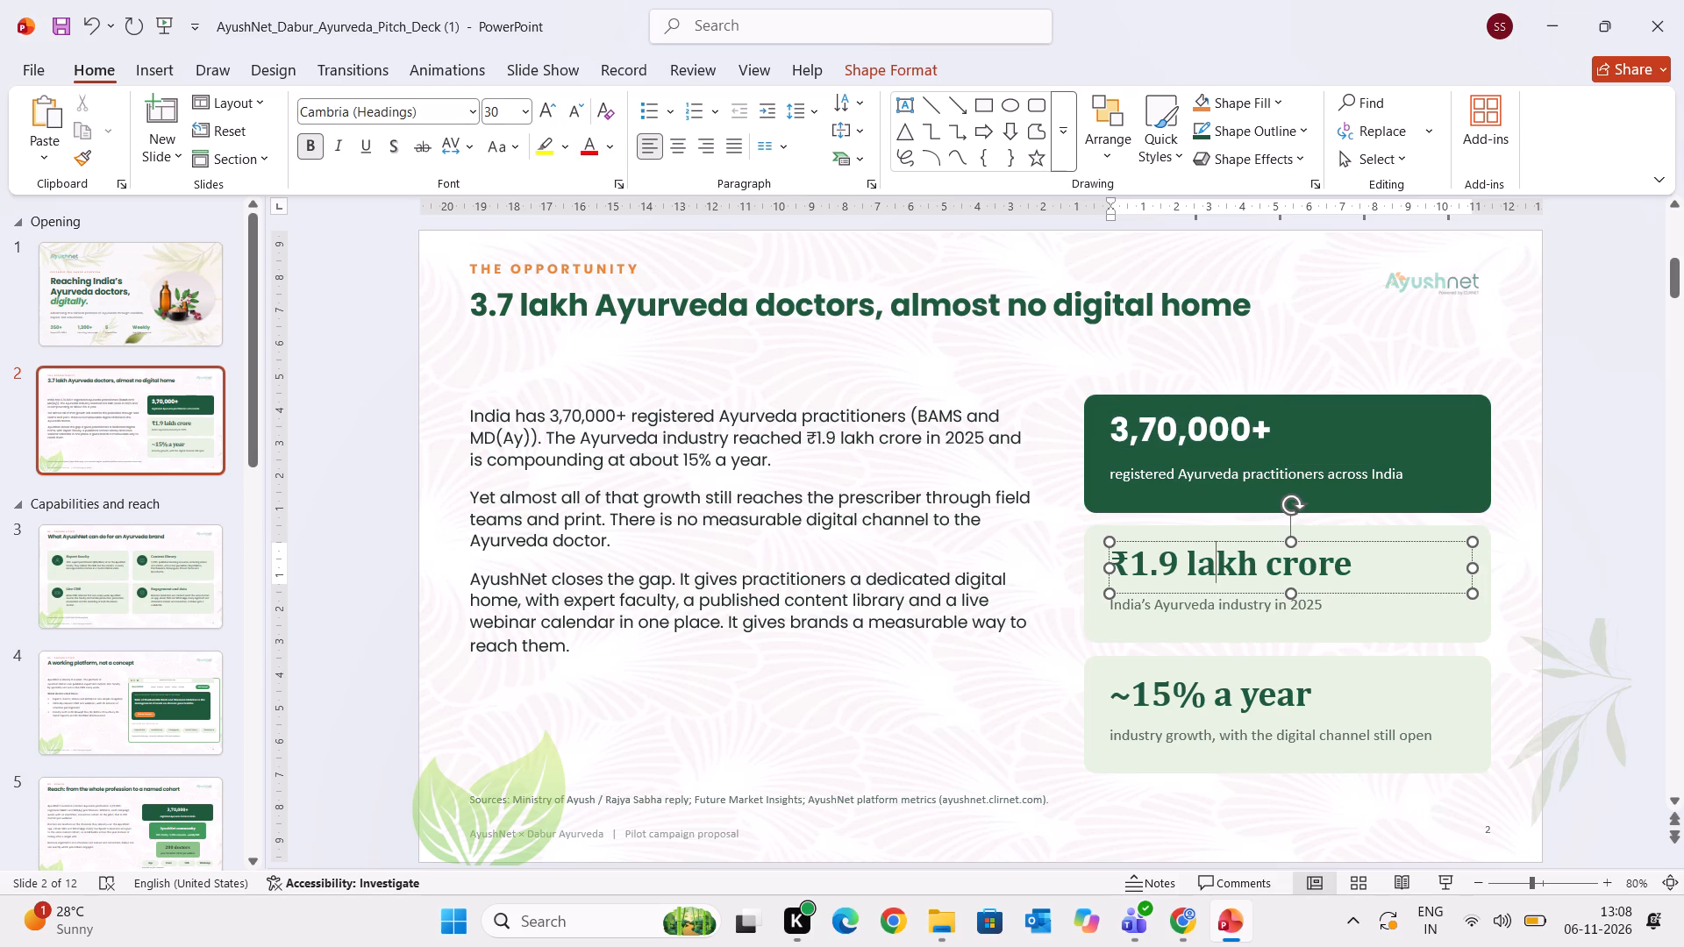
left_click_drag(1347, 560, 1063, 557)
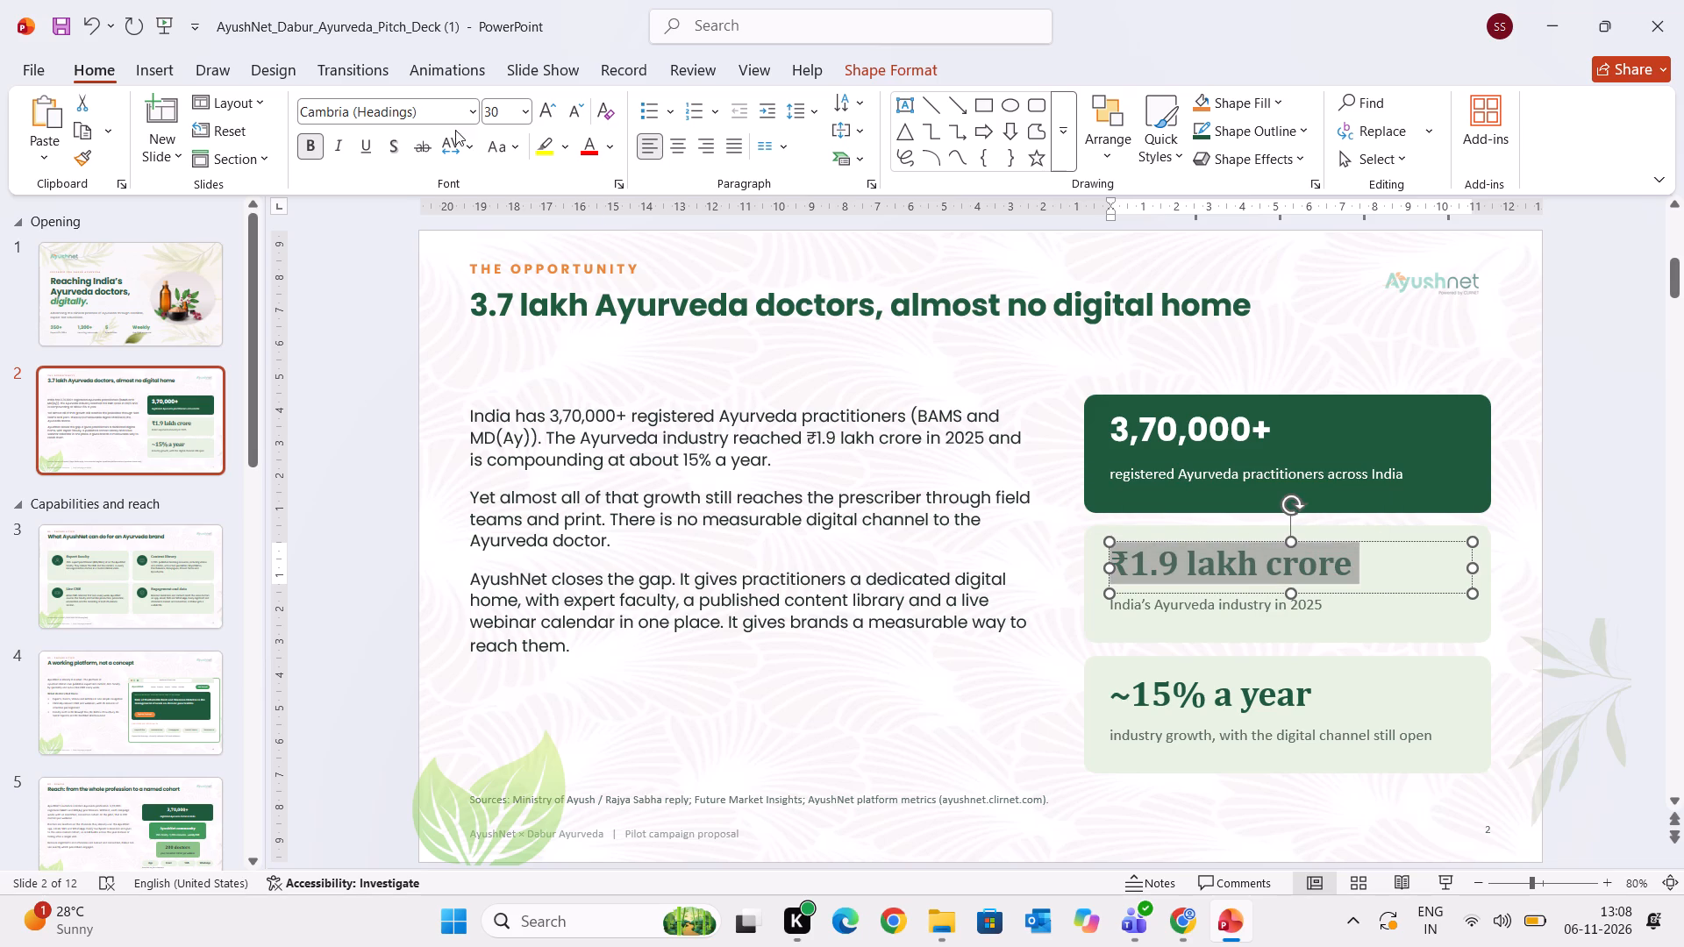
left_click(434, 109)
type("pop")
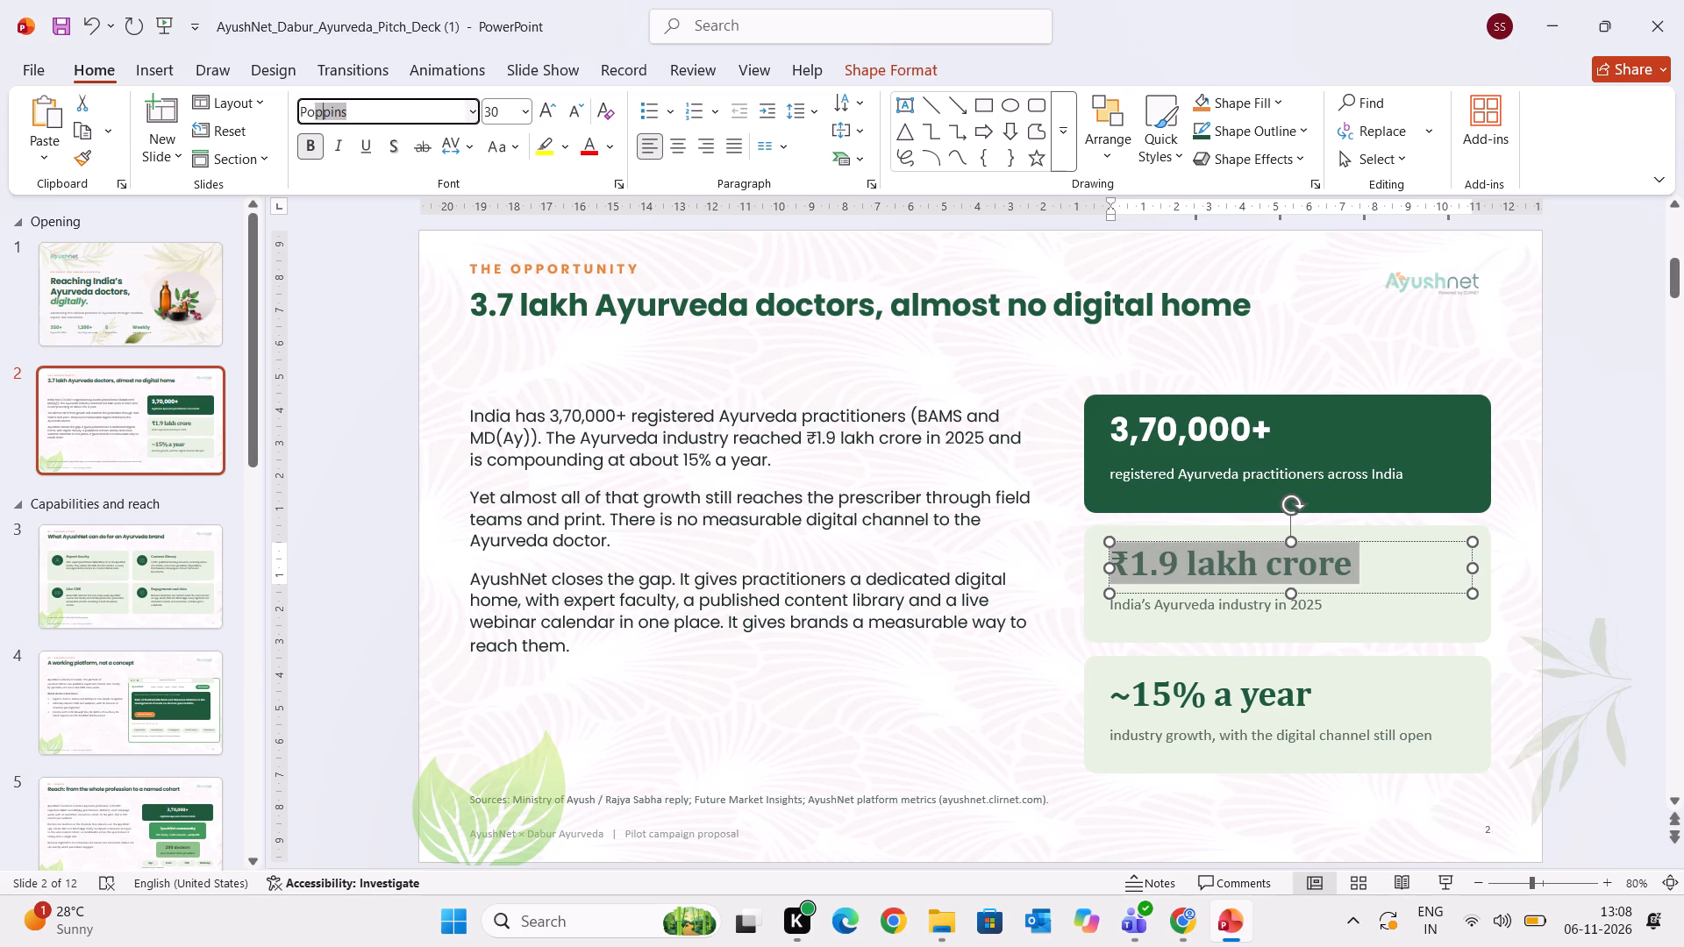
key("Return")
left_click(587, 112)
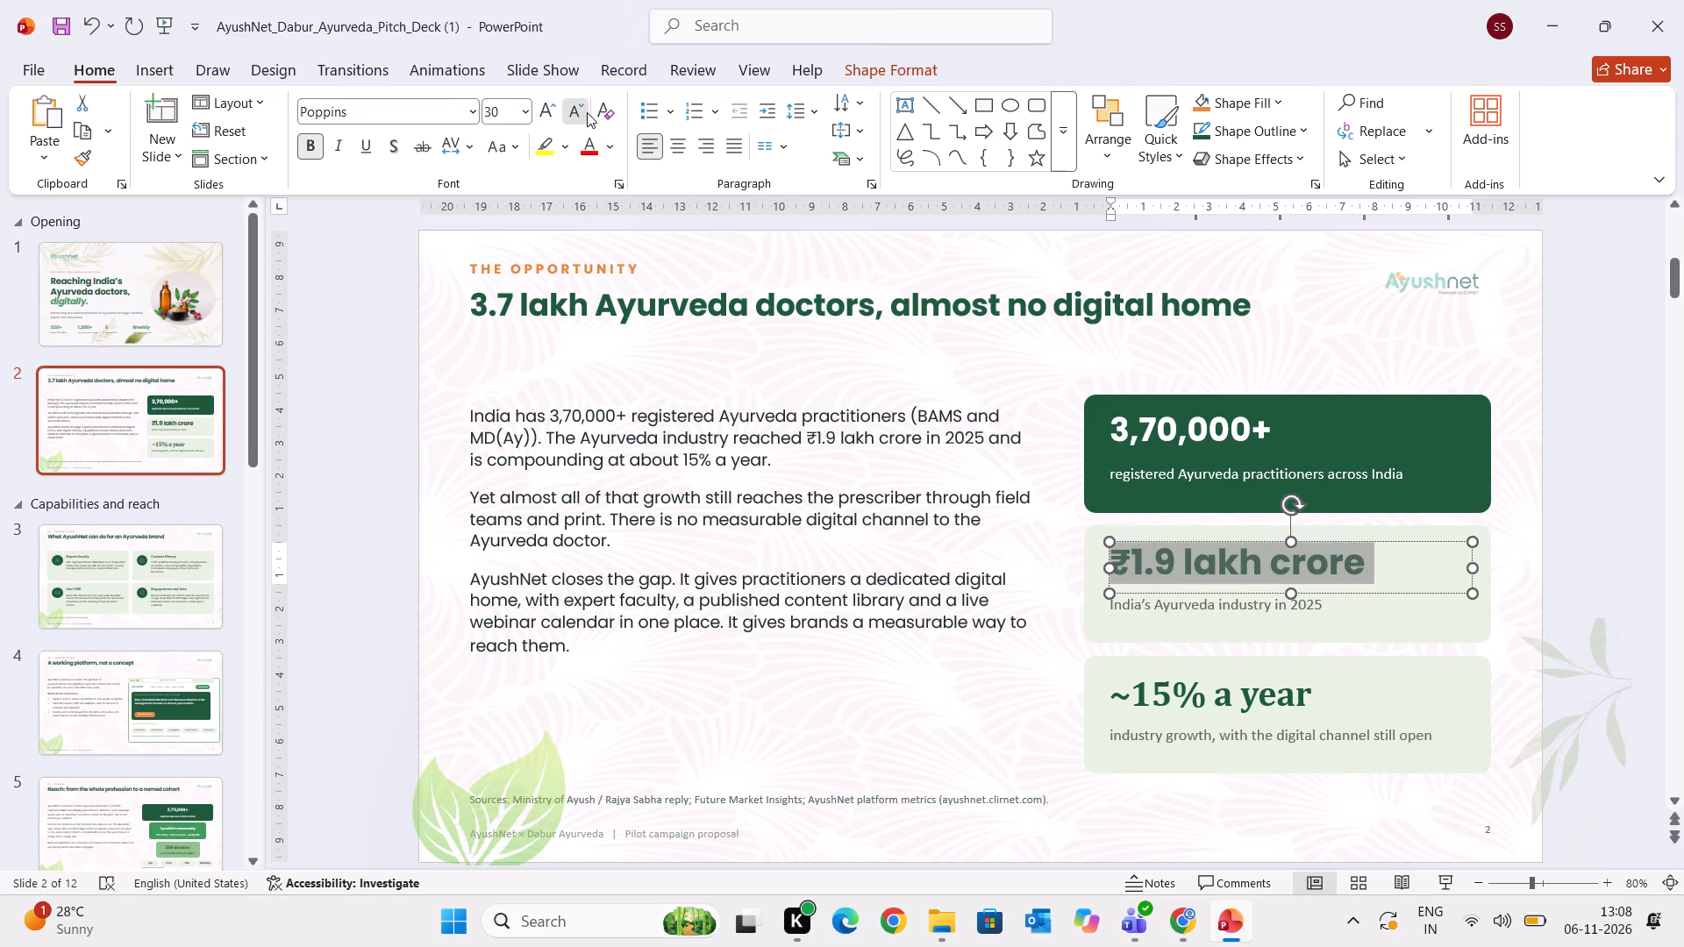
Copy the formatting of the "₹1.9 lakh crore" figure onto the "~15% a year" figure.
left_click(90, 160)
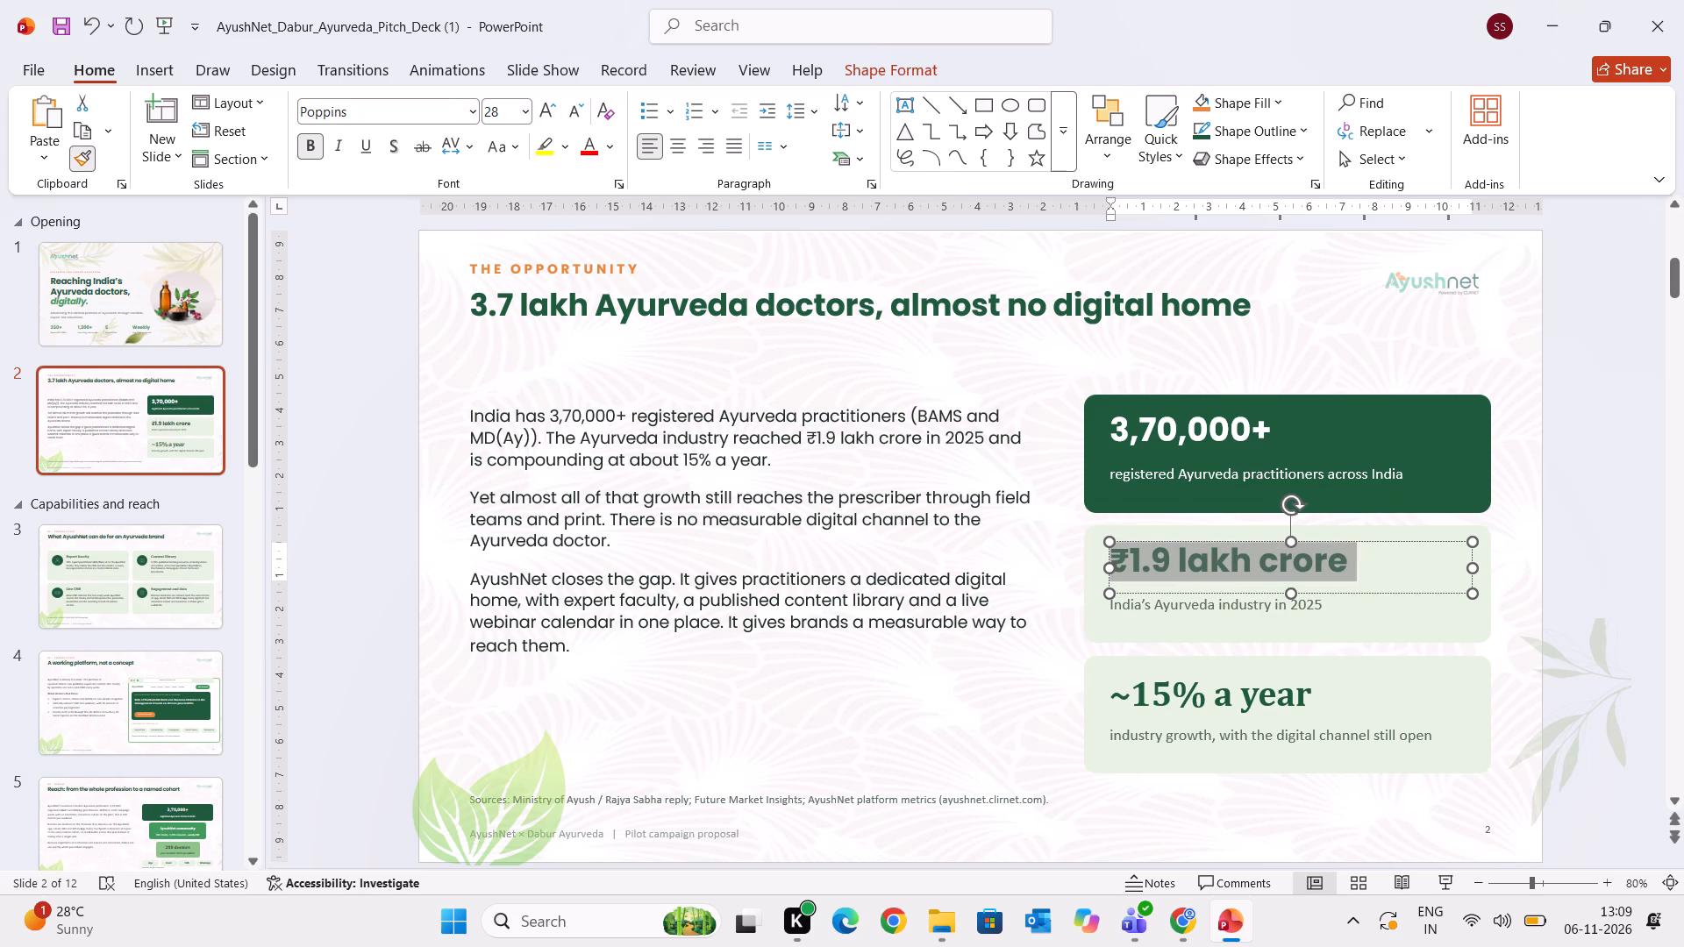
left_click_drag(1124, 683, 1365, 684)
left_click(1552, 701)
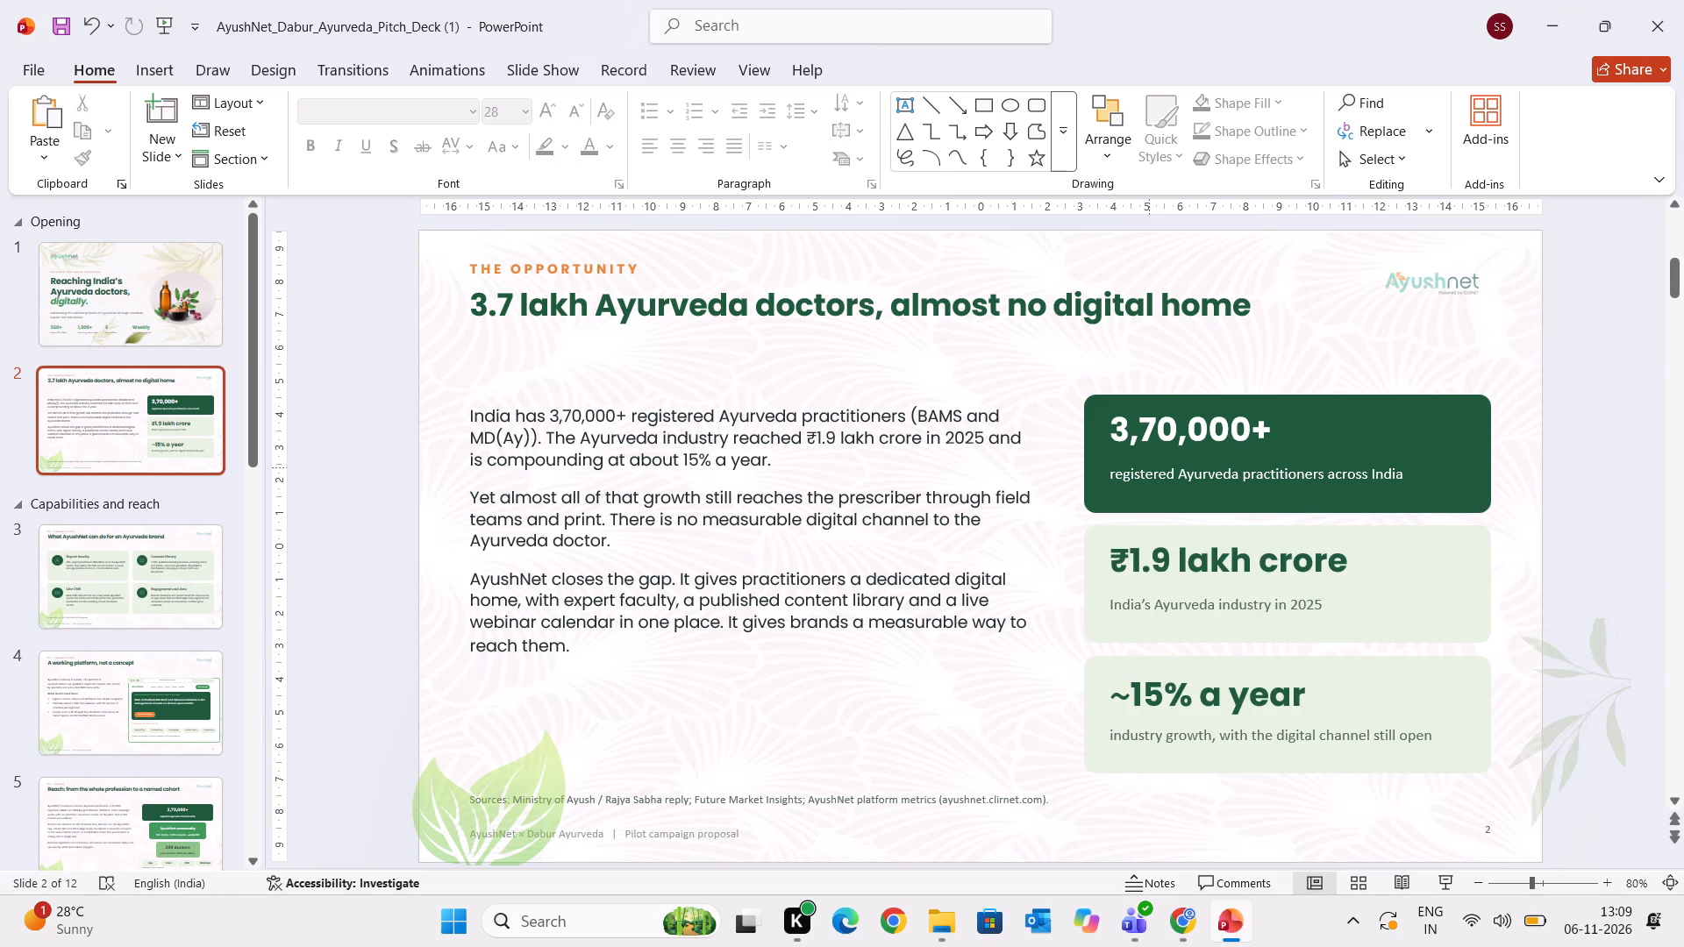
Set the "registered Ayurveda practitioners across India" caption in the dark green card in Poppins, size 12.
left_click_drag(1111, 475, 1448, 484)
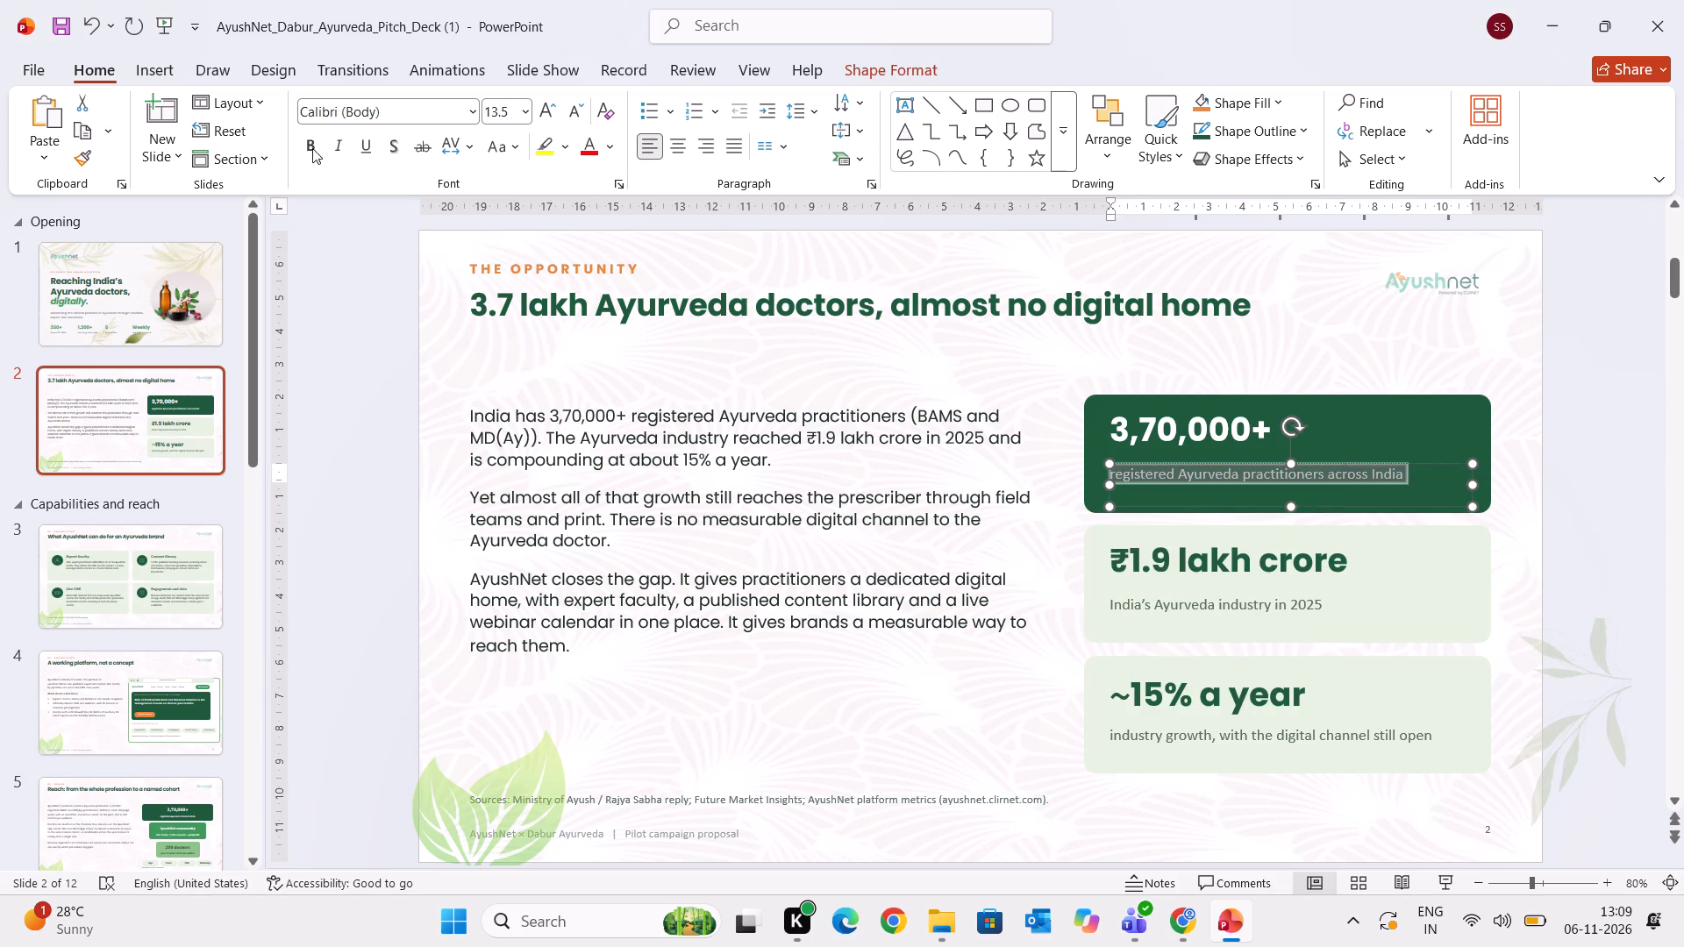
left_click(410, 106)
type("pop")
key("Return")
left_click(573, 115)
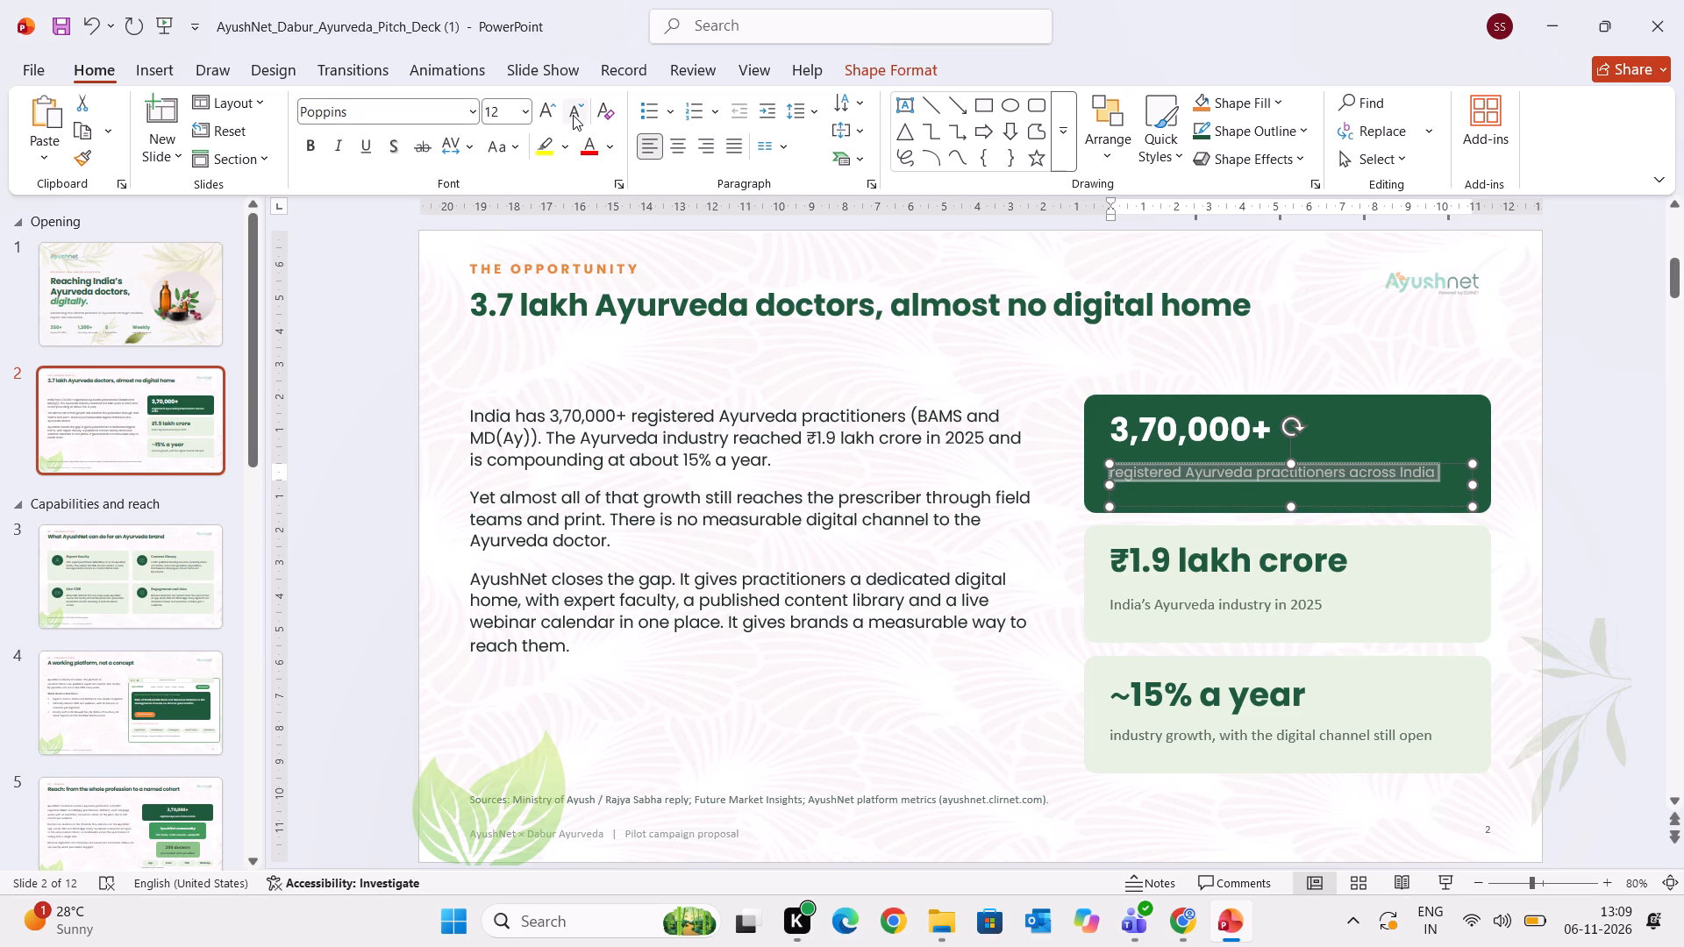
Set the "India's Ayurveda industry in 2025" caption on slide 2 in Poppins, size 12.
left_click(1131, 603)
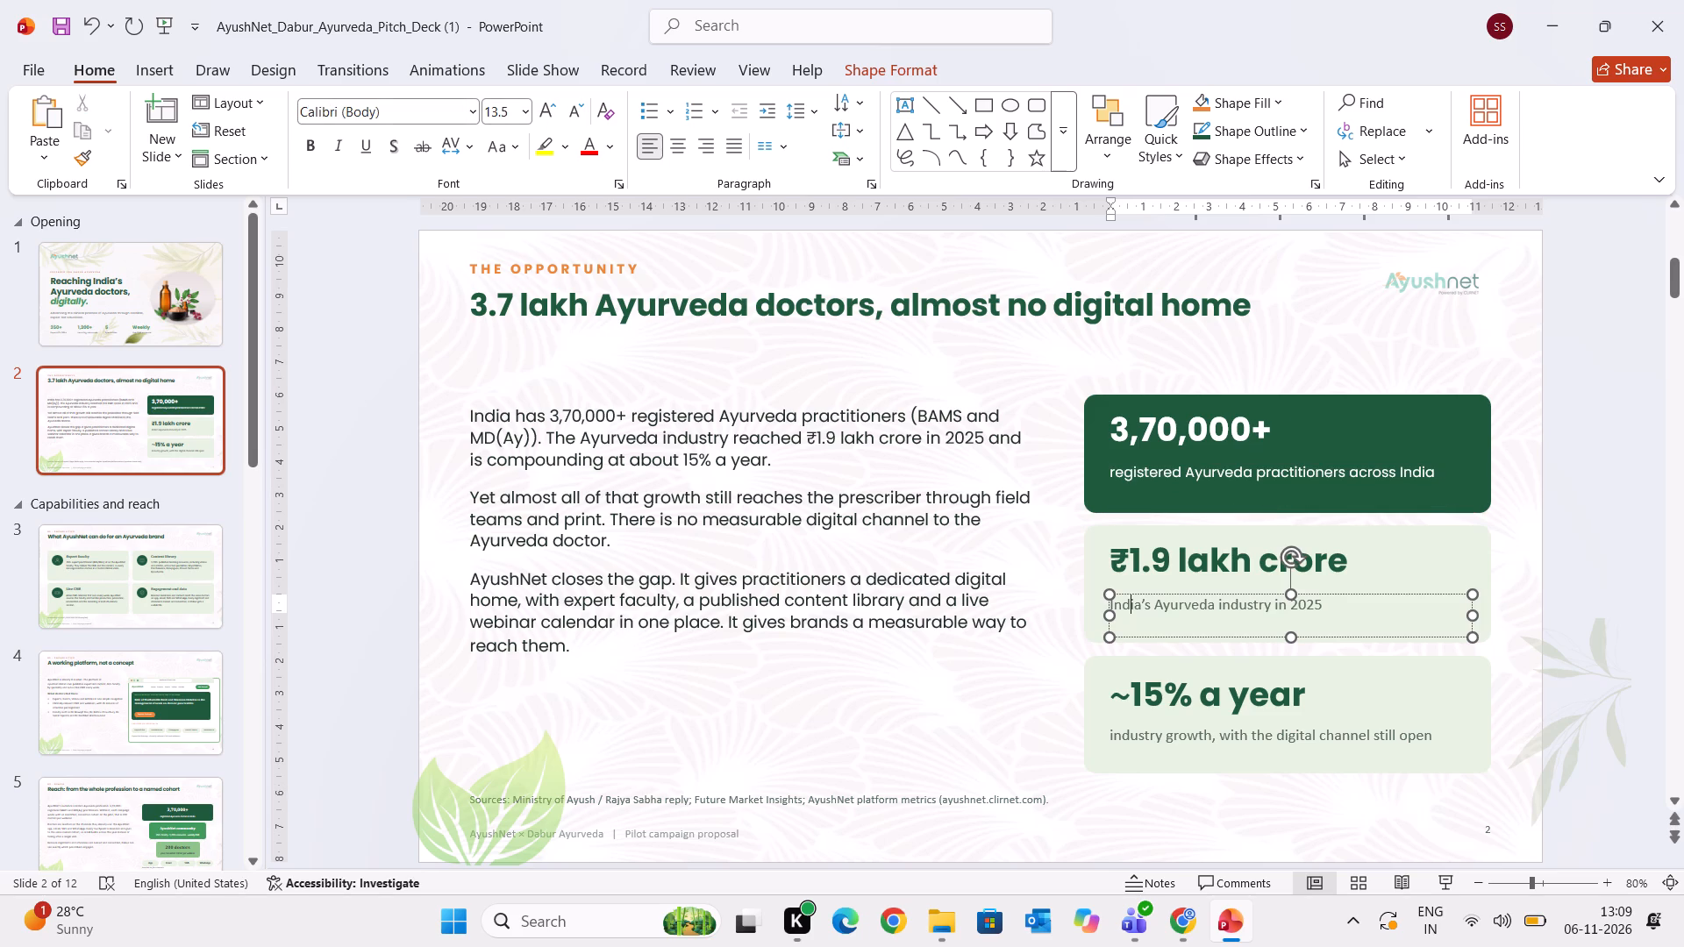
left_click_drag(1320, 604, 835, 569)
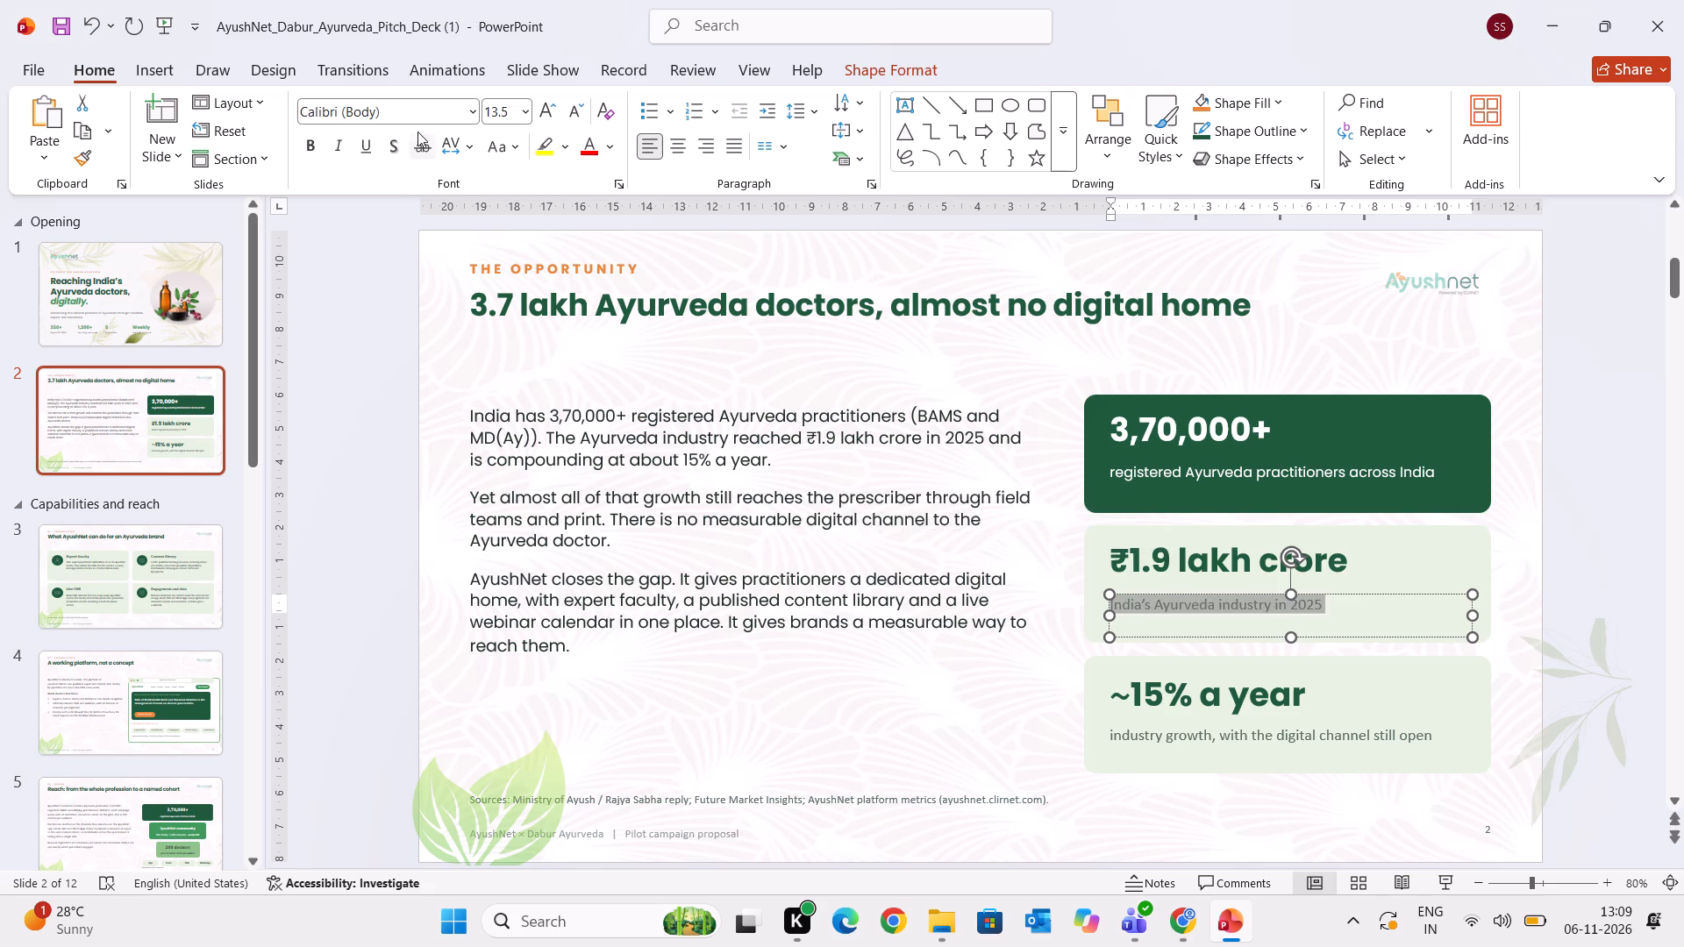
left_click(403, 116)
key("o")
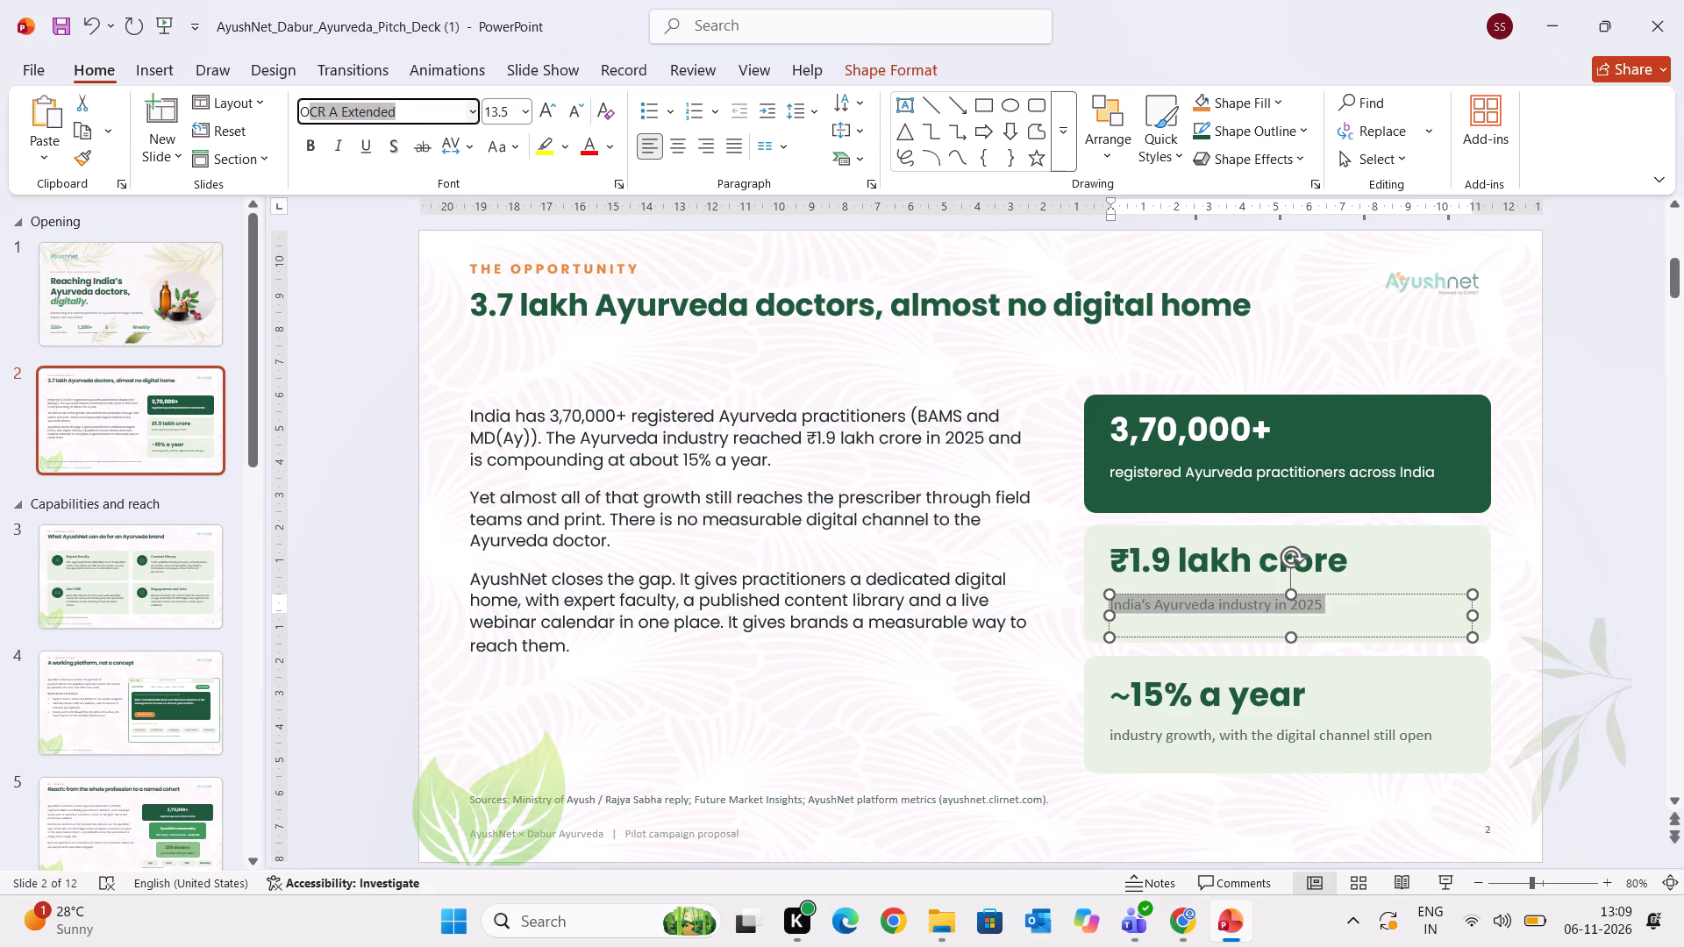
key("BackSpace")
key("BackSpace")
type("pop")
key("Return")
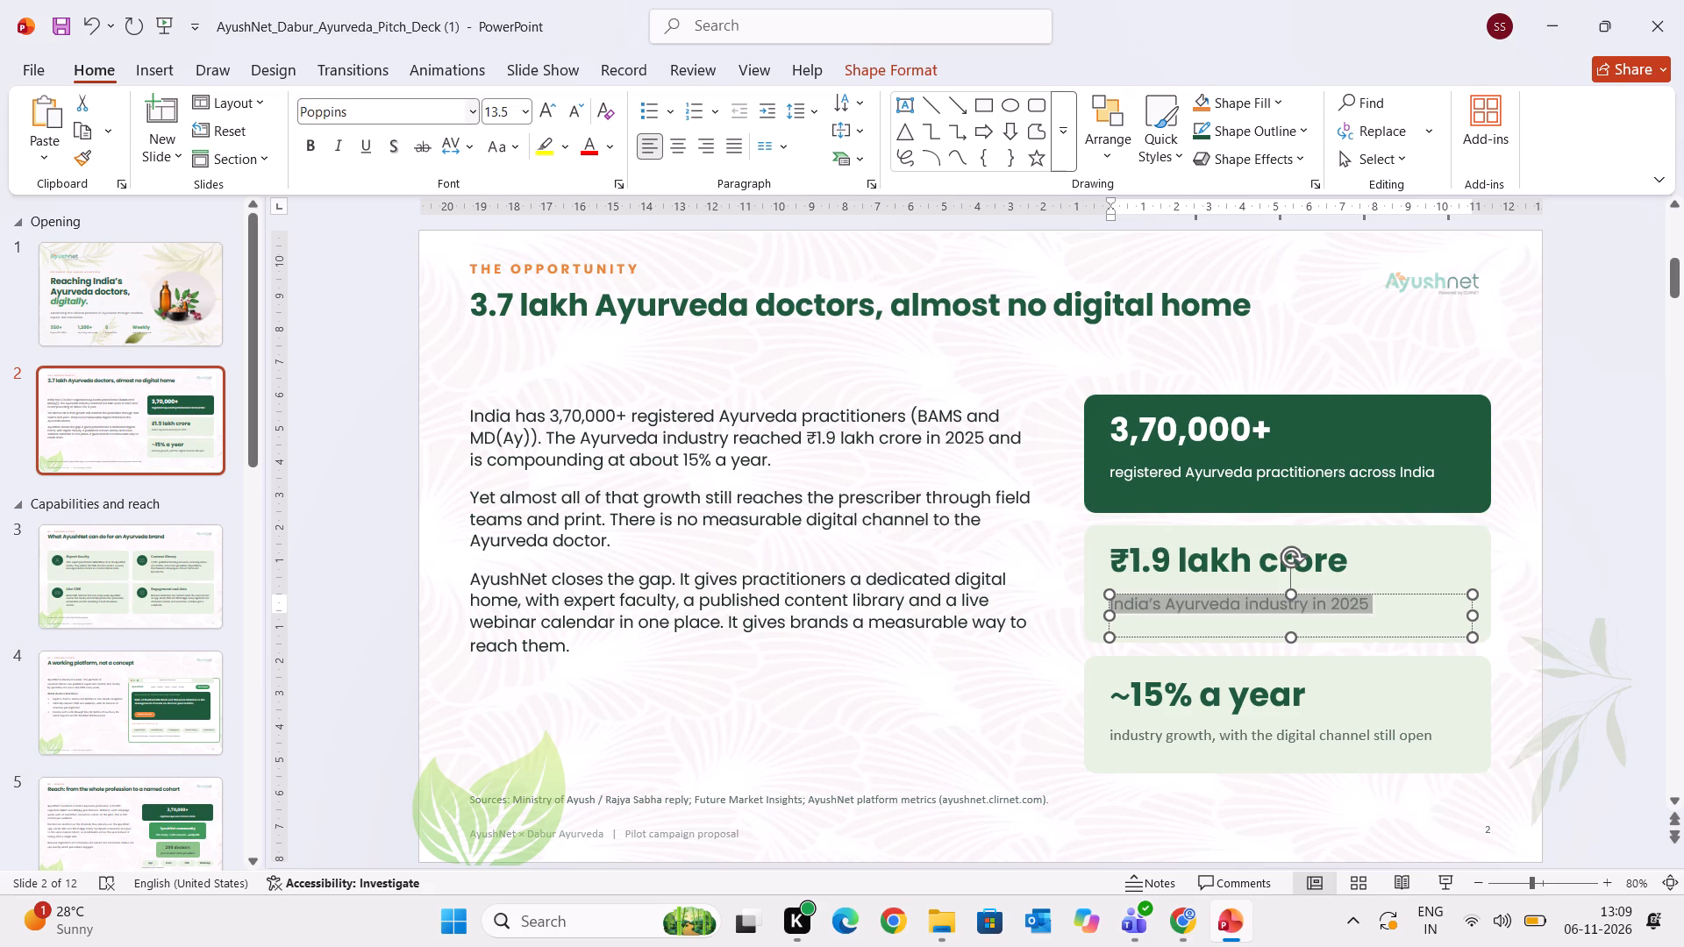
left_click(582, 106)
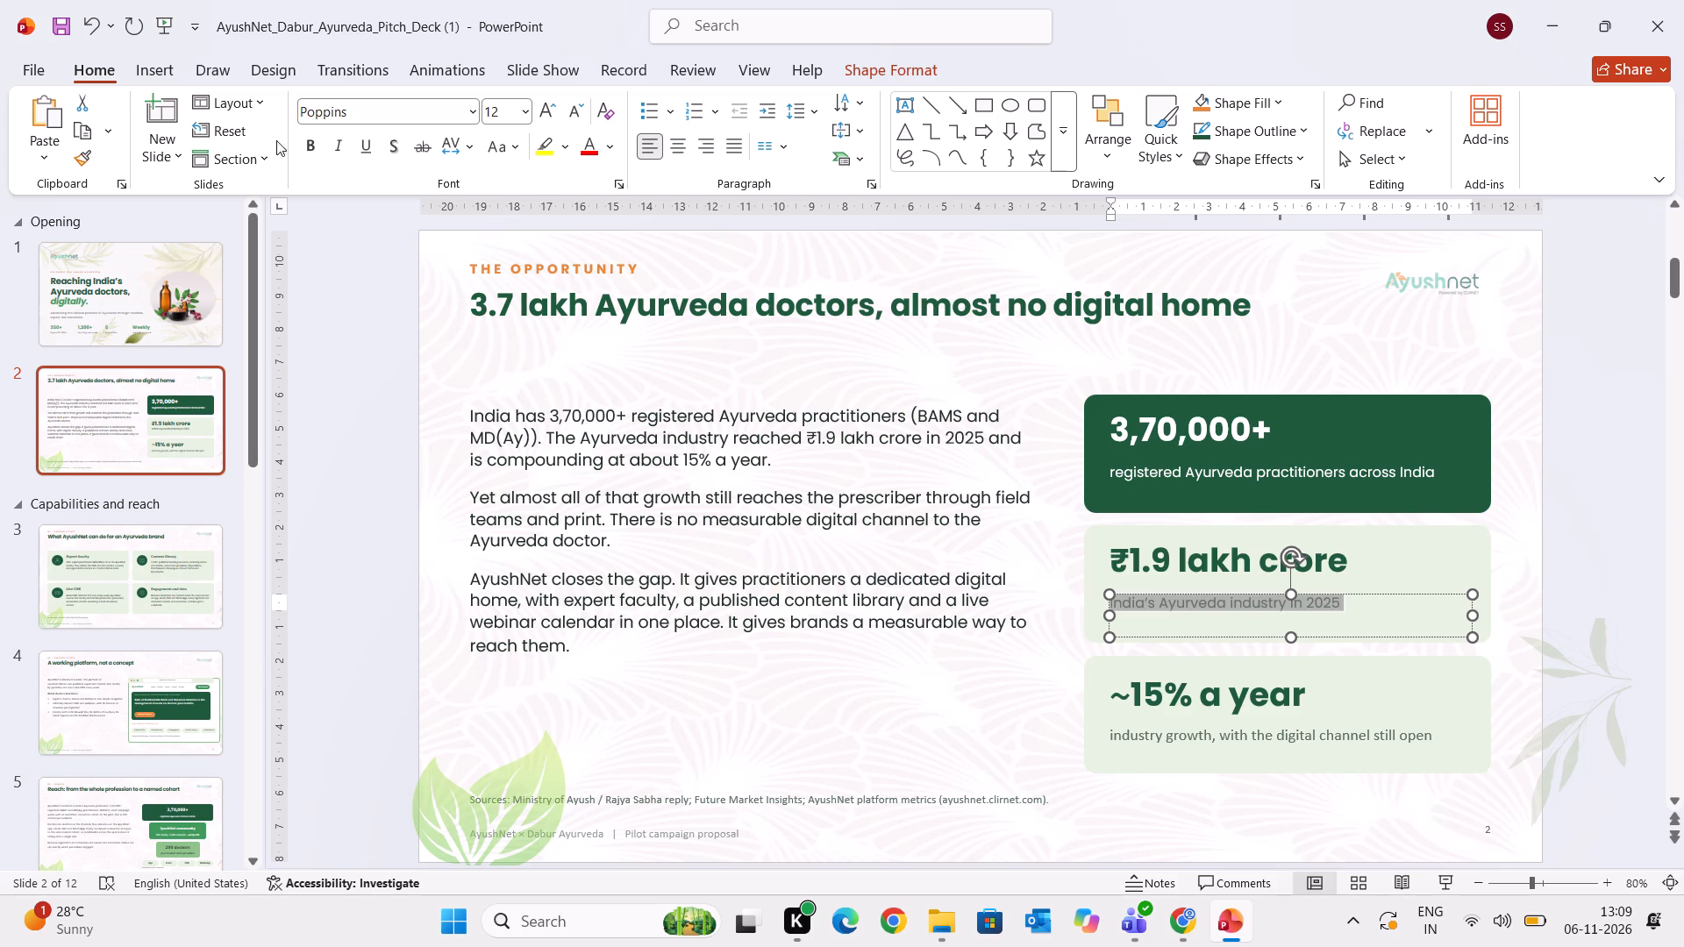
Copy the "India's Ayurveda industry in 2025" caption's formatting onto the industry growth caption in the "~15% a year" card.
left_click(75, 163)
left_click_drag(1114, 732, 1458, 749)
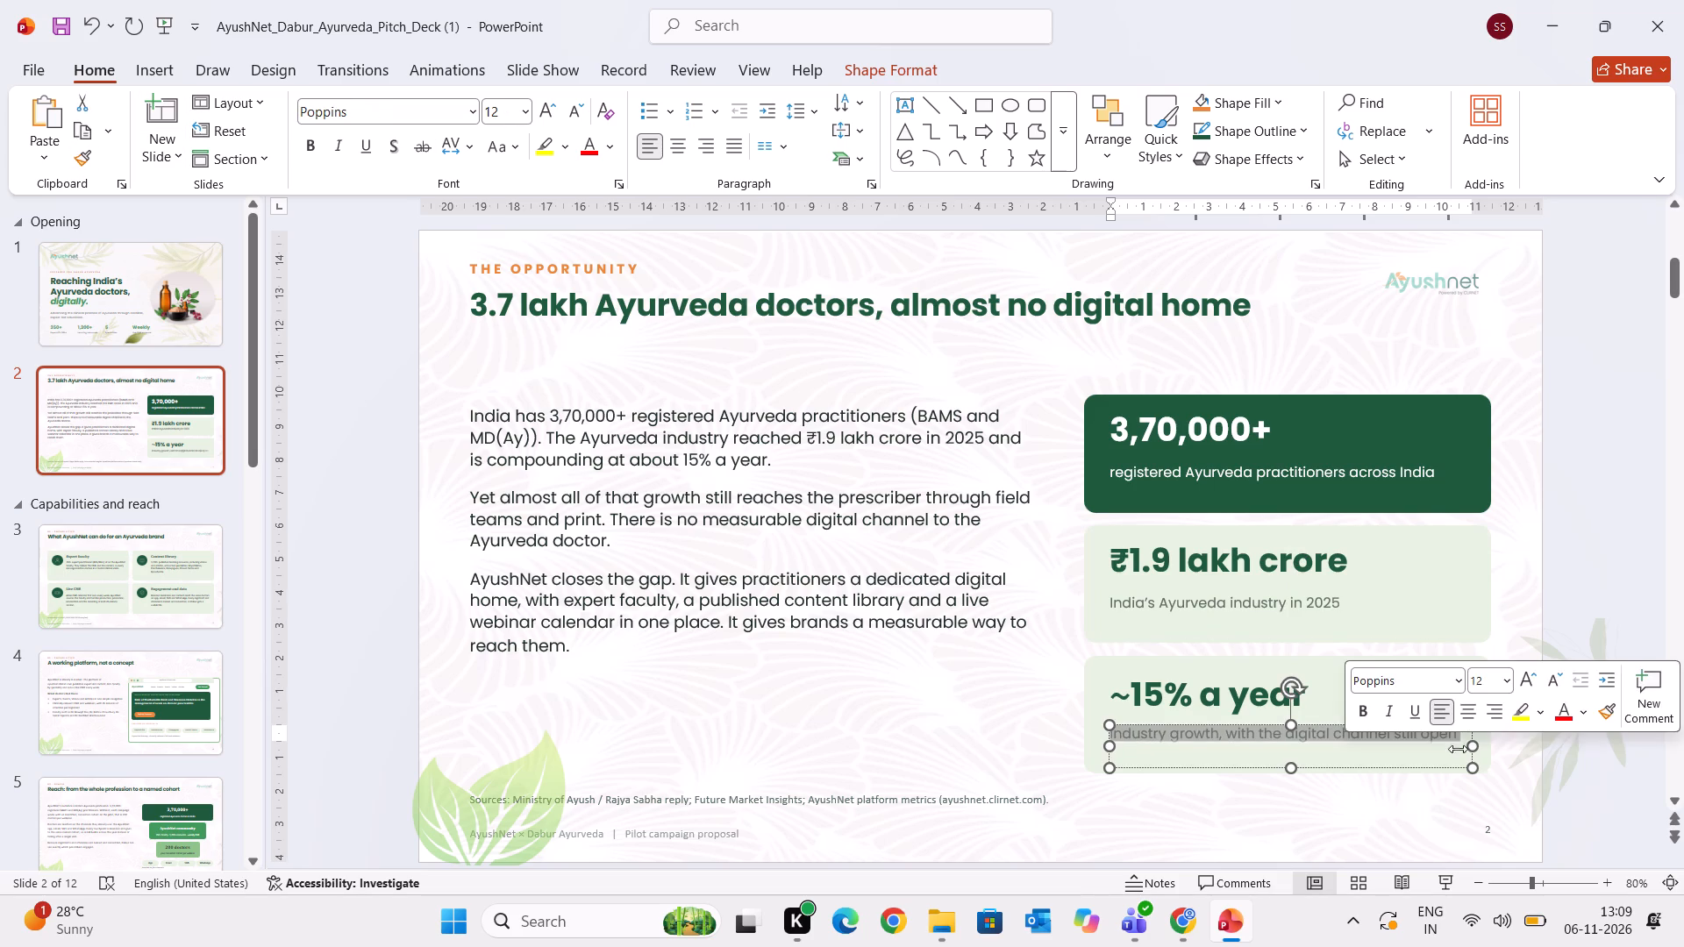
left_click(1524, 778)
left_click(1602, 794)
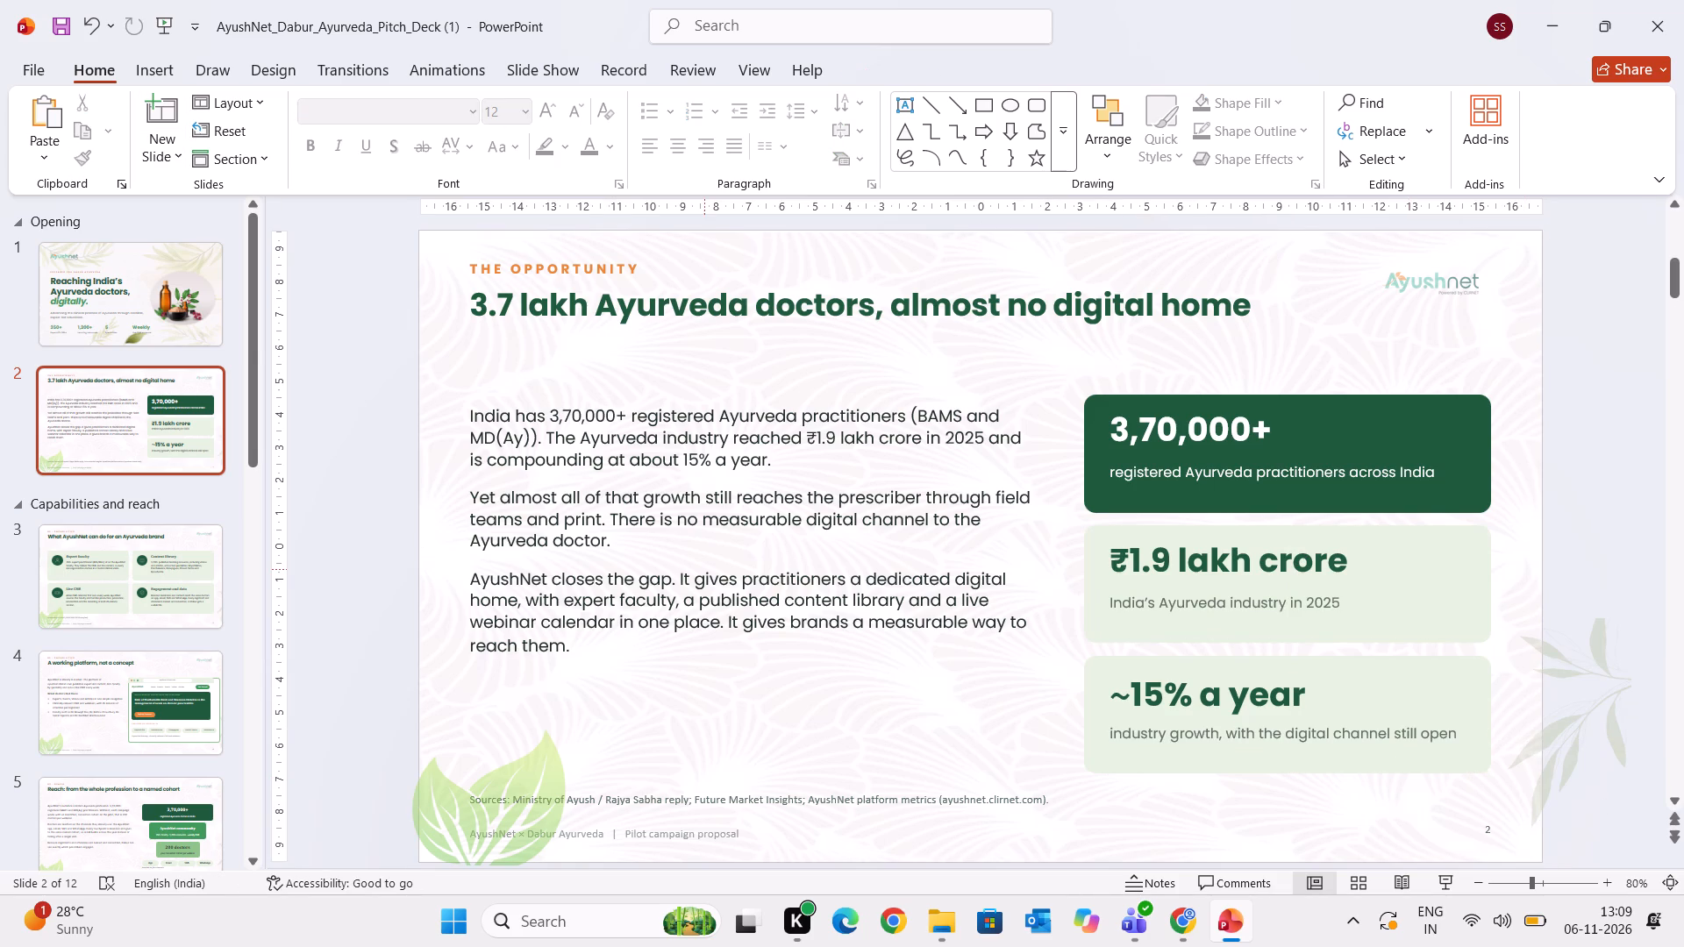
Set the "Expert faculty" card heading on slide 3 in Poppins, size 18.
left_click(128, 271)
key("Down")
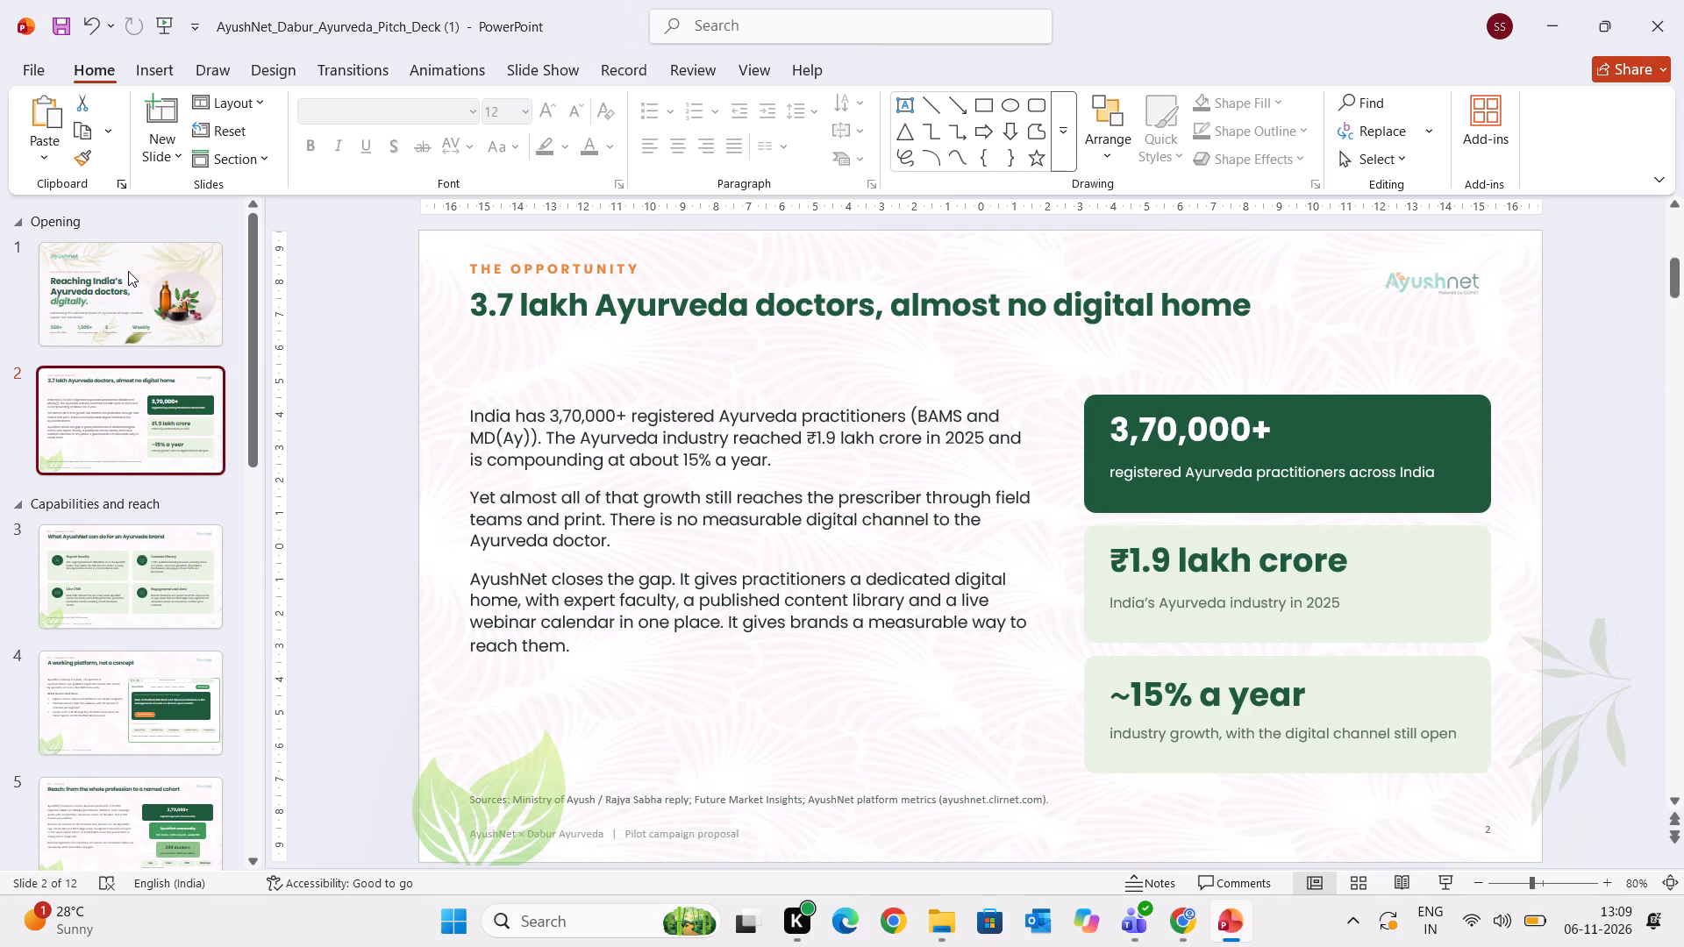
key("Down")
left_click(635, 441)
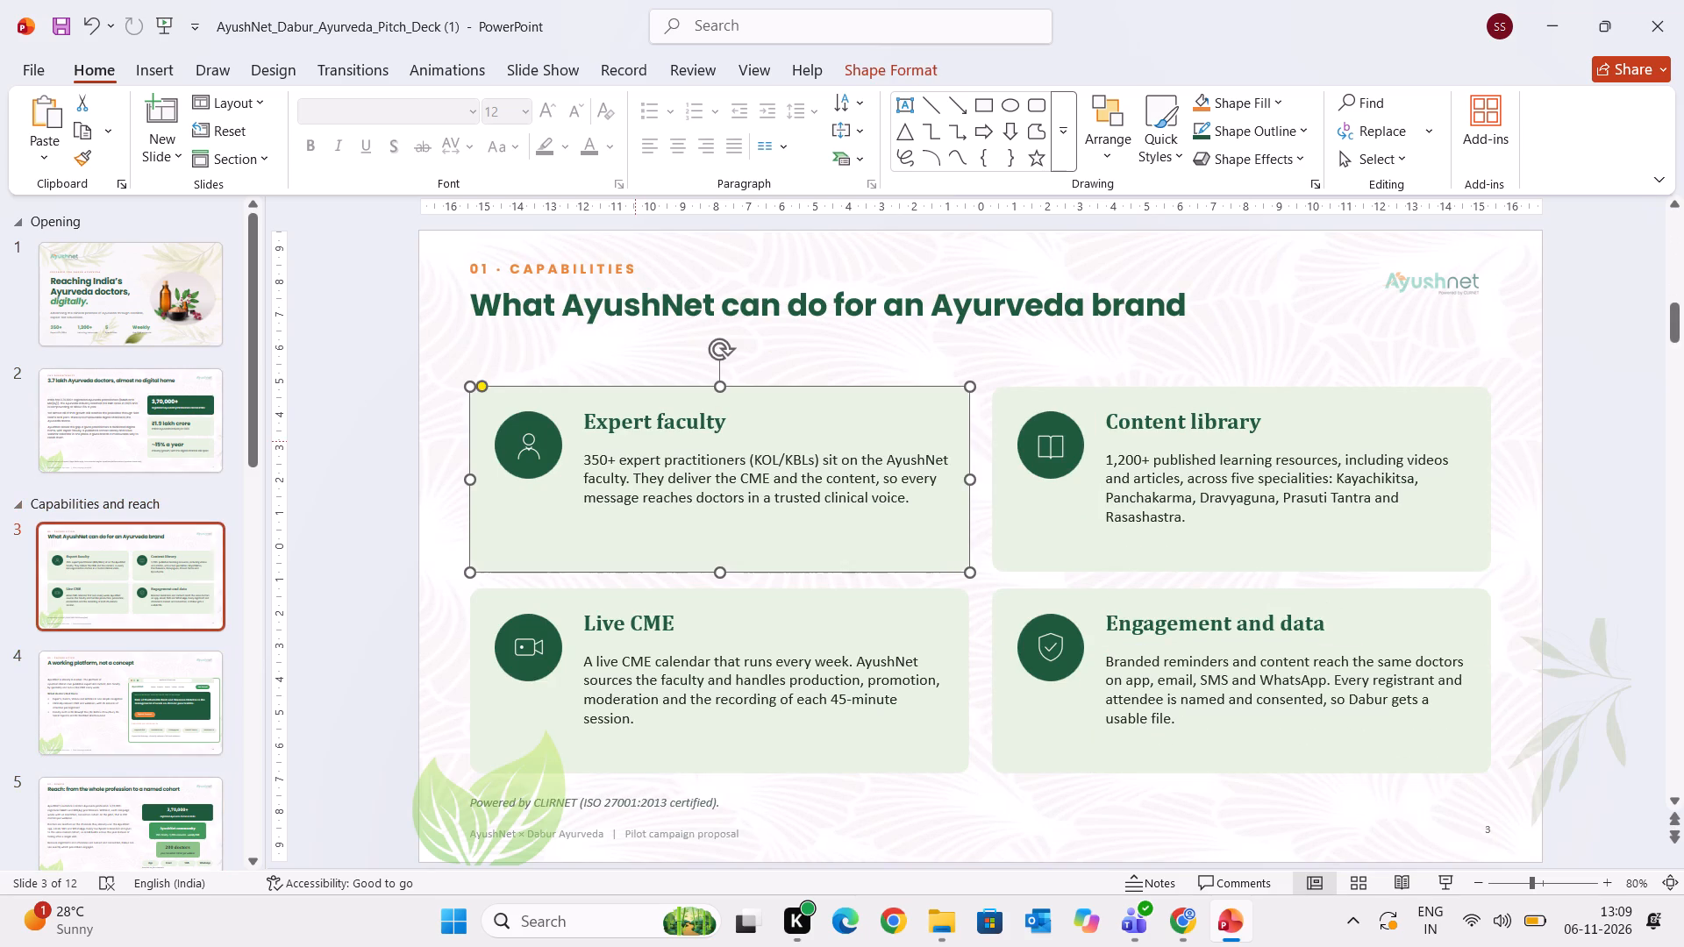
left_click_drag(589, 421, 737, 424)
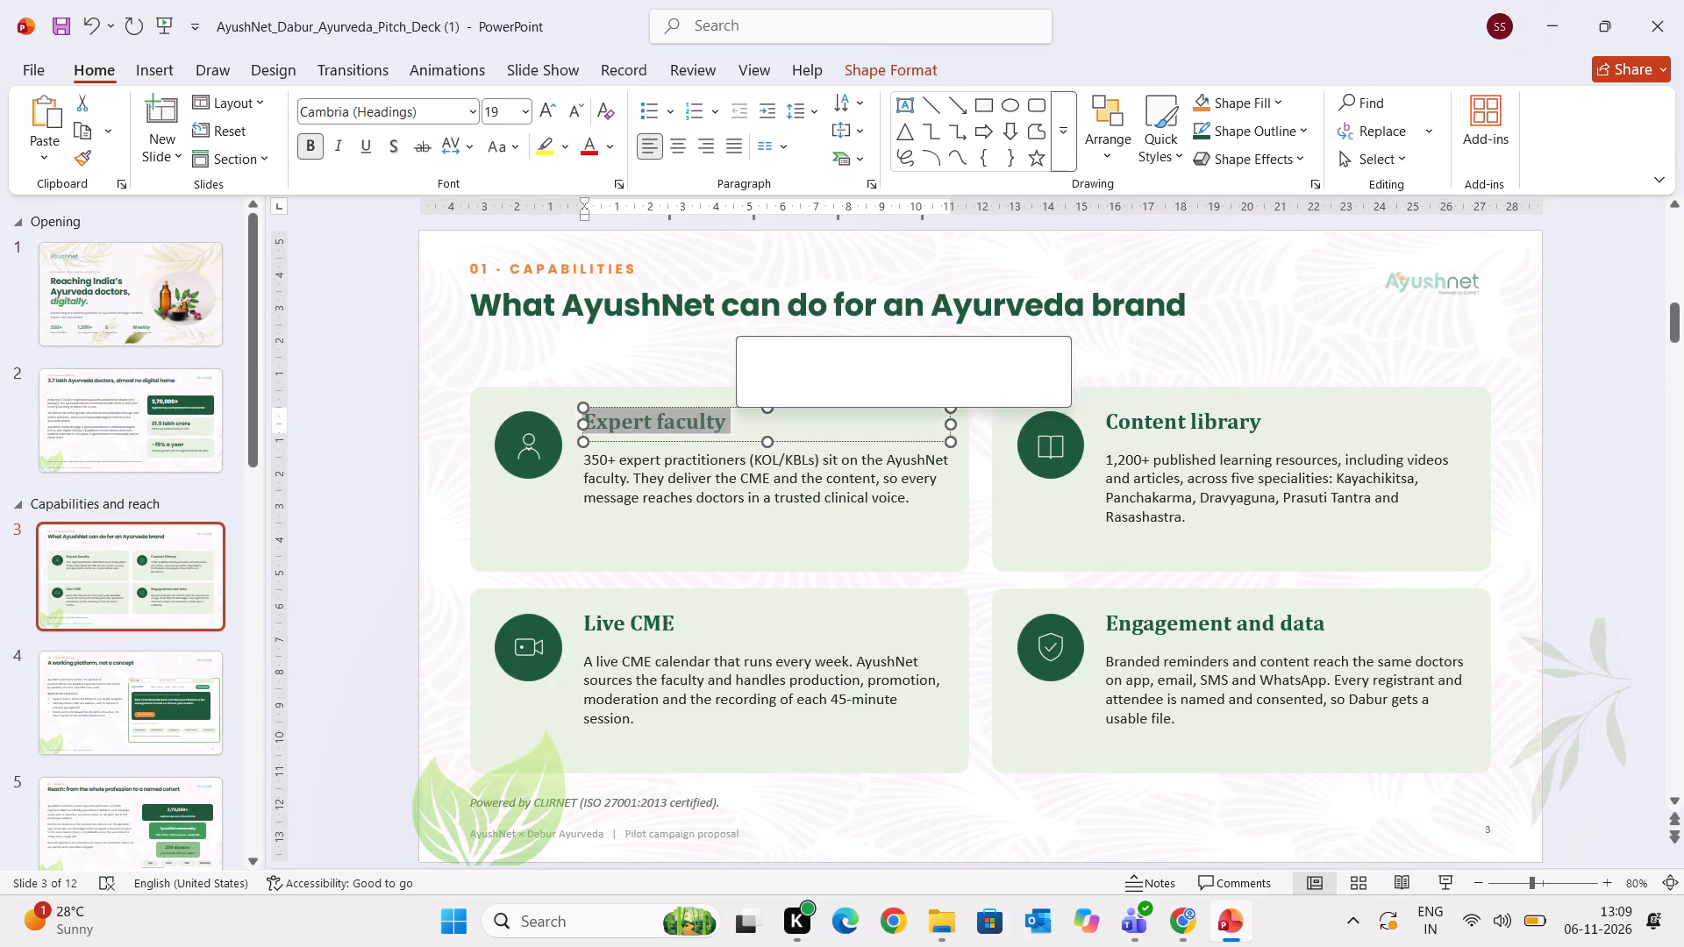
left_click(418, 125)
left_click(417, 115)
type("pp")
key("BackSpace")
type("op")
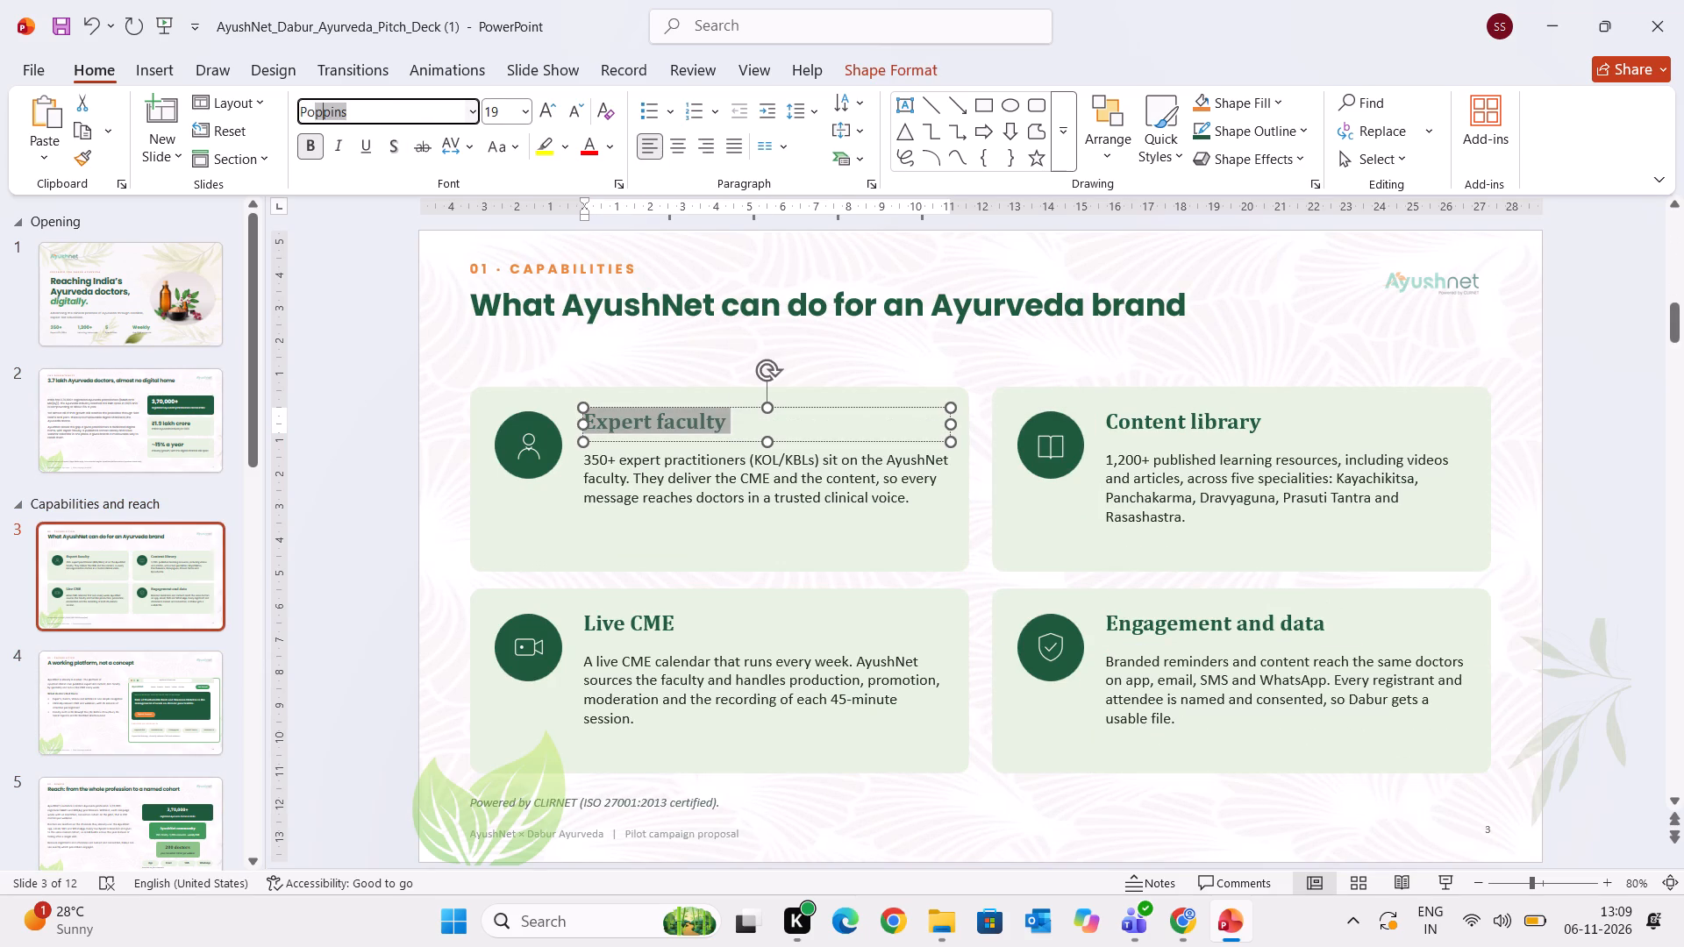
key("Return")
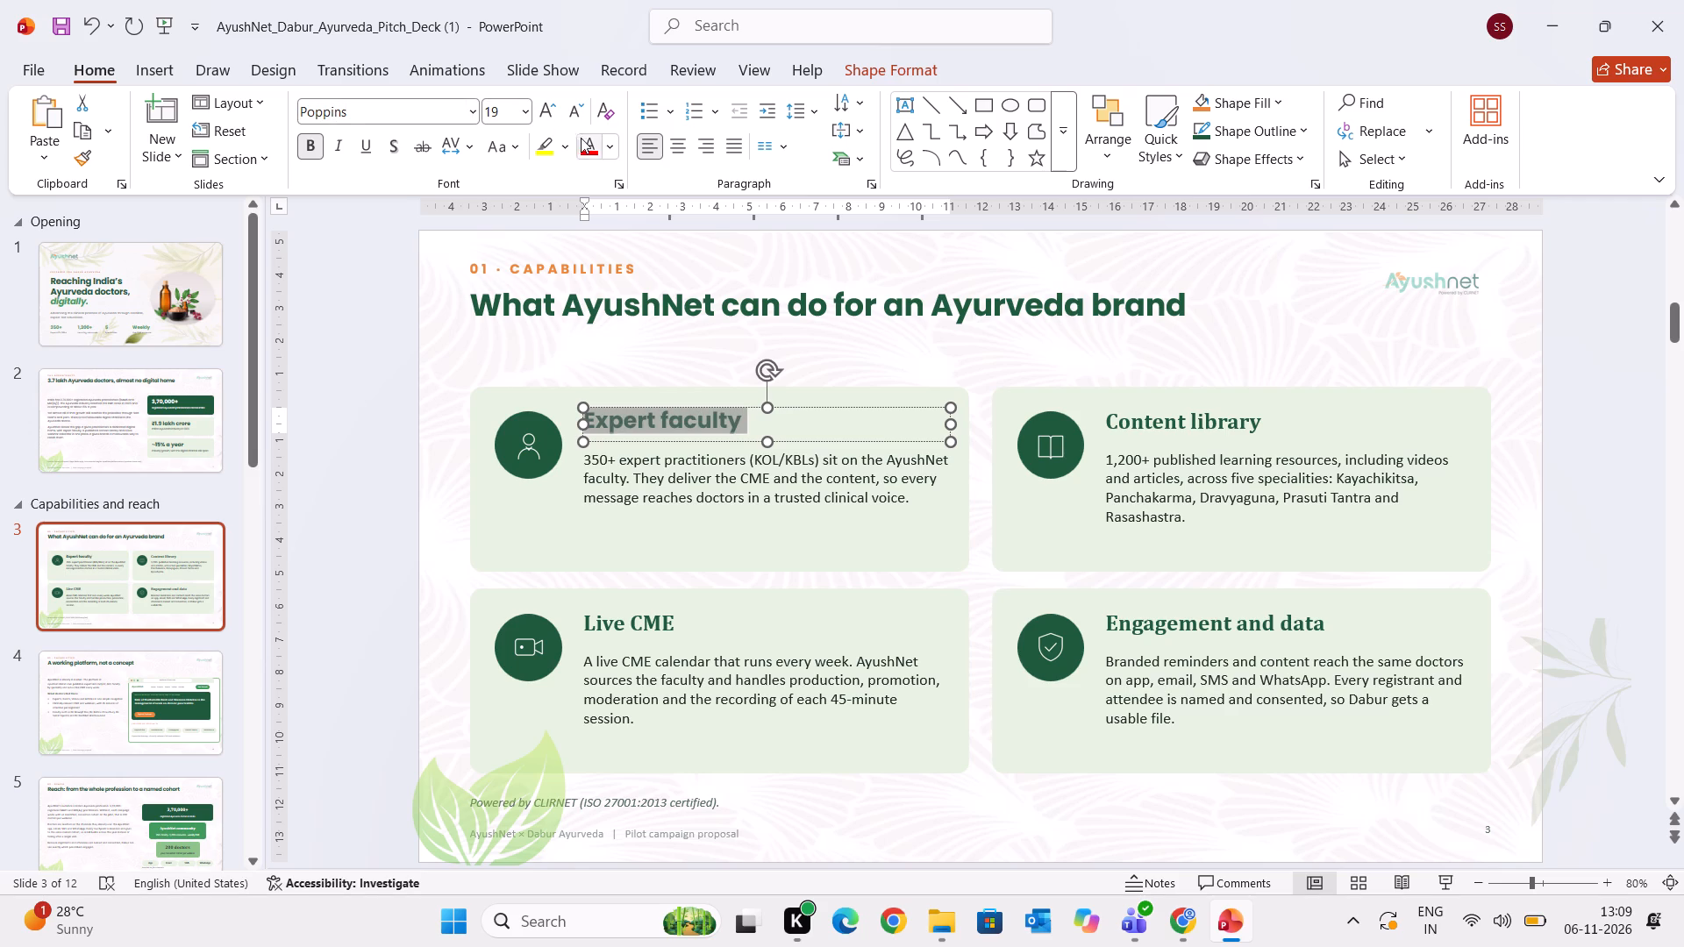
left_click(523, 114)
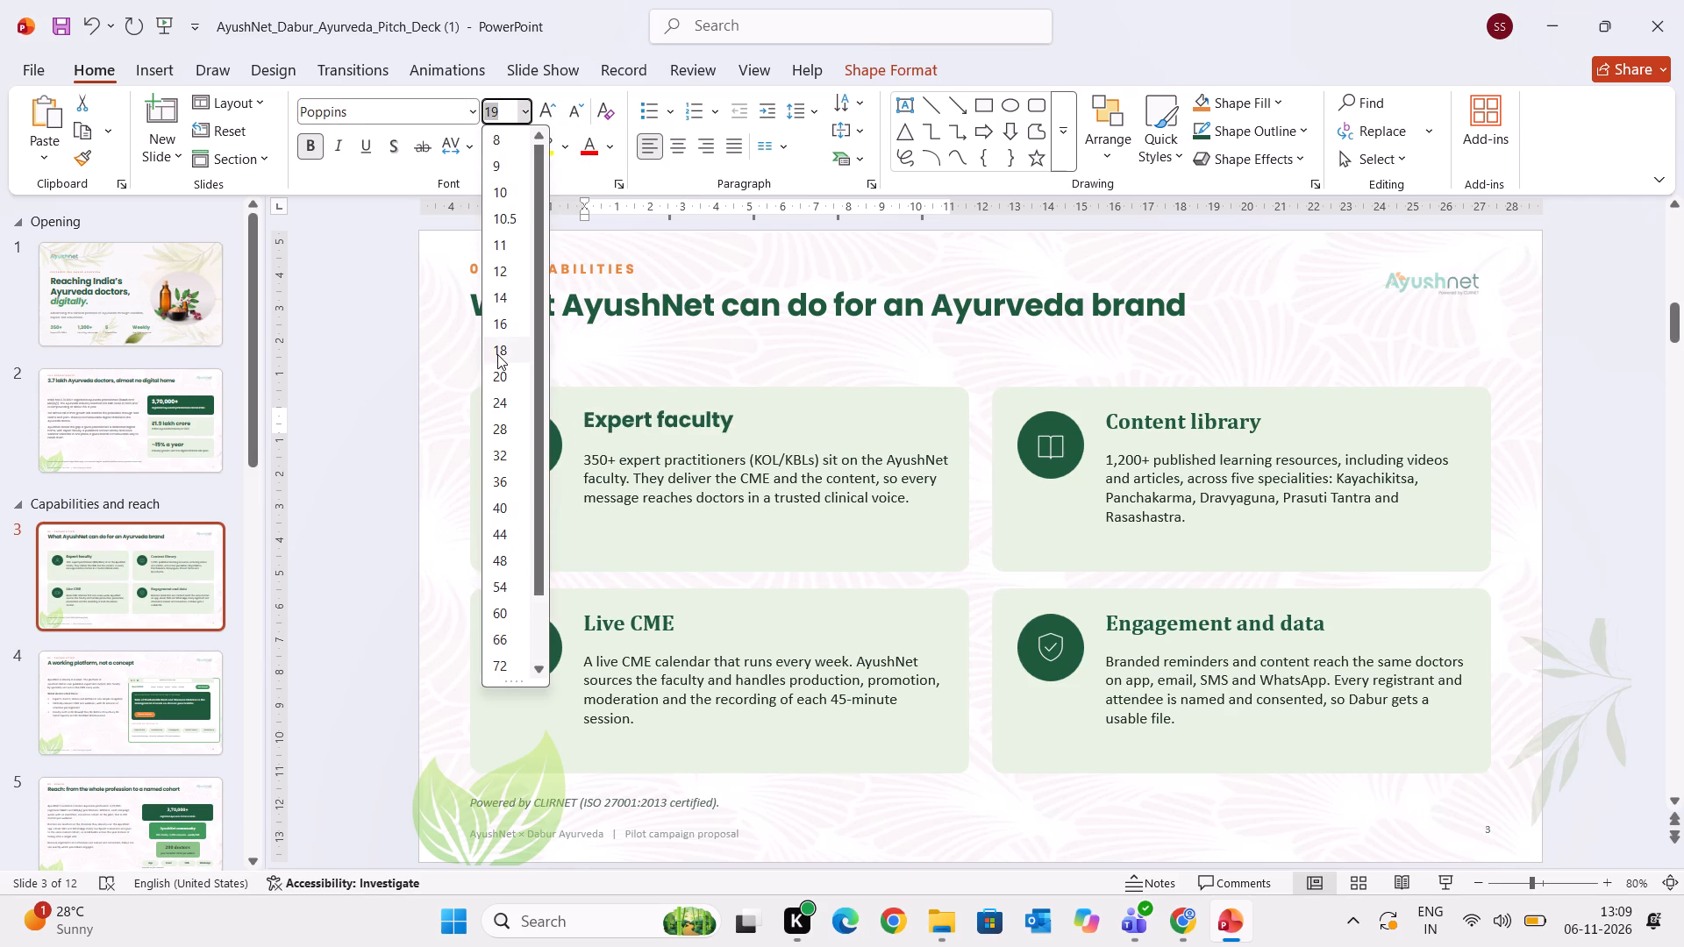
left_click(496, 354)
Copy the "Expert faculty" heading's formatting onto the "Content library", "Live CME" and "Engagement and data" headings on slide 3.
left_click(86, 159)
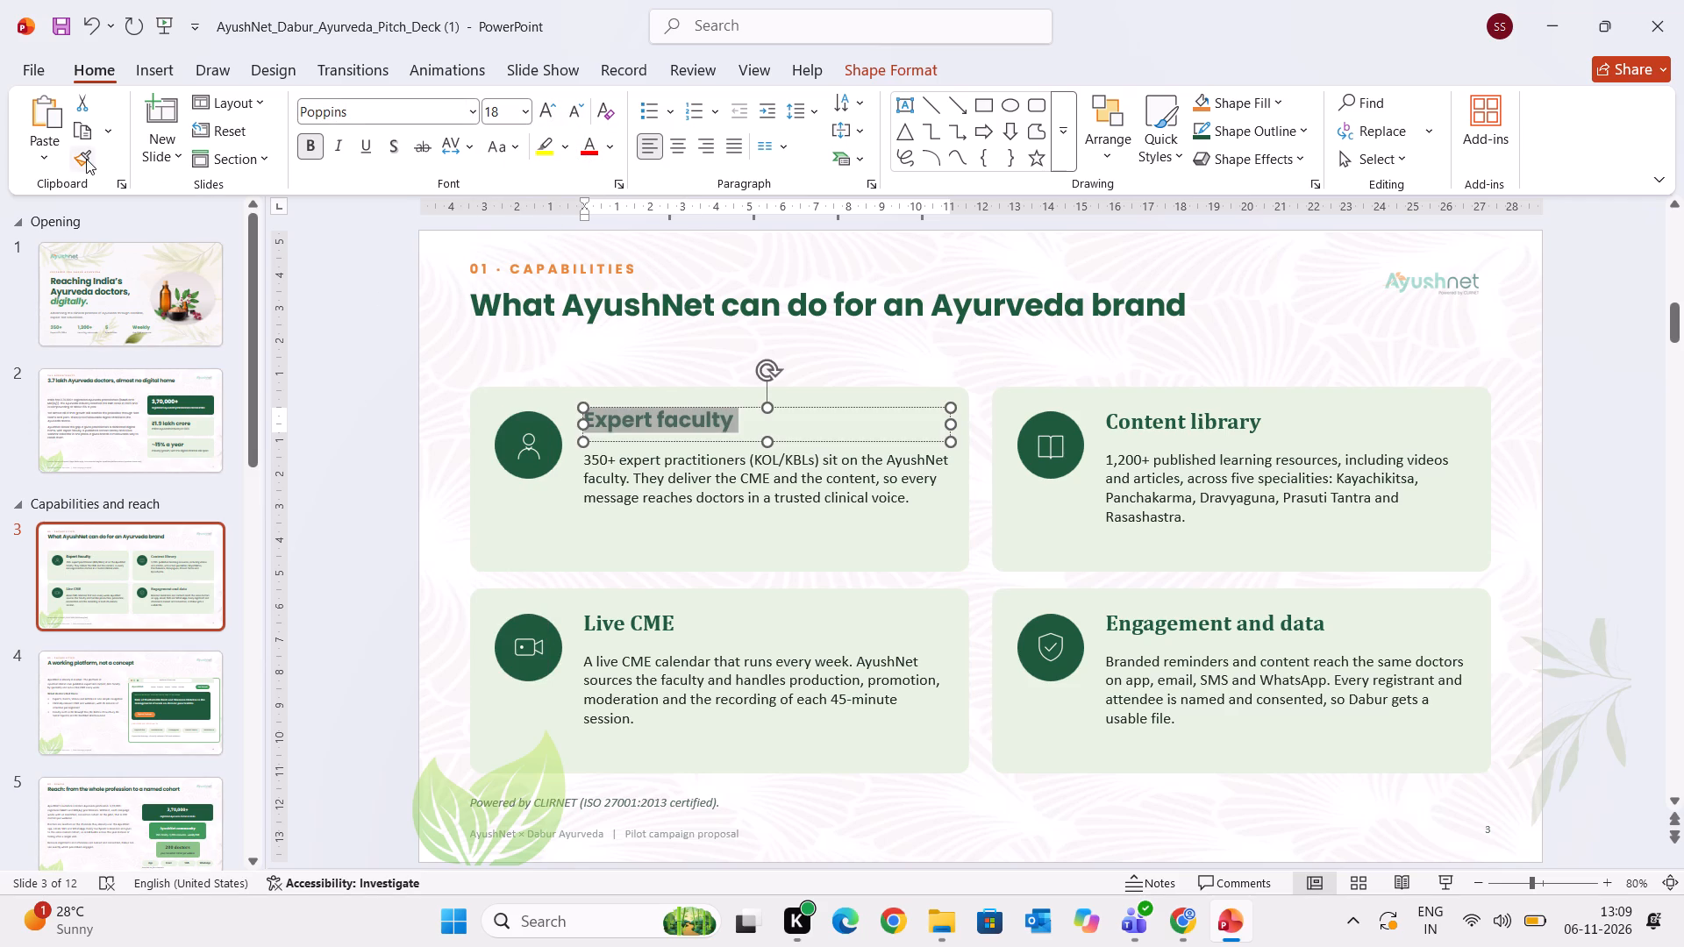
left_click_drag(1117, 419, 1260, 421)
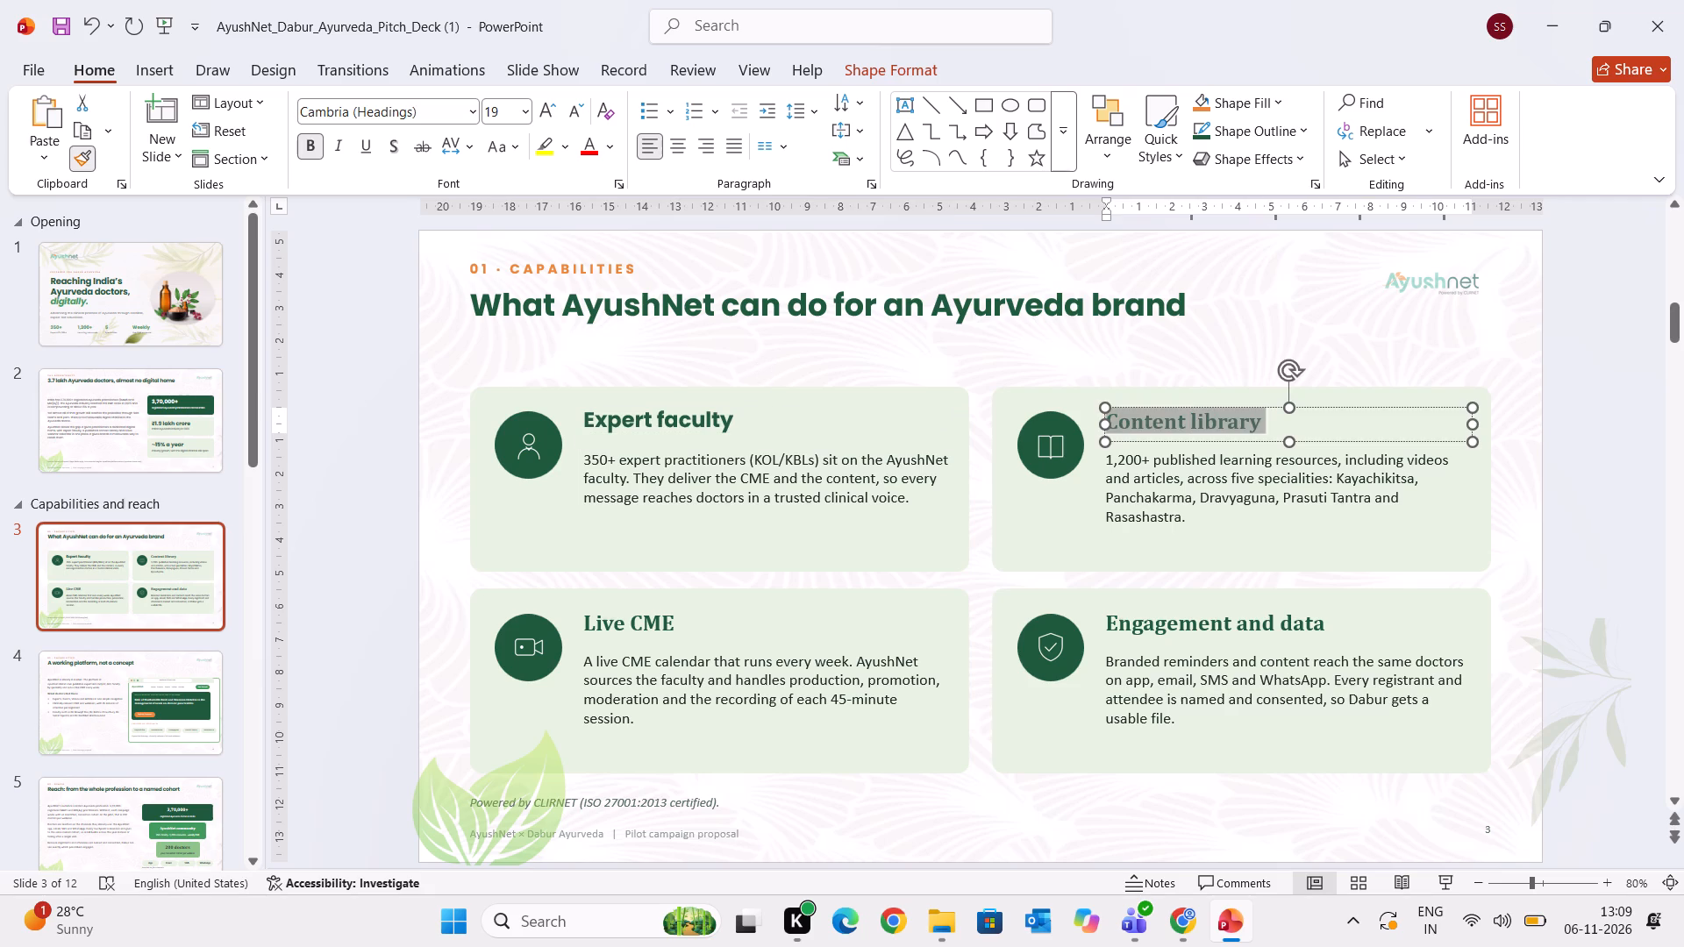
left_click_drag(1260, 421, 1302, 421)
left_click(91, 168)
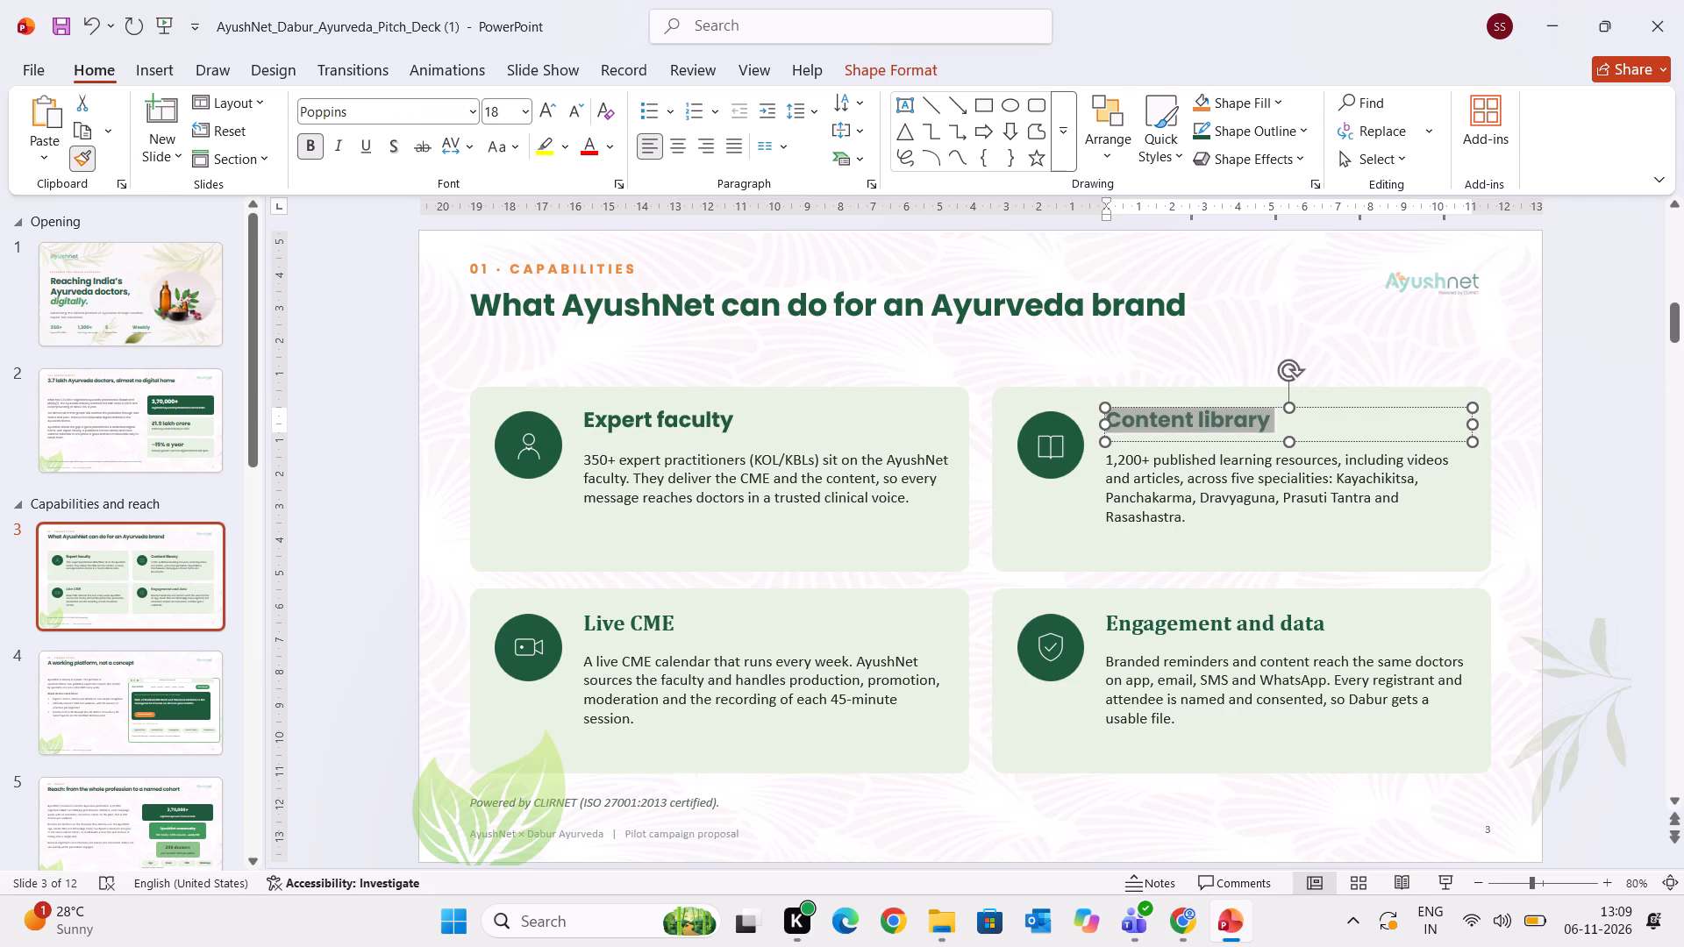
left_click_drag(595, 619, 721, 623)
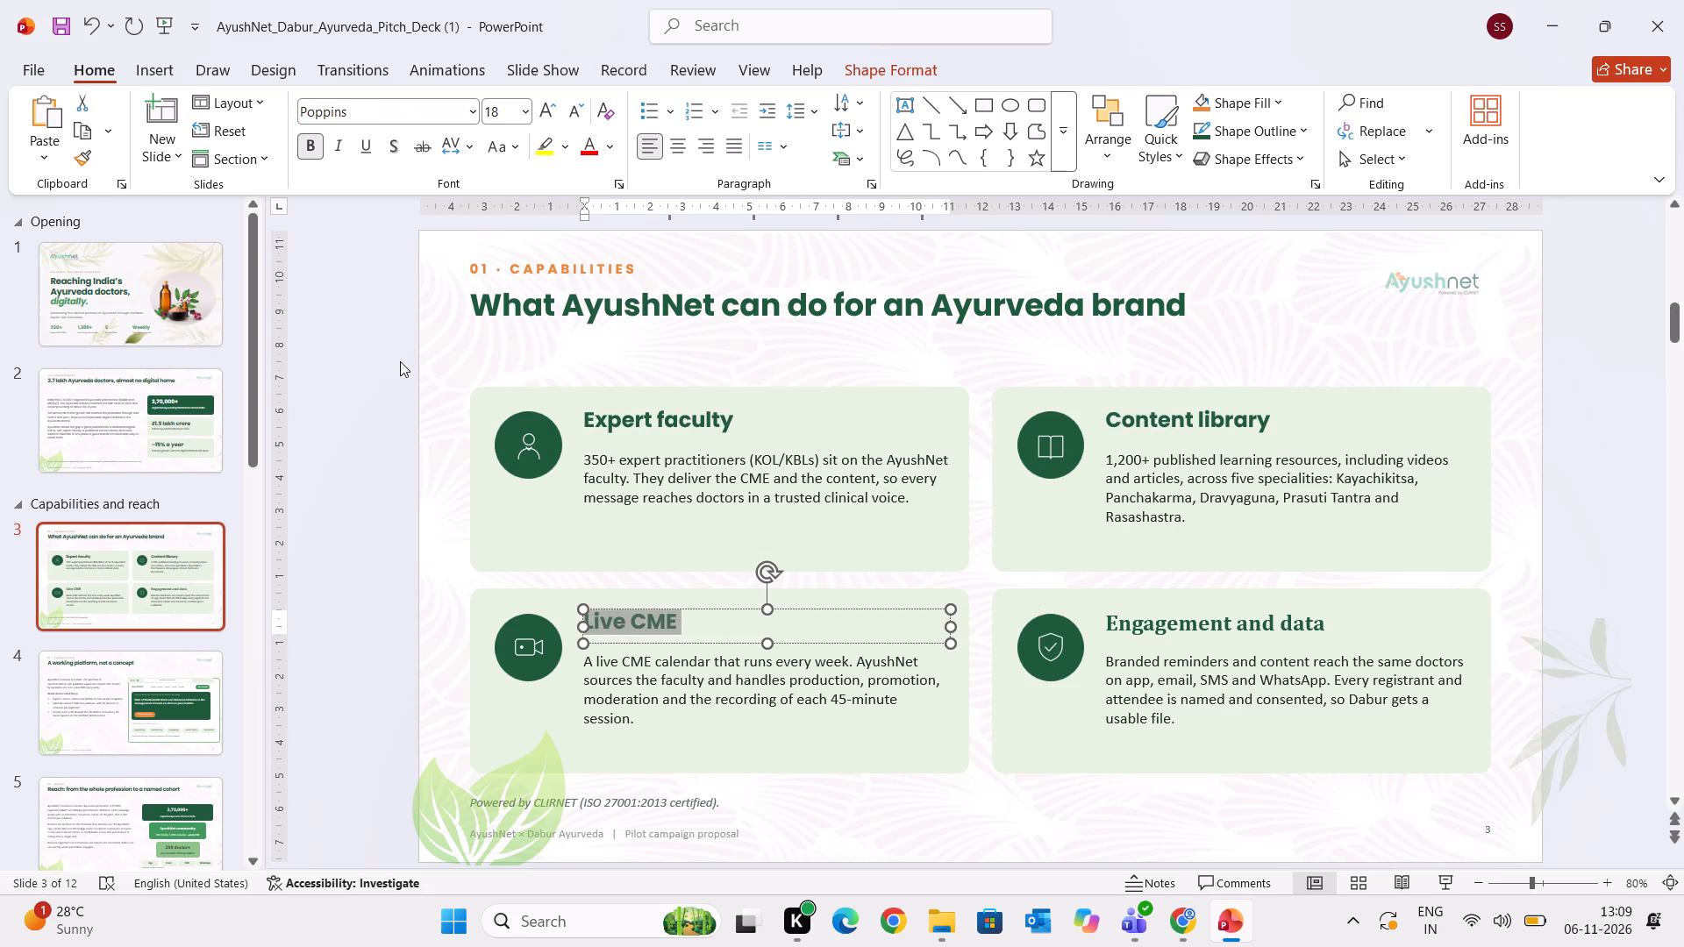
left_click(92, 157)
left_click_drag(1113, 623, 1388, 626)
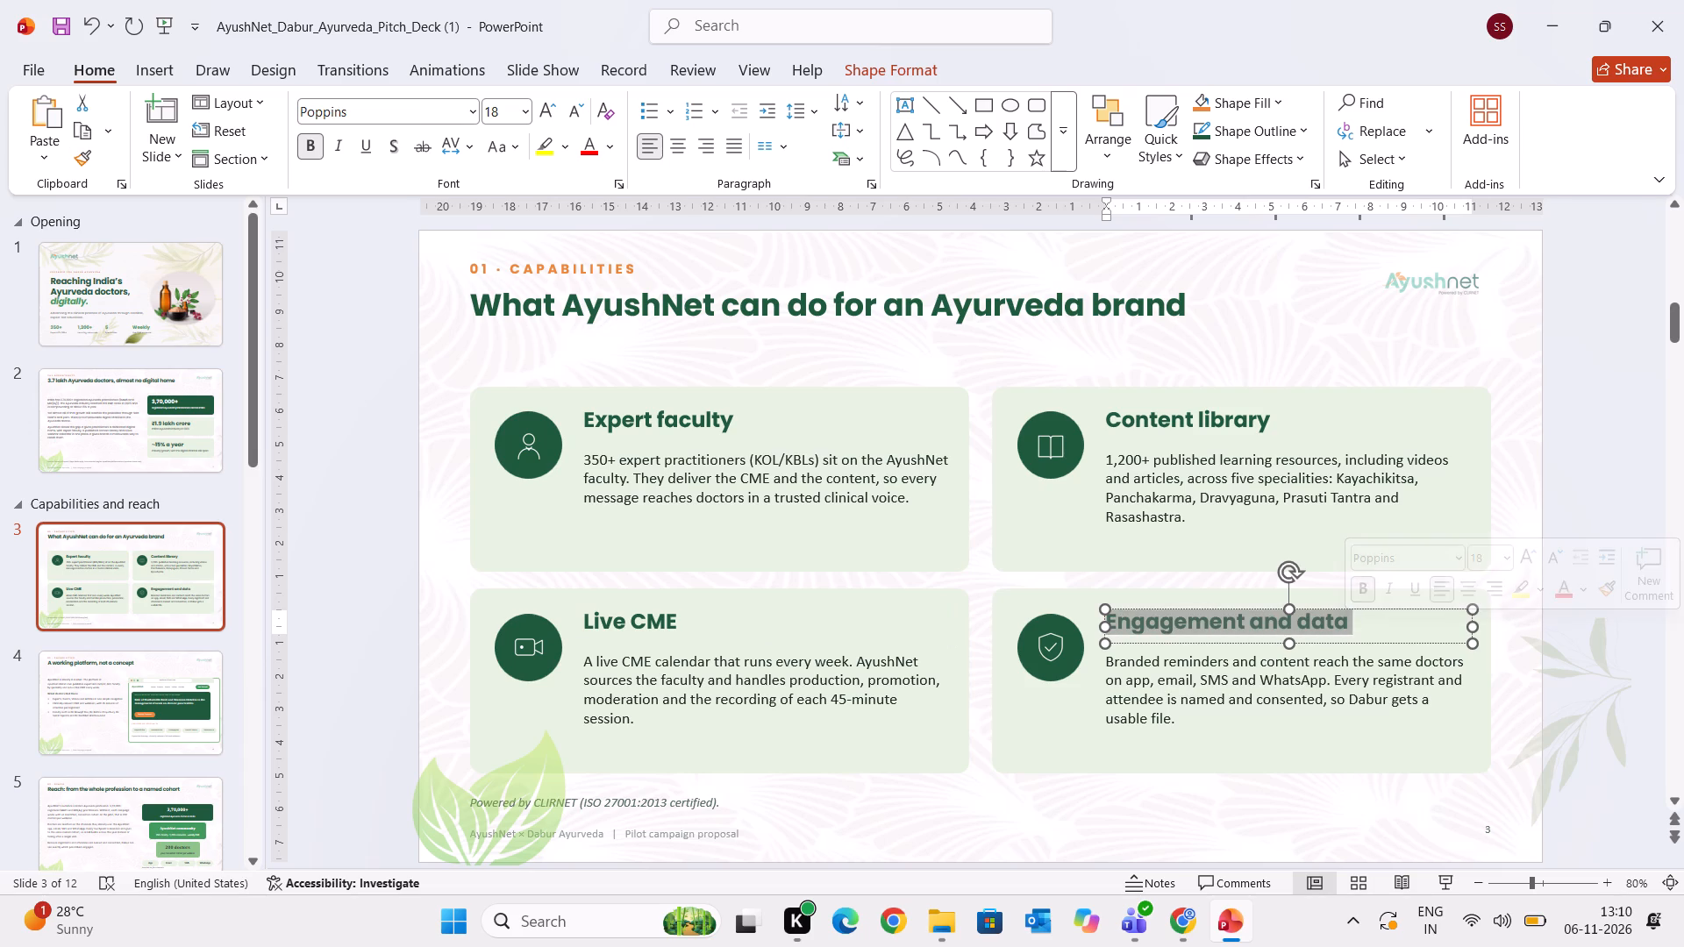
left_click(1591, 679)
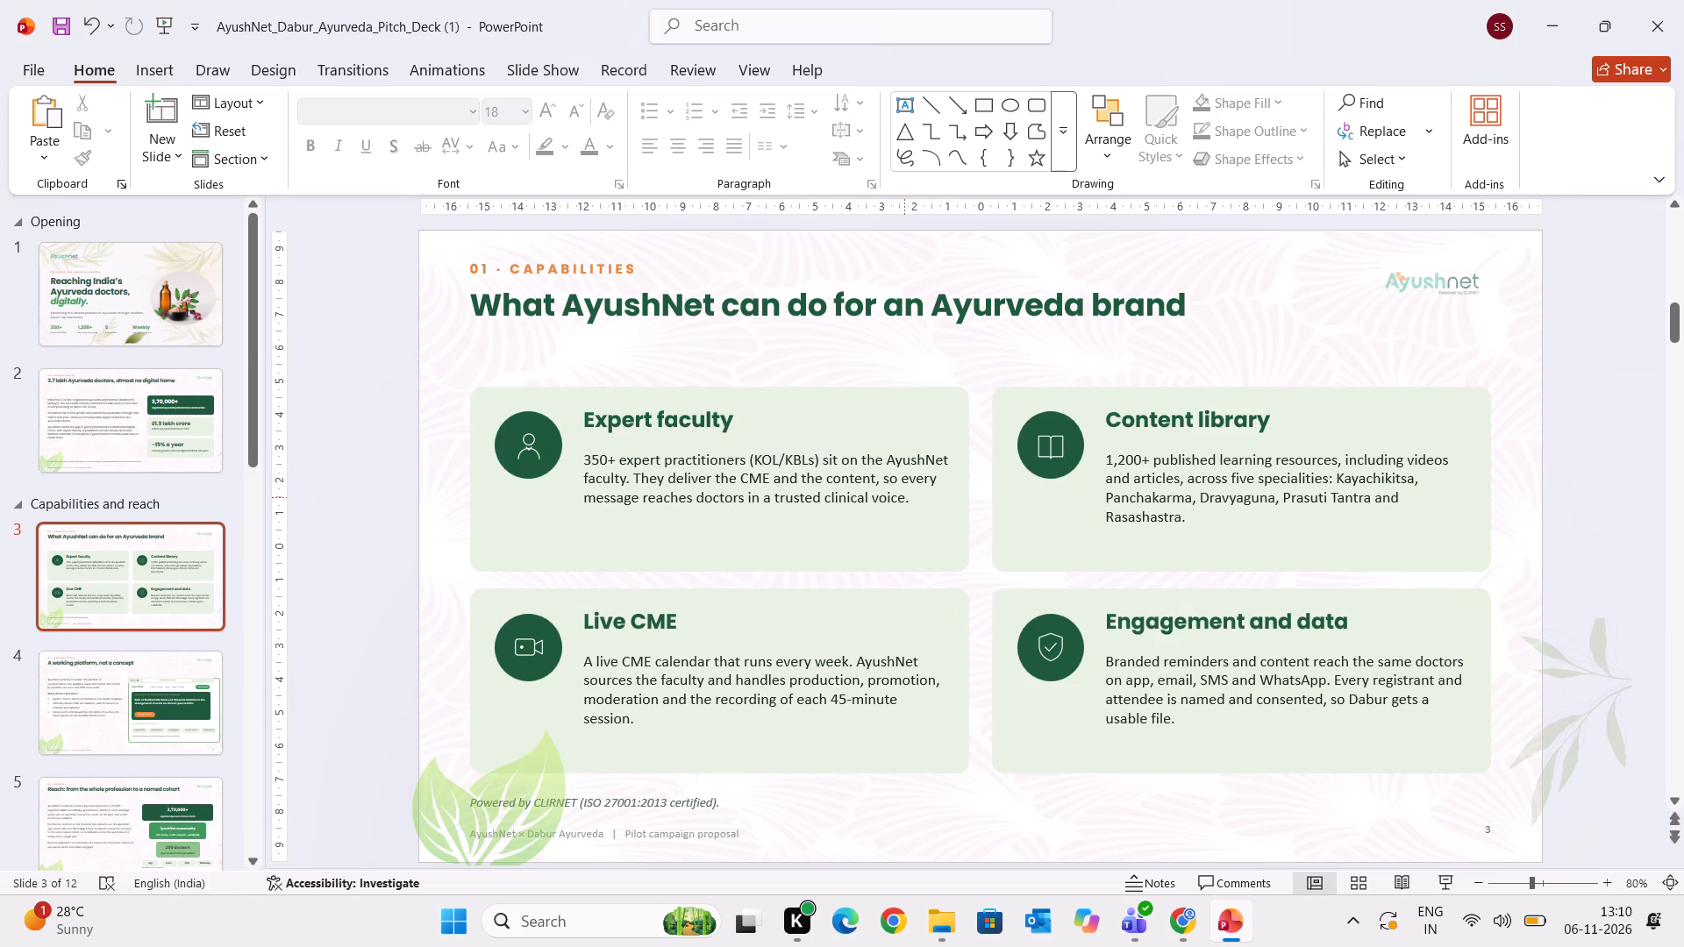
Set the description text in the "Expert faculty" card on slide 3 in Poppins, size 13.
left_click_drag(912, 498, 581, 445)
left_click(399, 113)
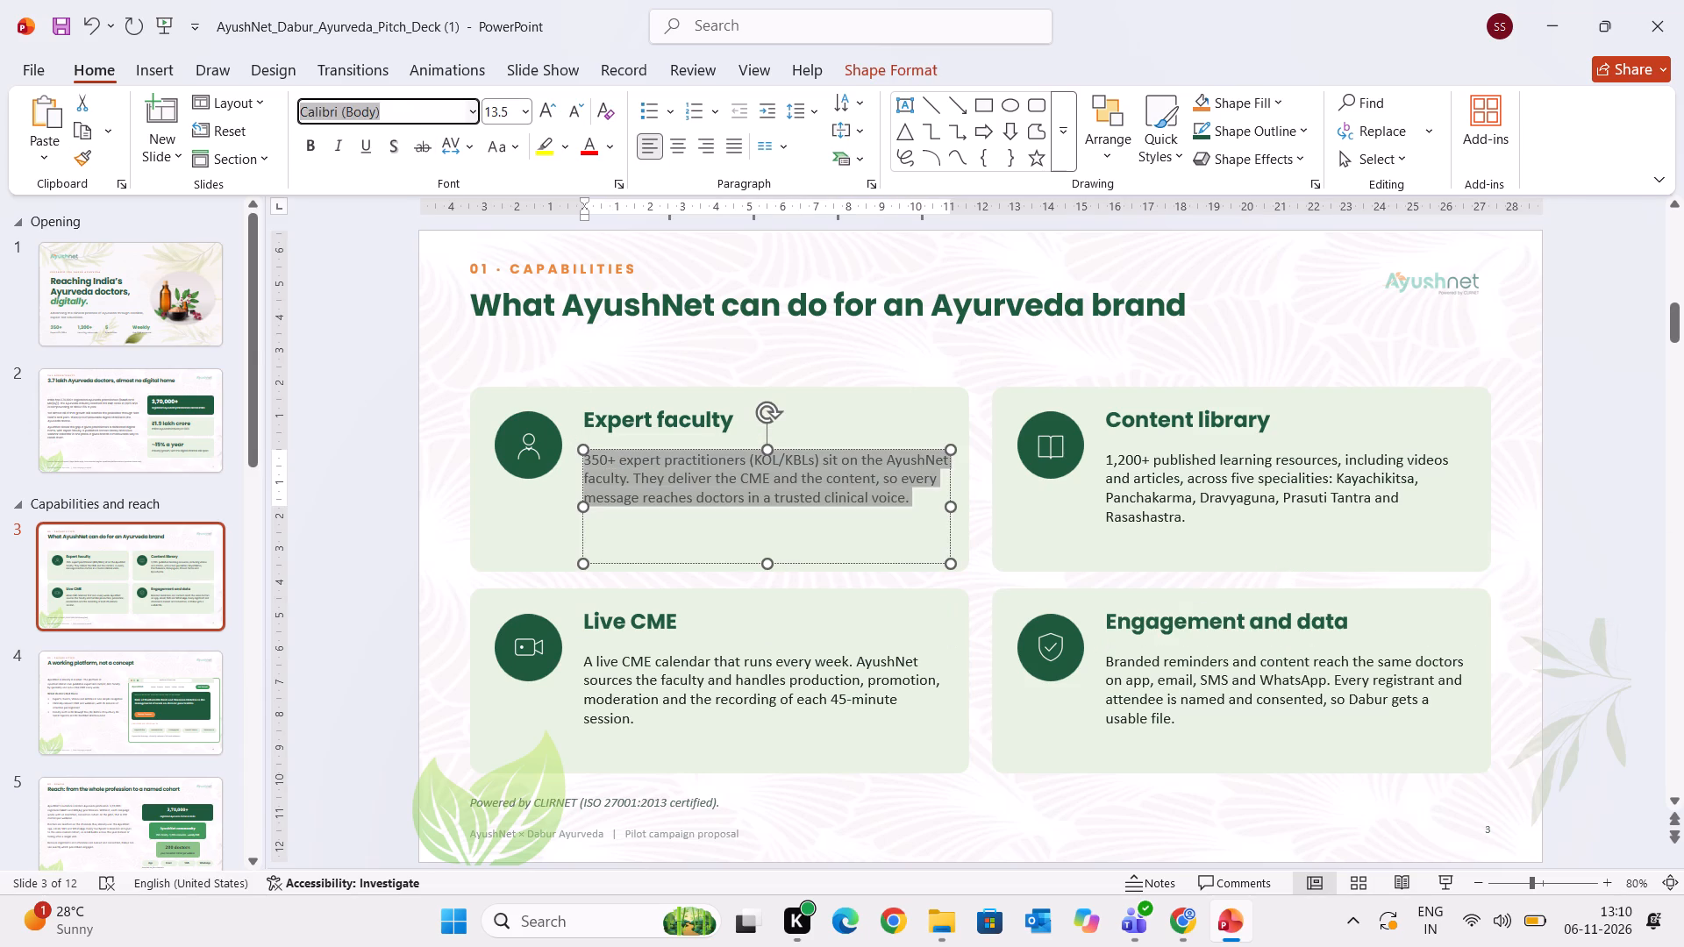
type("pop")
key("Return")
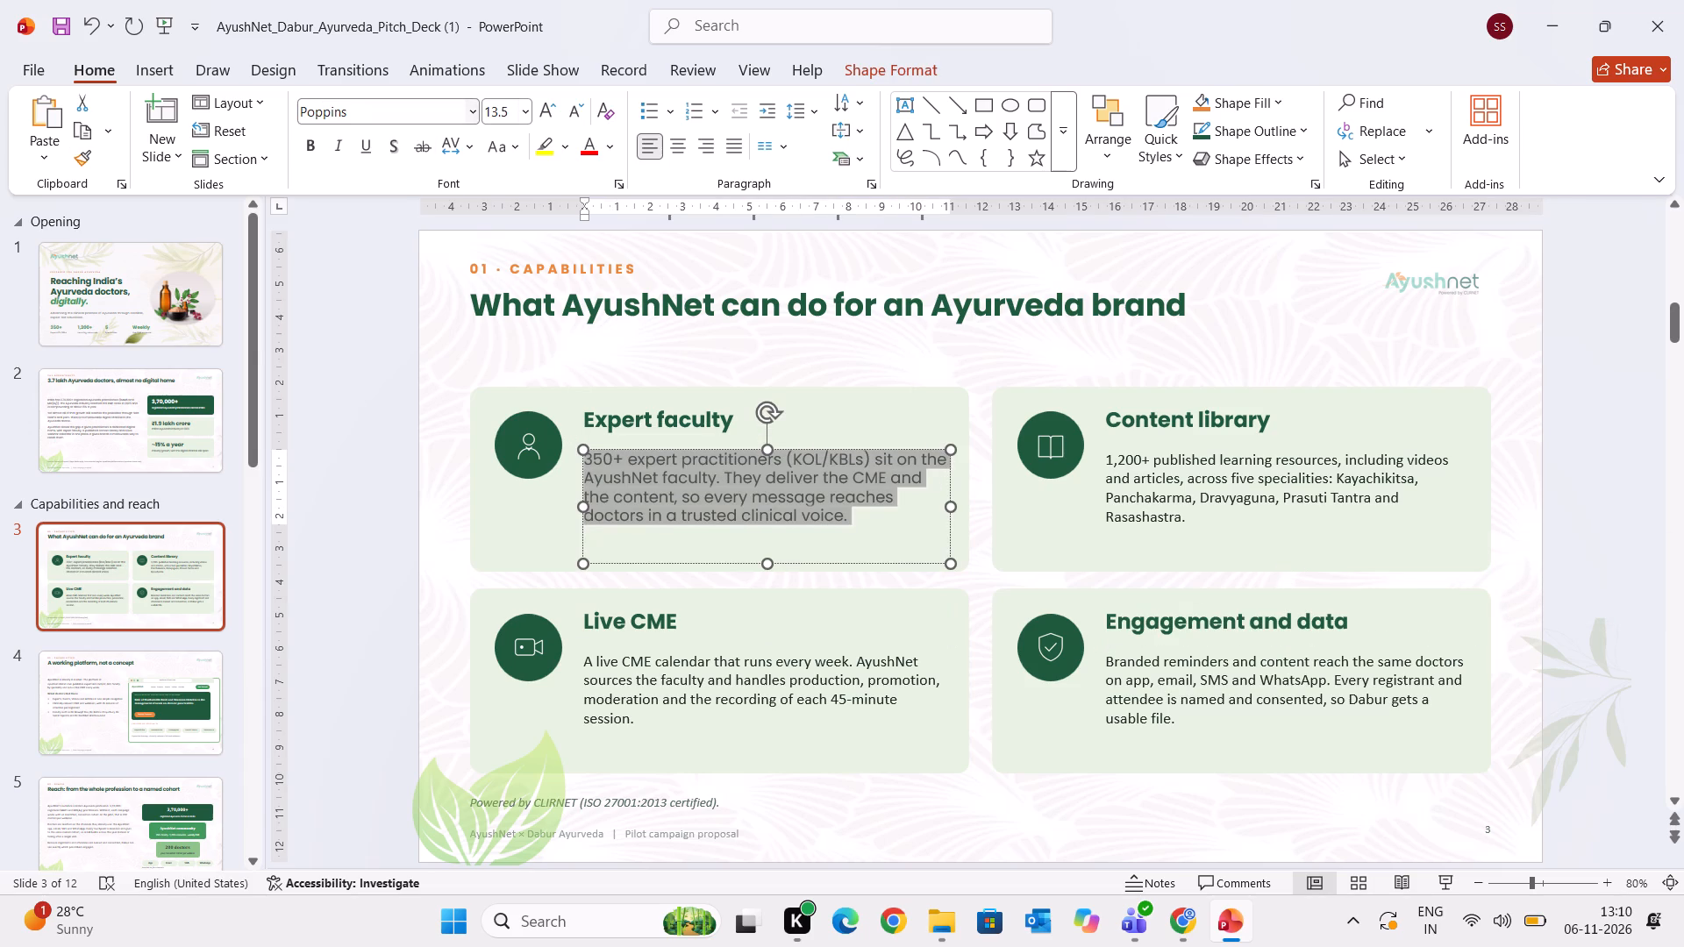
left_click(577, 113)
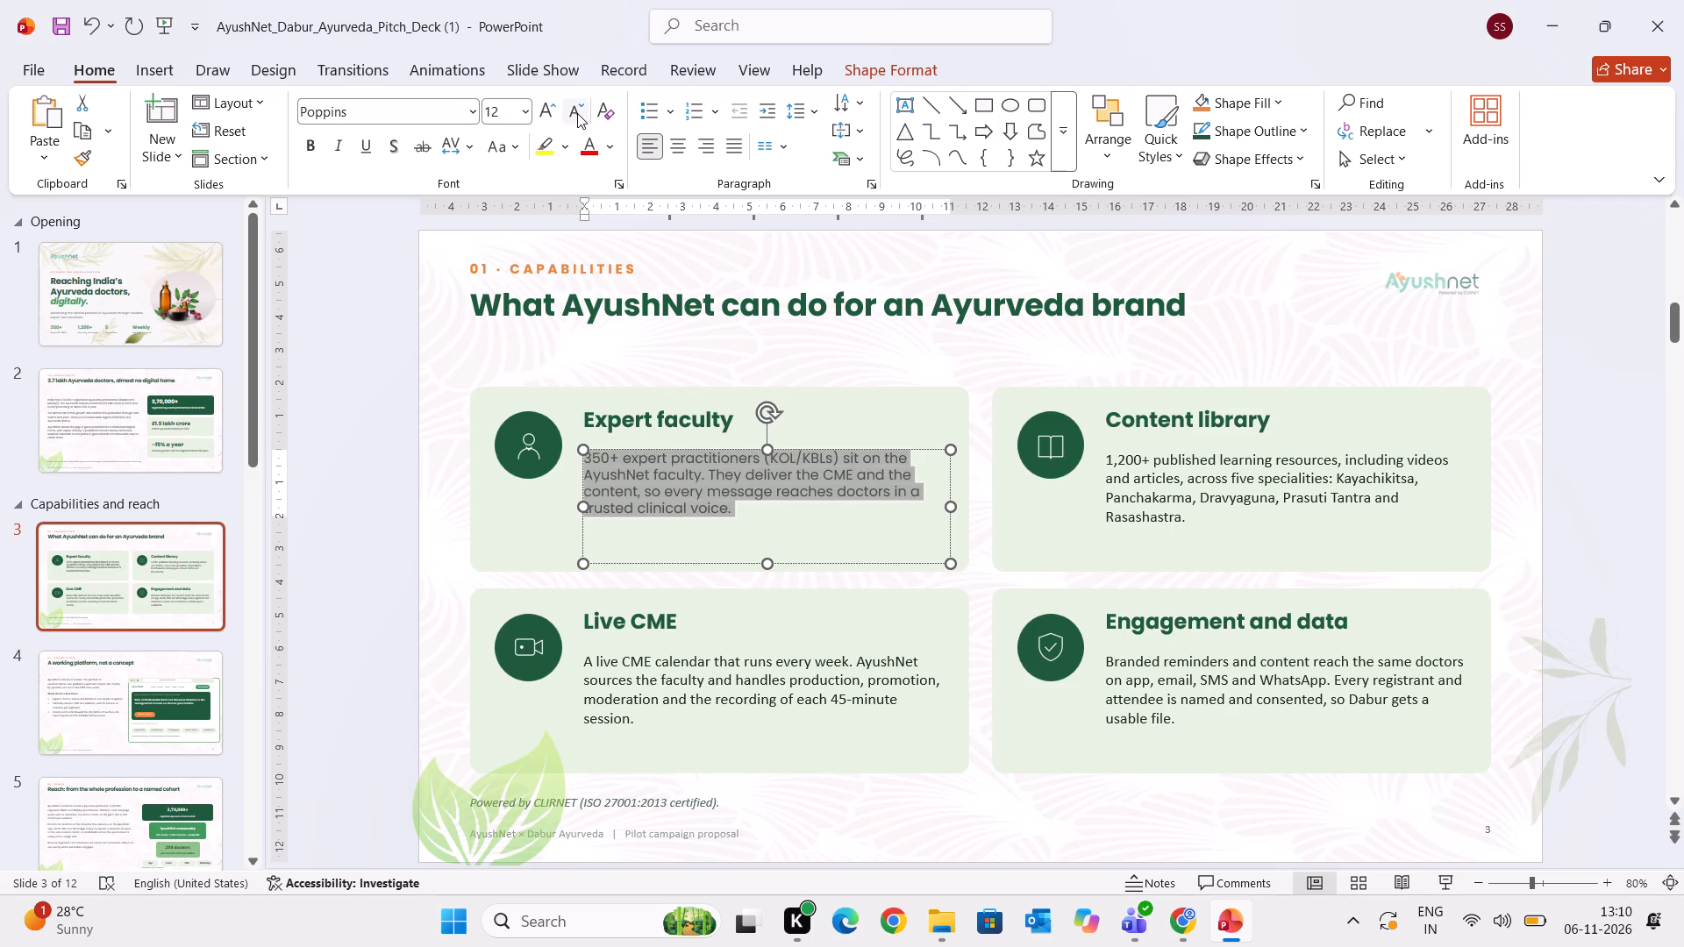
left_click(527, 113)
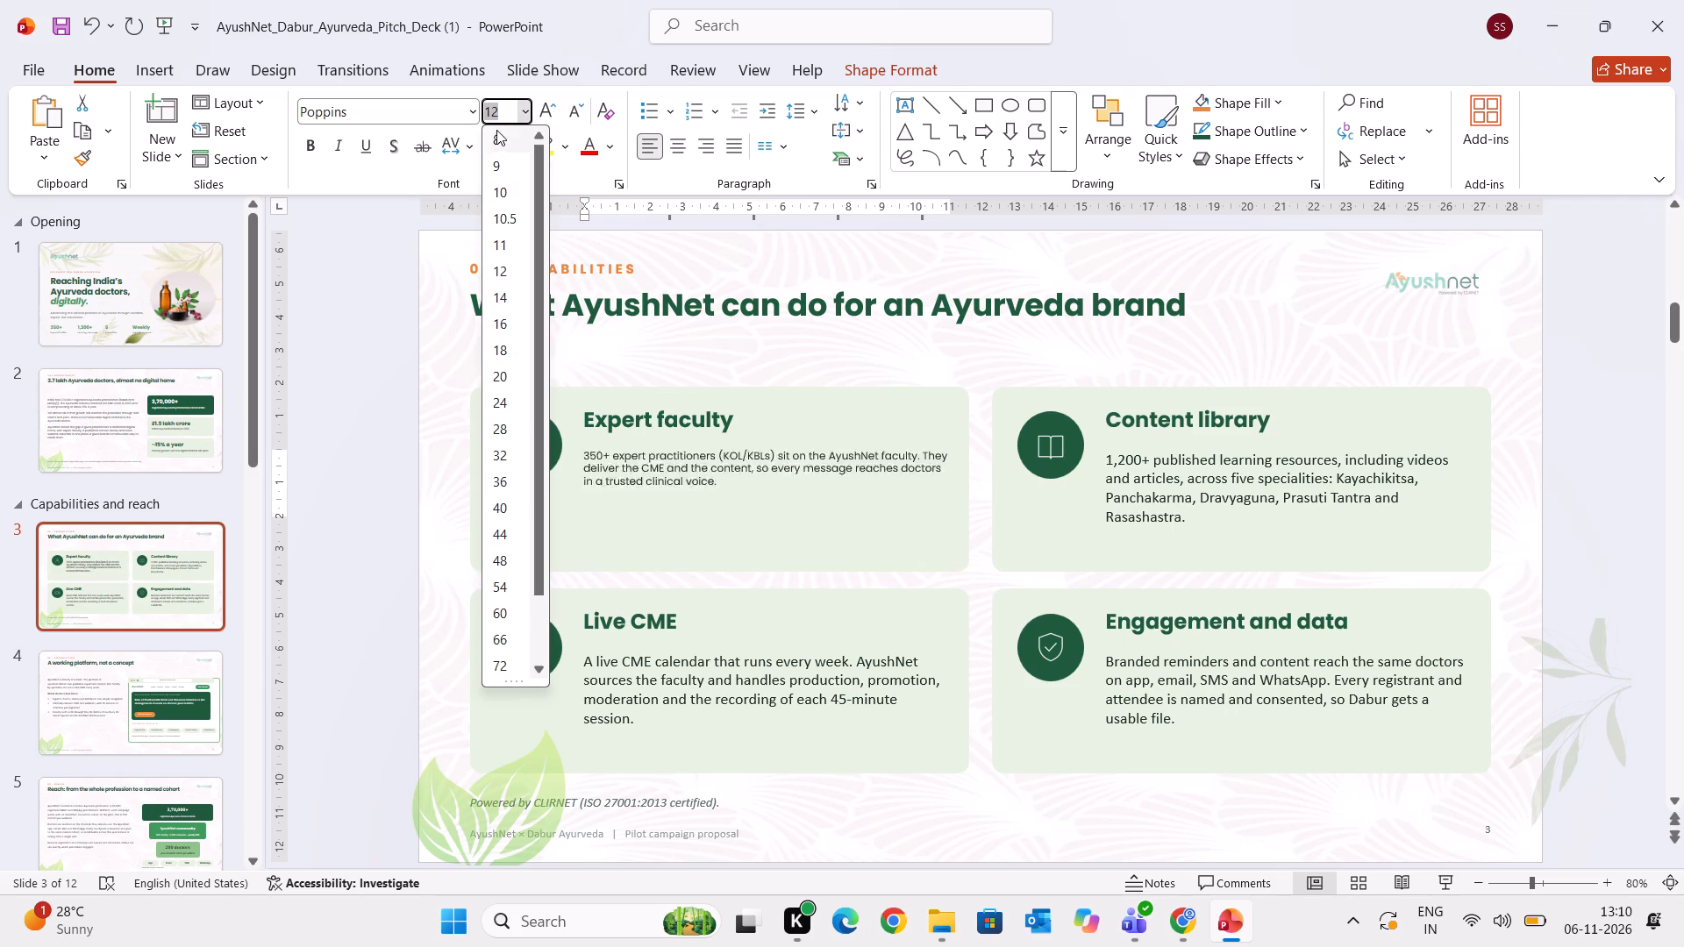
left_click(502, 117)
key("BackSpace")
type("3\\")
key("Return")
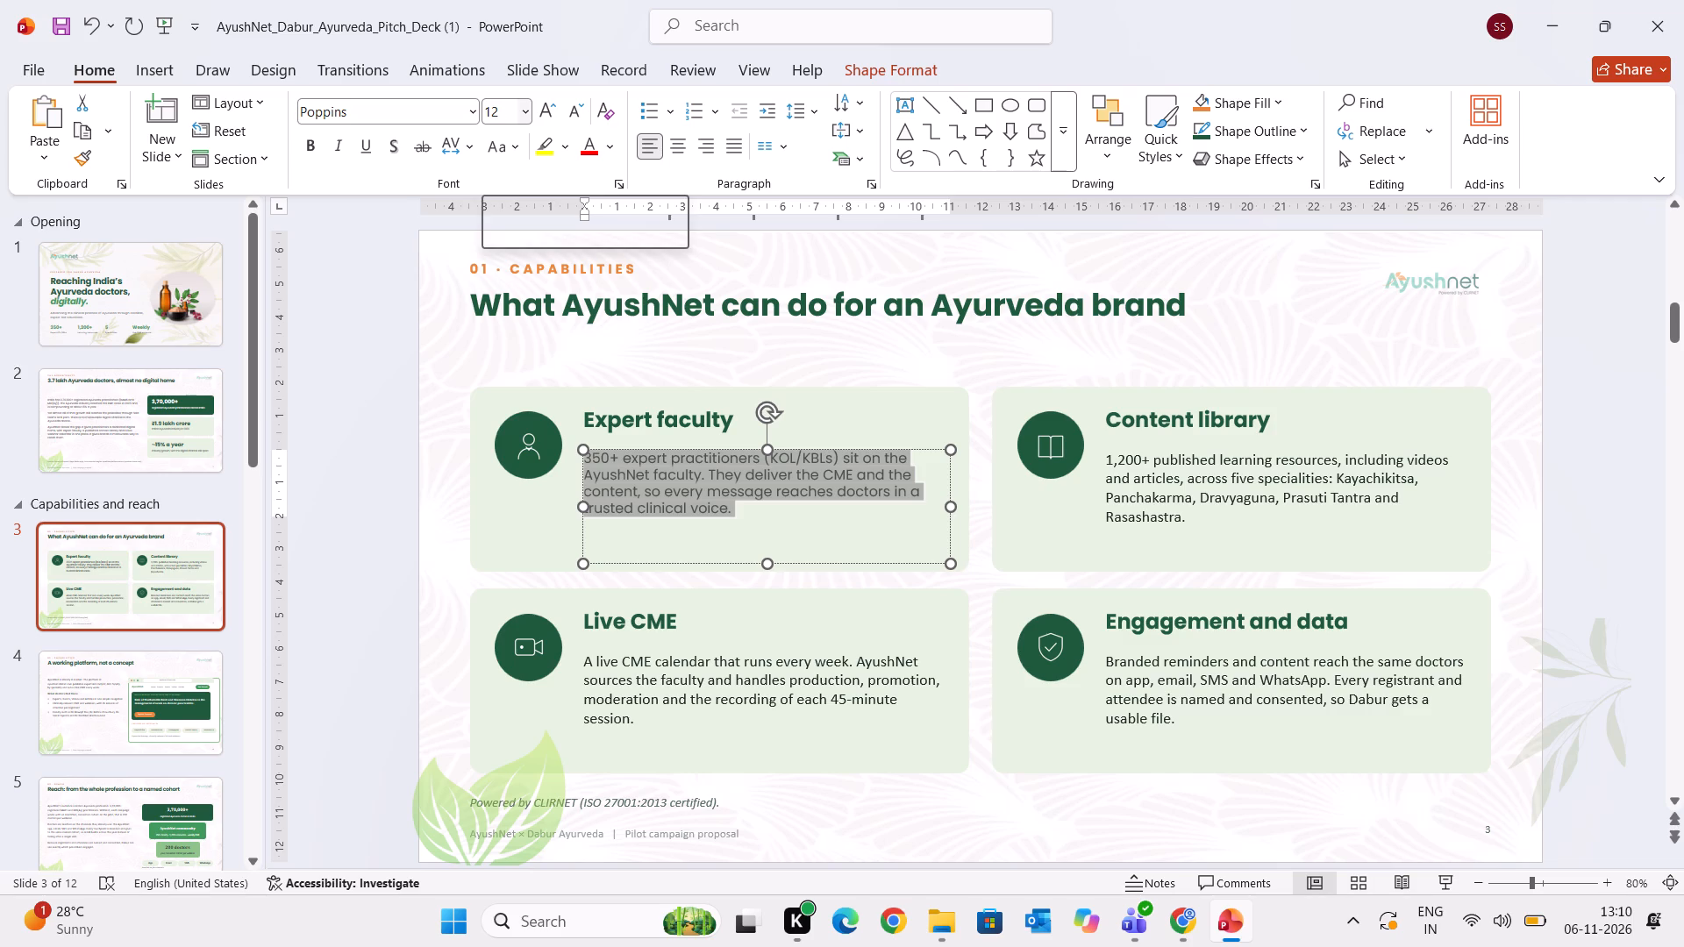
left_click(545, 109)
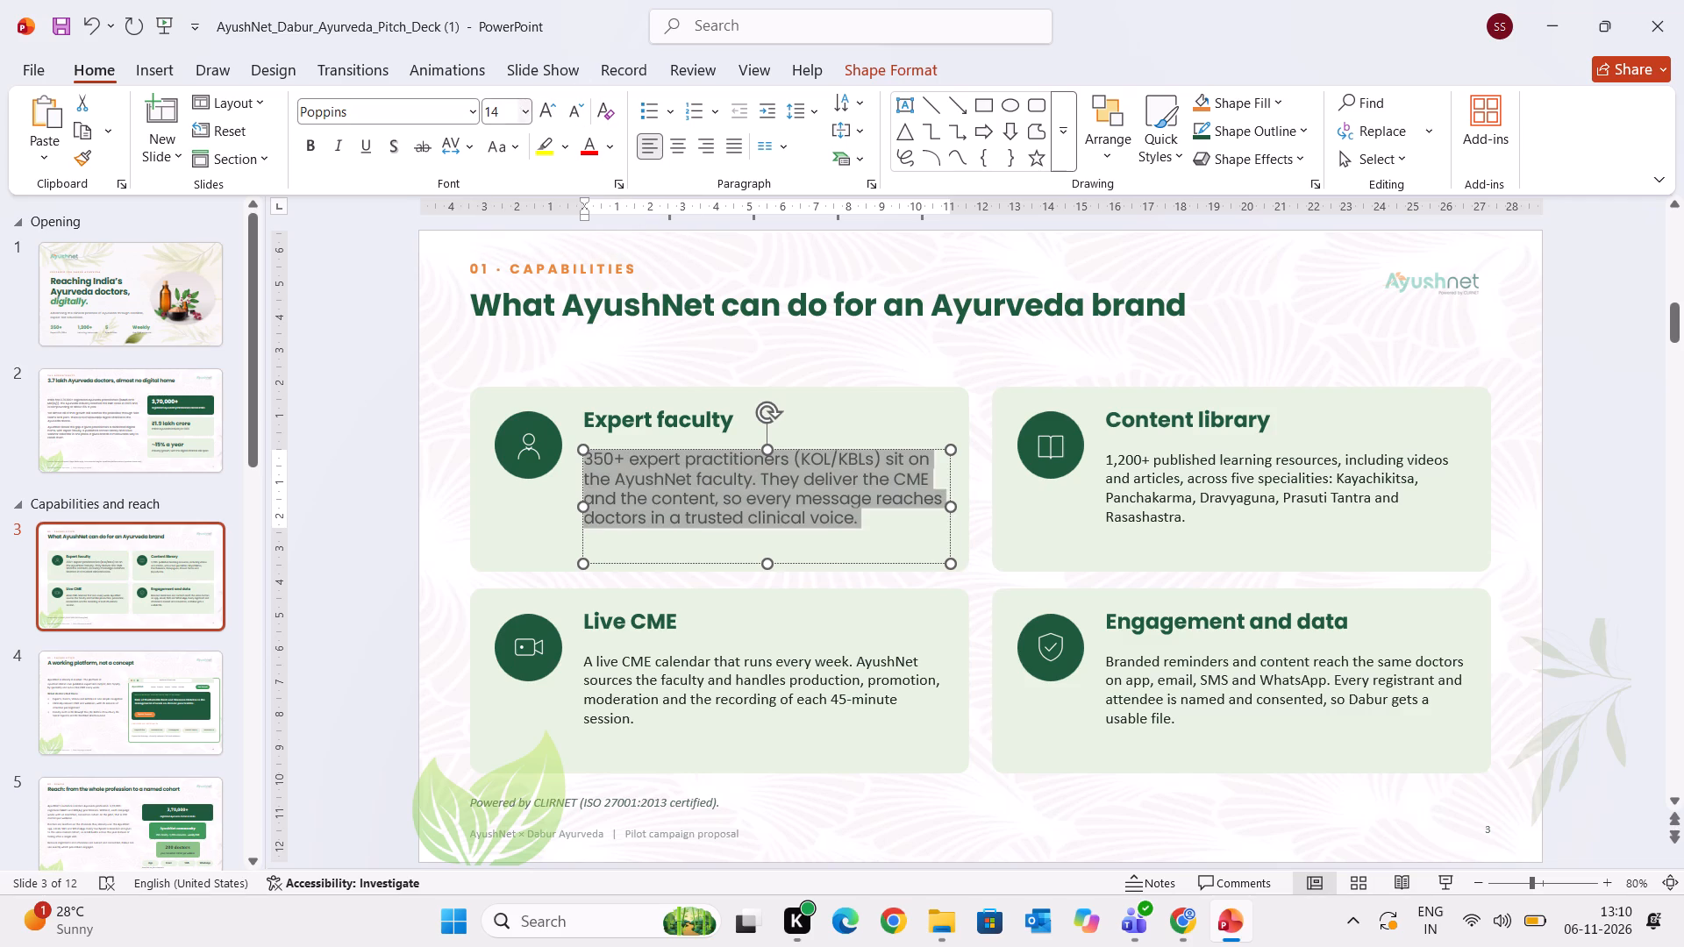
left_click(512, 106)
type("13")
key("Return")
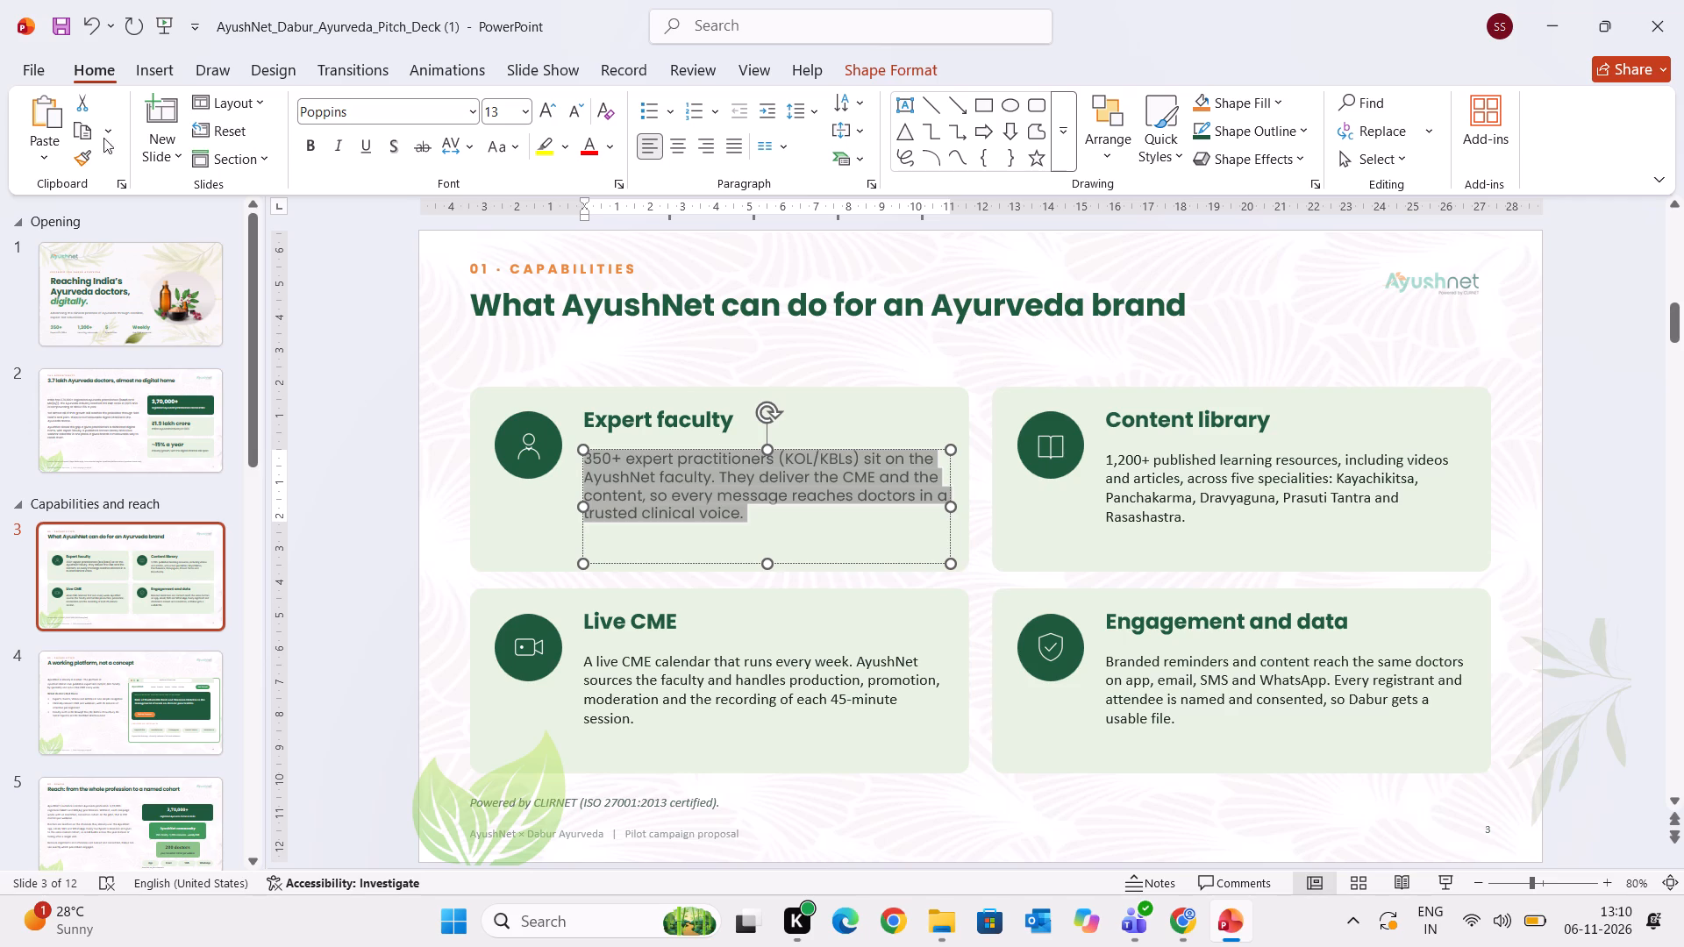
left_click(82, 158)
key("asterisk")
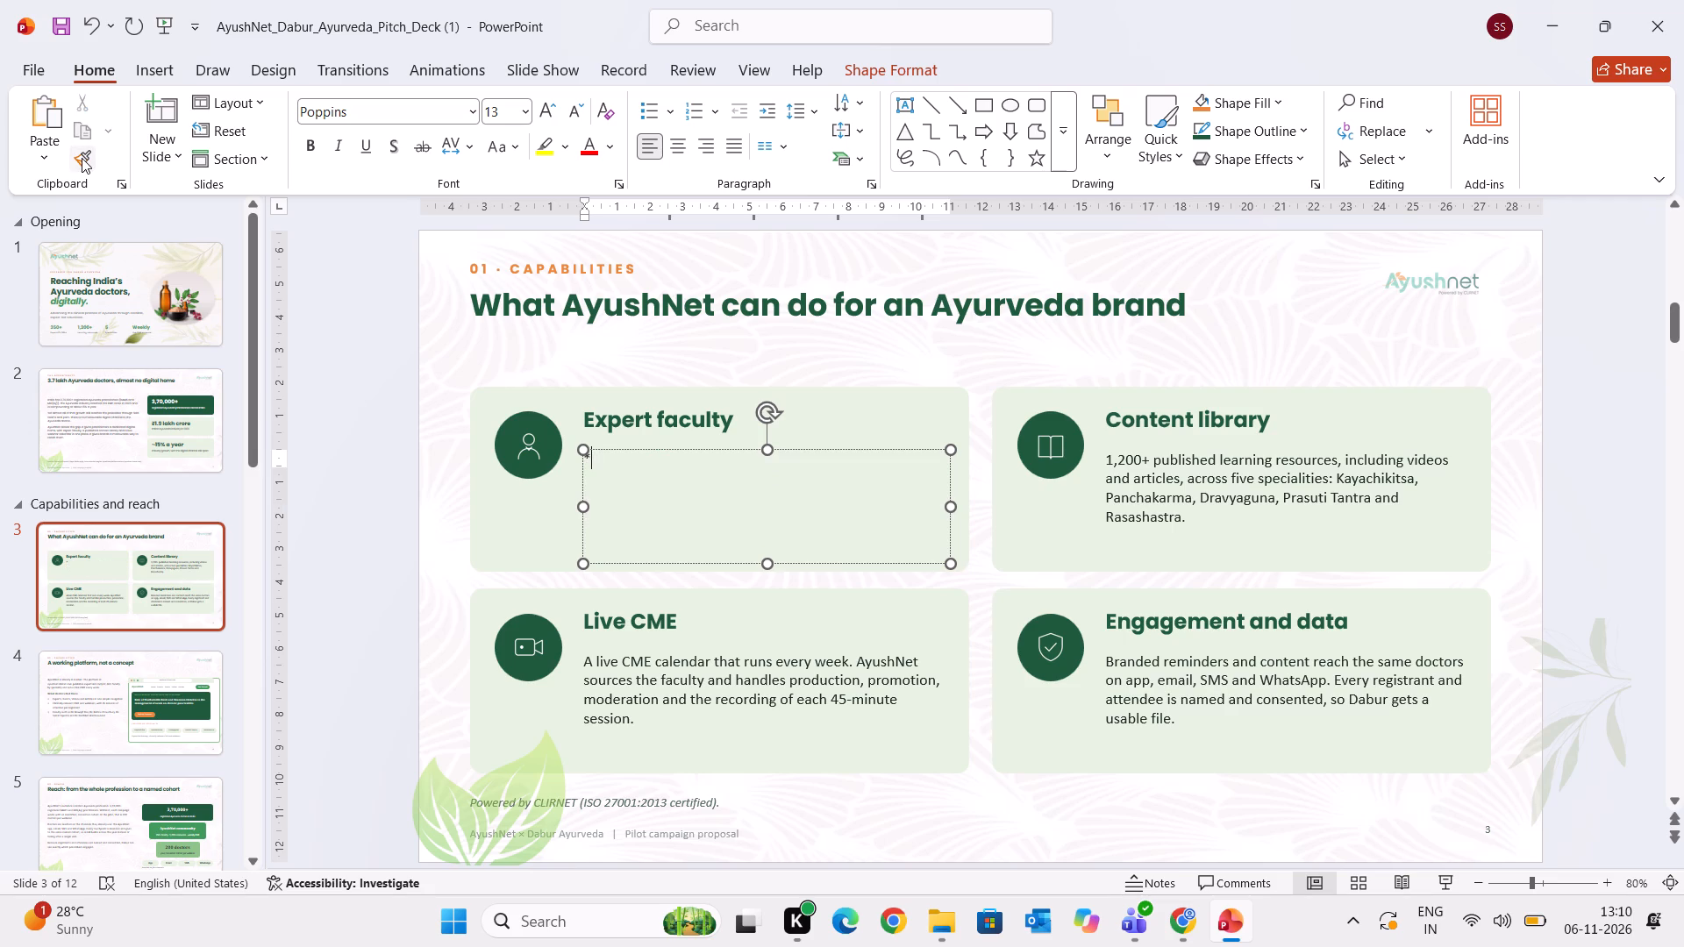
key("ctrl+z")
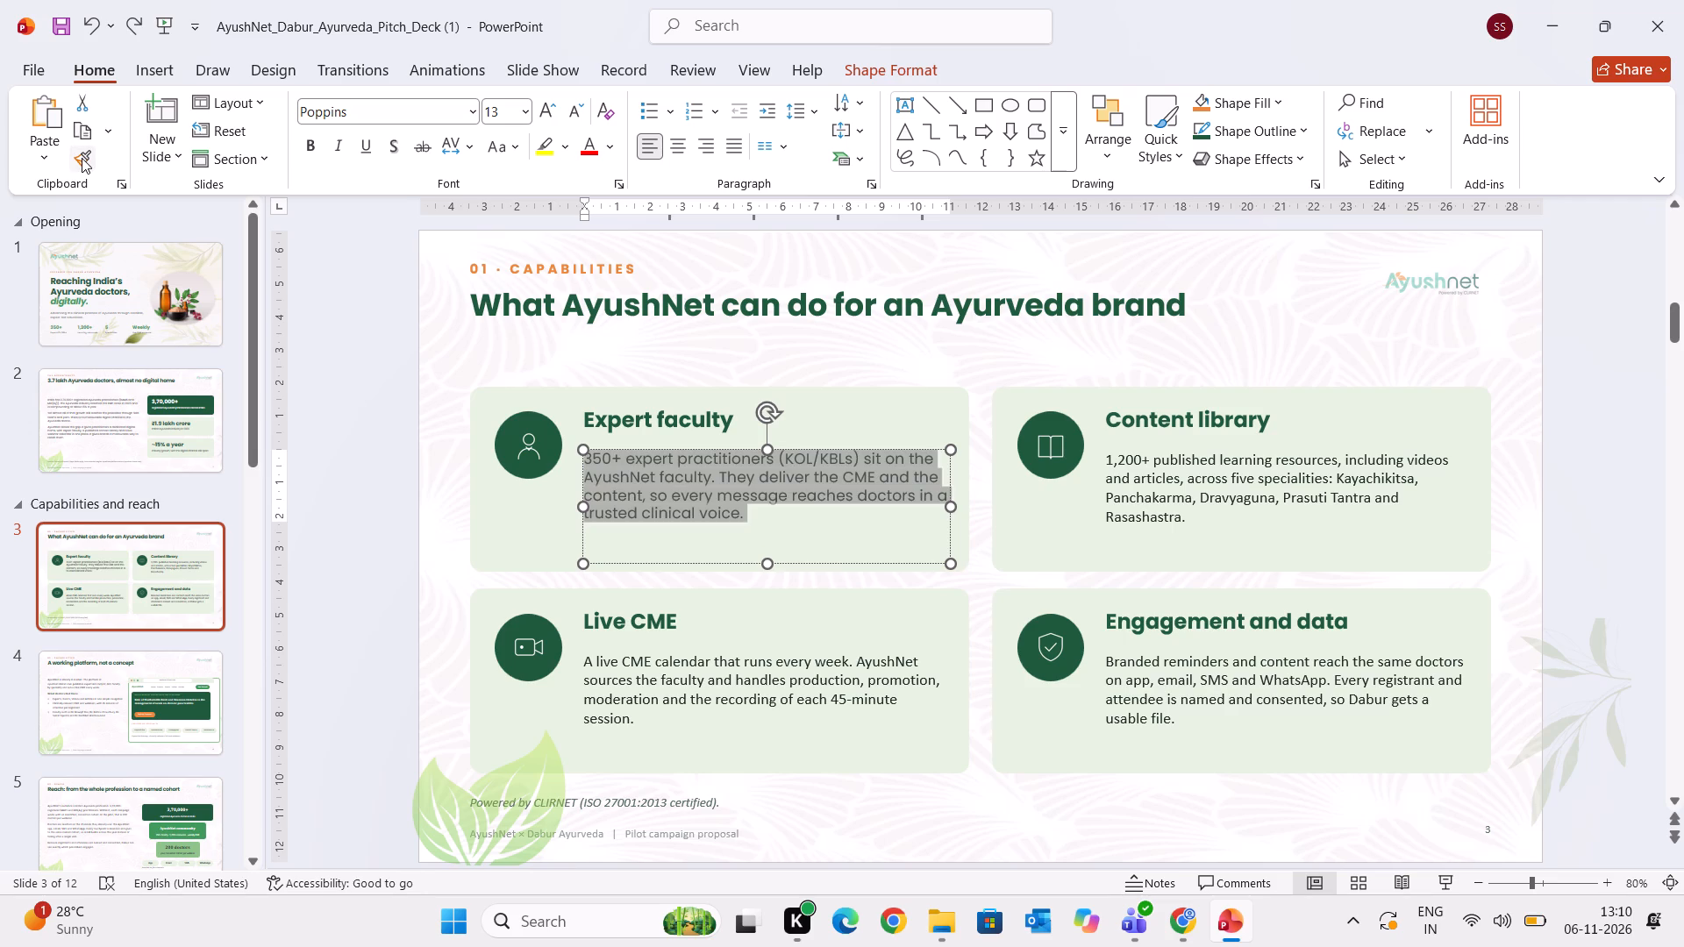
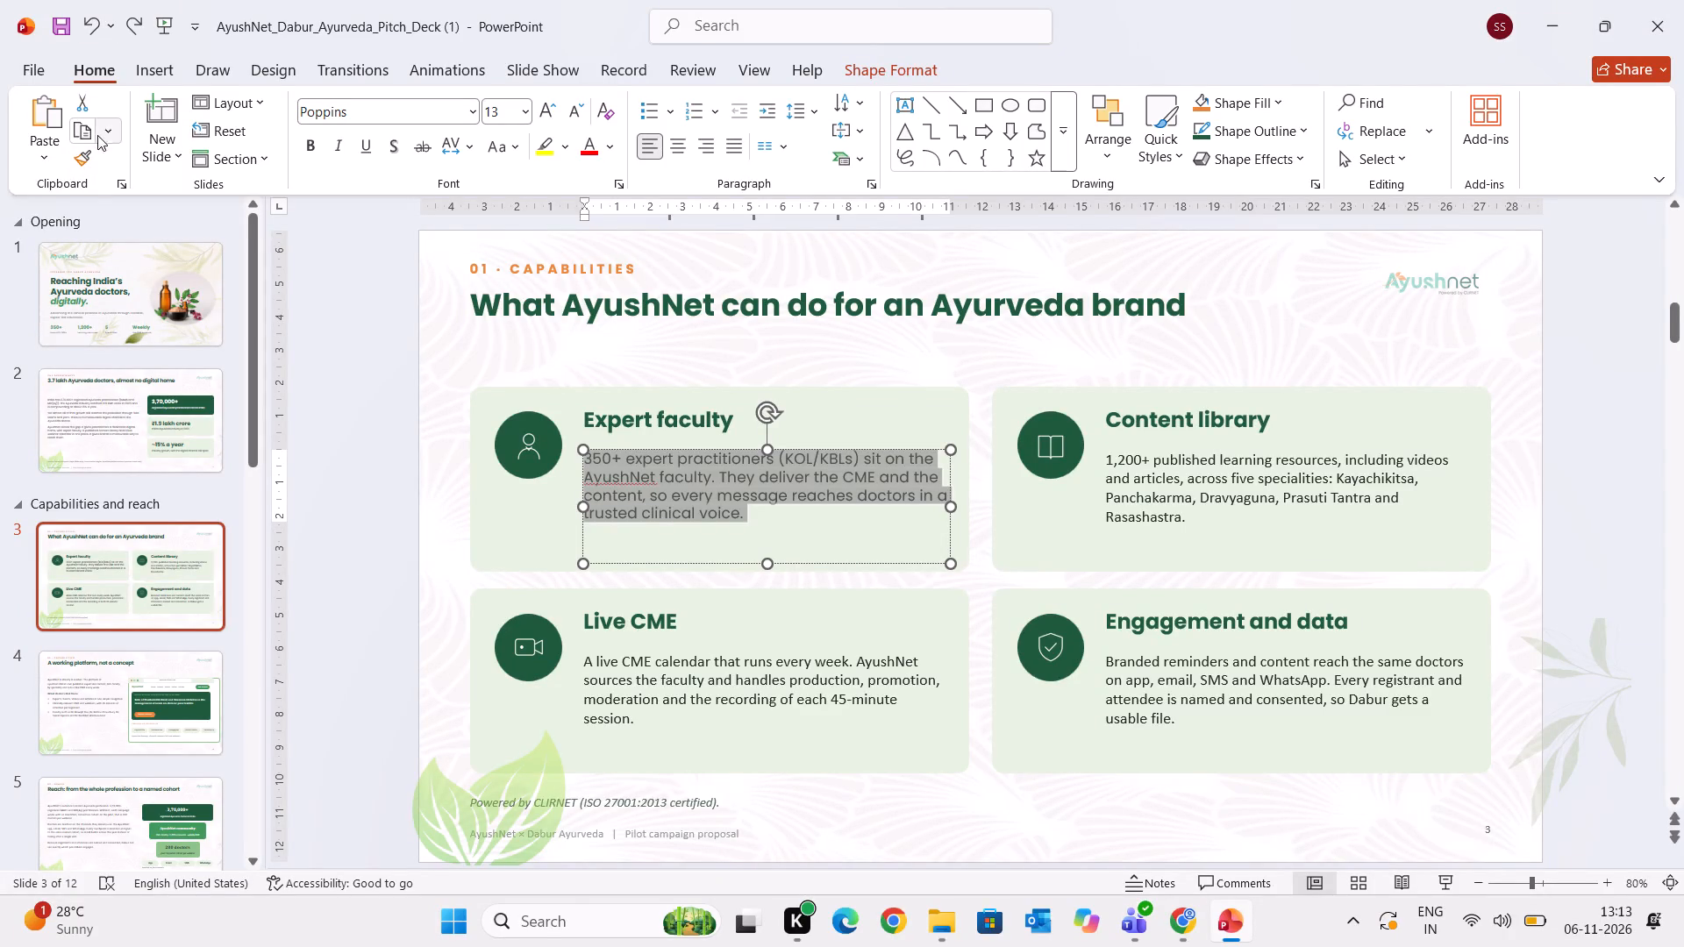
Copy the "Expert faculty" description's formatting onto the "Content library" and "Live CME" descriptions on slide 3.
left_click(84, 157)
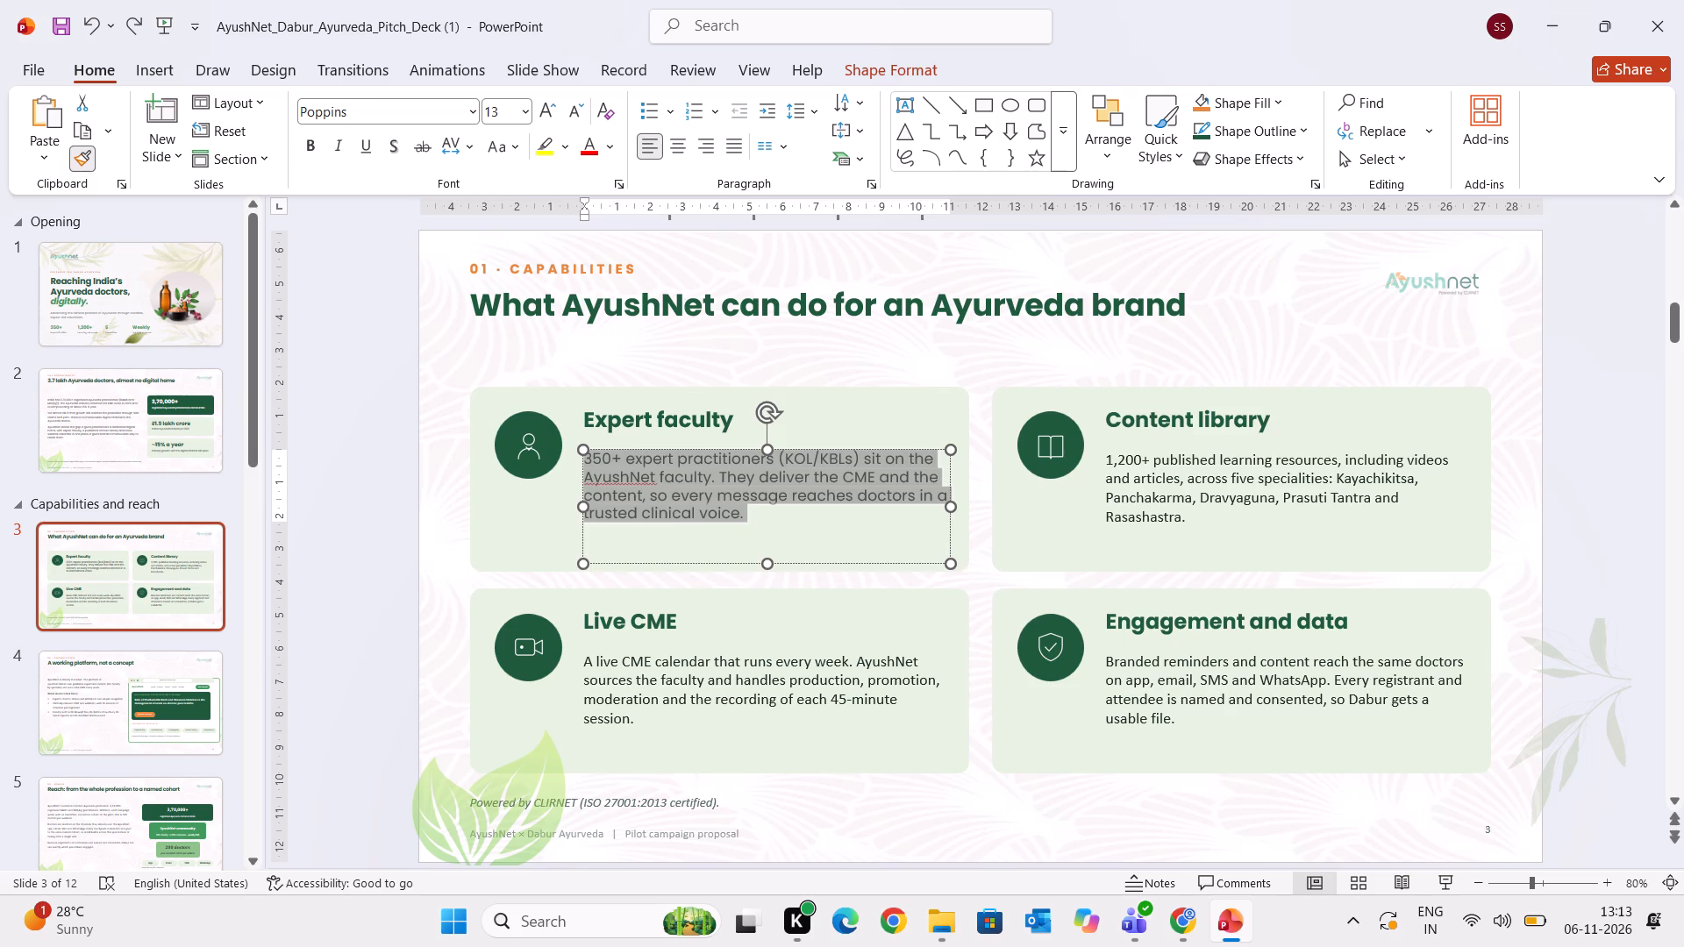
left_click_drag(1115, 454, 1178, 524)
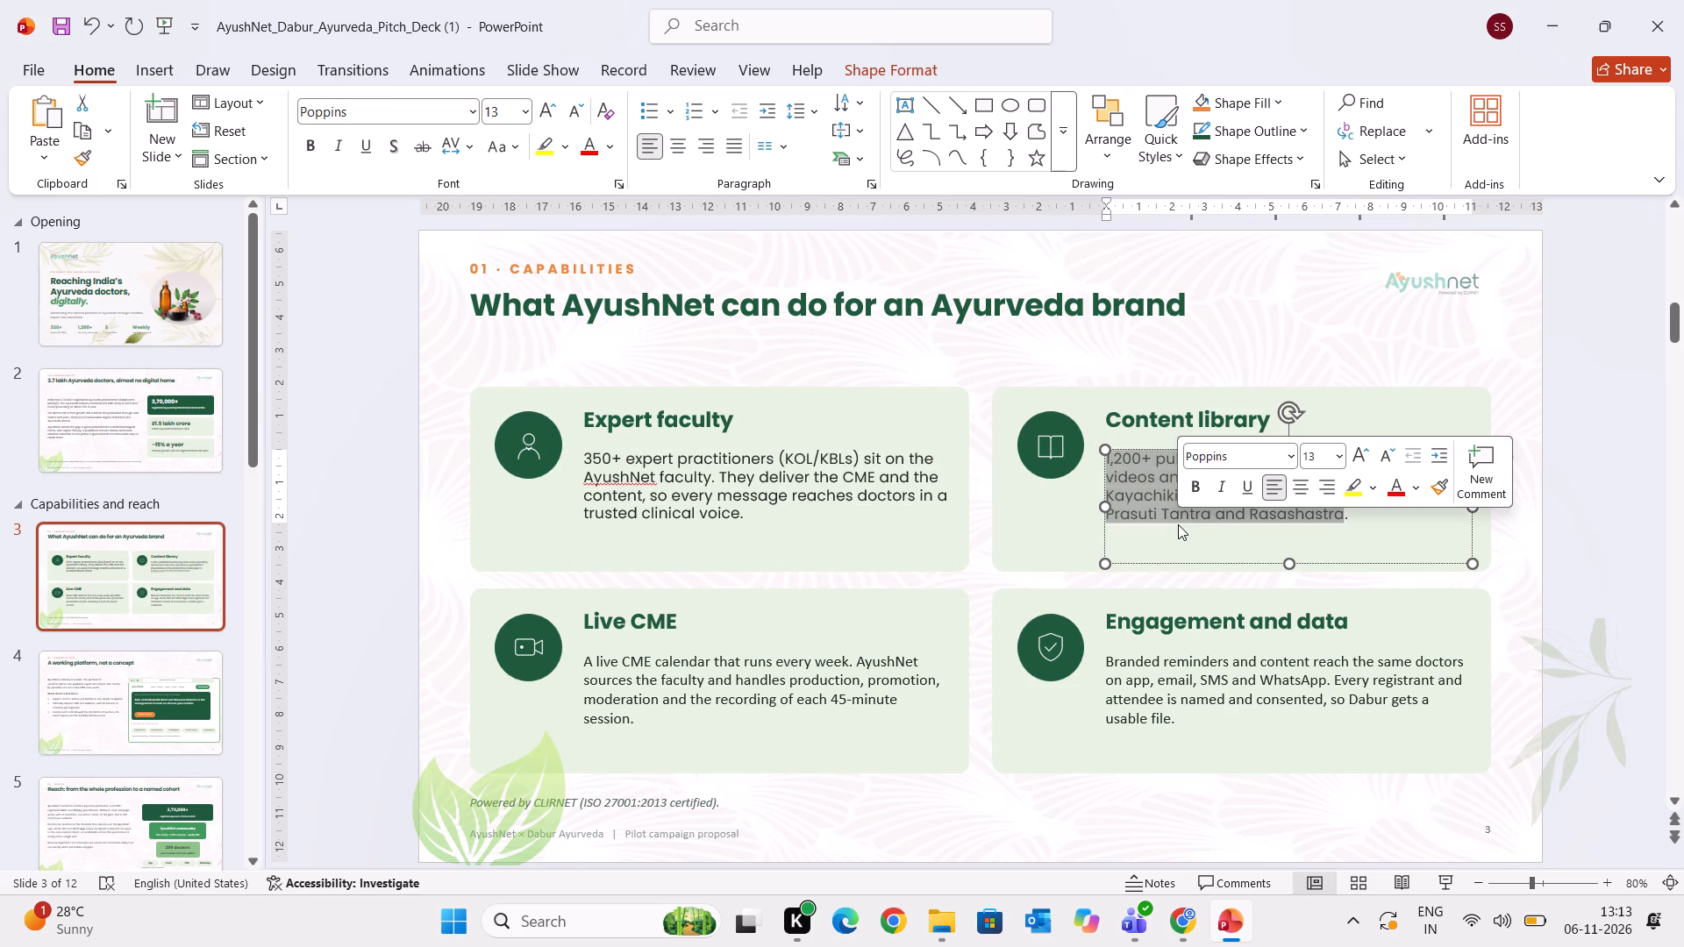
left_click(1430, 490)
left_click_drag(598, 656, 621, 687)
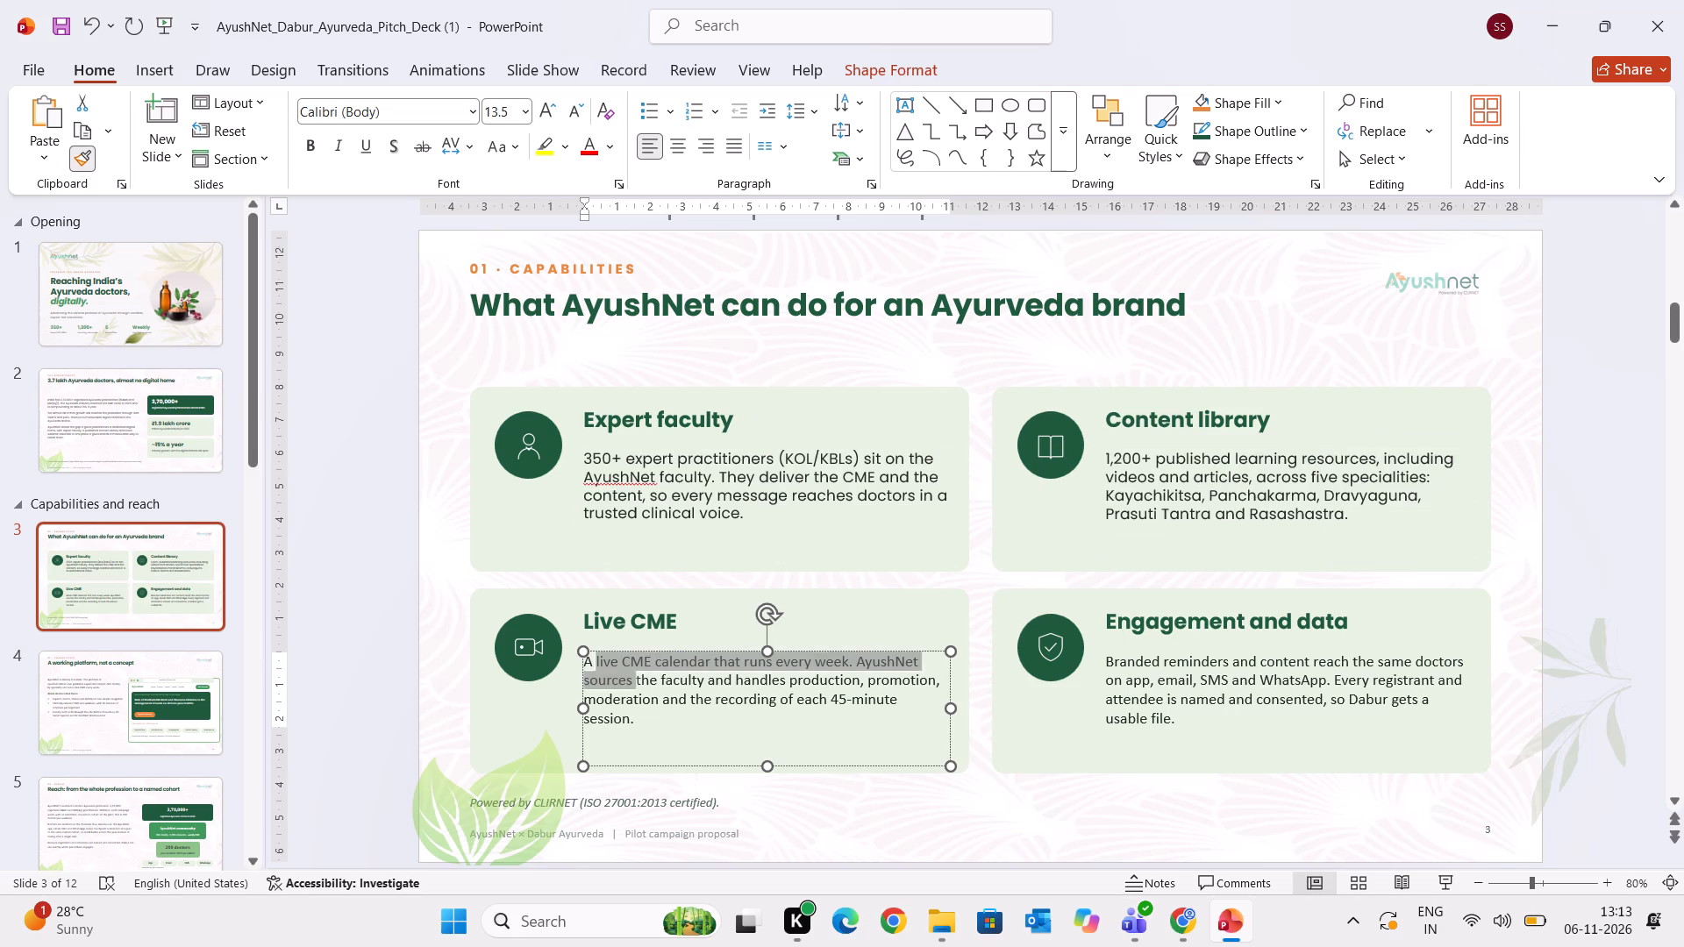
left_click_drag(621, 687, 643, 743)
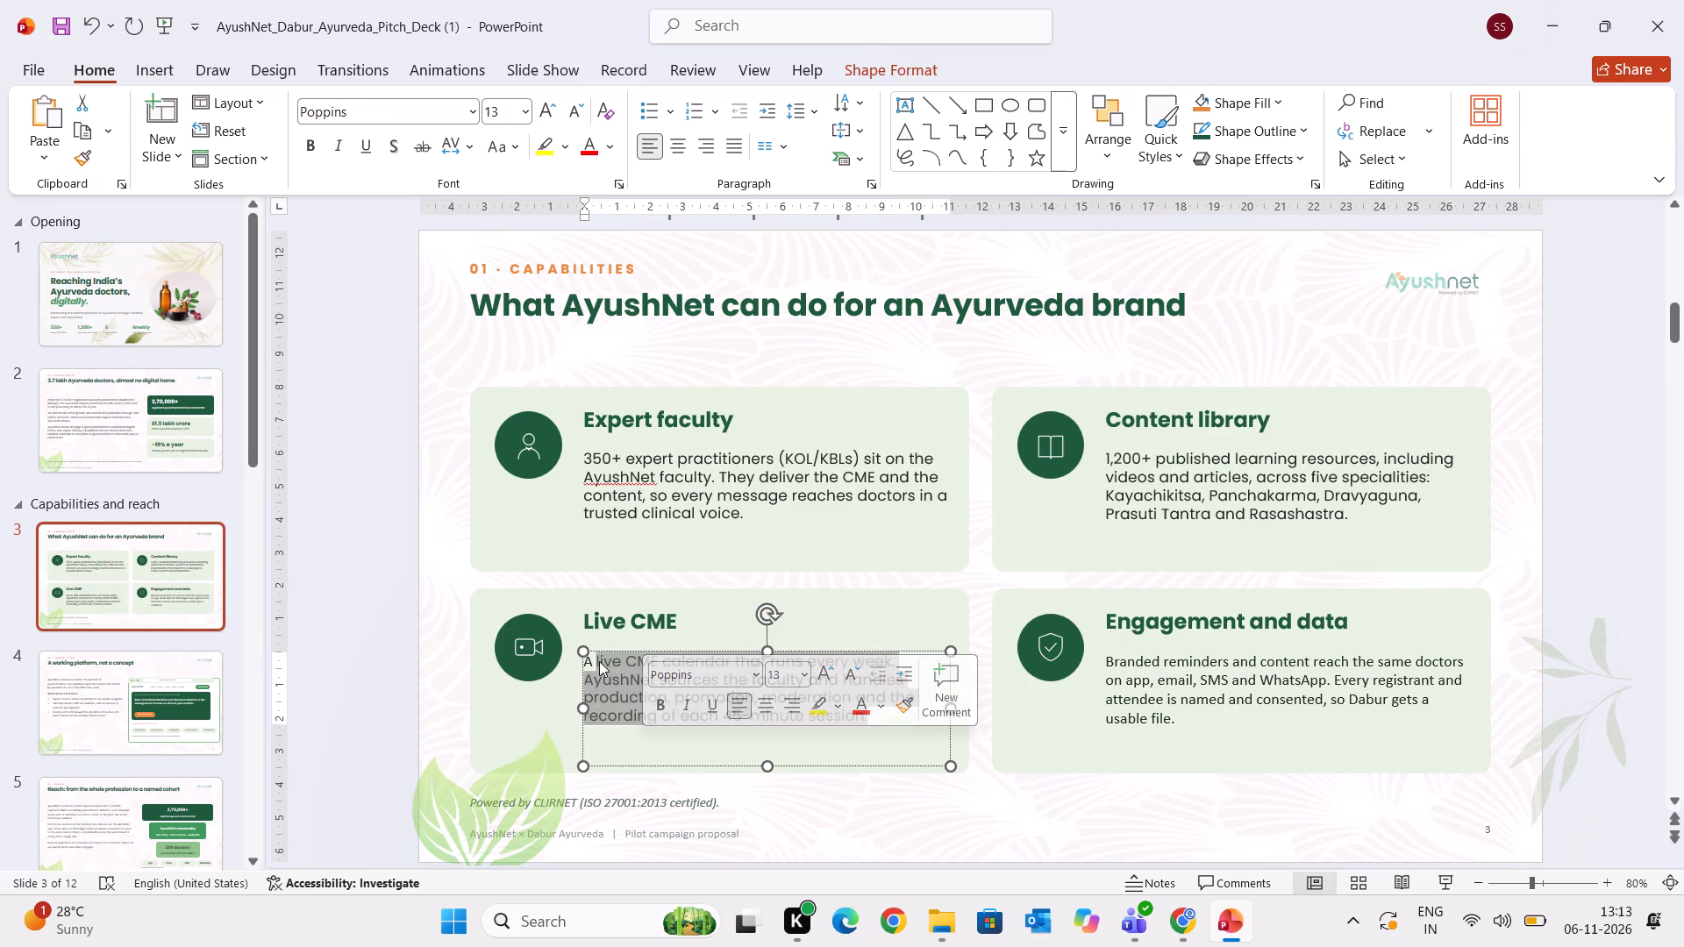
Reapply the "Expert faculty" description's formatting to the whole "Live CME" description, including its opening letter.
left_click(594, 662)
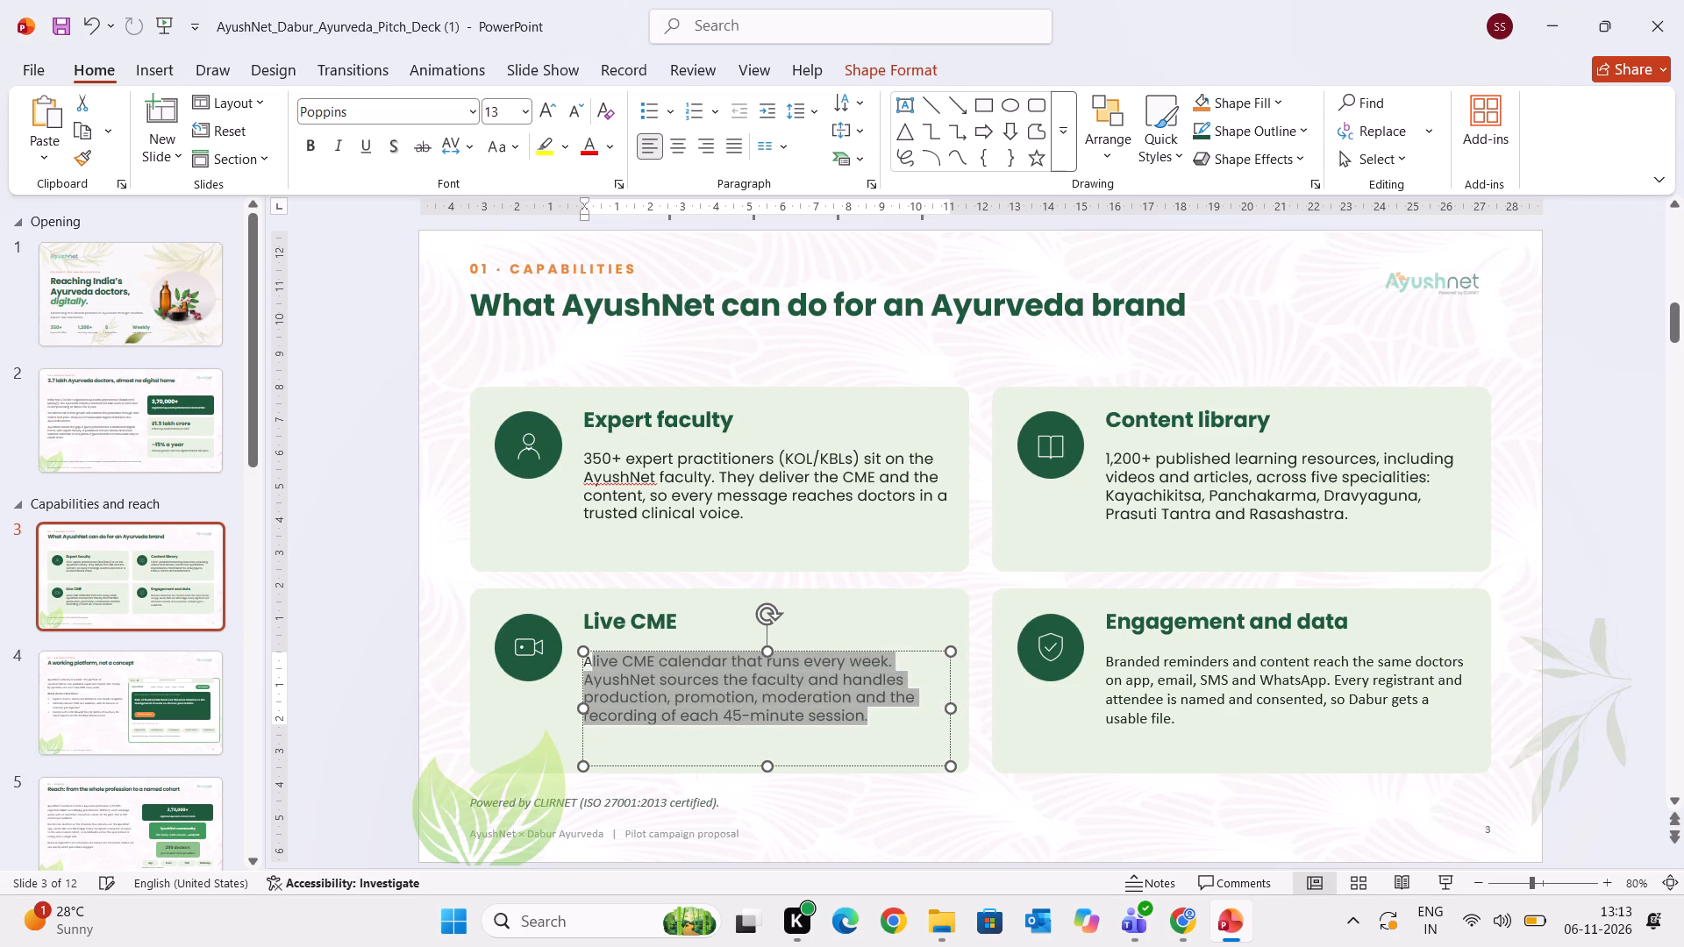
left_click(89, 161)
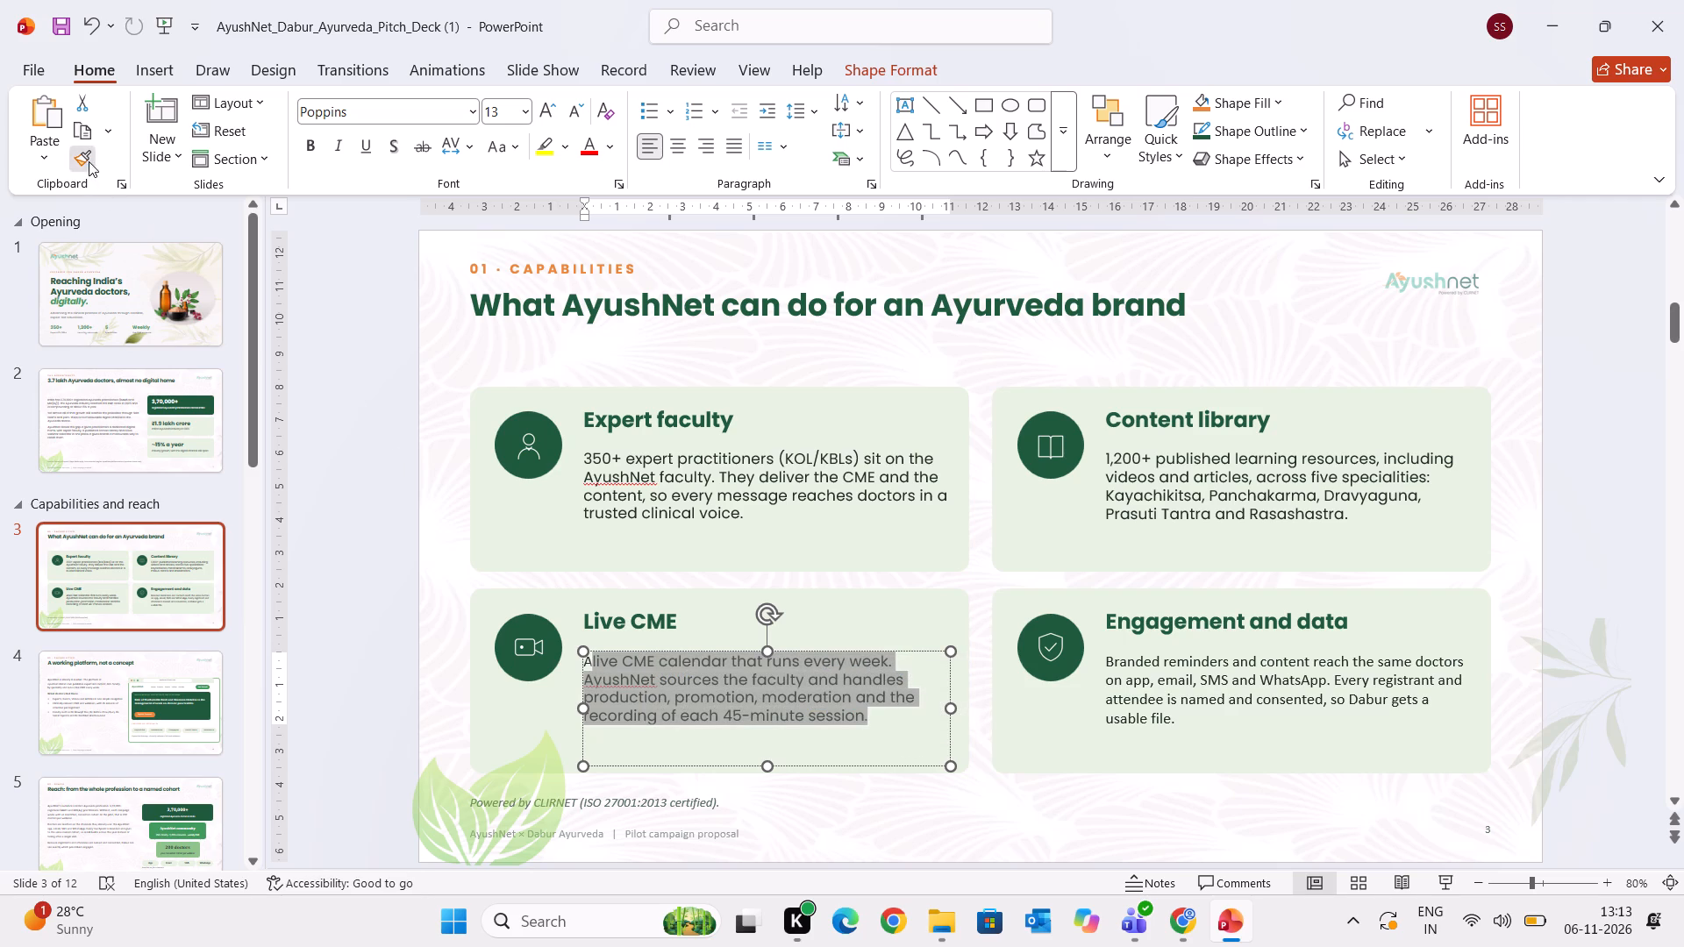
left_click_drag(598, 657, 589, 657)
left_click_drag(589, 657, 589, 657)
left_click_drag(600, 665, 585, 663)
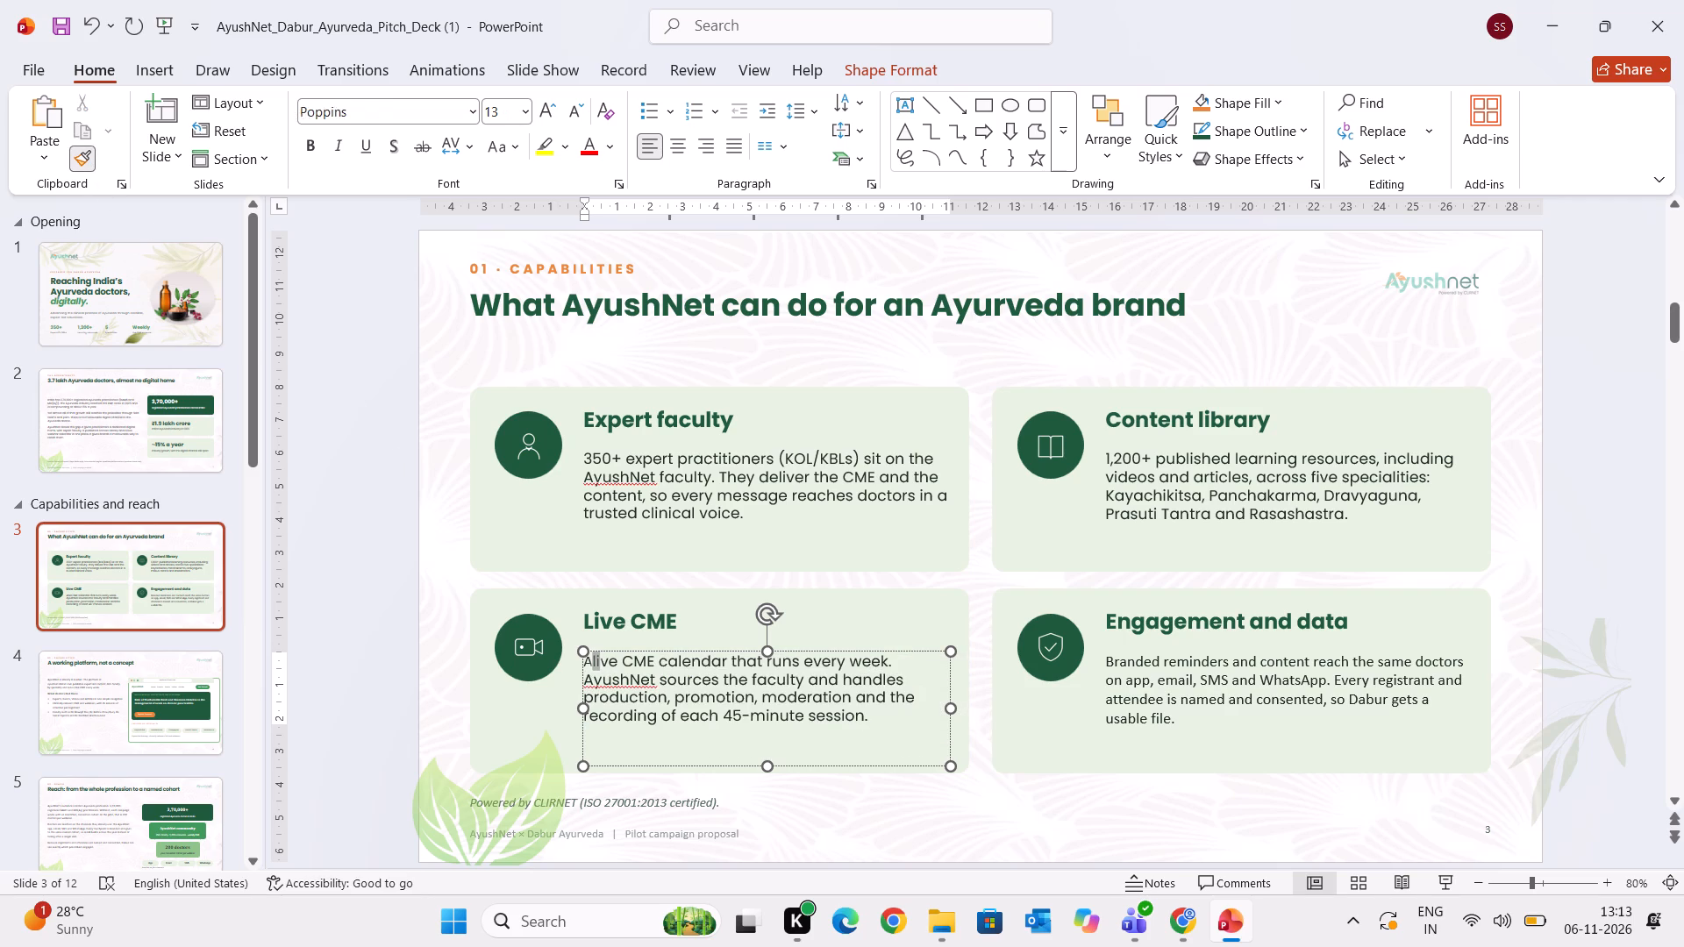
left_click_drag(585, 663, 574, 662)
left_click(701, 741)
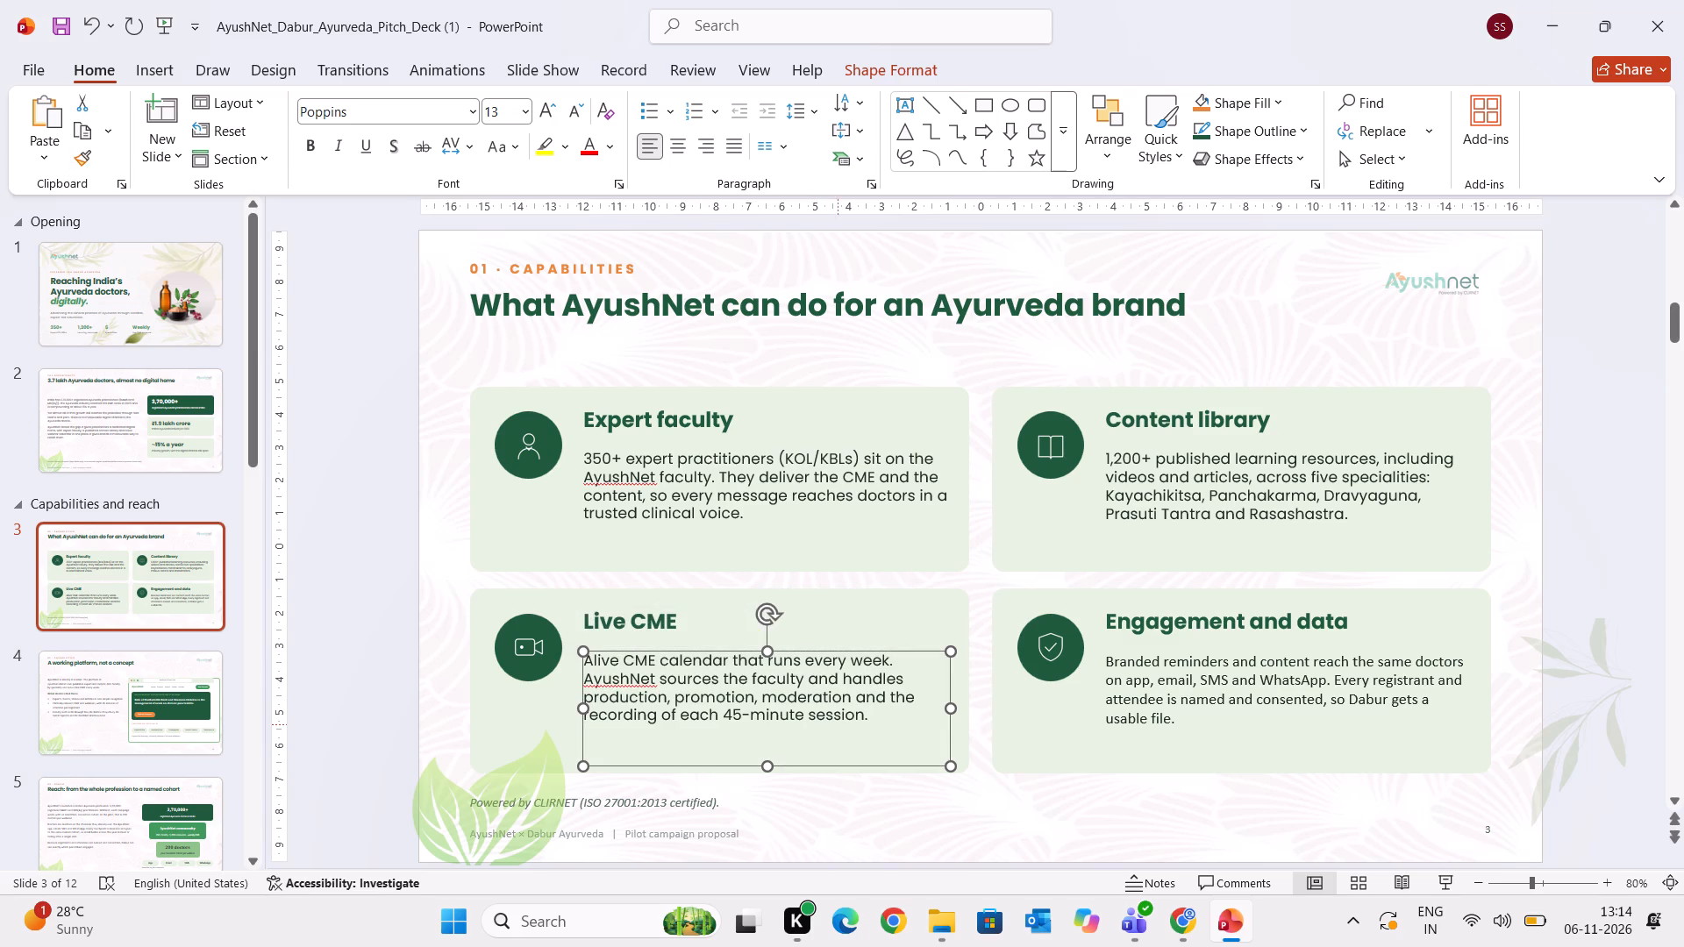
left_click(781, 503)
left_click(766, 526)
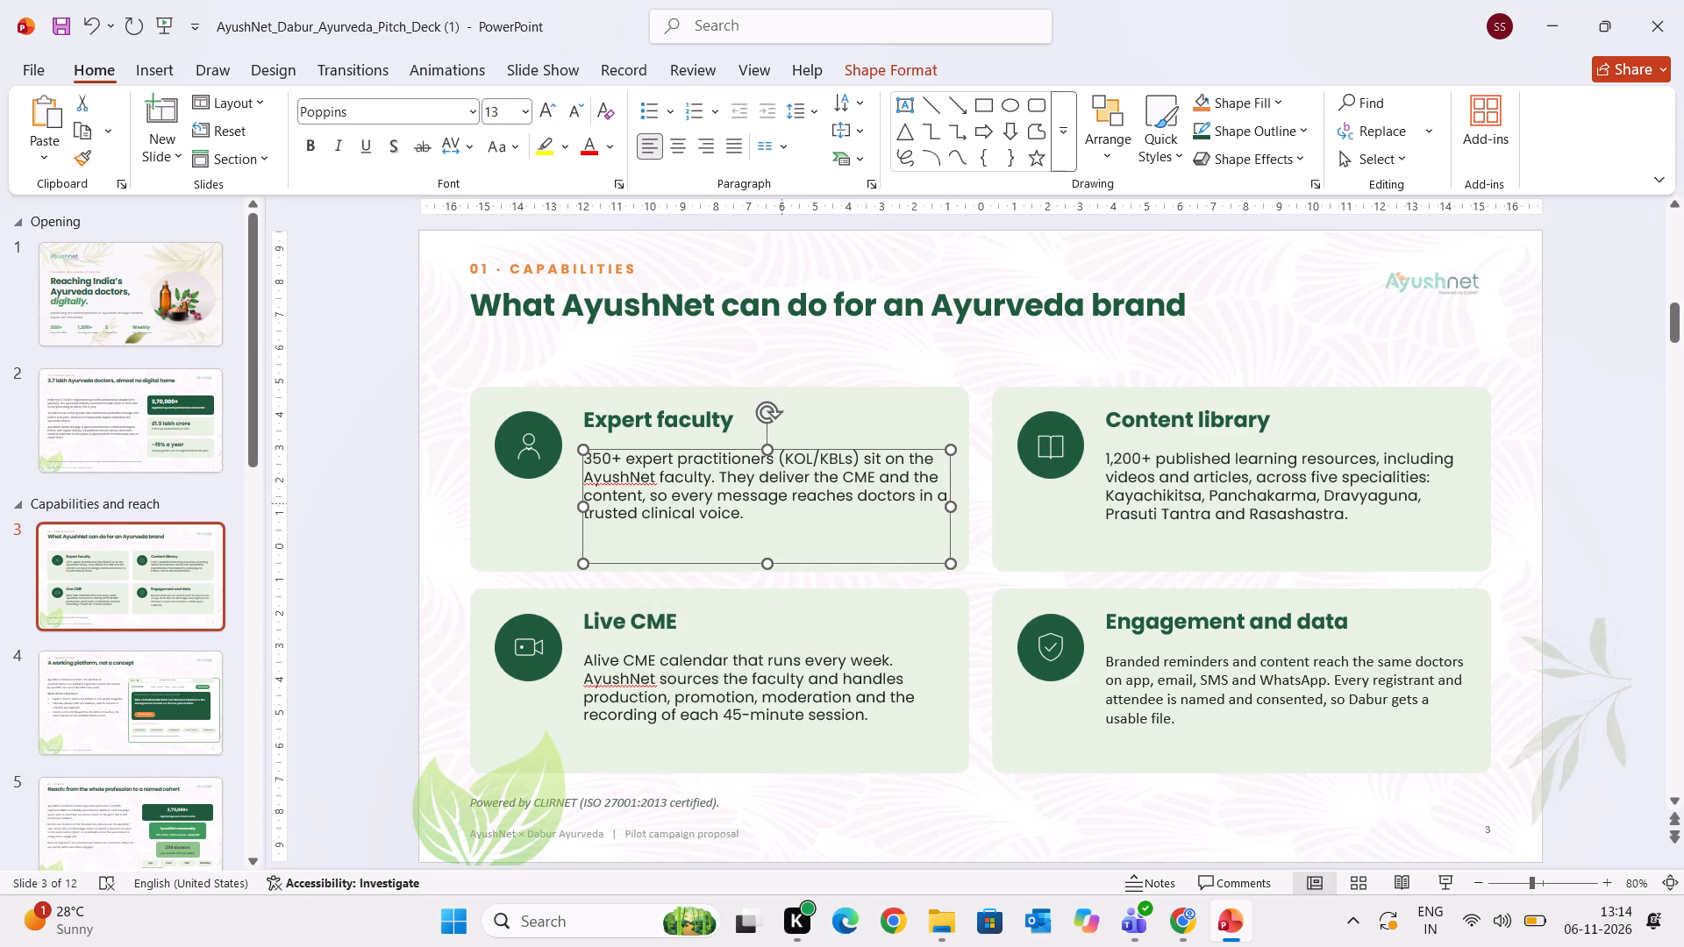
left_click_drag(744, 516, 538, 432)
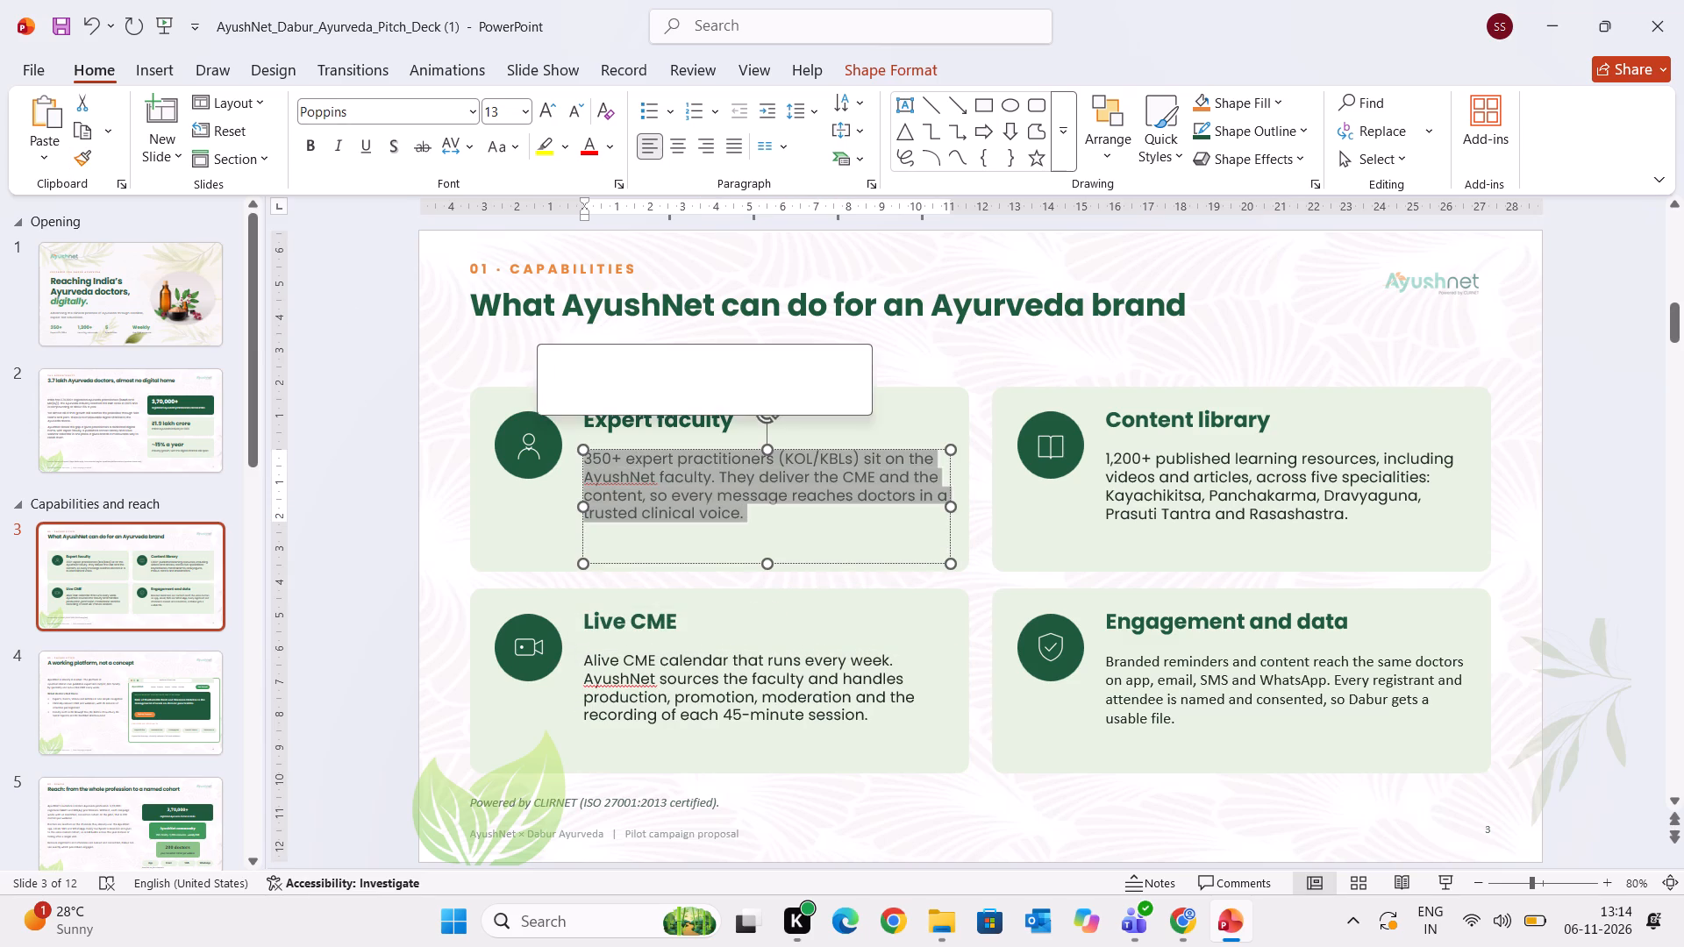
left_click(78, 152)
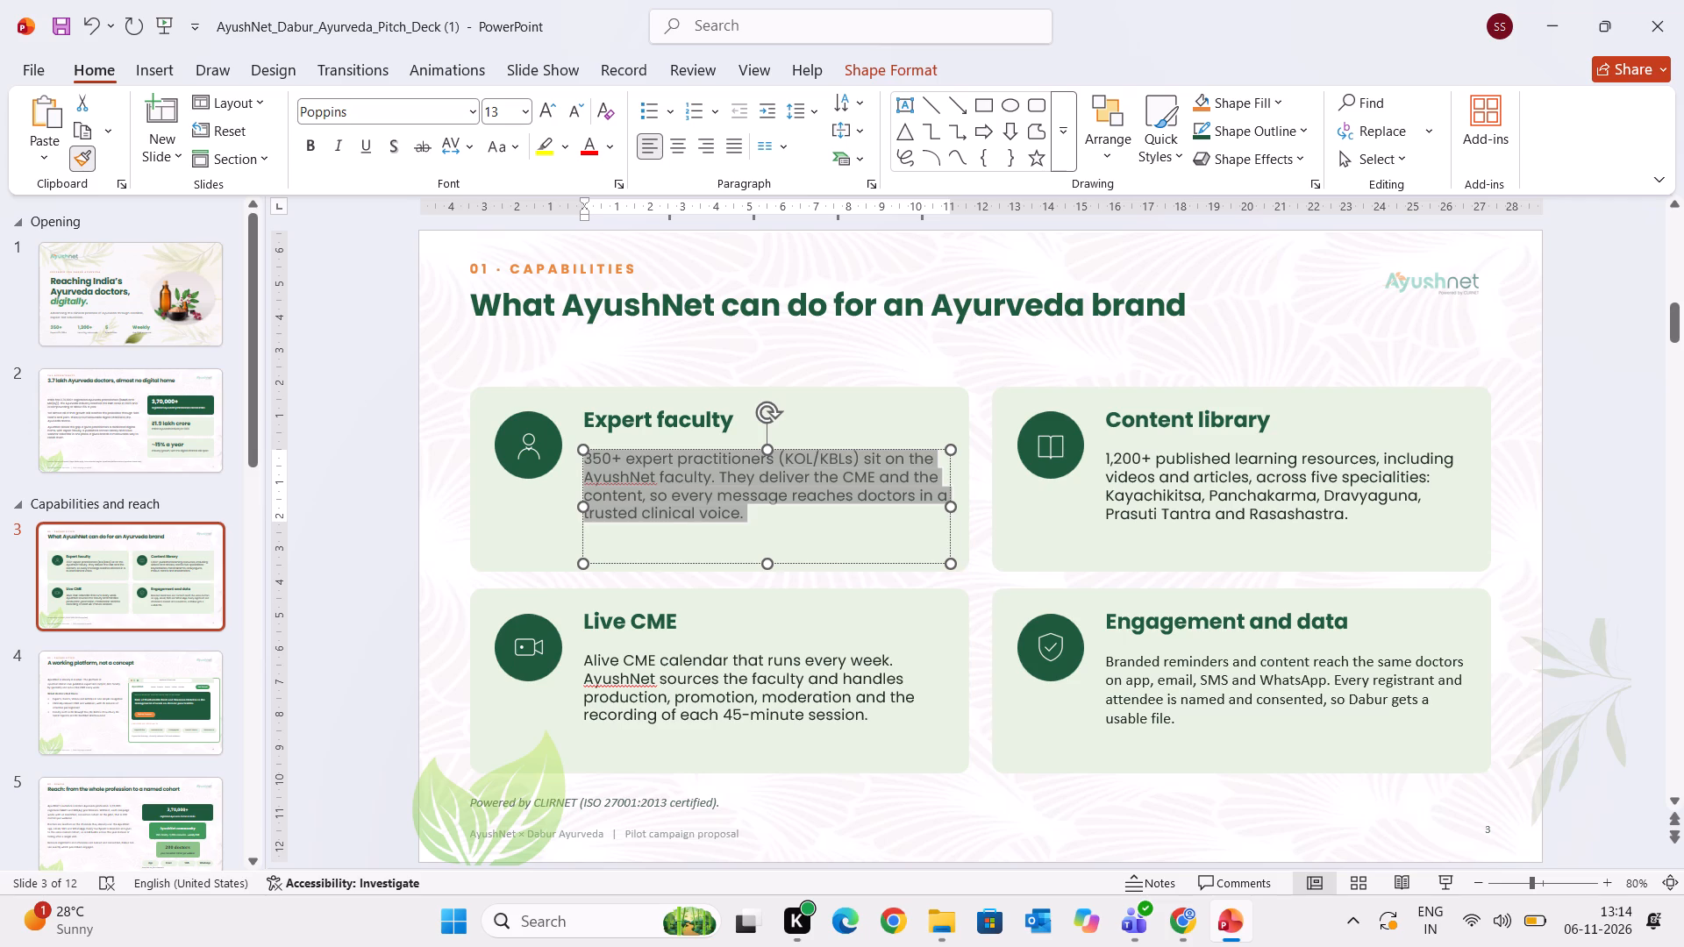
left_click_drag(596, 656, 896, 748)
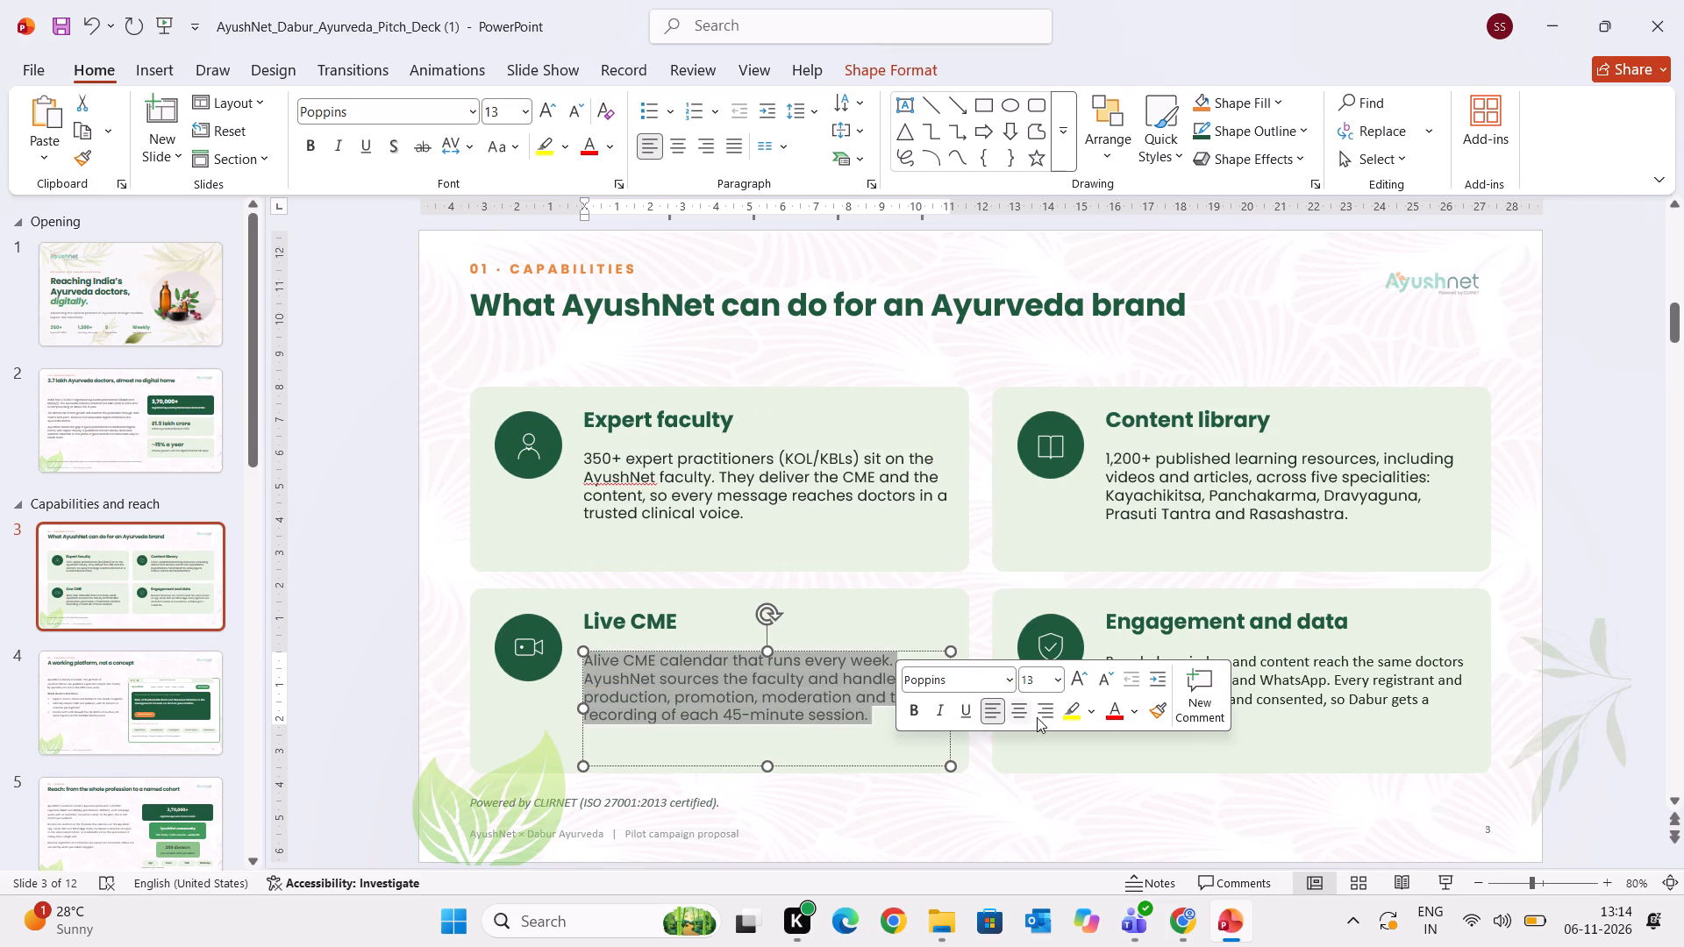
Copy the "Live CME" description's formatting onto the description in the "Engagement and data" card.
left_click(1160, 709)
left_click_drag(1117, 654, 1183, 670)
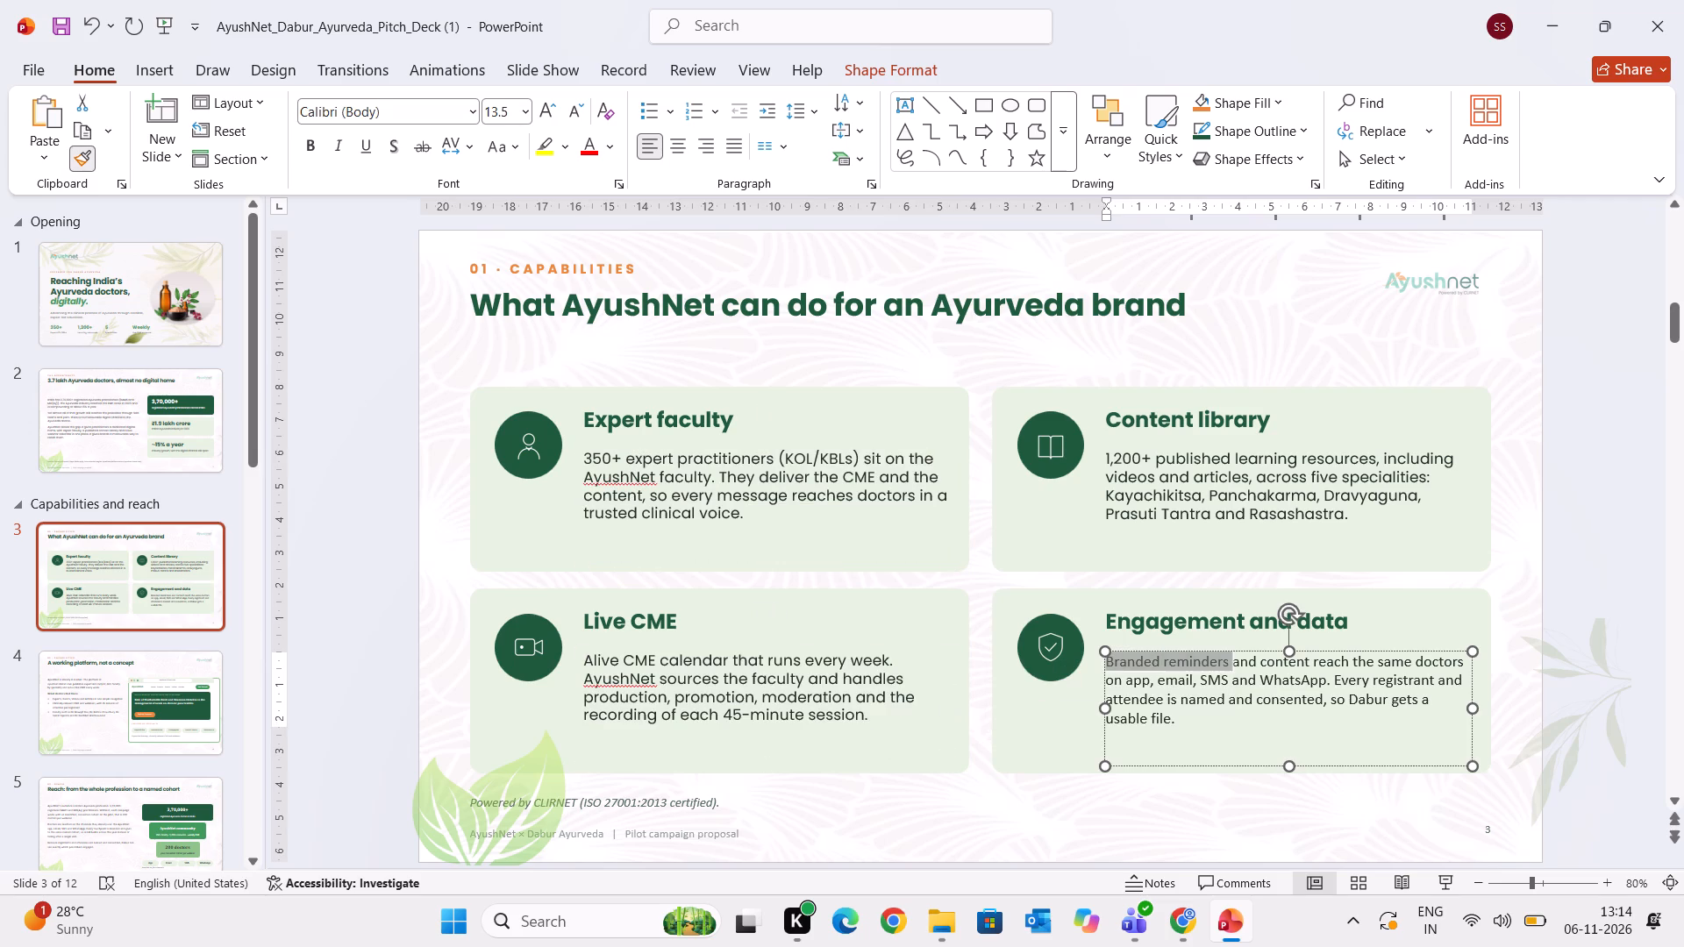
left_click_drag(1183, 670, 1295, 747)
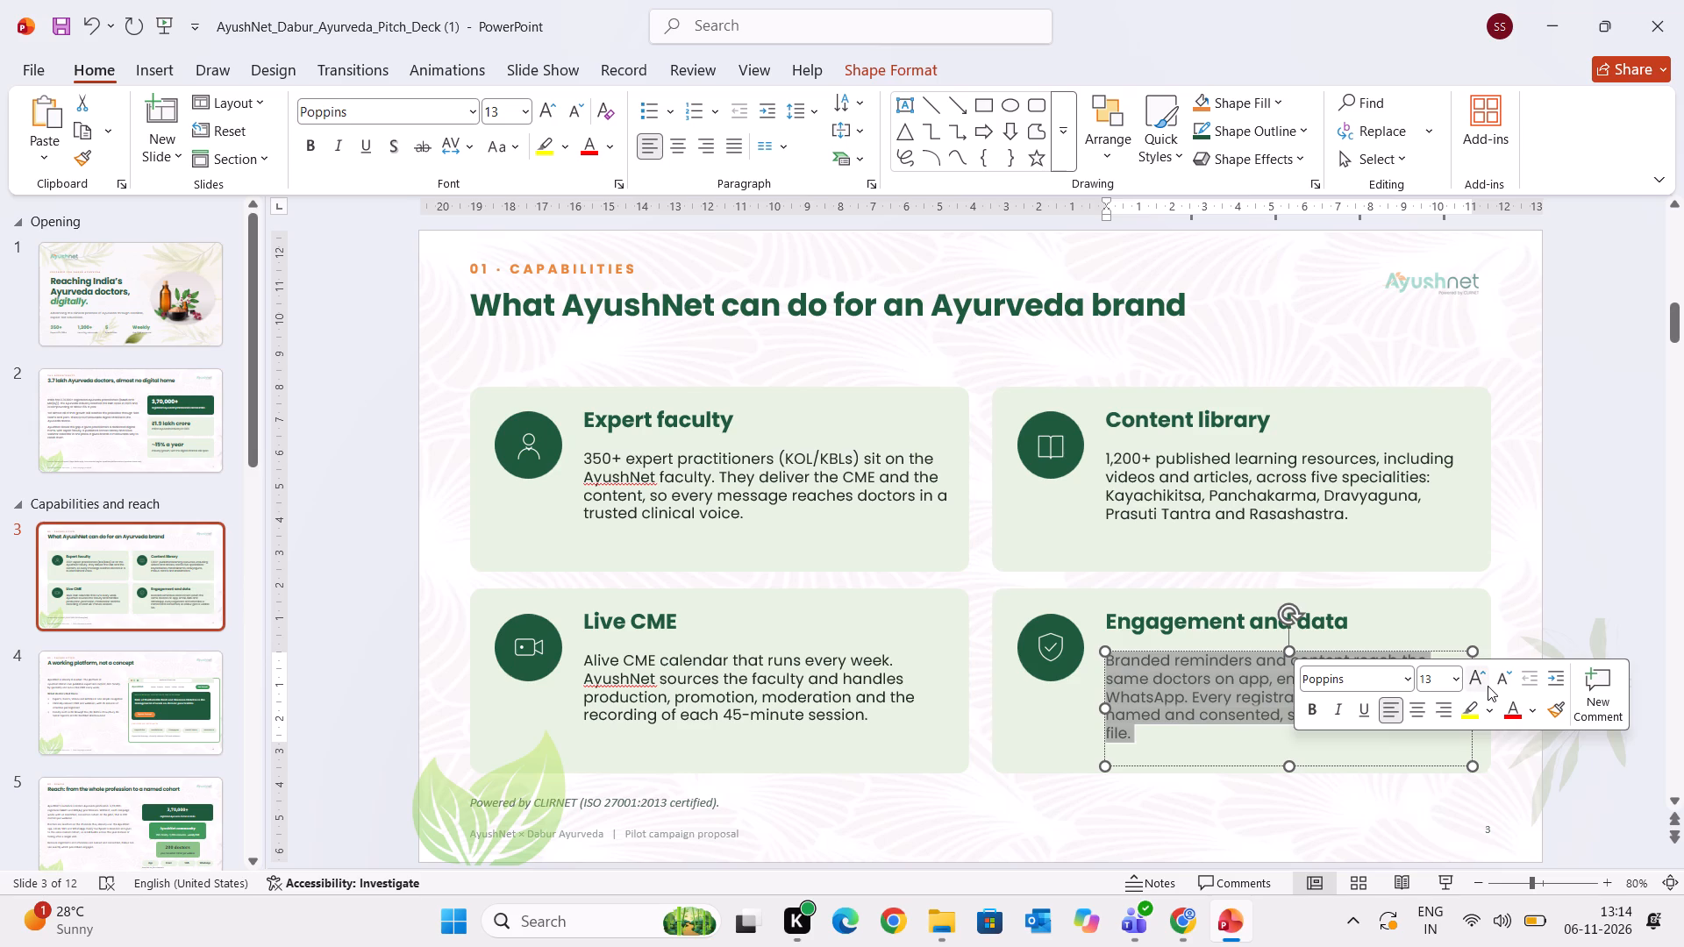
Reduce the description text in all four capability cards on slide 3 to size 12.
left_click(1501, 682)
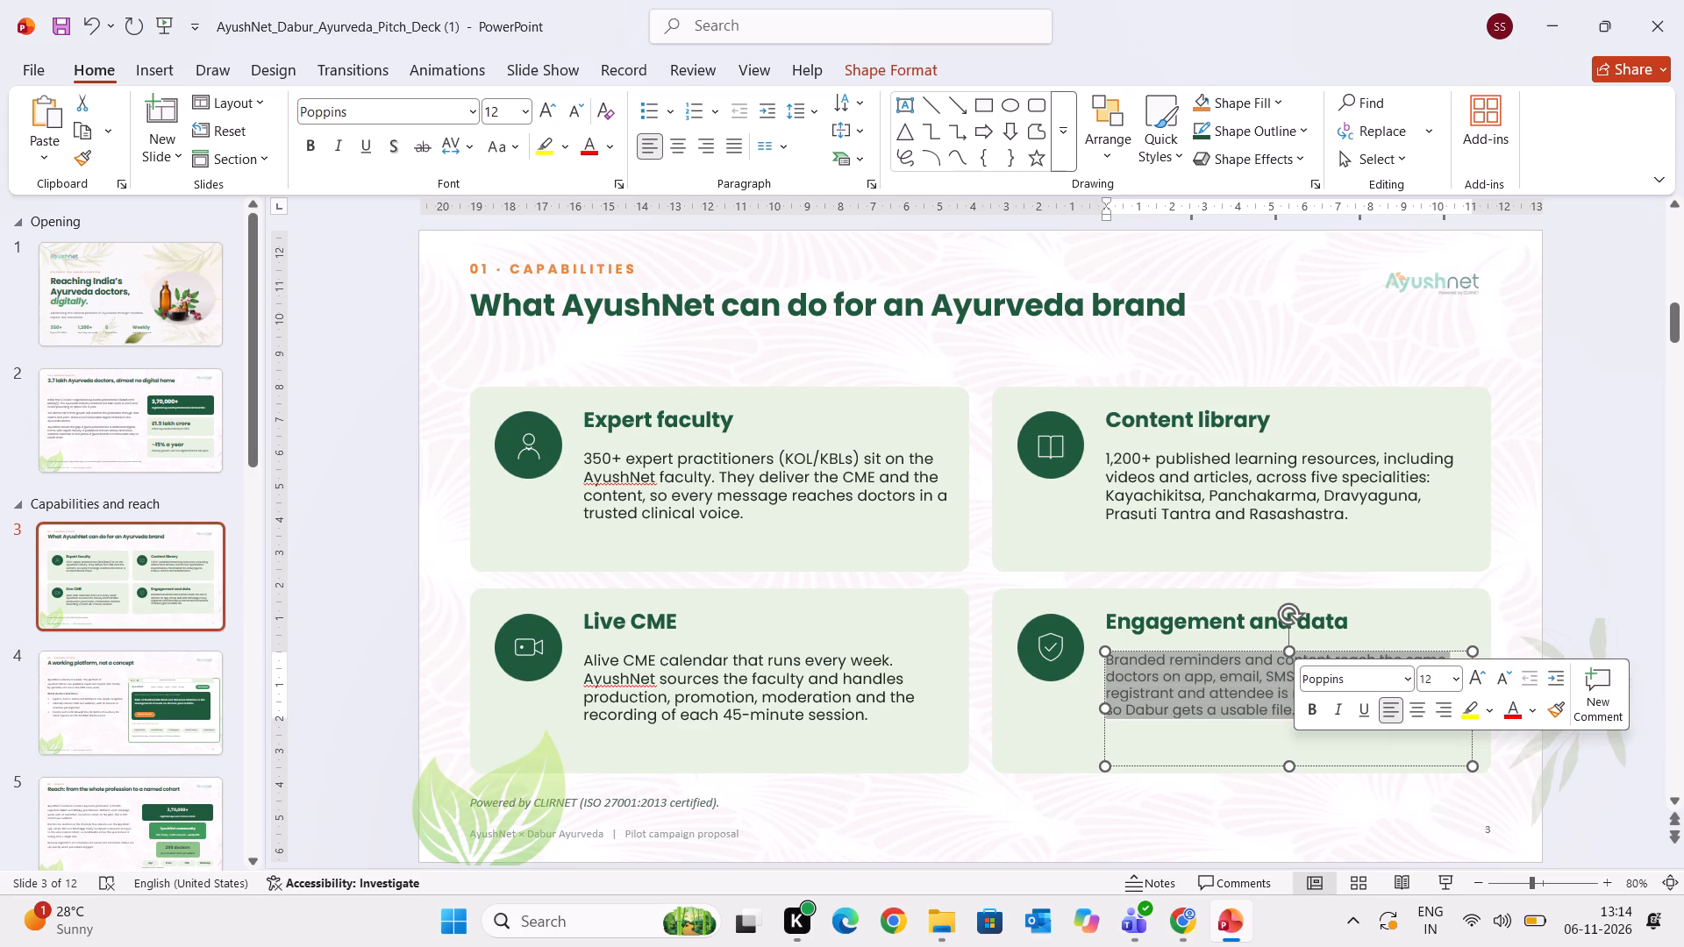
left_click(1220, 495)
left_click_drag(1351, 522, 1081, 459)
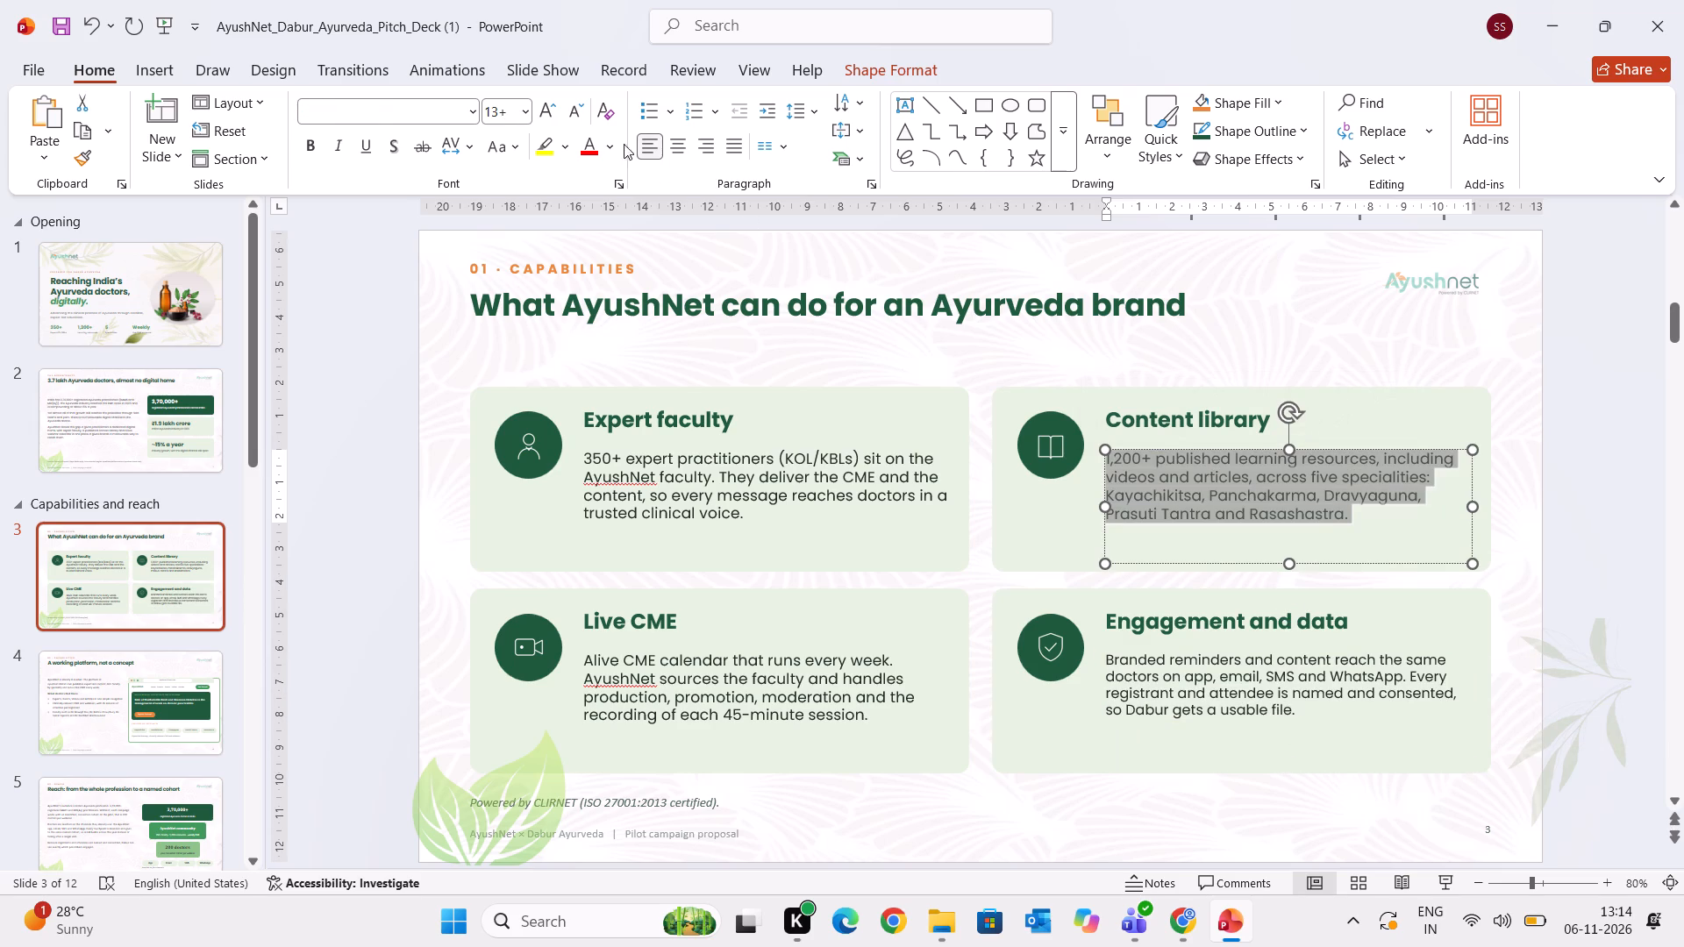
left_click(578, 114)
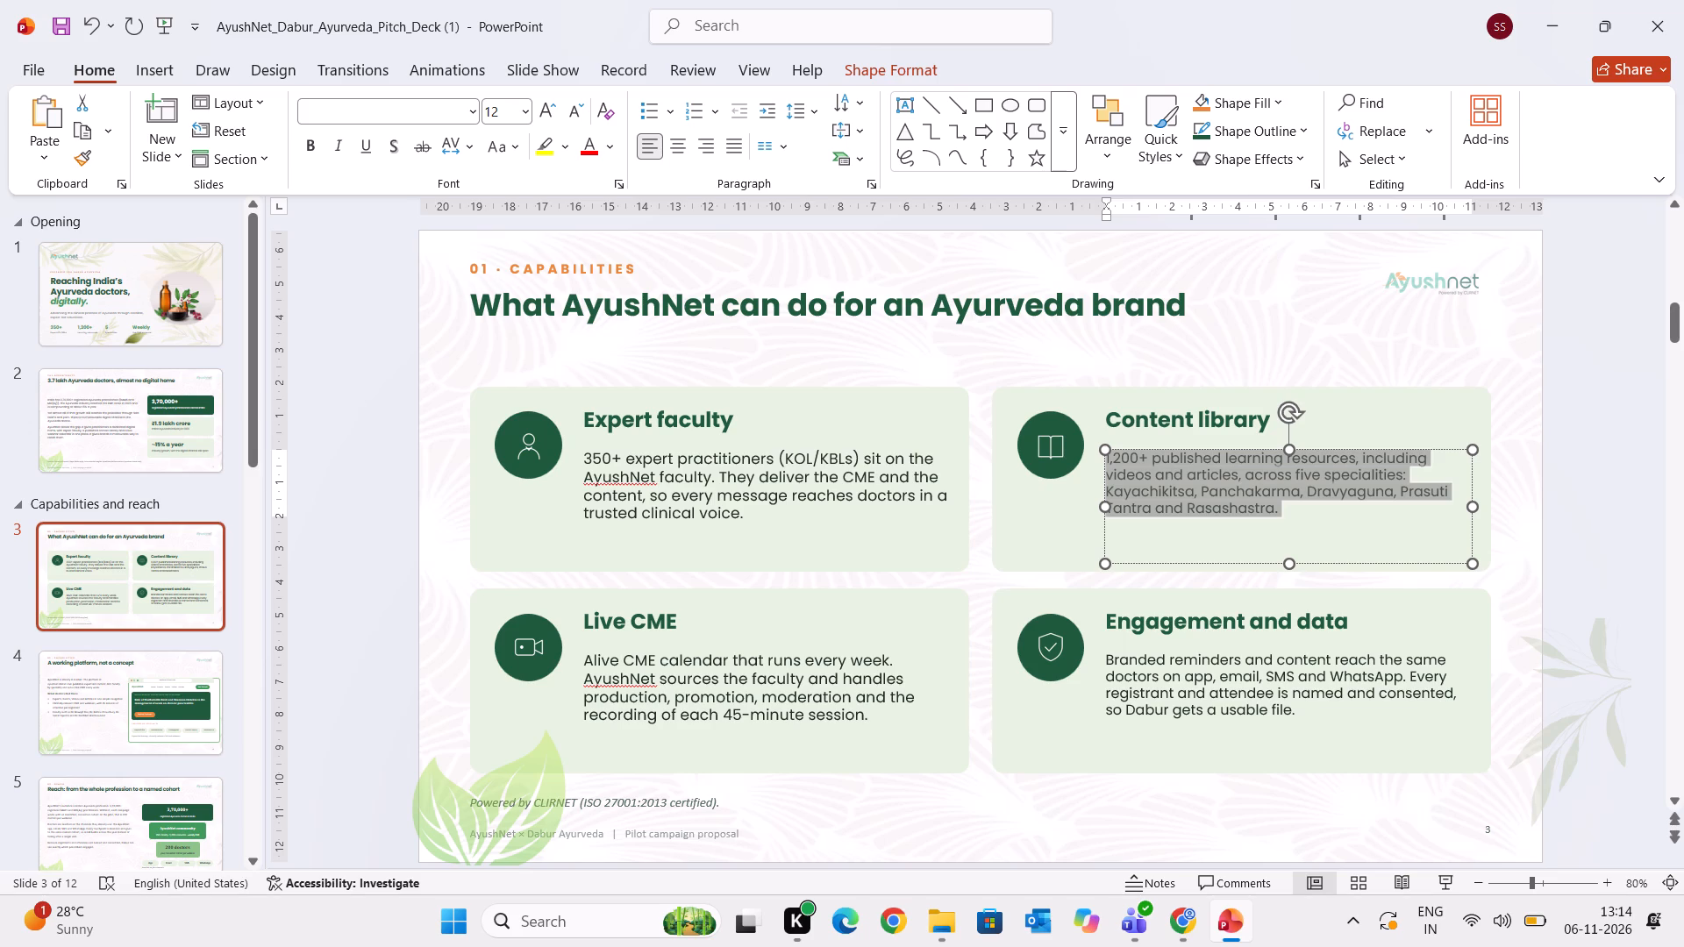
left_click_drag(743, 514, 546, 441)
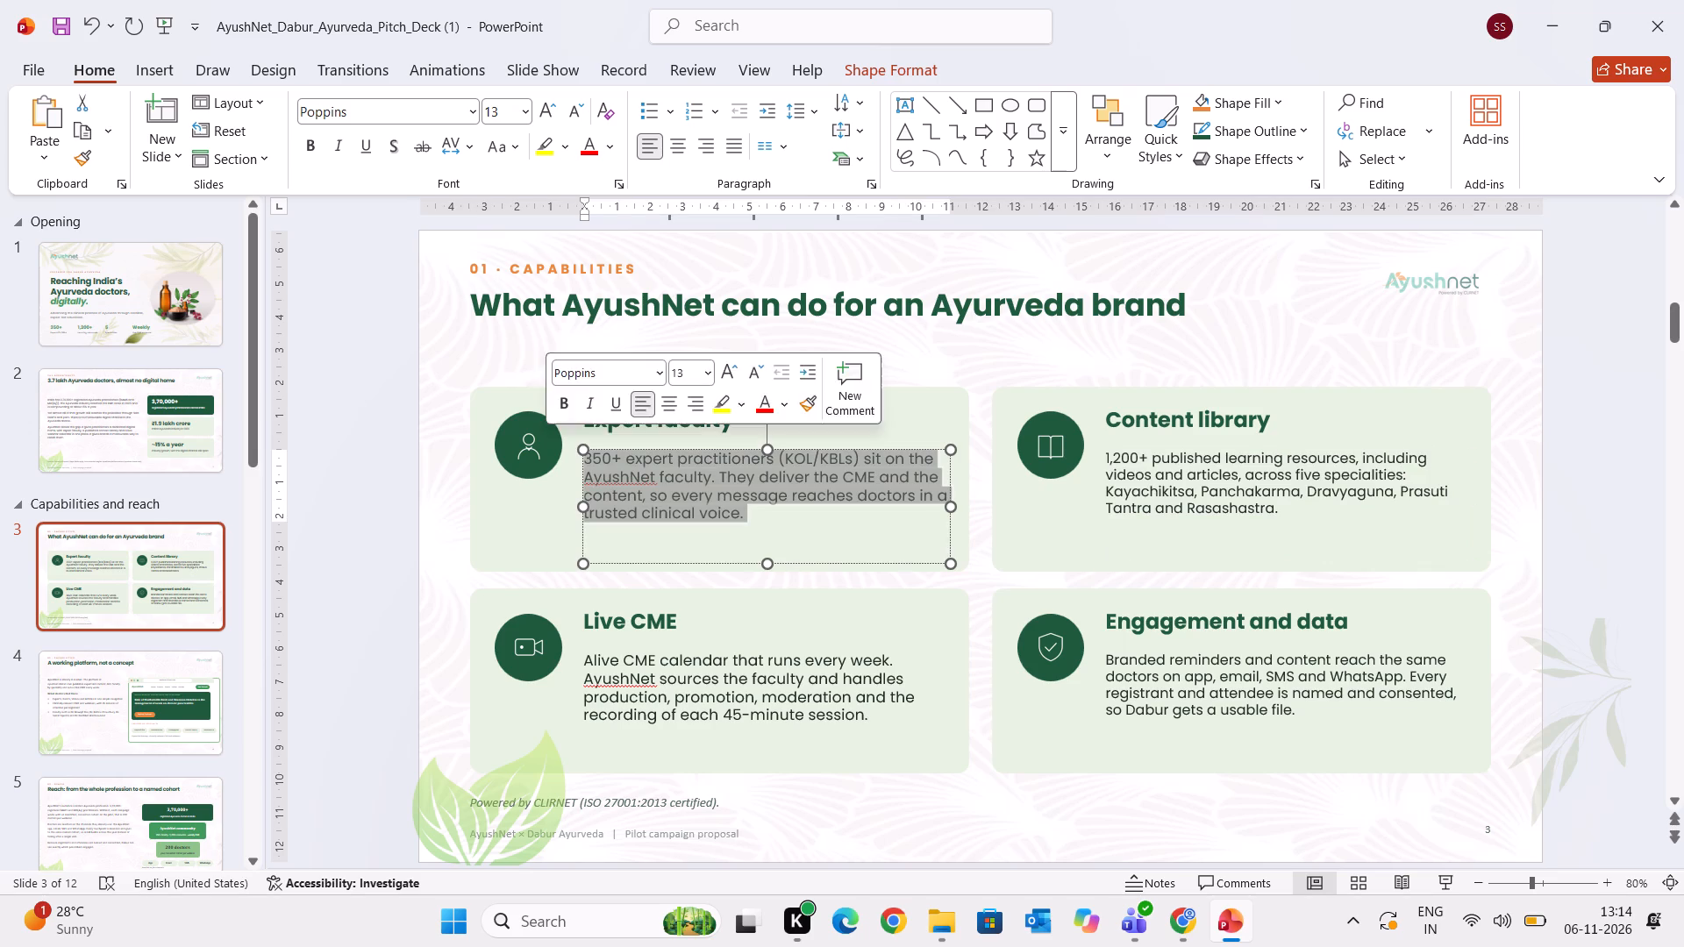
left_click(577, 108)
left_click(795, 717)
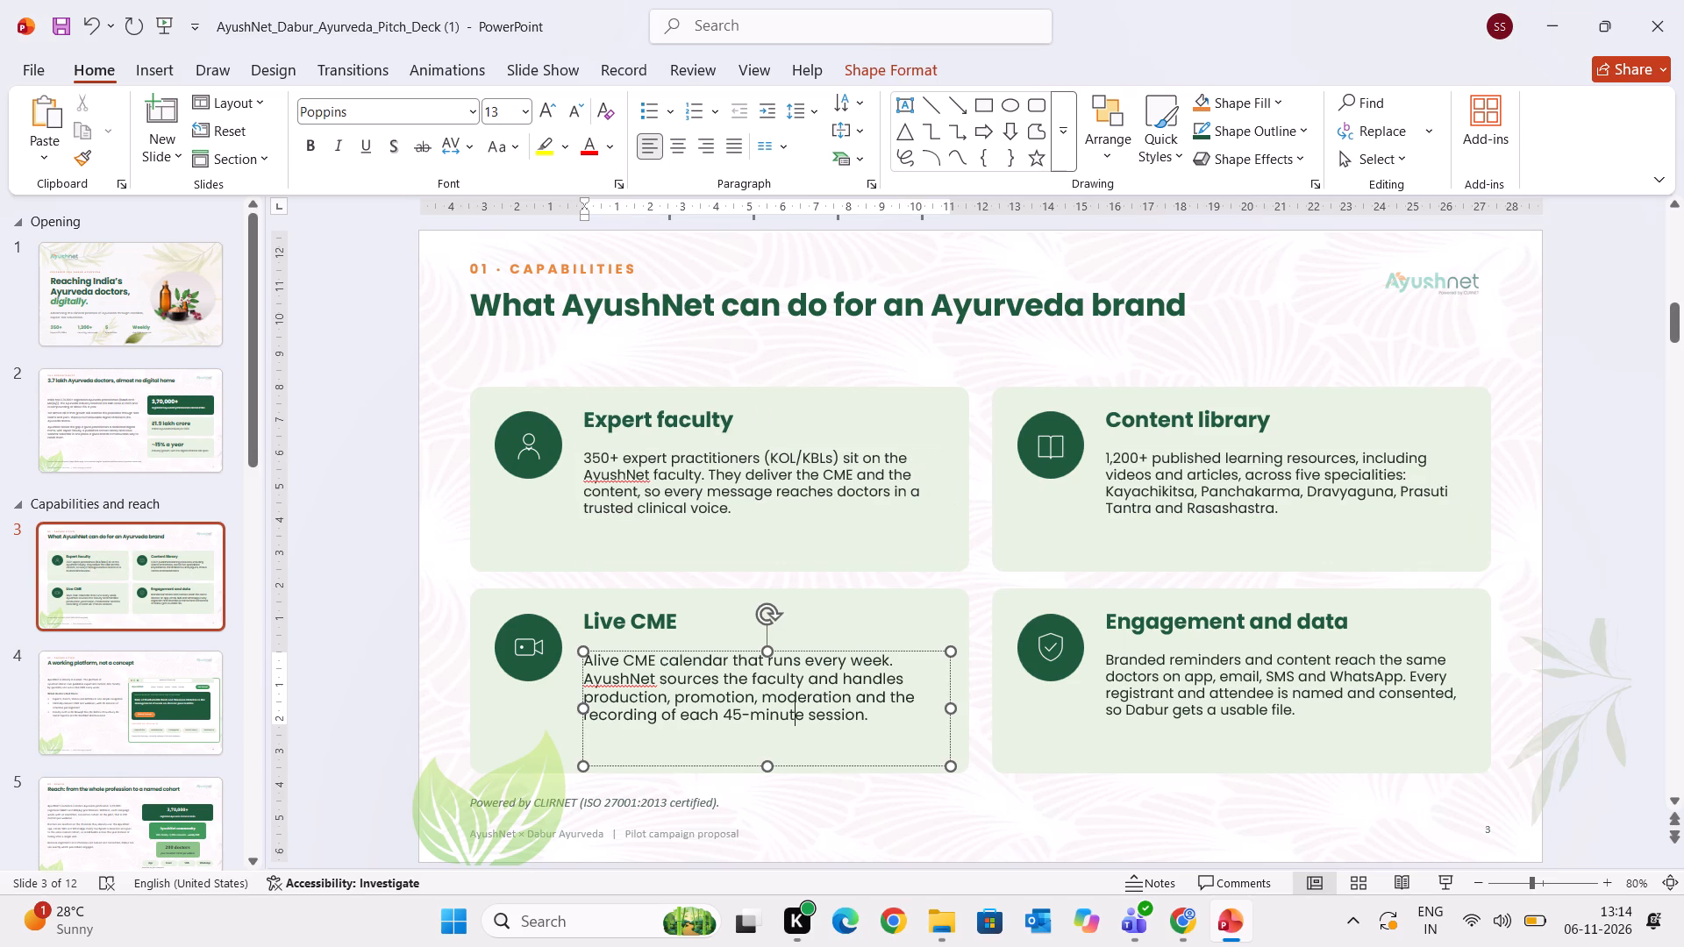
left_click_drag(867, 717, 555, 633)
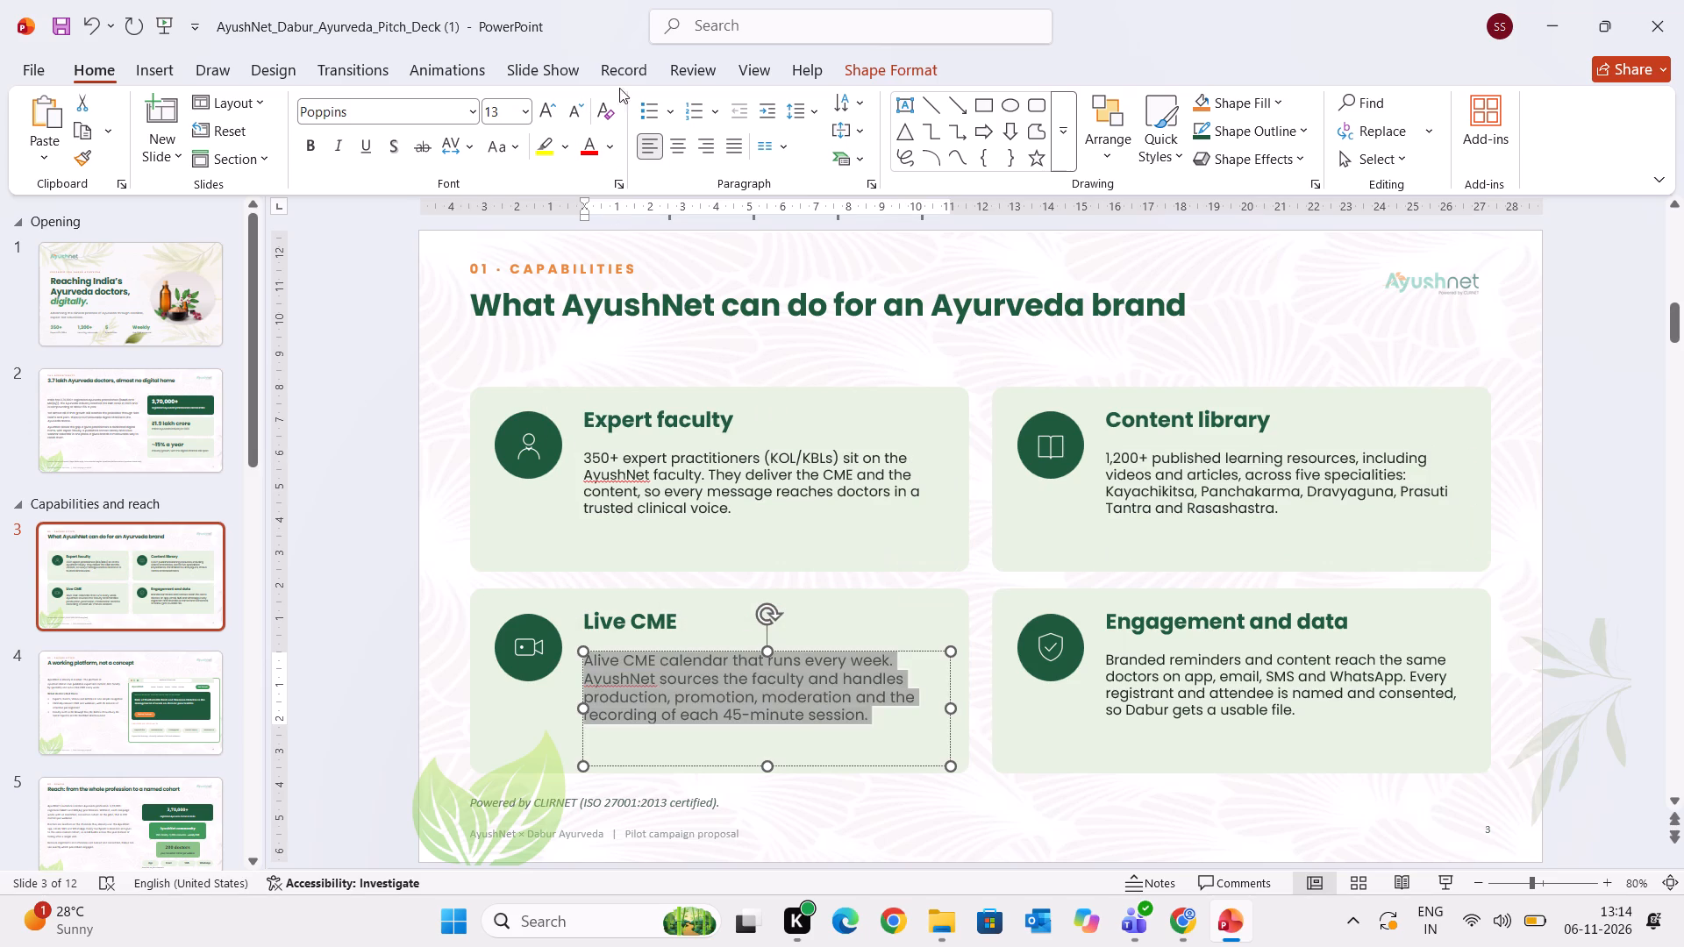
left_click(569, 115)
left_click(368, 470)
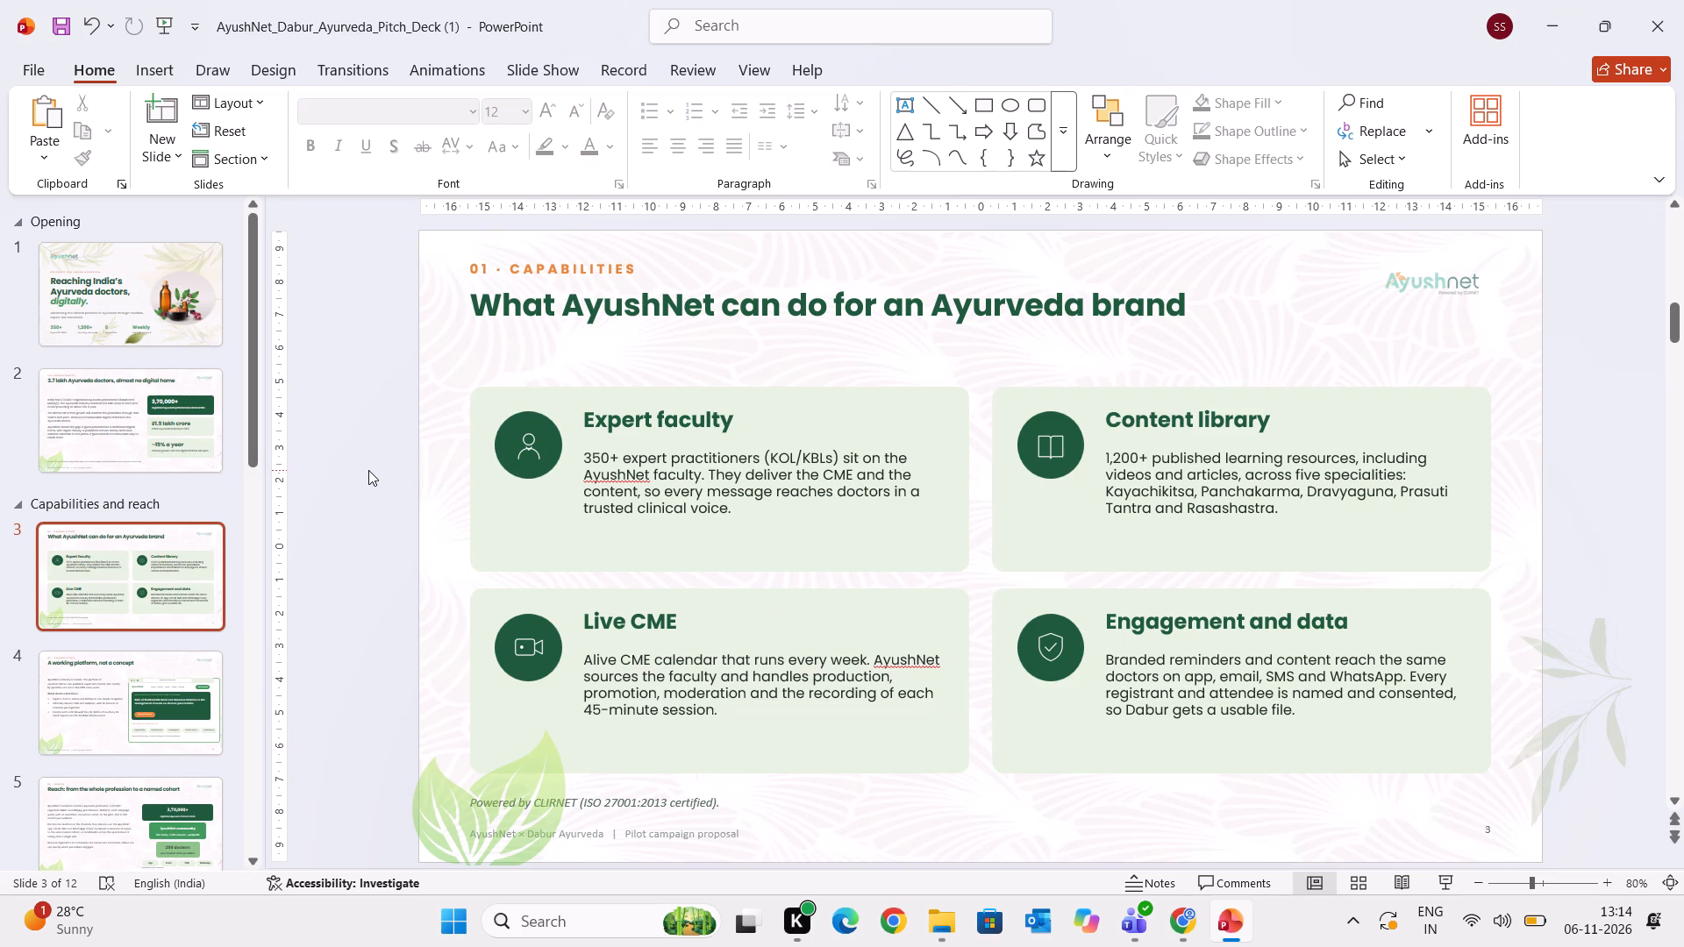
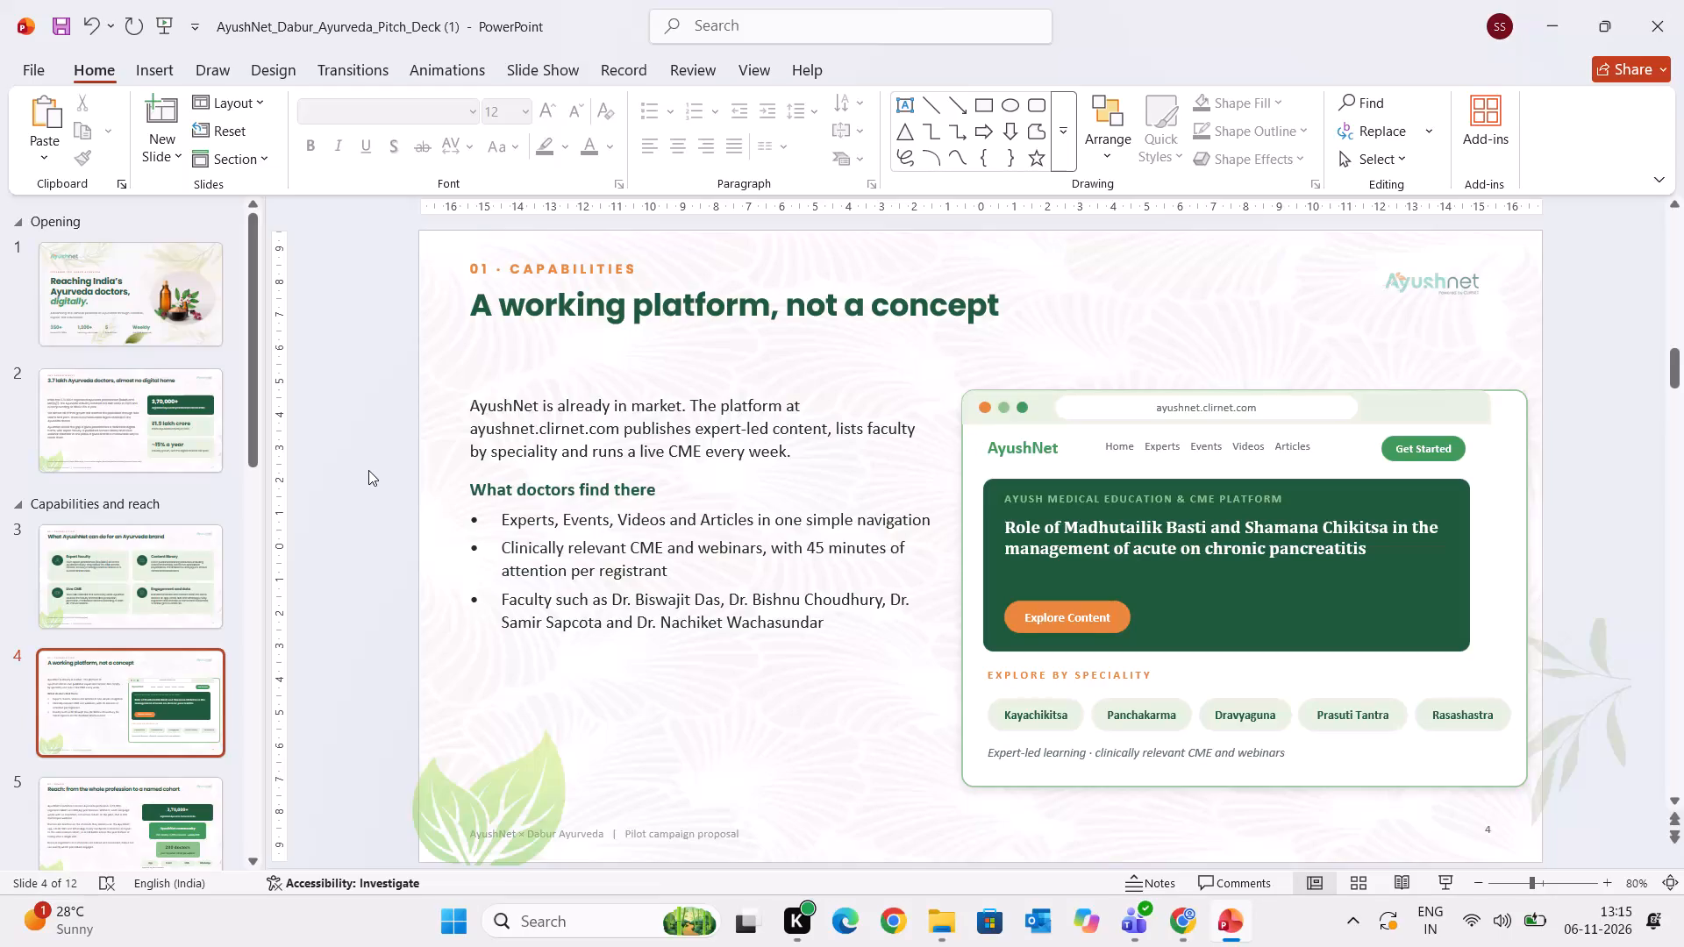
Reposition the body text box on slide 4 so its top edge lines up with the top of the browser mockup.
left_click(620, 504)
left_click_drag(825, 634, 819, 676)
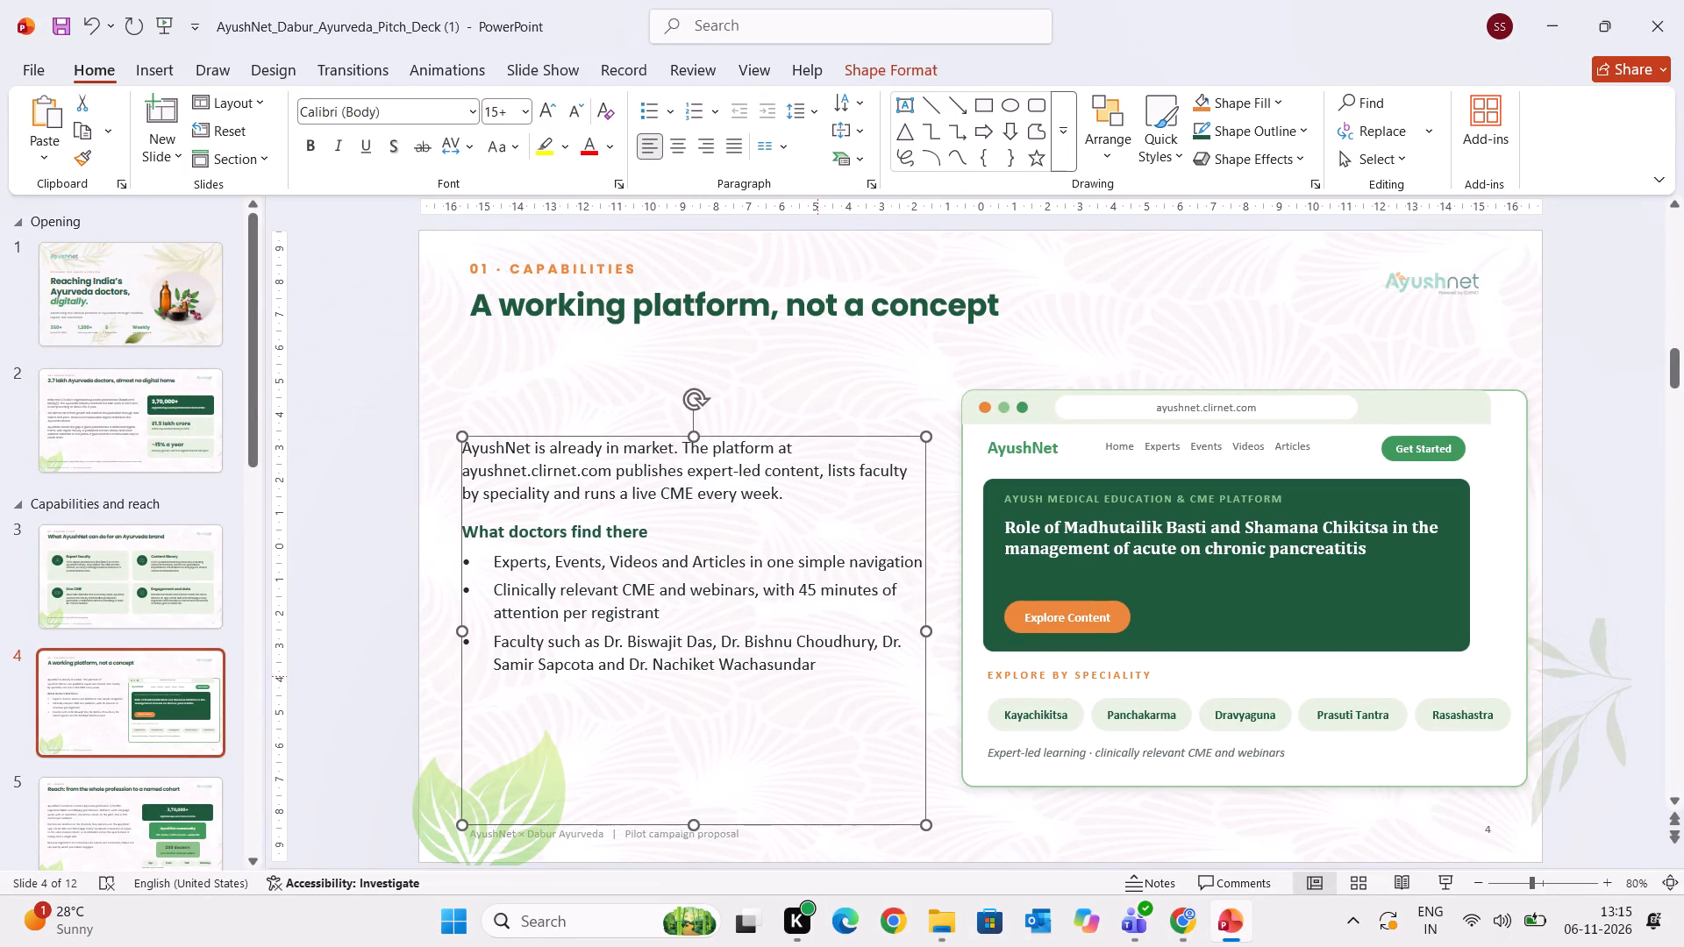
key("Up")
key("Up")
key("Up")
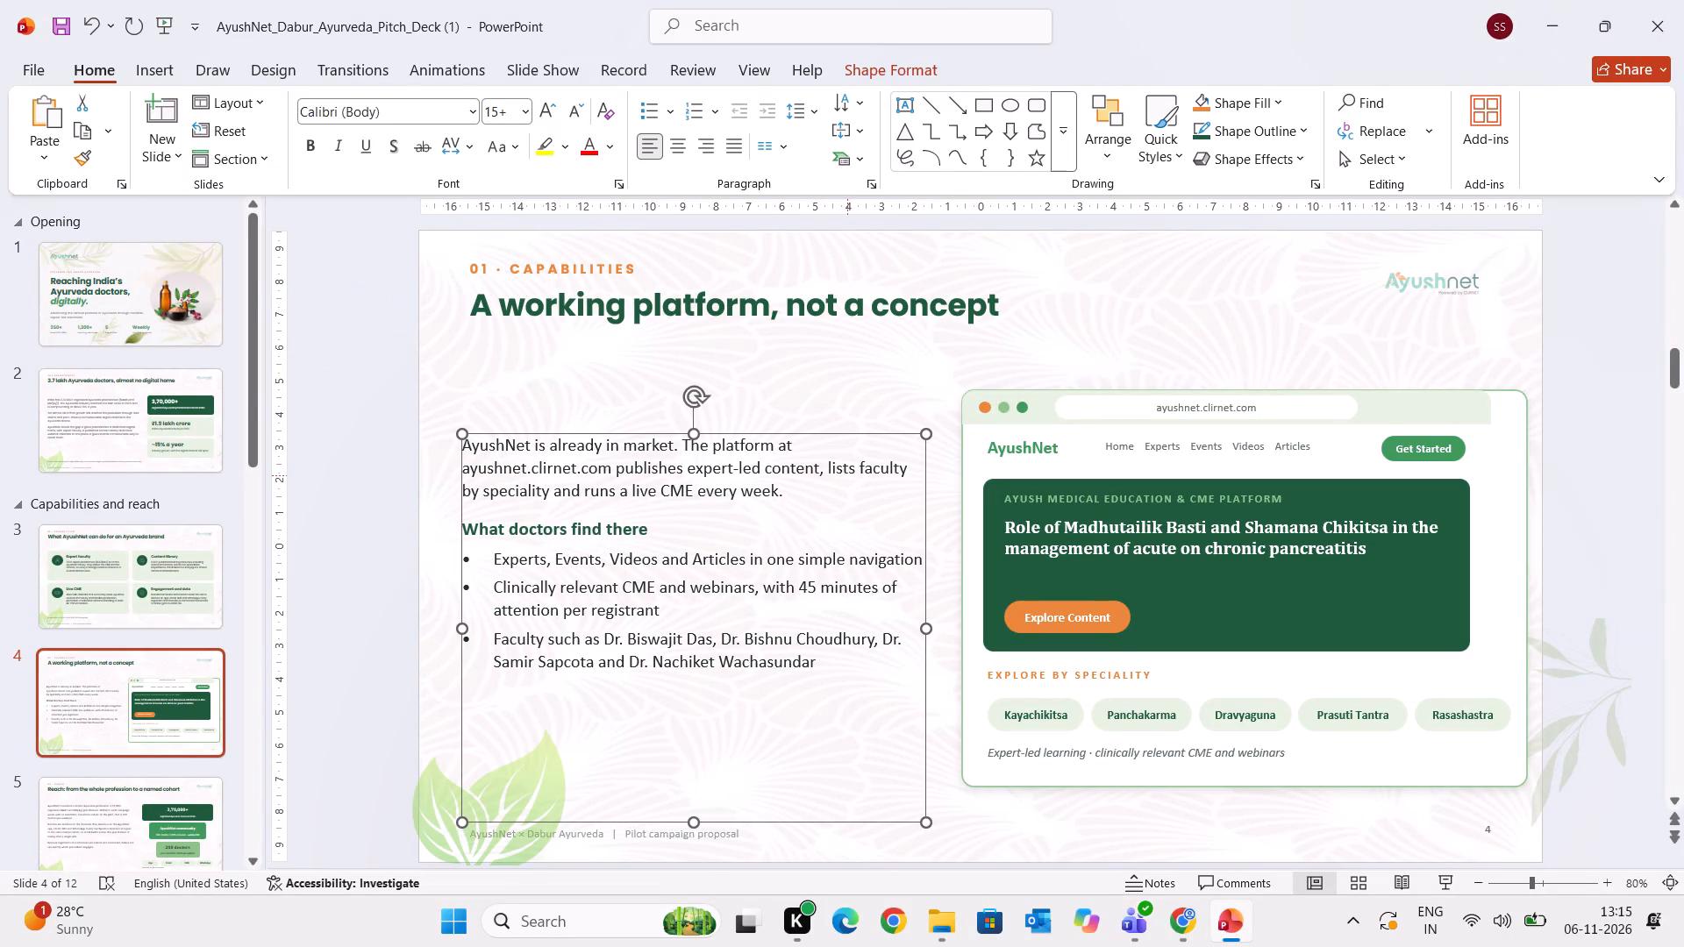
key("Up")
key("Up")
key("Up")
key("Up")
key("Up")
key("Up")
key("Up")
key("Up")
key("Up")
key("Up")
key("Up")
key("Up")
key("Up")
key("Up")
key("Up")
key("Up")
key("Up")
key("Up")
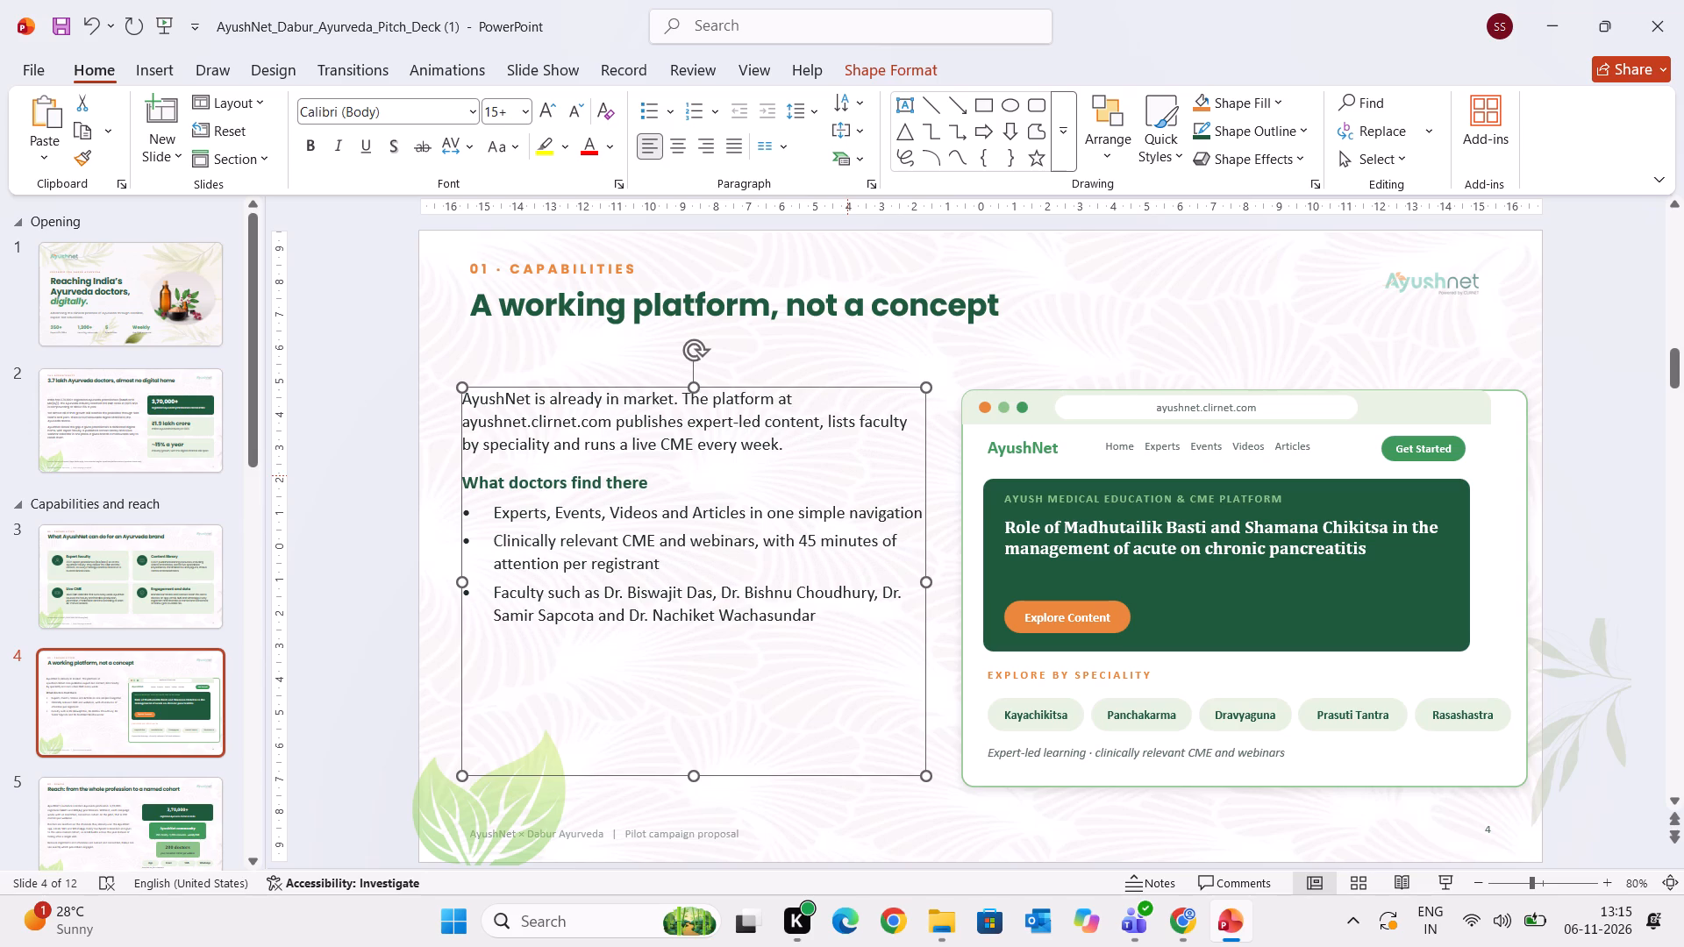
Format all the body text on slide 4, including the subheading and bullets, in Poppins at size 14.
left_click(846, 627)
left_click(812, 632)
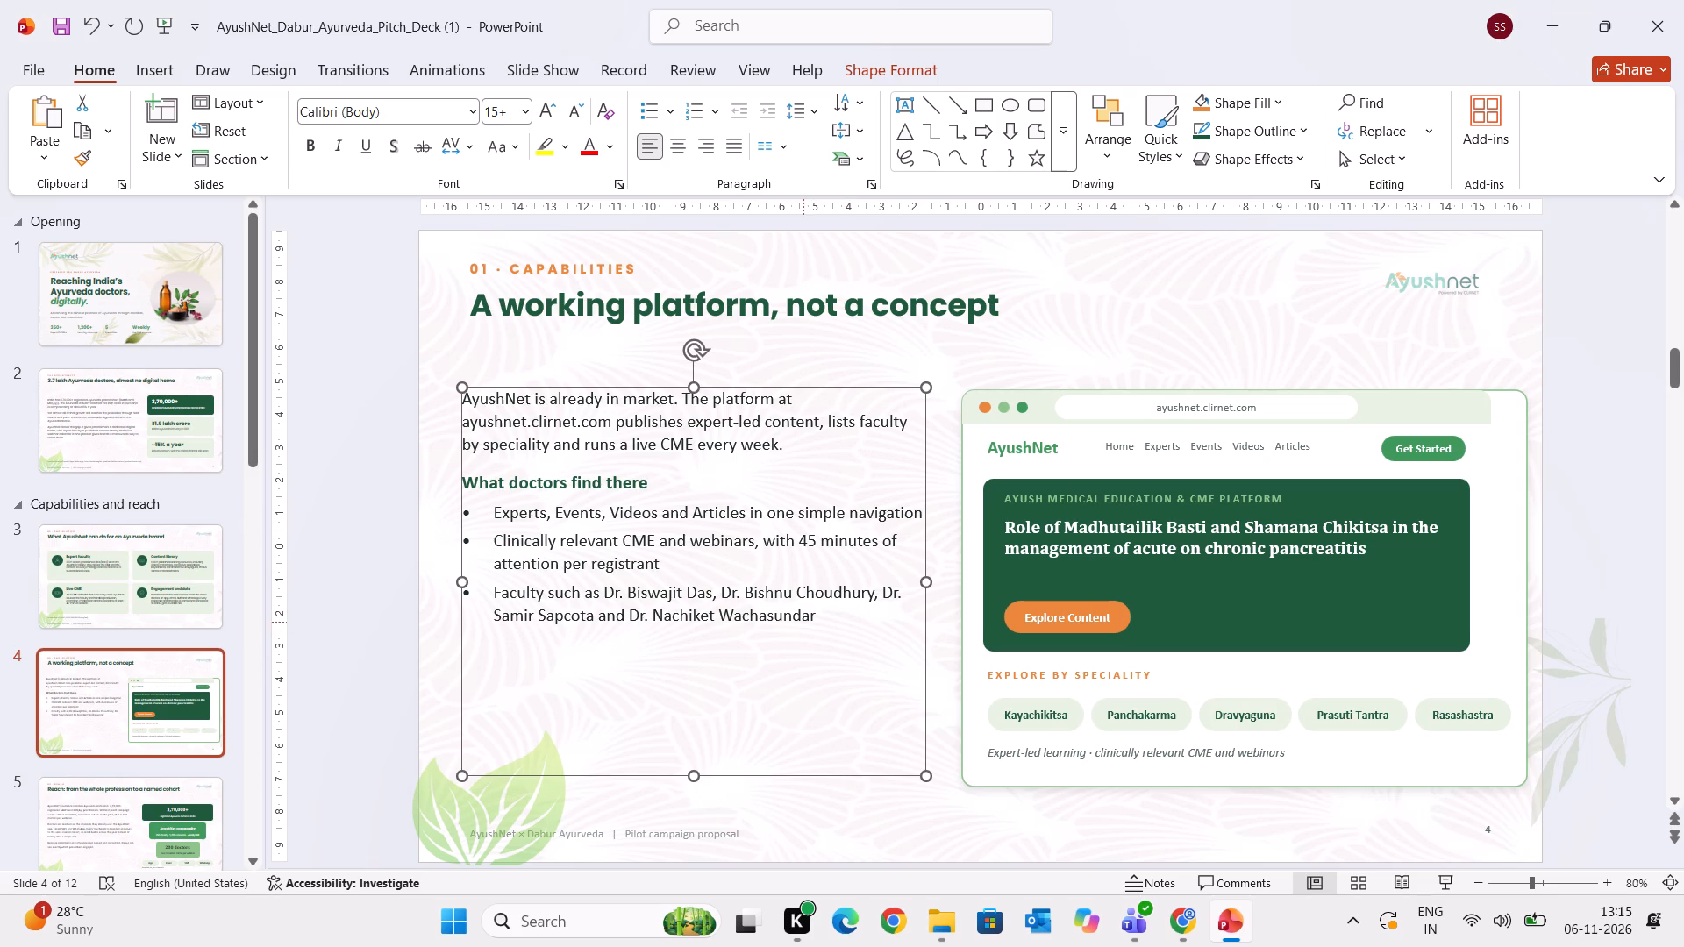
left_click(794, 611)
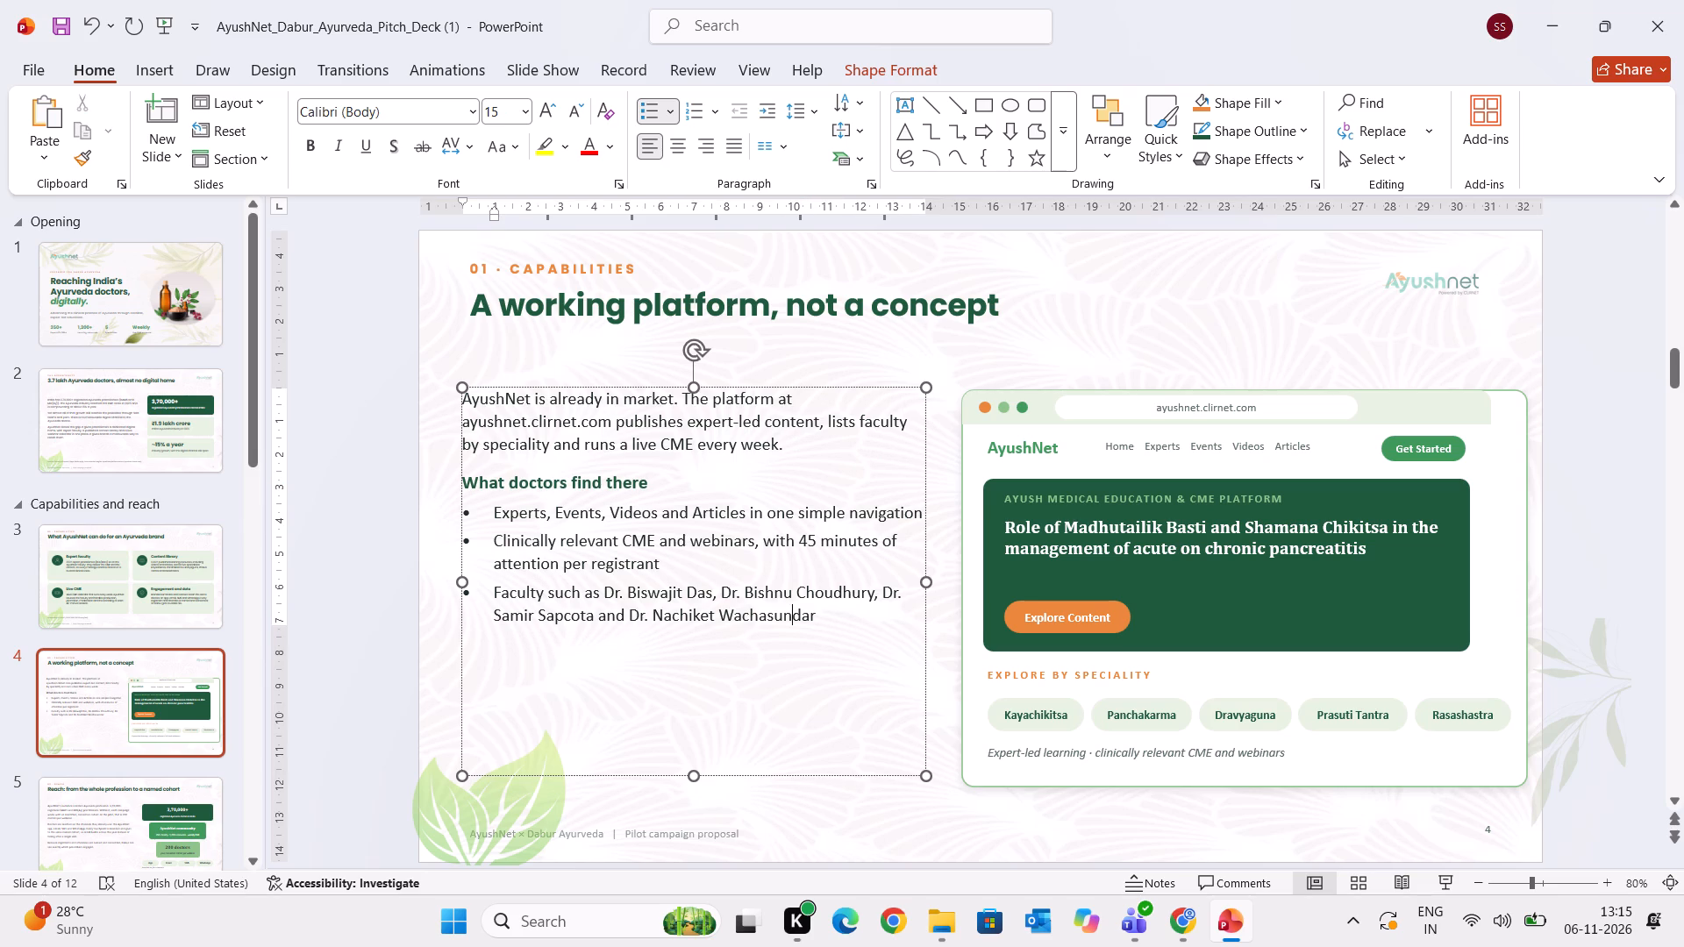
left_click_drag(821, 618, 605, 492)
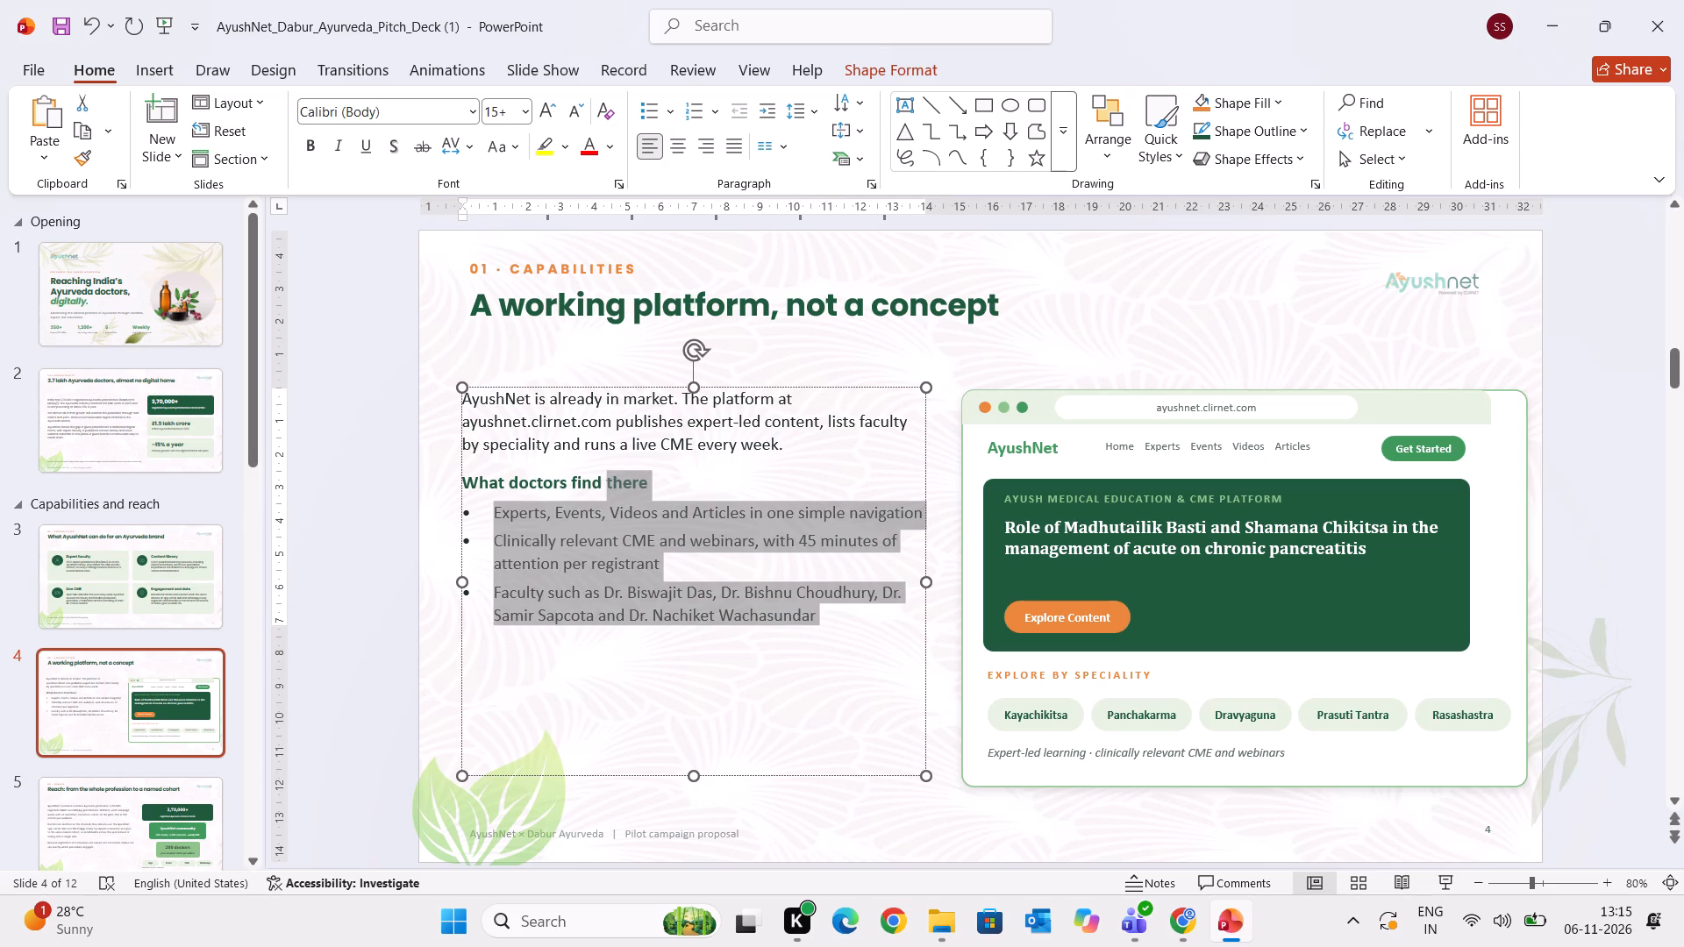
left_click_drag(605, 492, 450, 405)
left_click(406, 112)
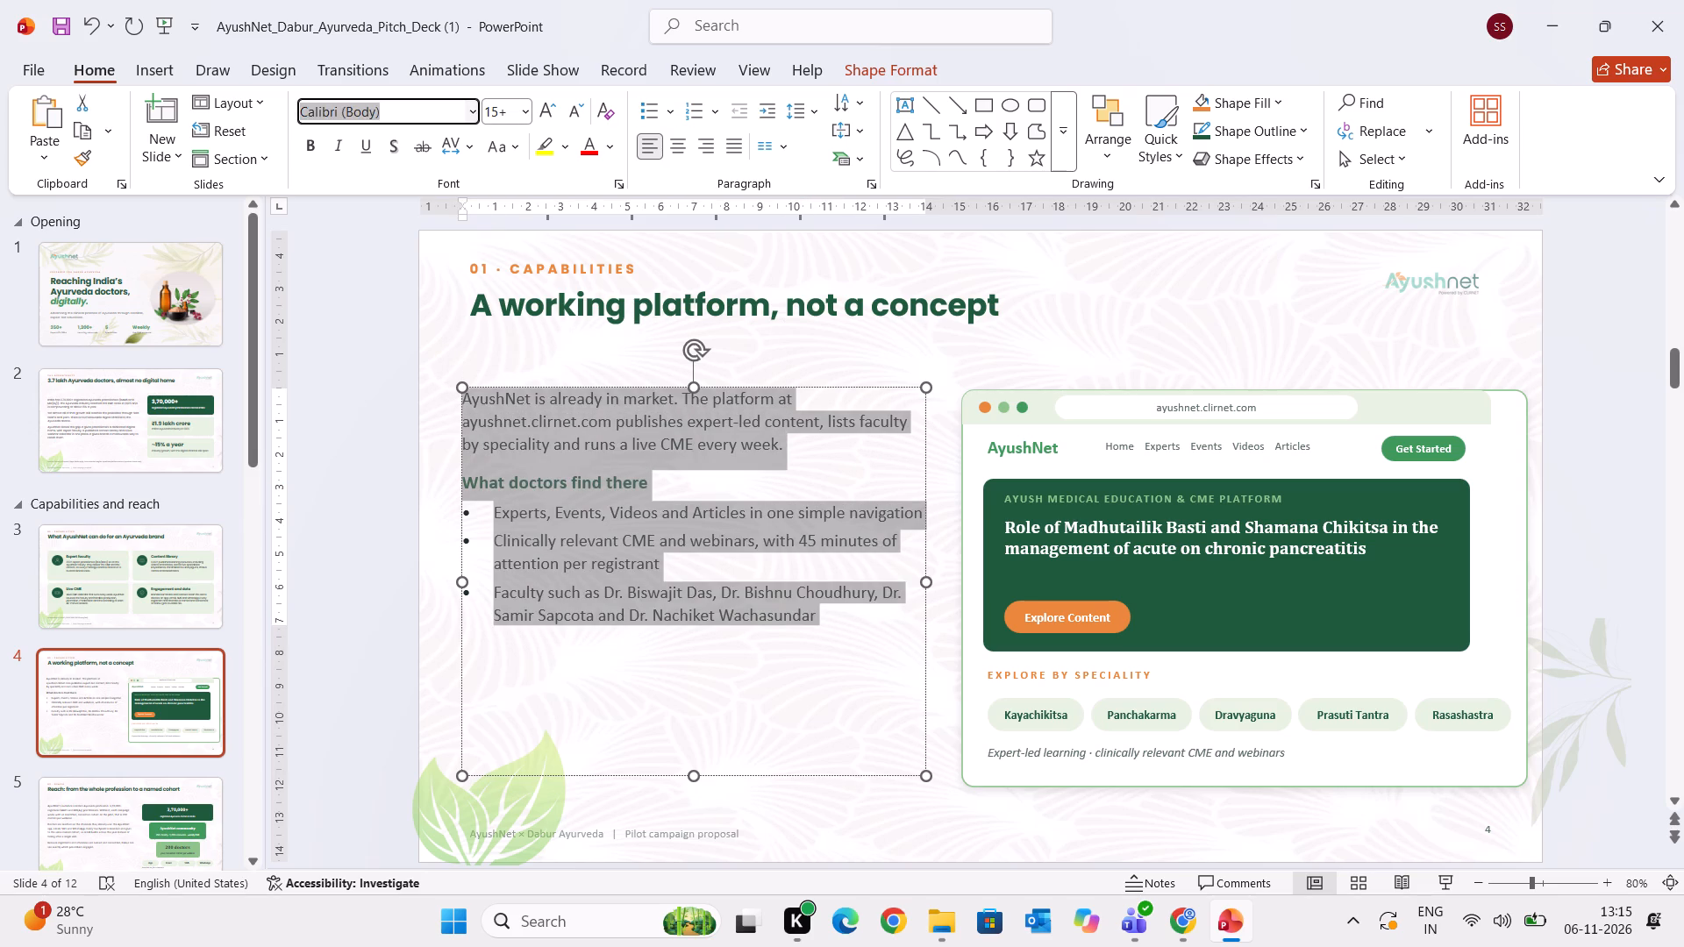
type("pop")
key("Return")
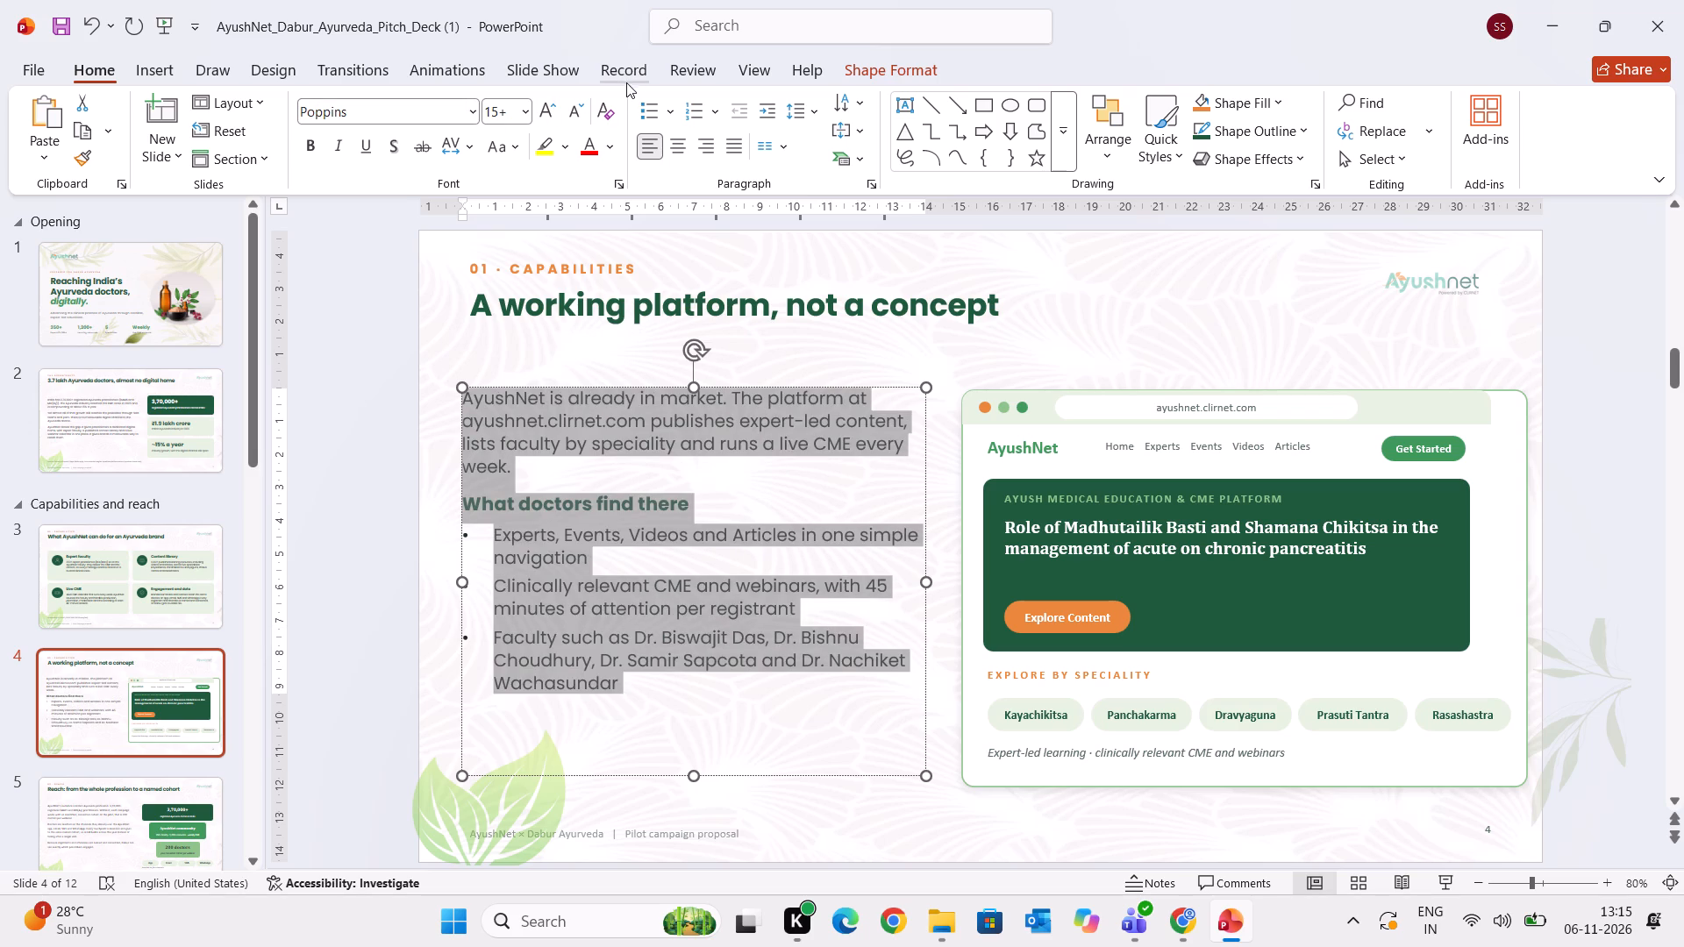
left_click(577, 112)
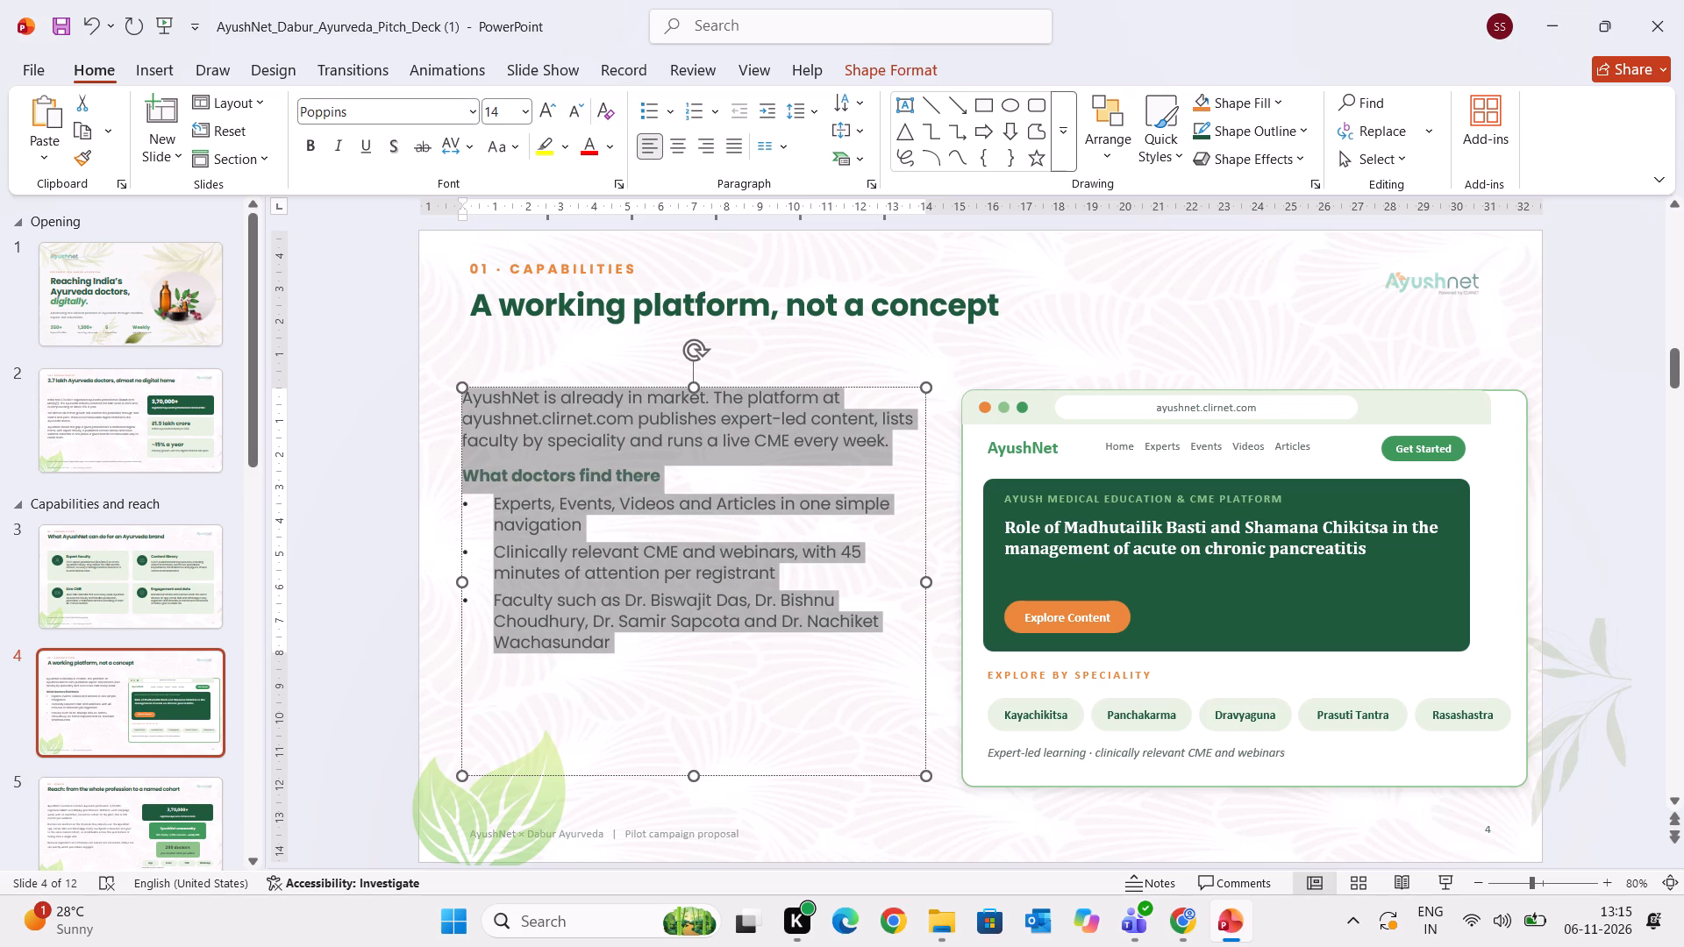
left_click(1013, 731)
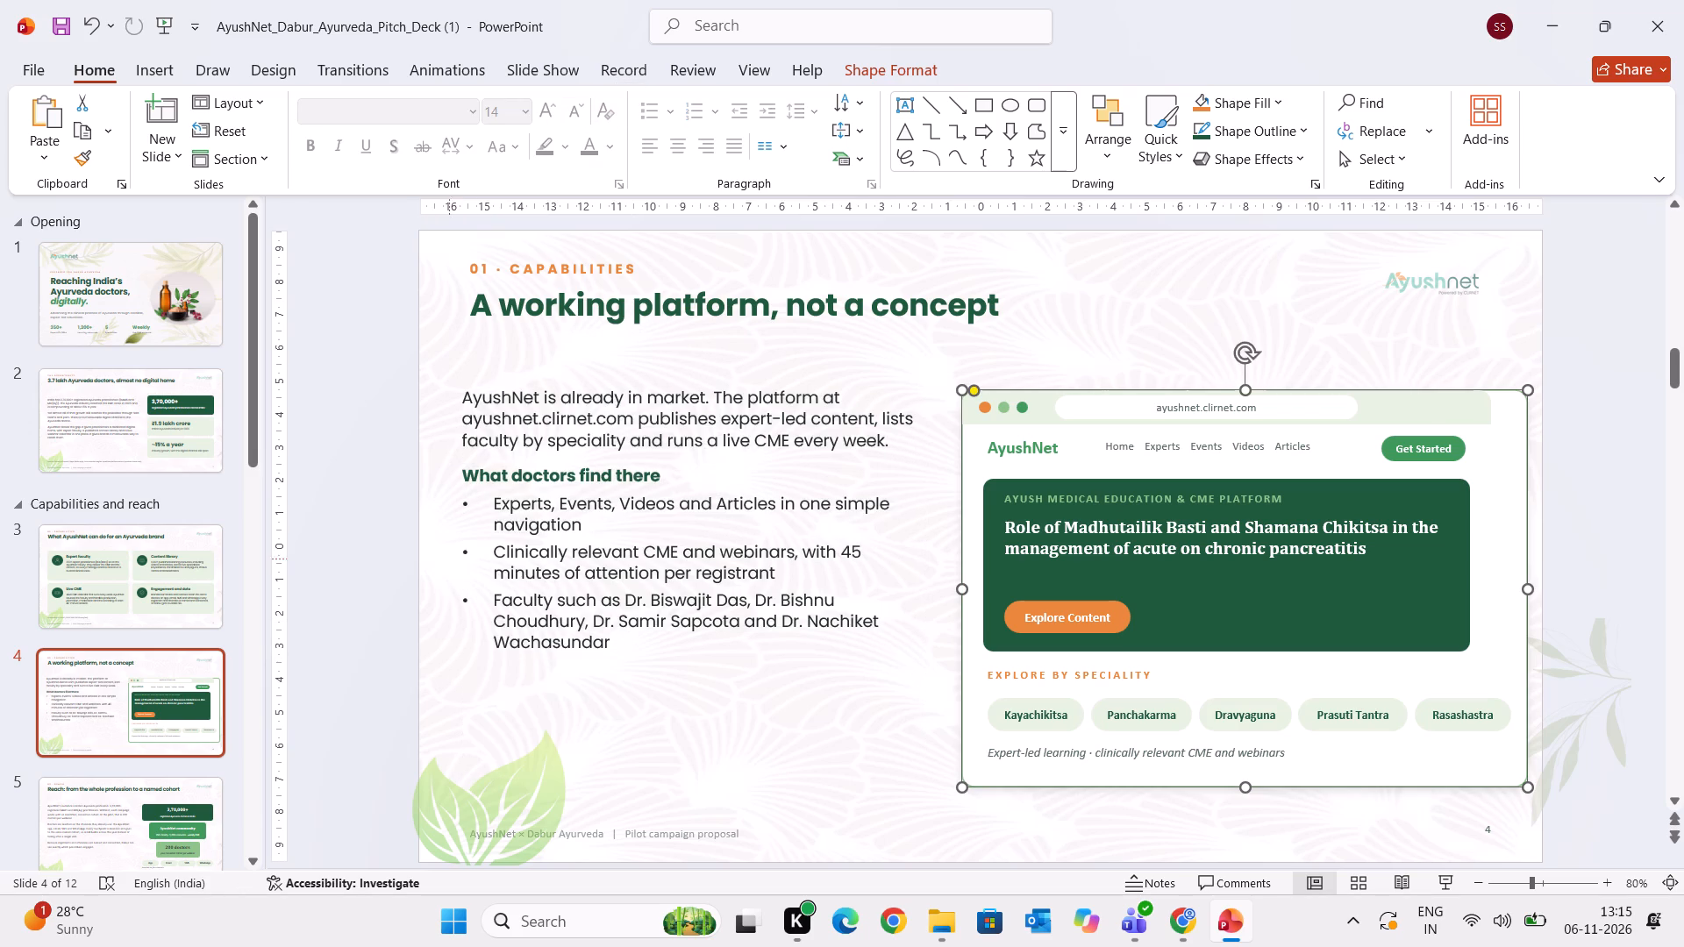
Go to slide 5 and format its three body paragraphs in Poppins at size 15.
left_click(125, 428)
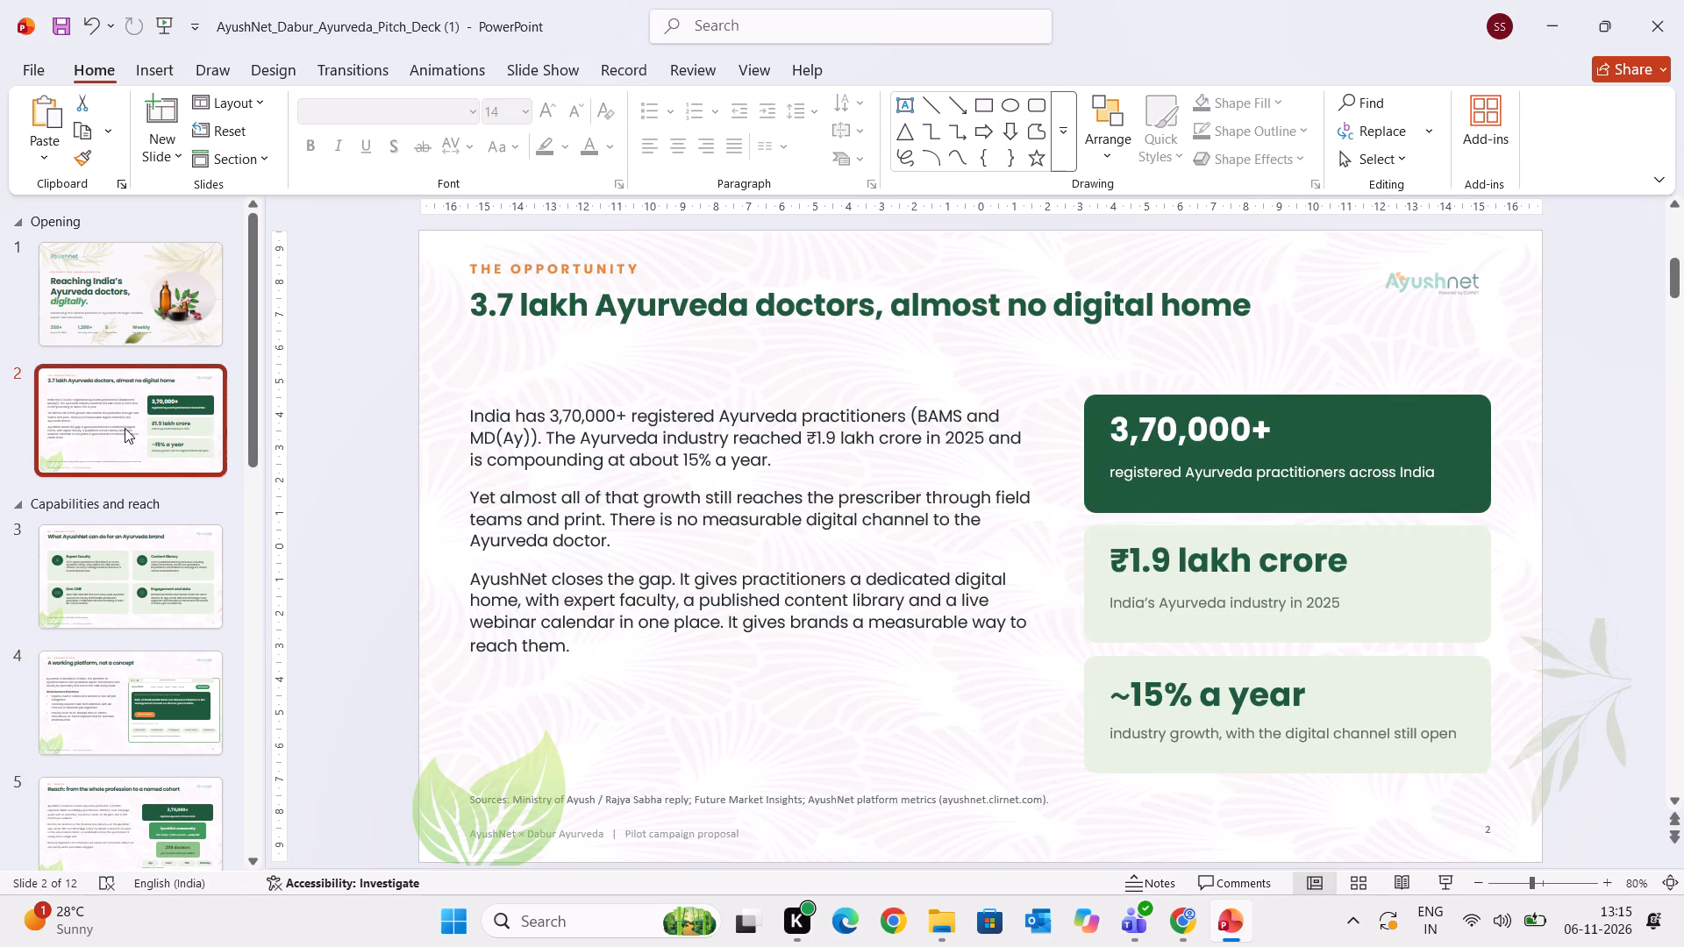
key("Down")
key("Down")
key("Down")
key("Up")
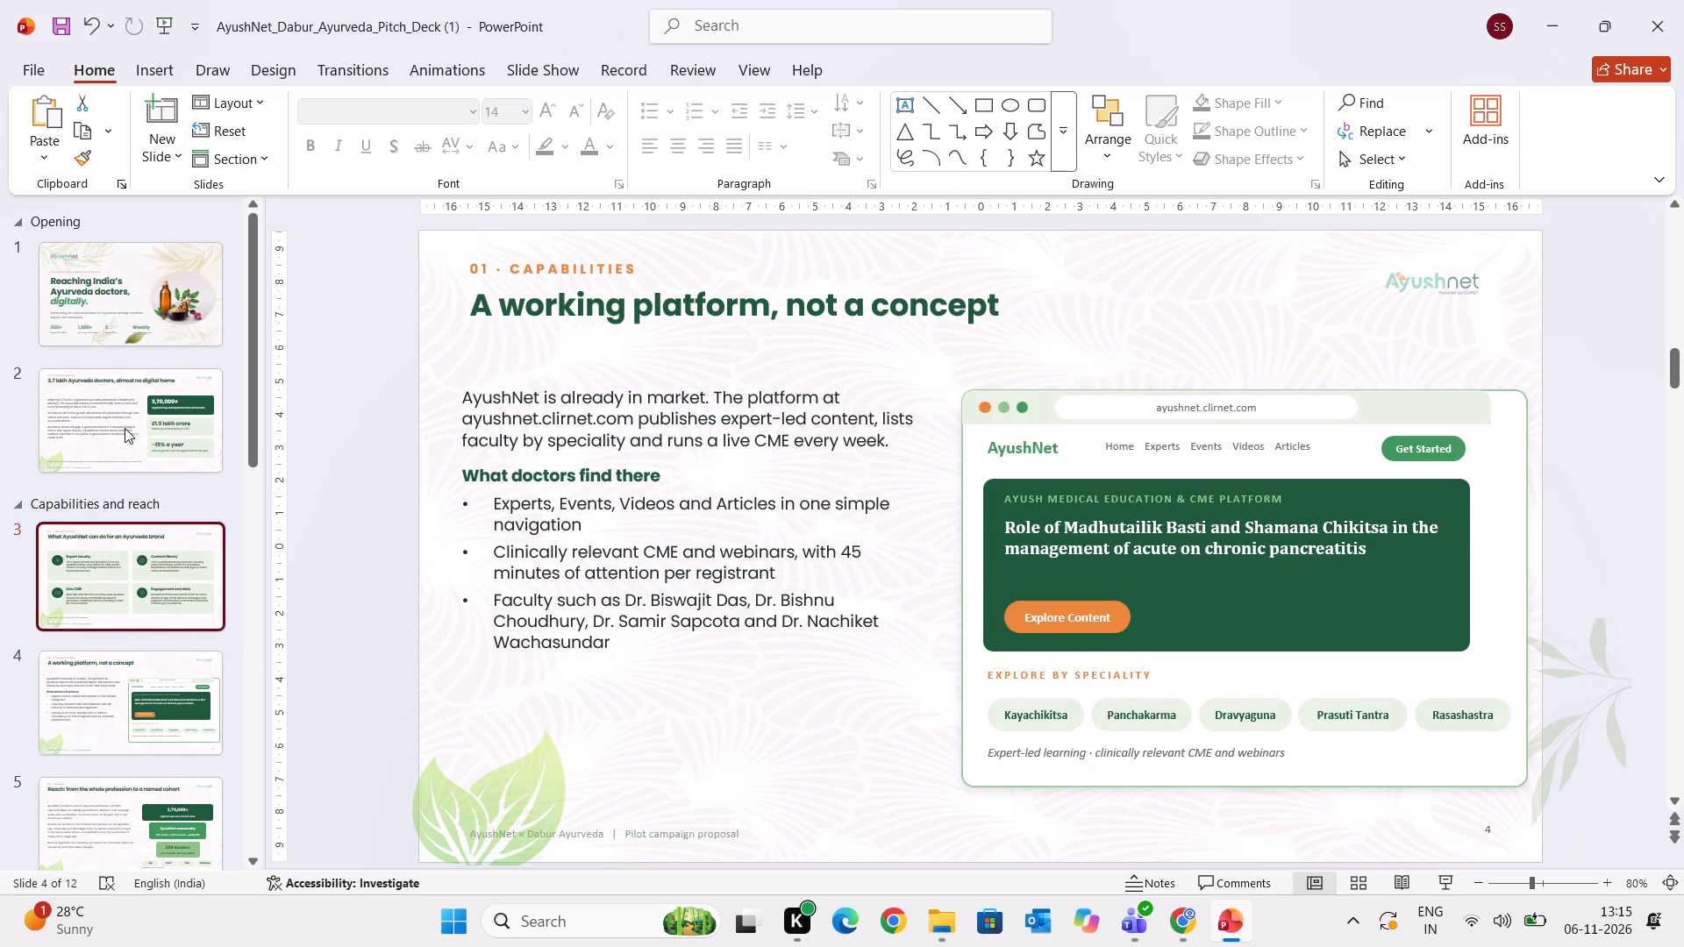
key("Down")
key("Down")
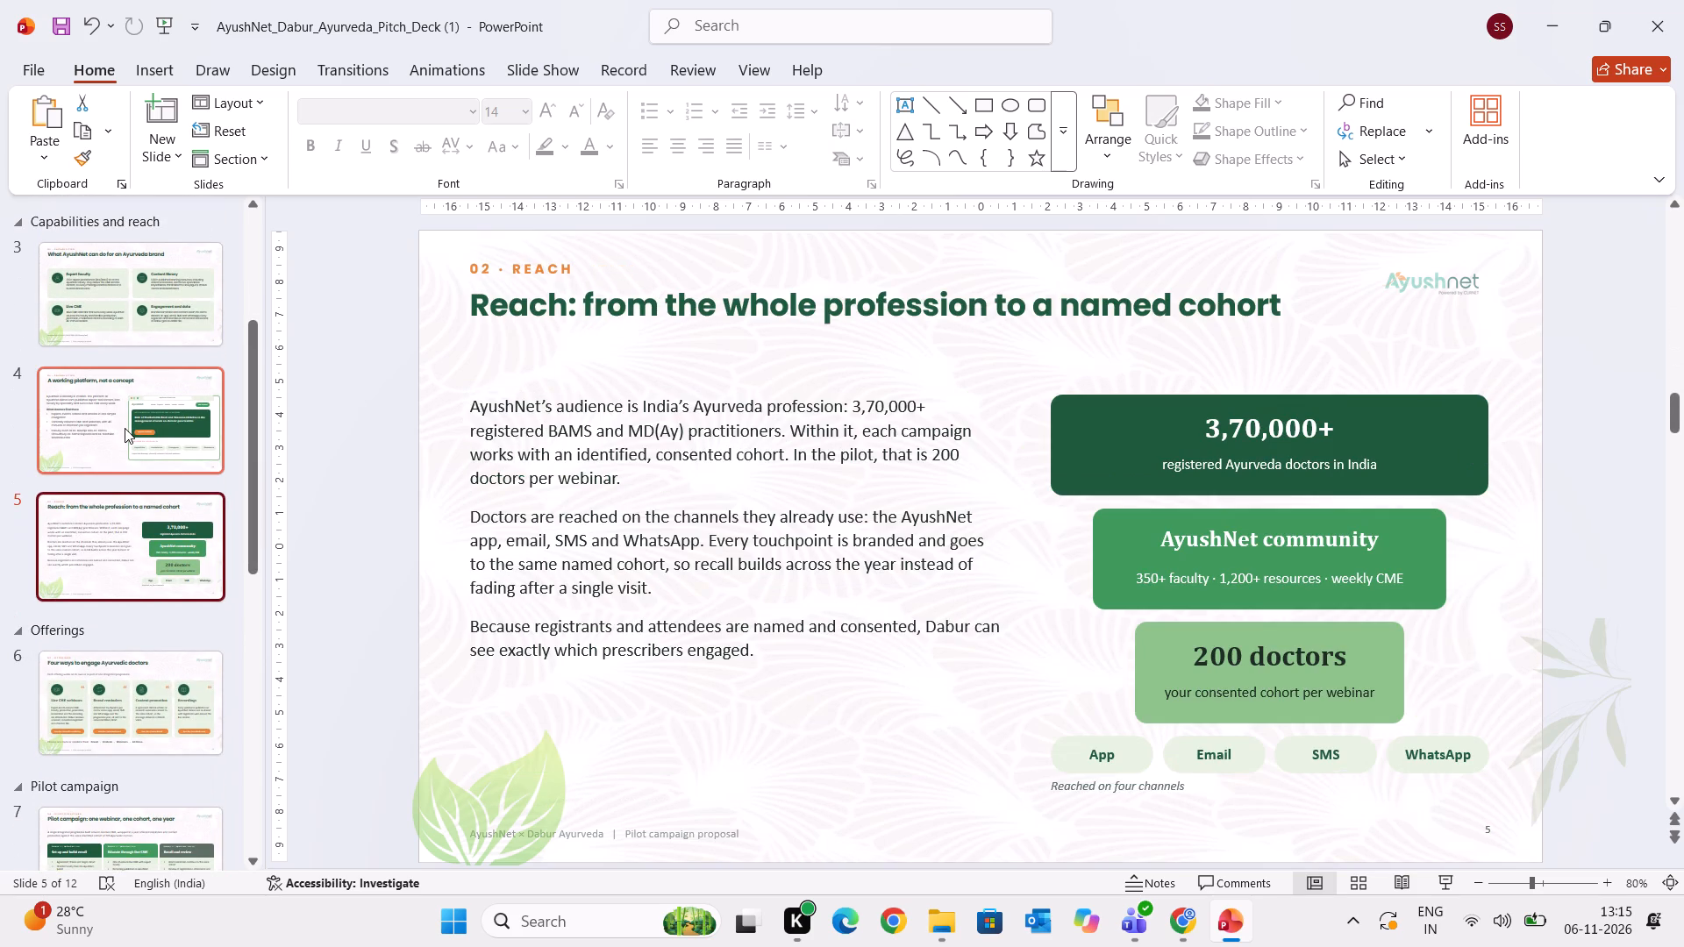
left_click_drag(760, 648, 468, 381)
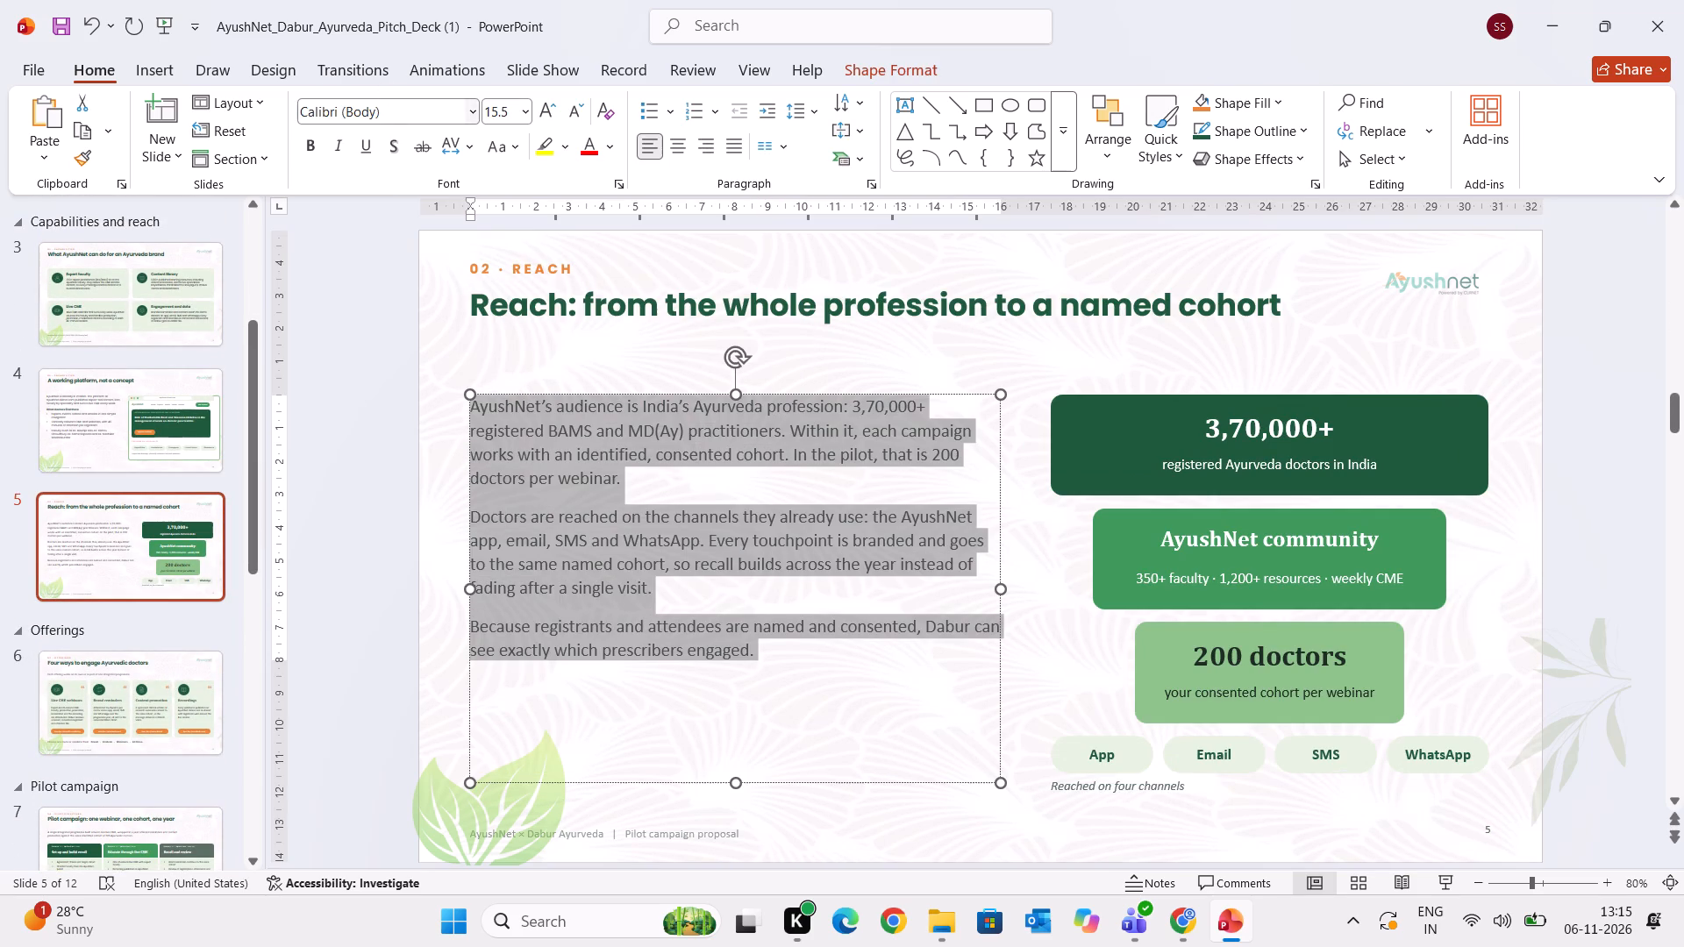
left_click(391, 113)
type("pop")
key("Return")
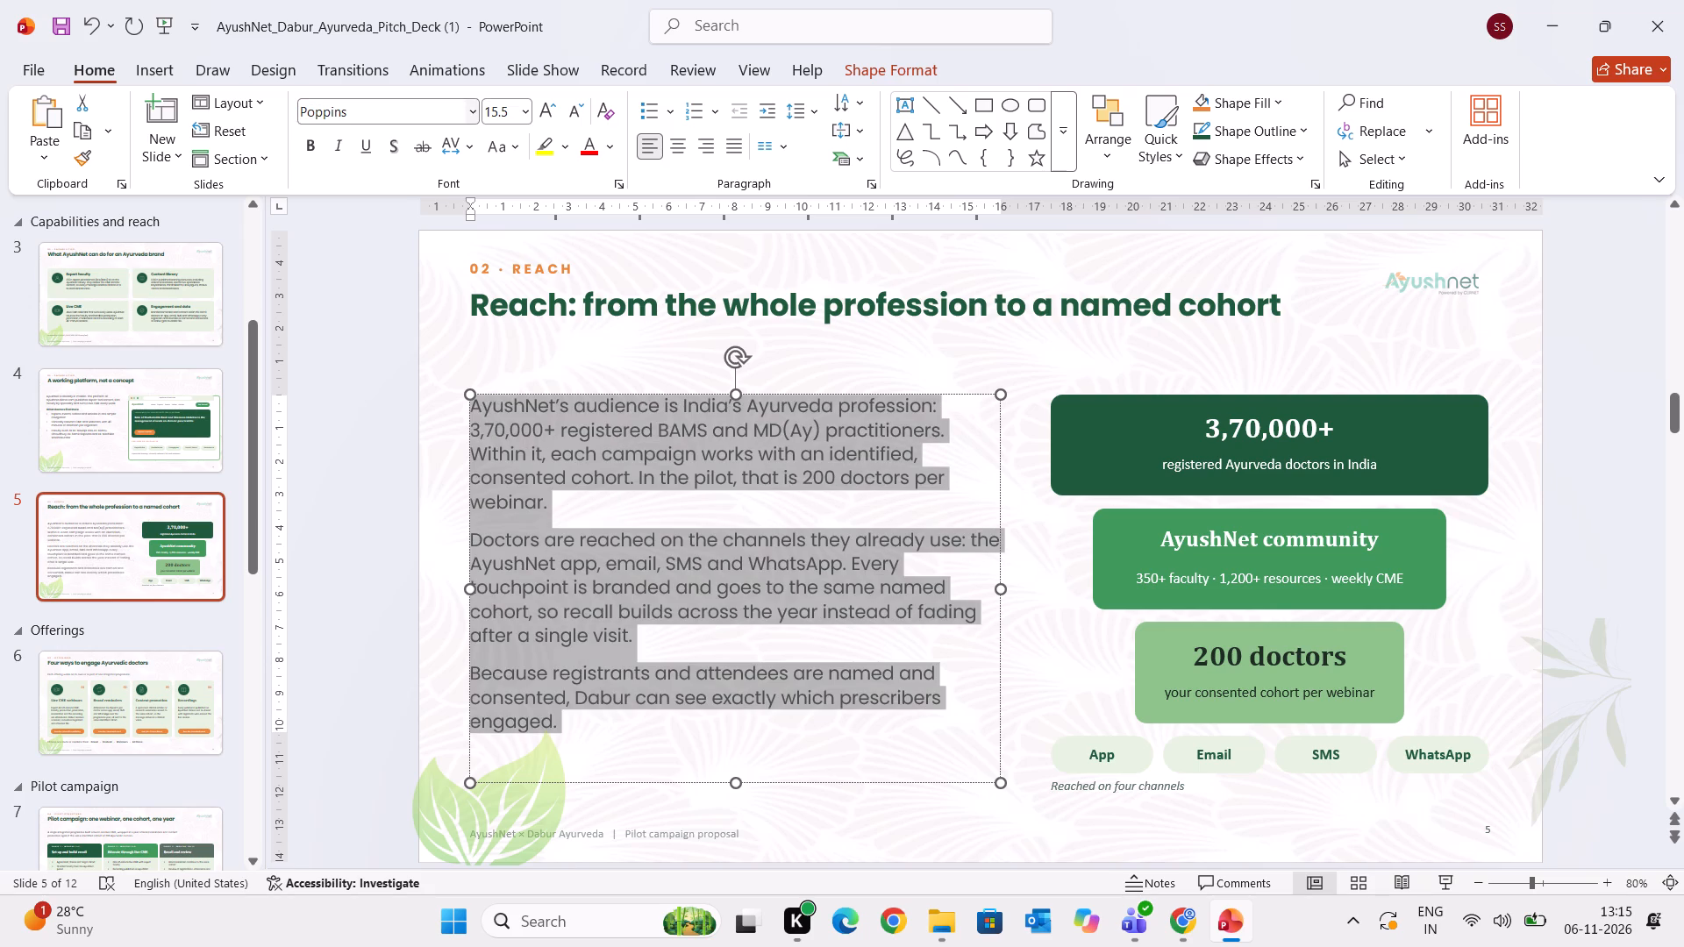
left_click(584, 107)
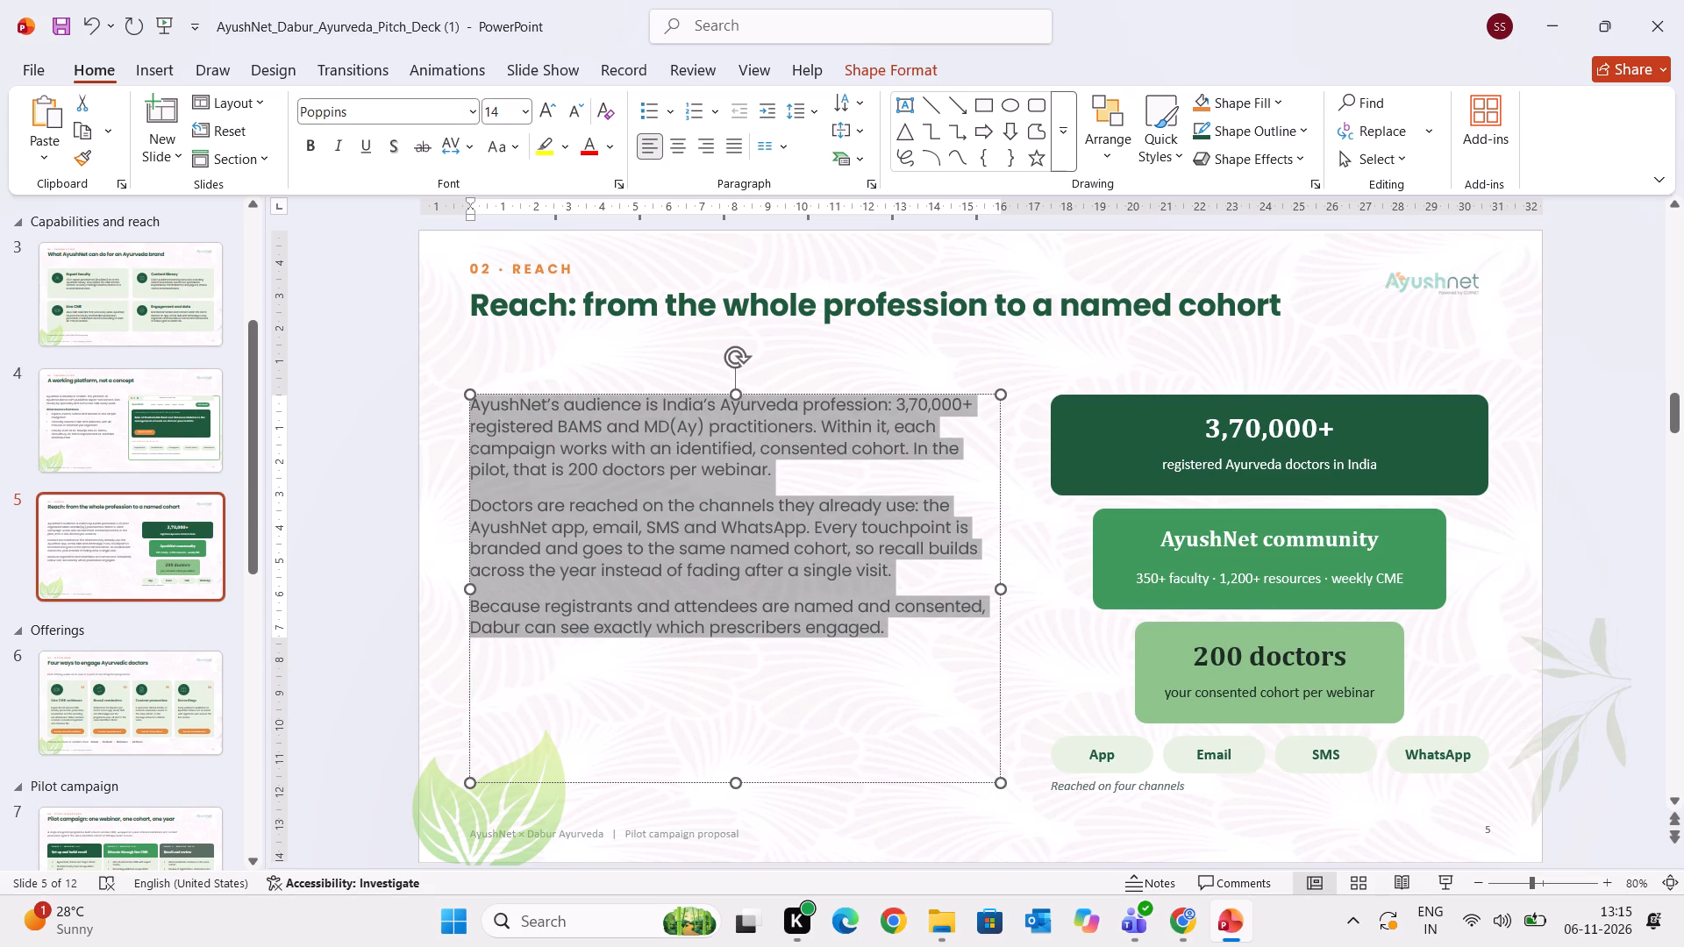
left_click(507, 115)
type("15")
key("Return")
left_click(1045, 600)
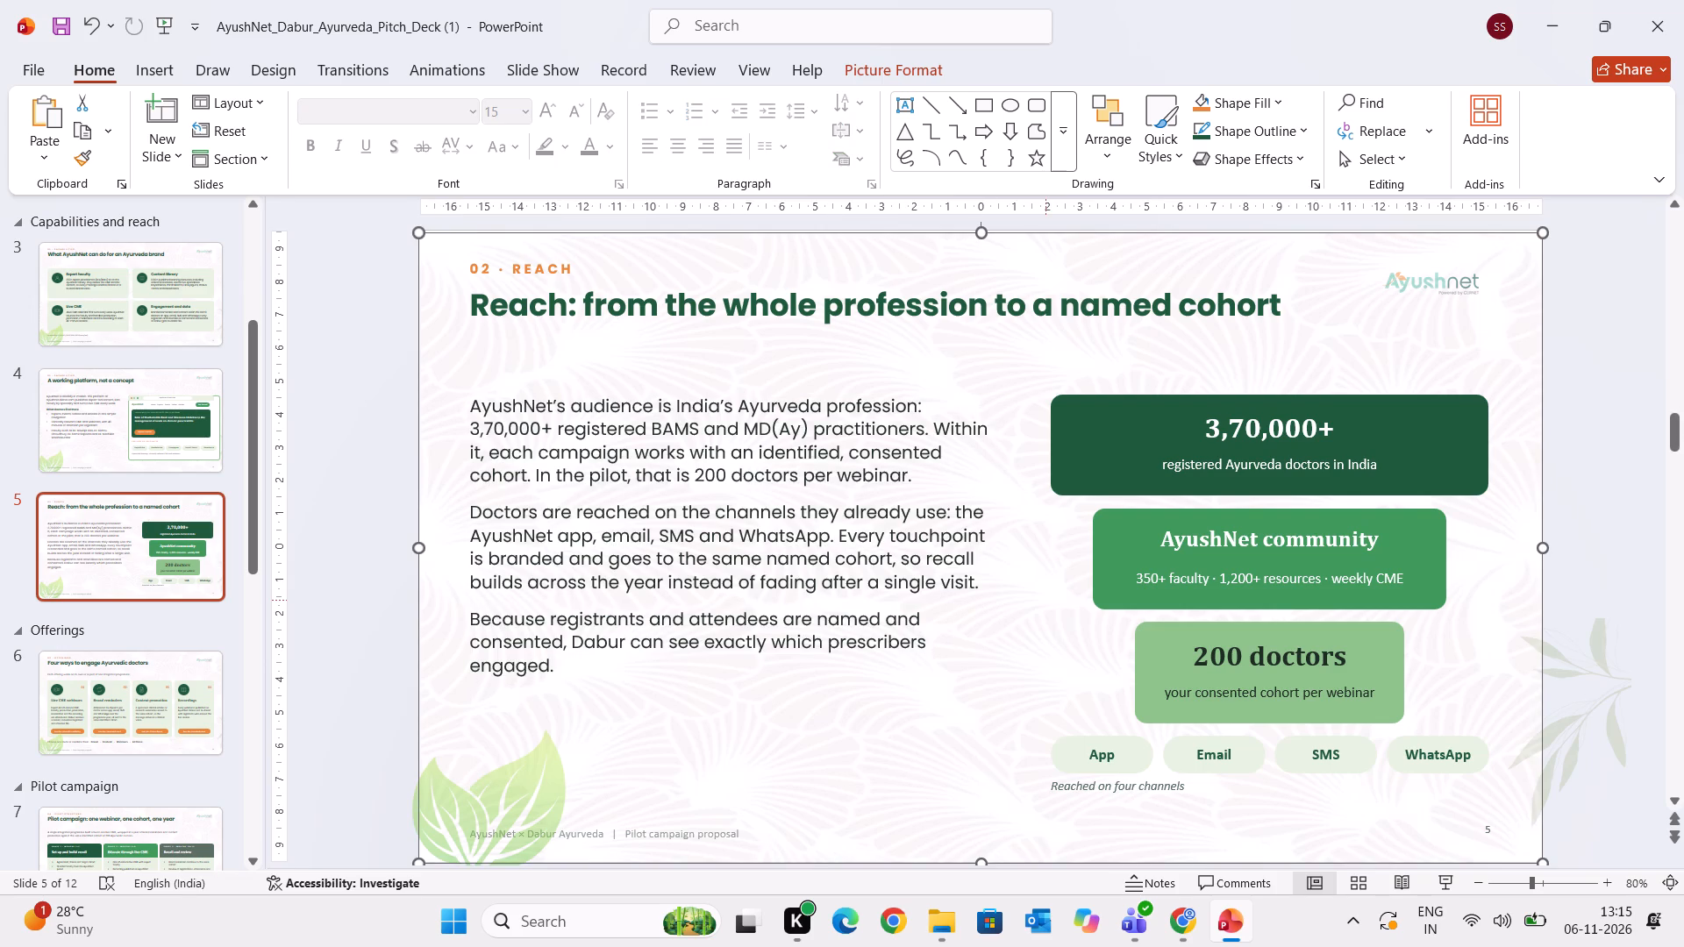
Select the "3,70,000+" figure in the dark green reach card on slide 5.
left_click(1205, 431)
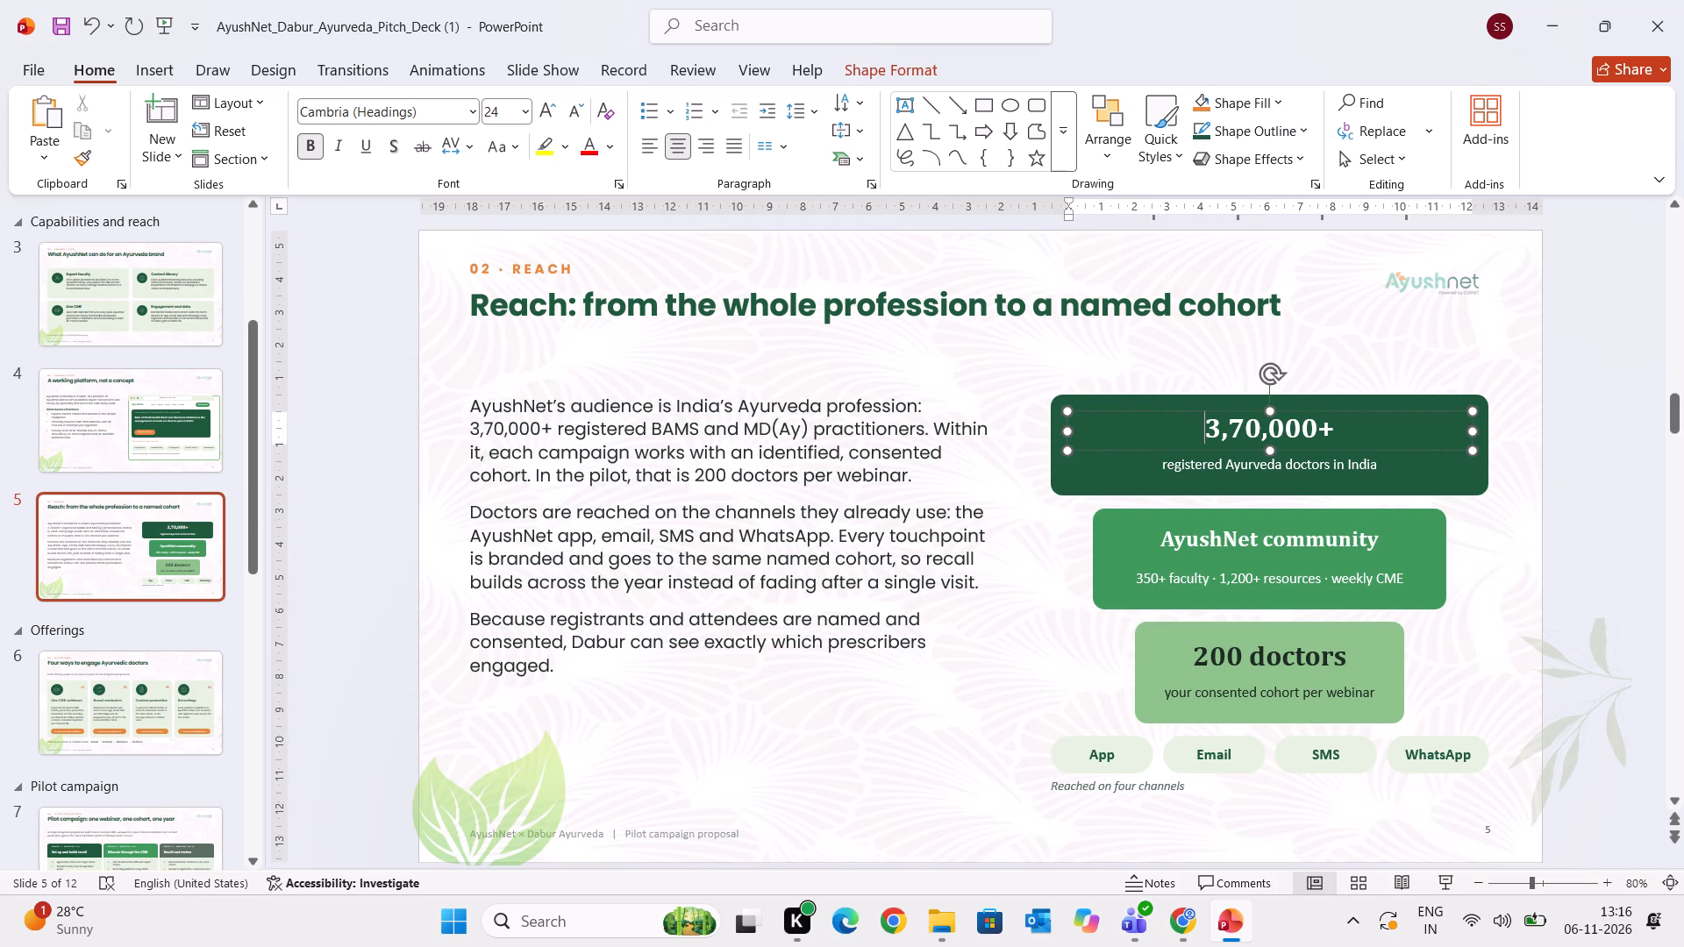
left_click_drag(1205, 431, 1343, 429)
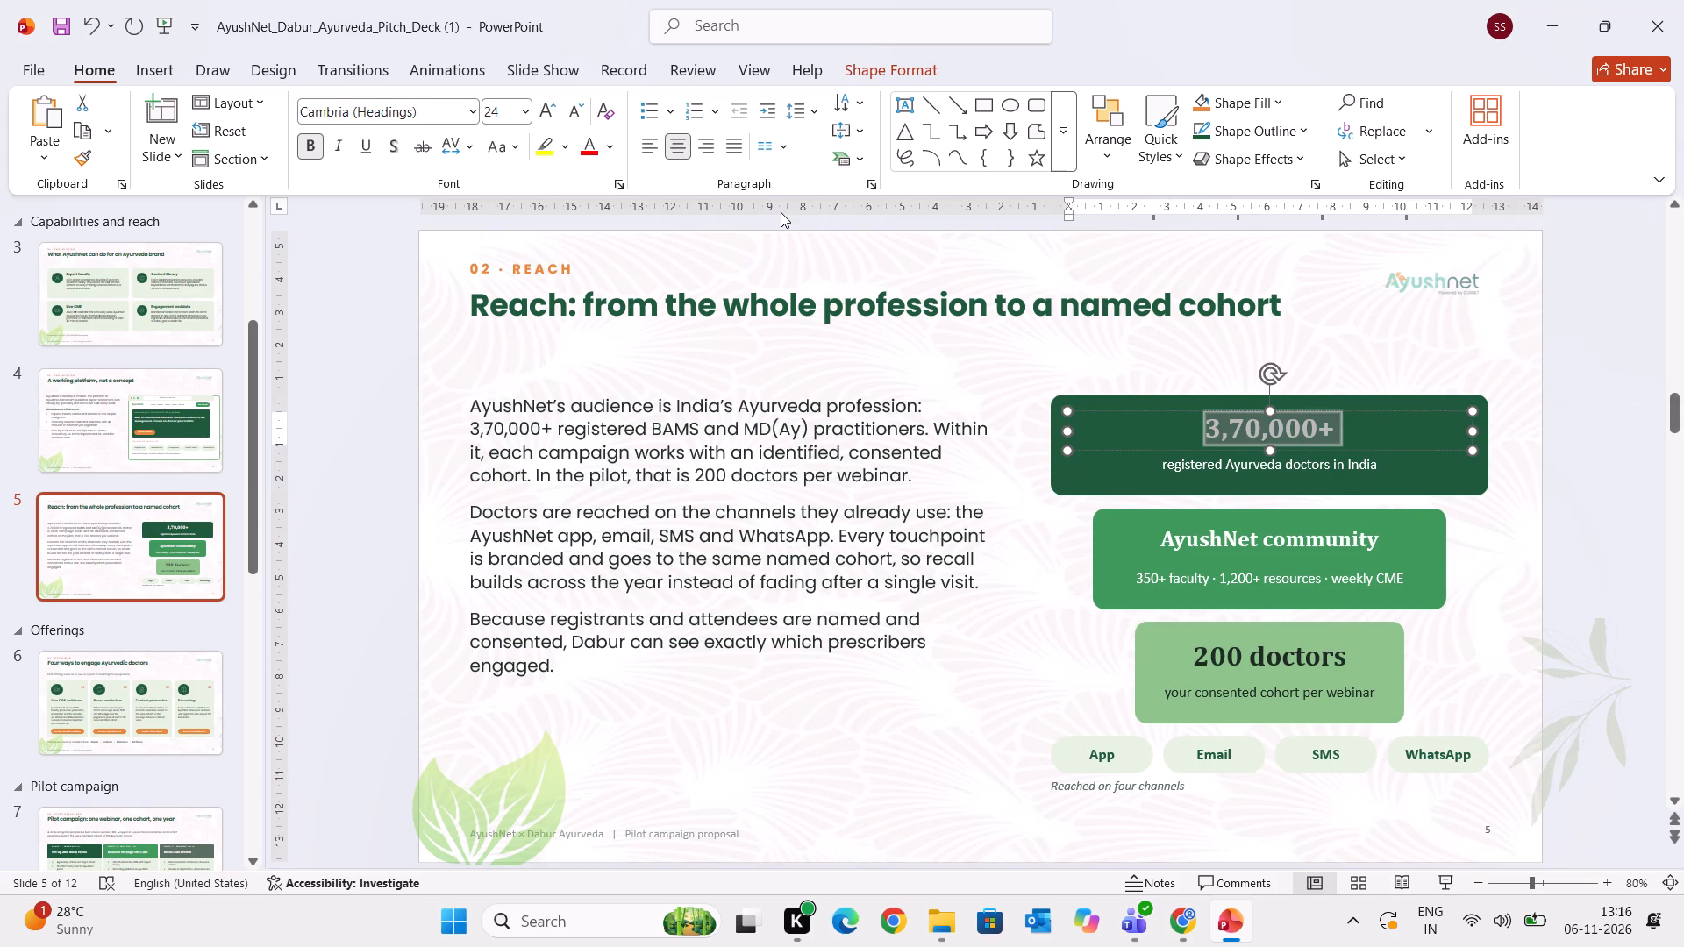
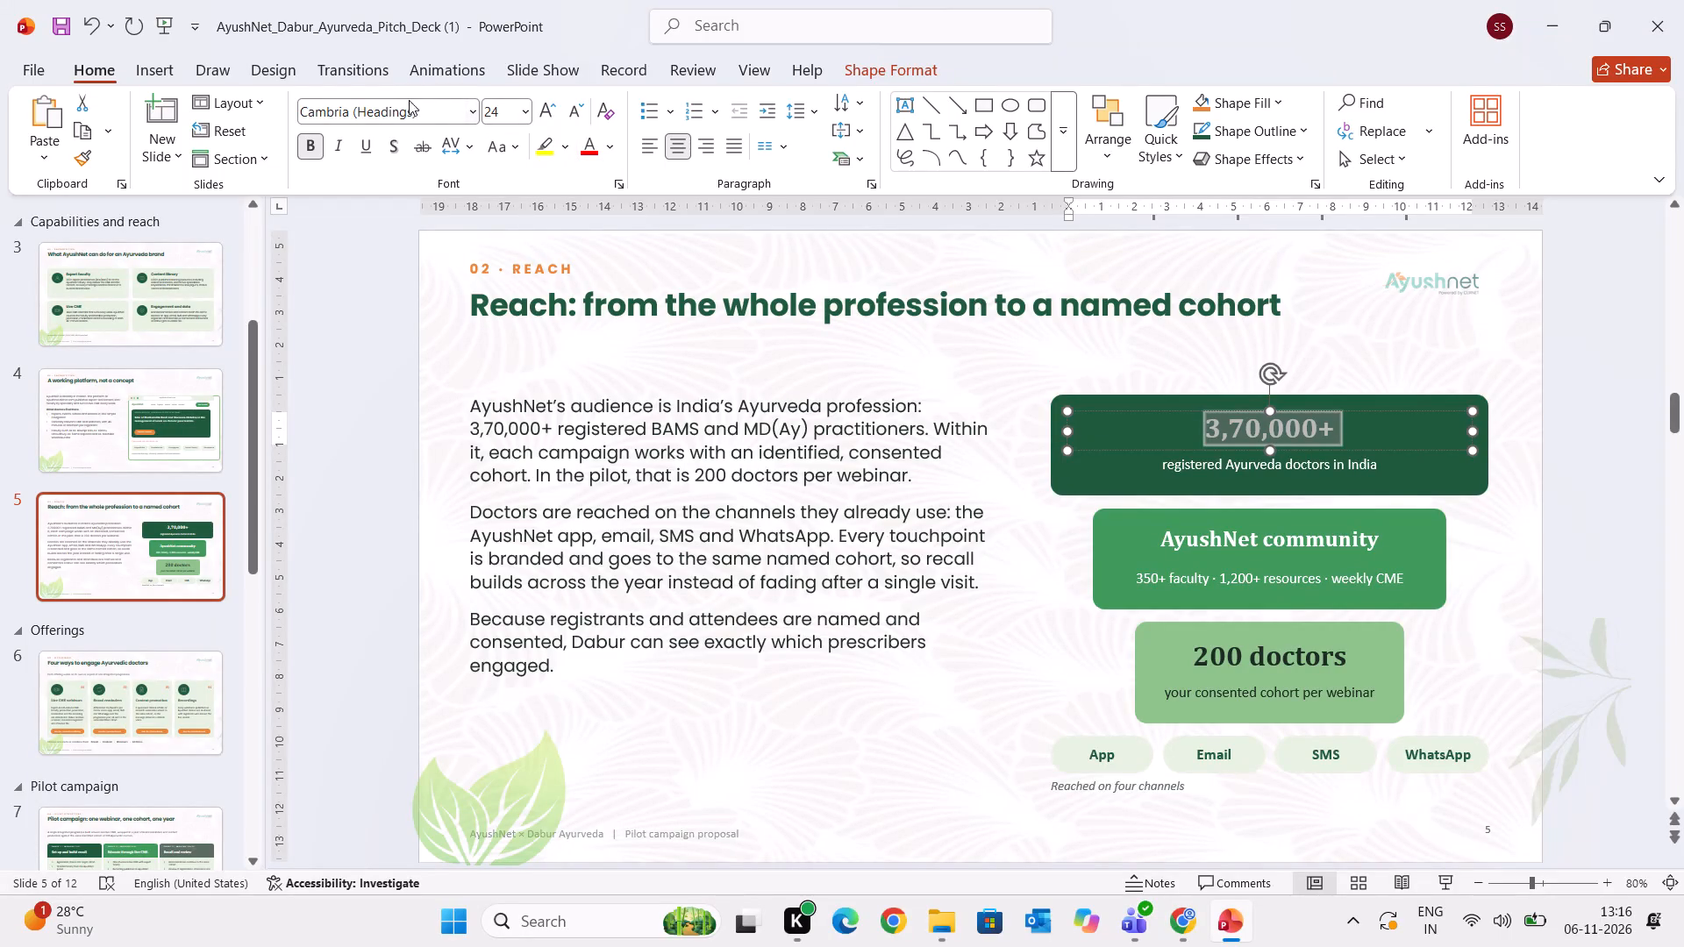
Format the "3,70,000+" figure in the dark green reach card in Poppins at size 22.
left_click(428, 113)
type("pop")
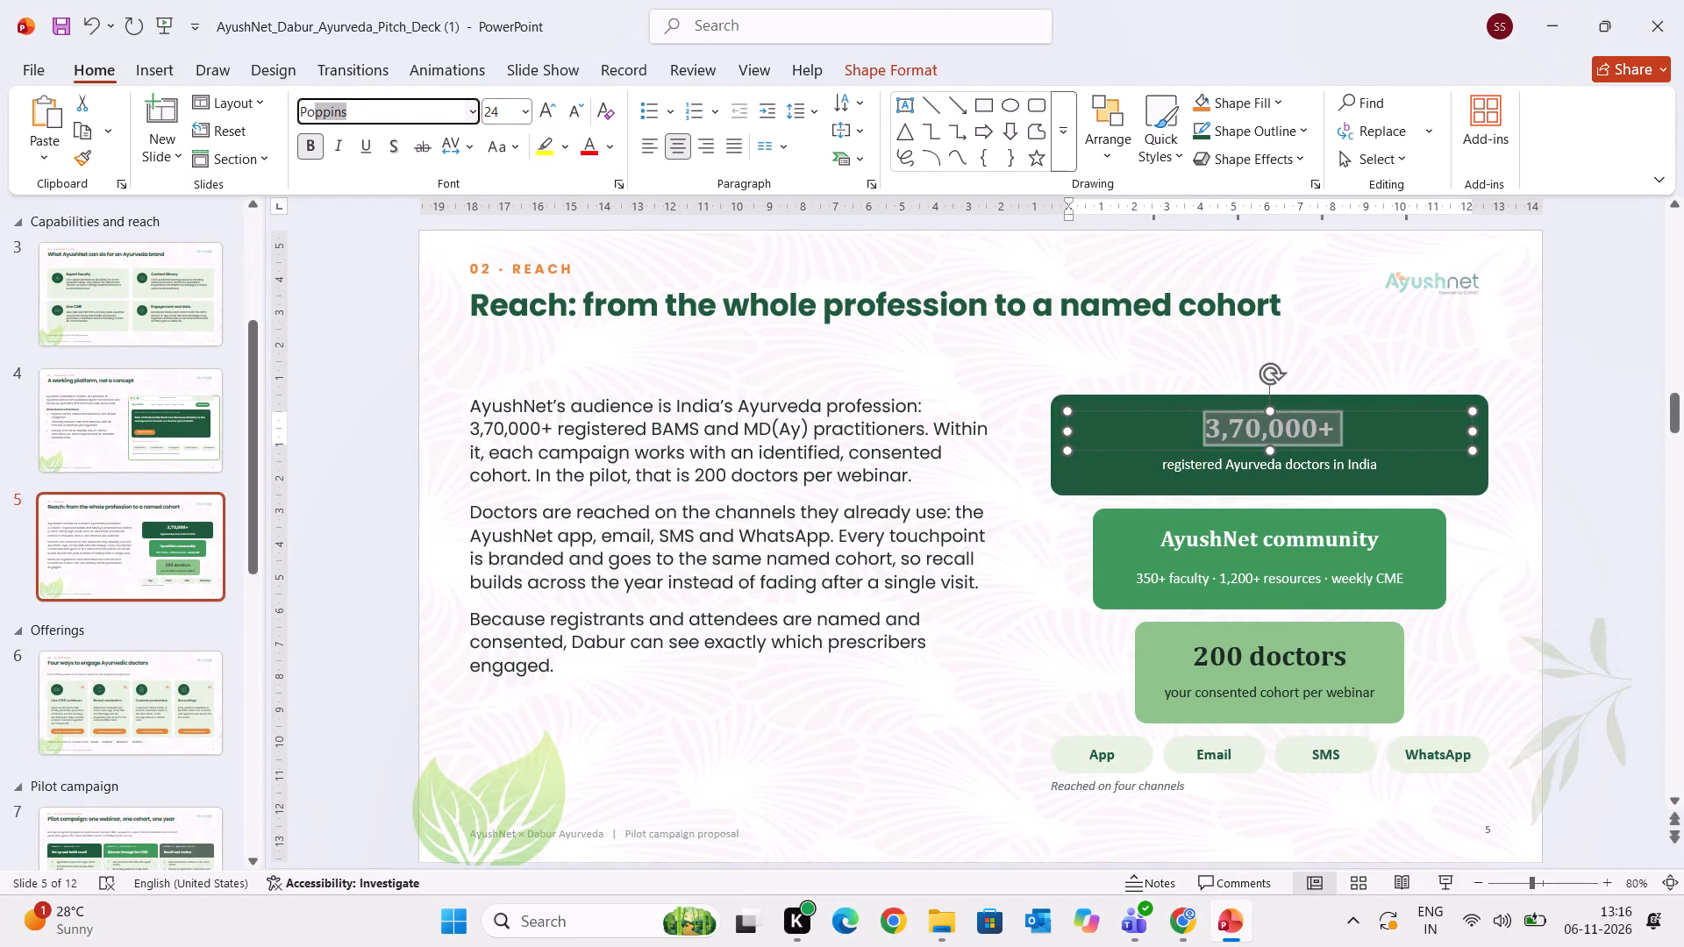
key("Return")
left_click(574, 110)
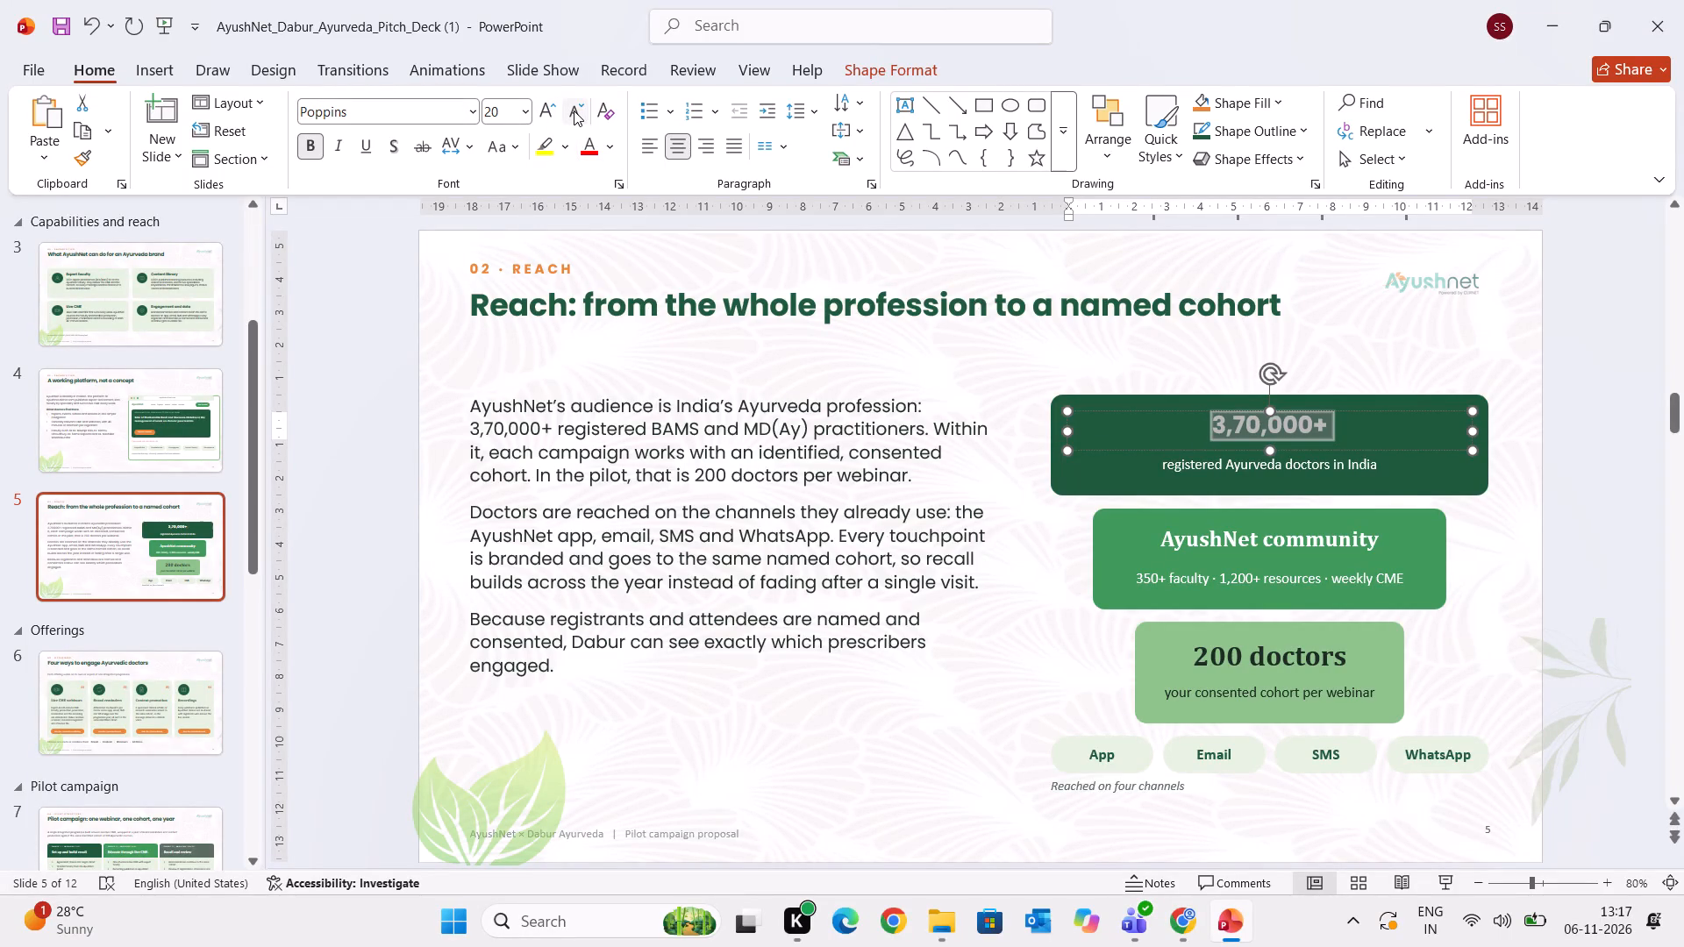
left_click(510, 111)
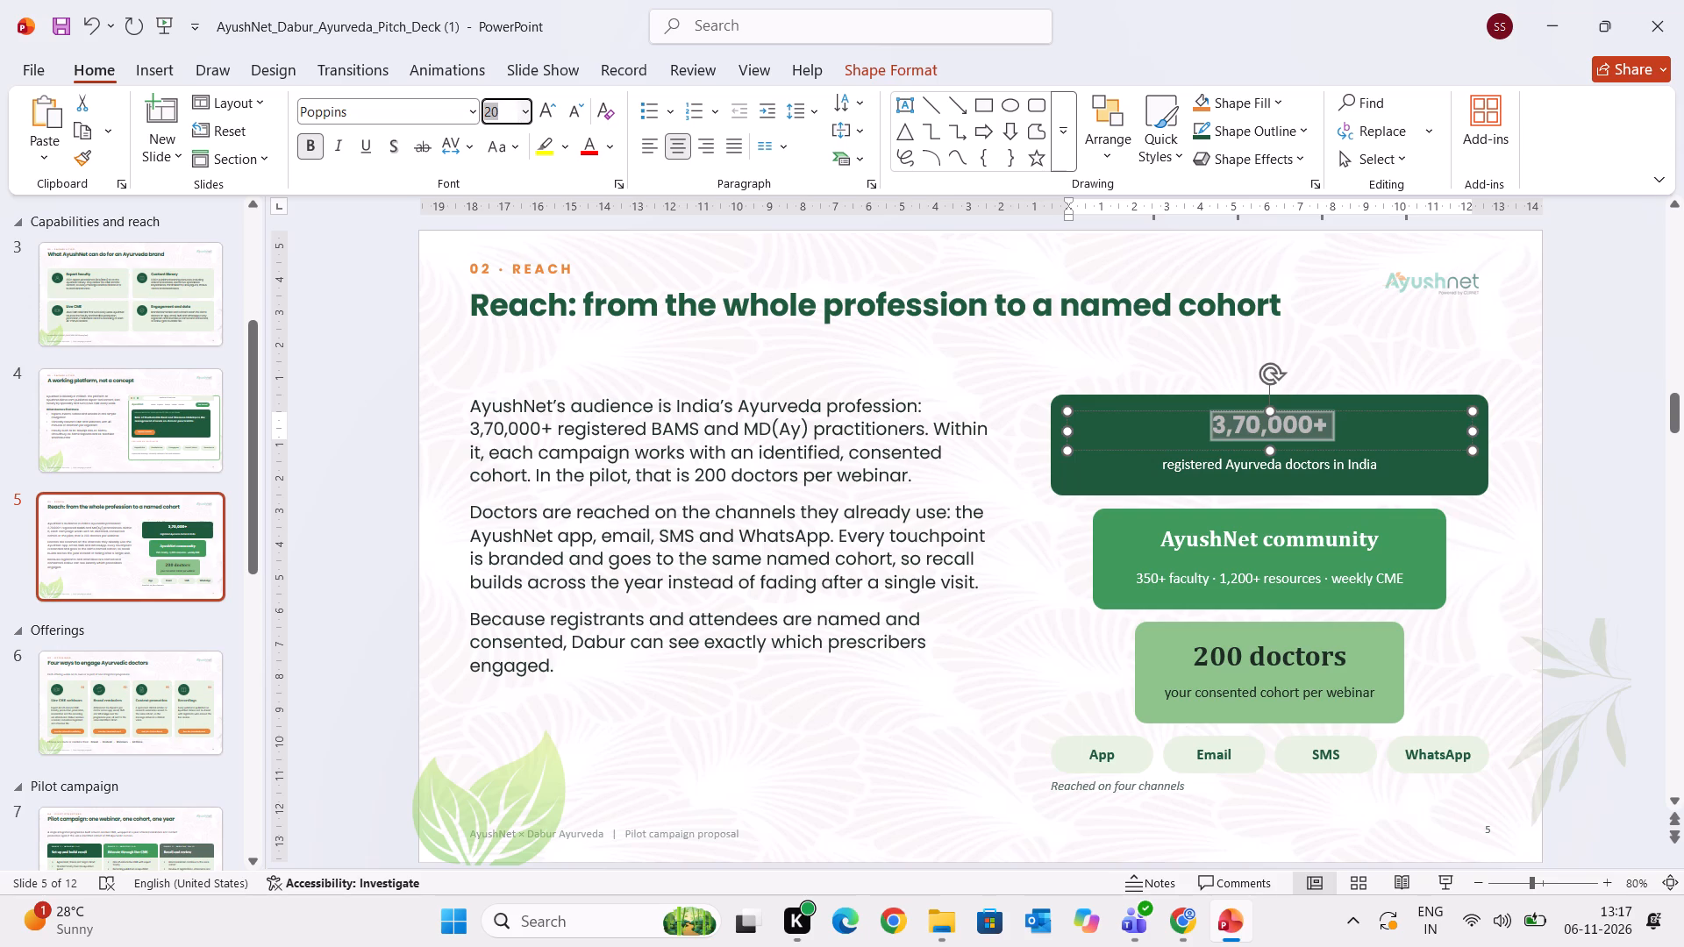
type("22")
key("Return")
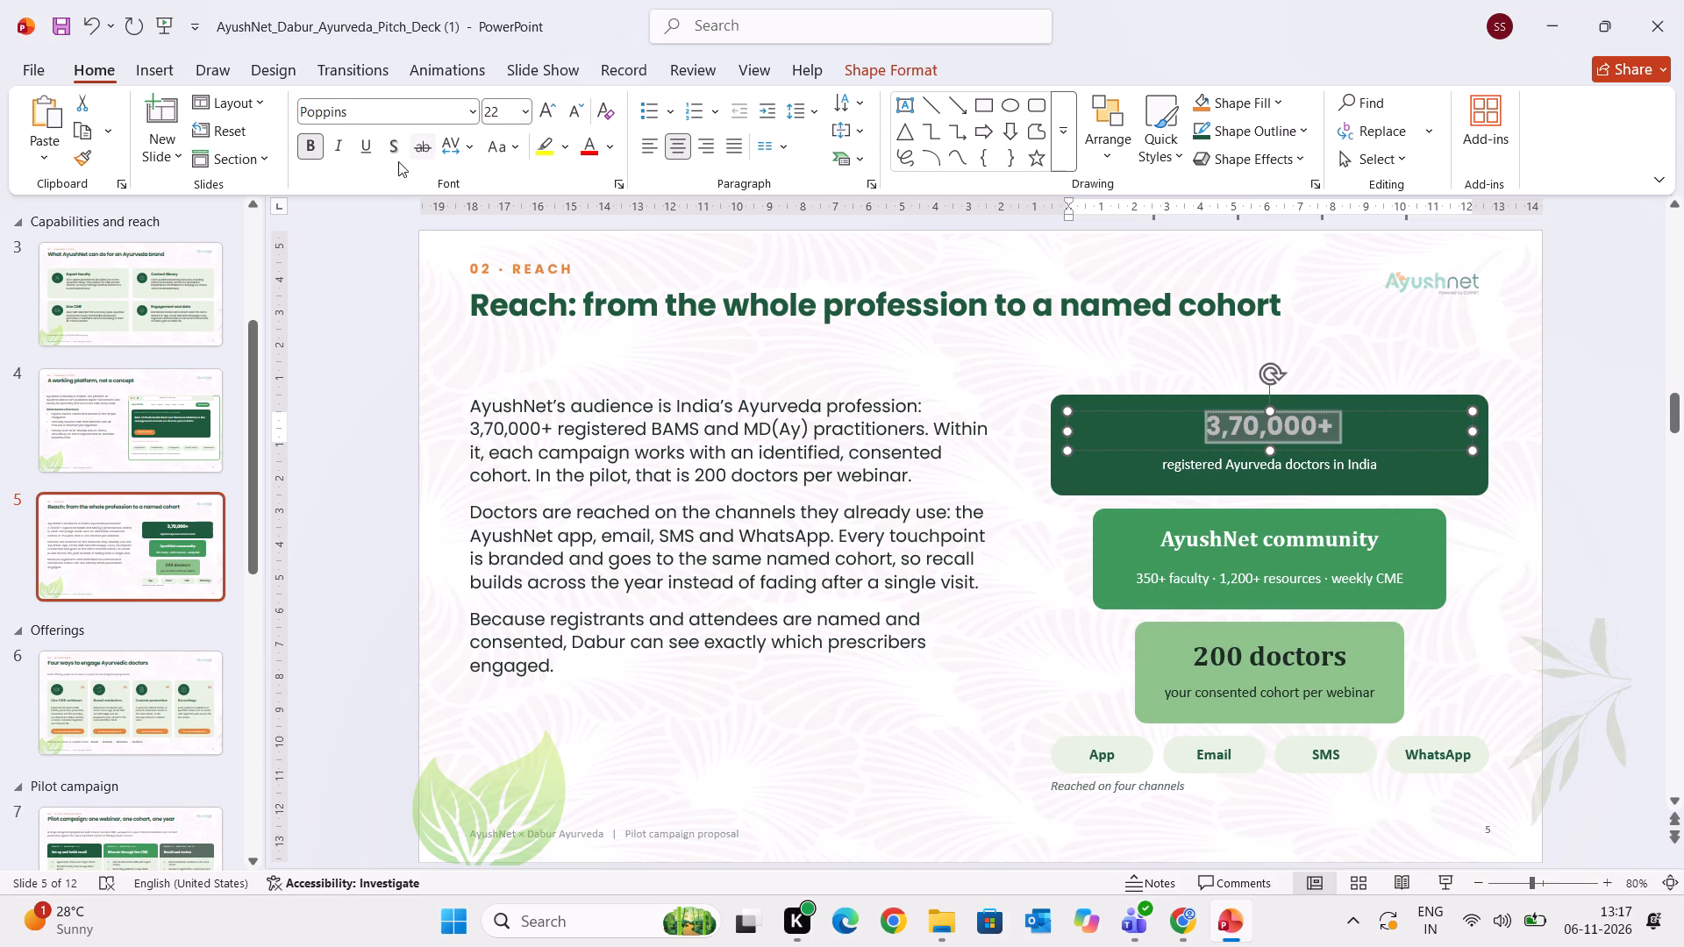
Copy the "3,70,000+" formatting onto the "AyushNet community" heading in the middle card and reduce it to size 16.
left_click(84, 151)
left_click_drag(1175, 533, 1325, 536)
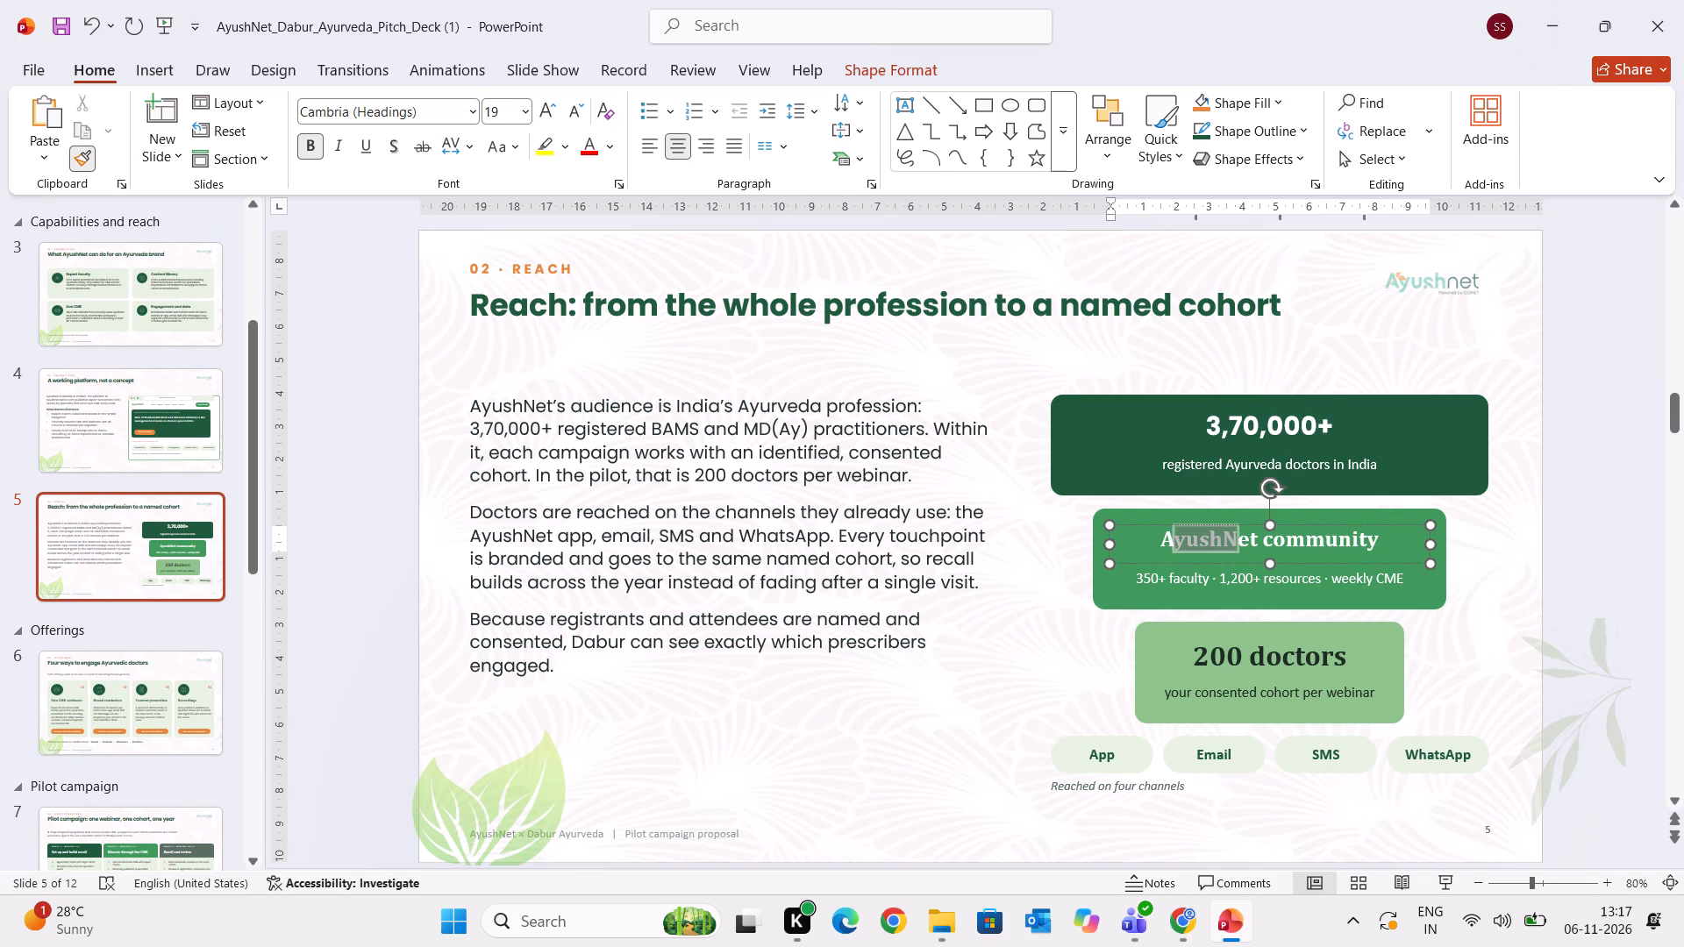
left_click_drag(1325, 536, 1386, 532)
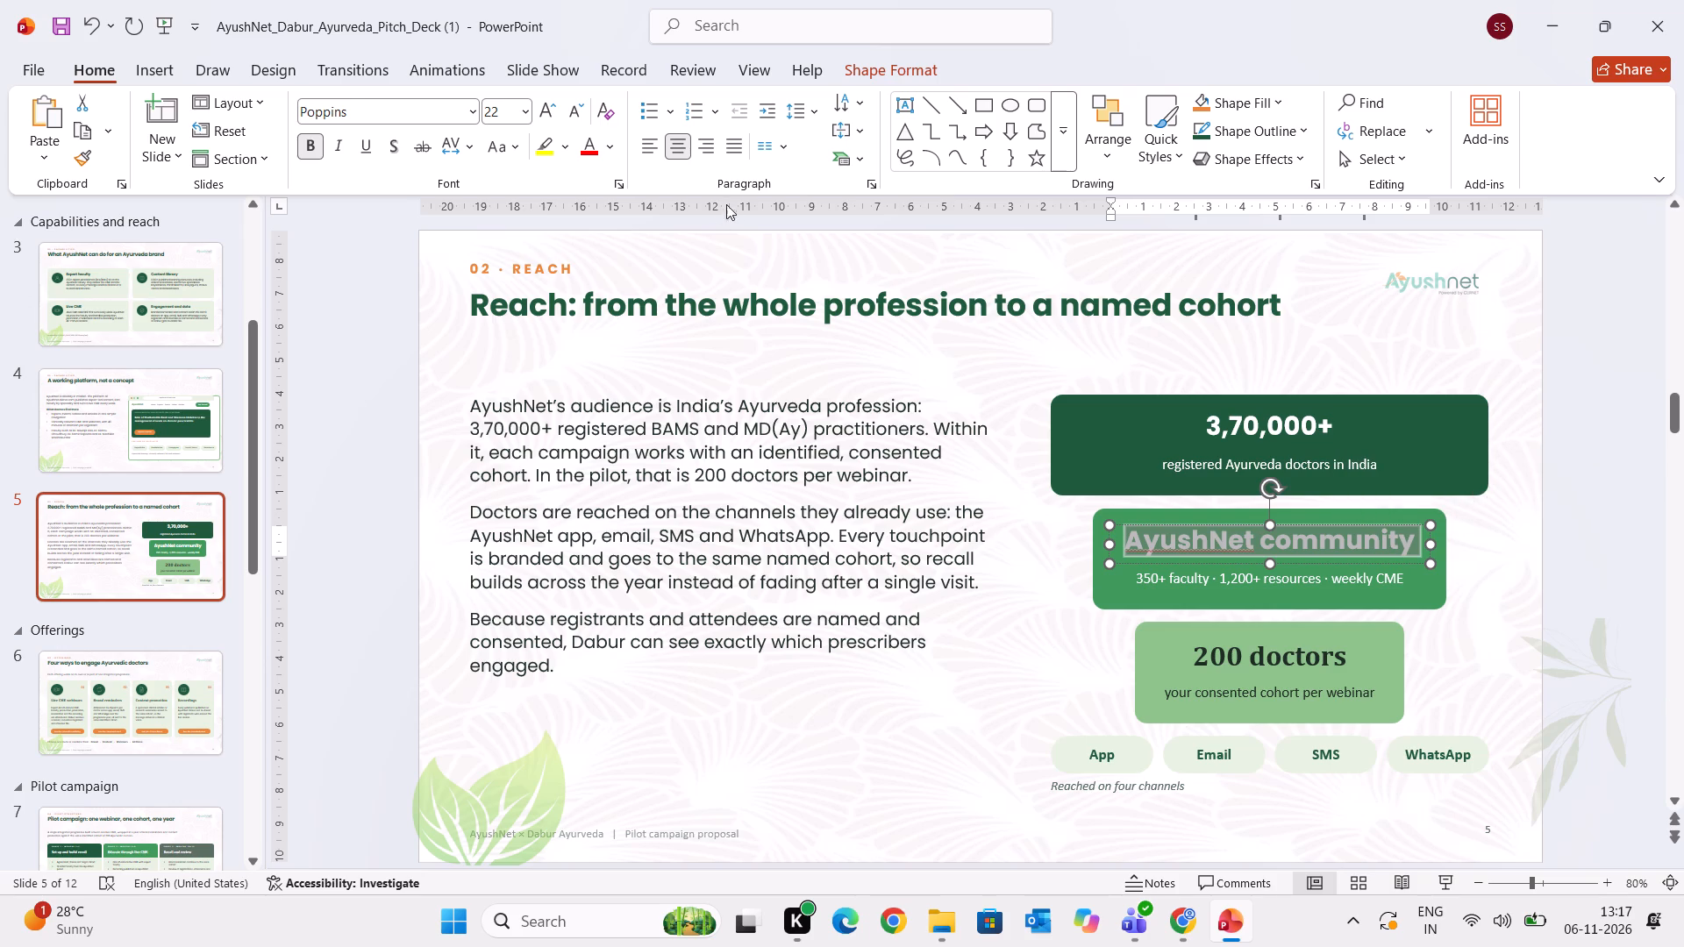
left_click(568, 103)
left_click(568, 103)
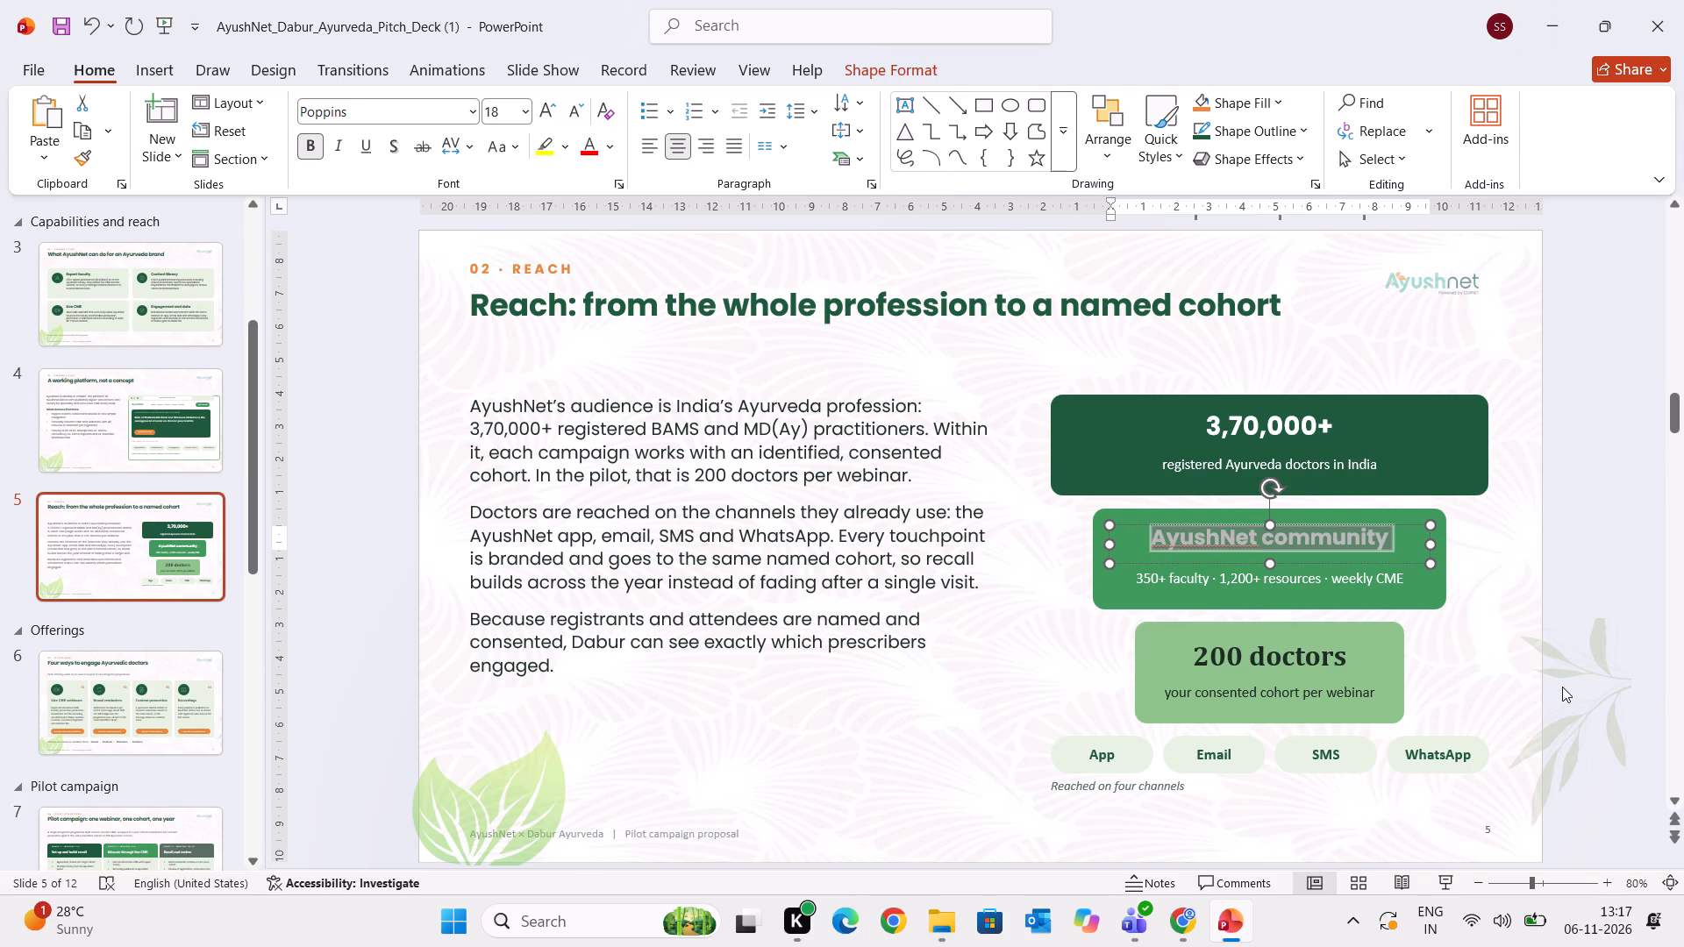
left_click(1584, 690)
left_click(1318, 534)
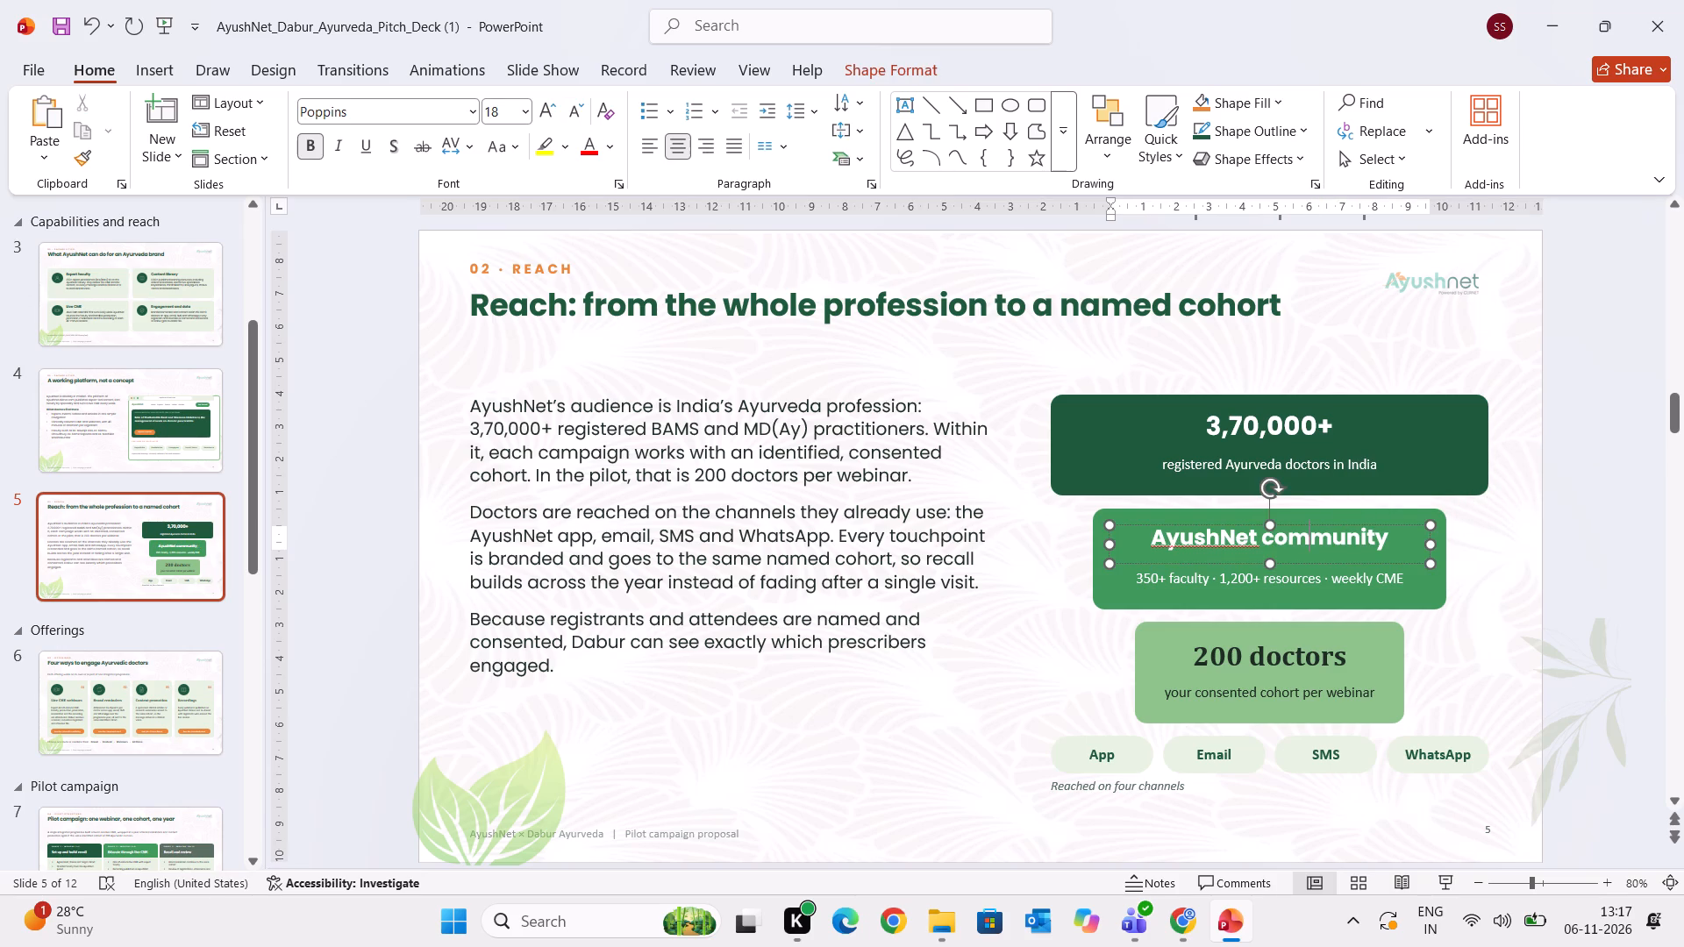
left_click_drag(1156, 537, 1358, 559)
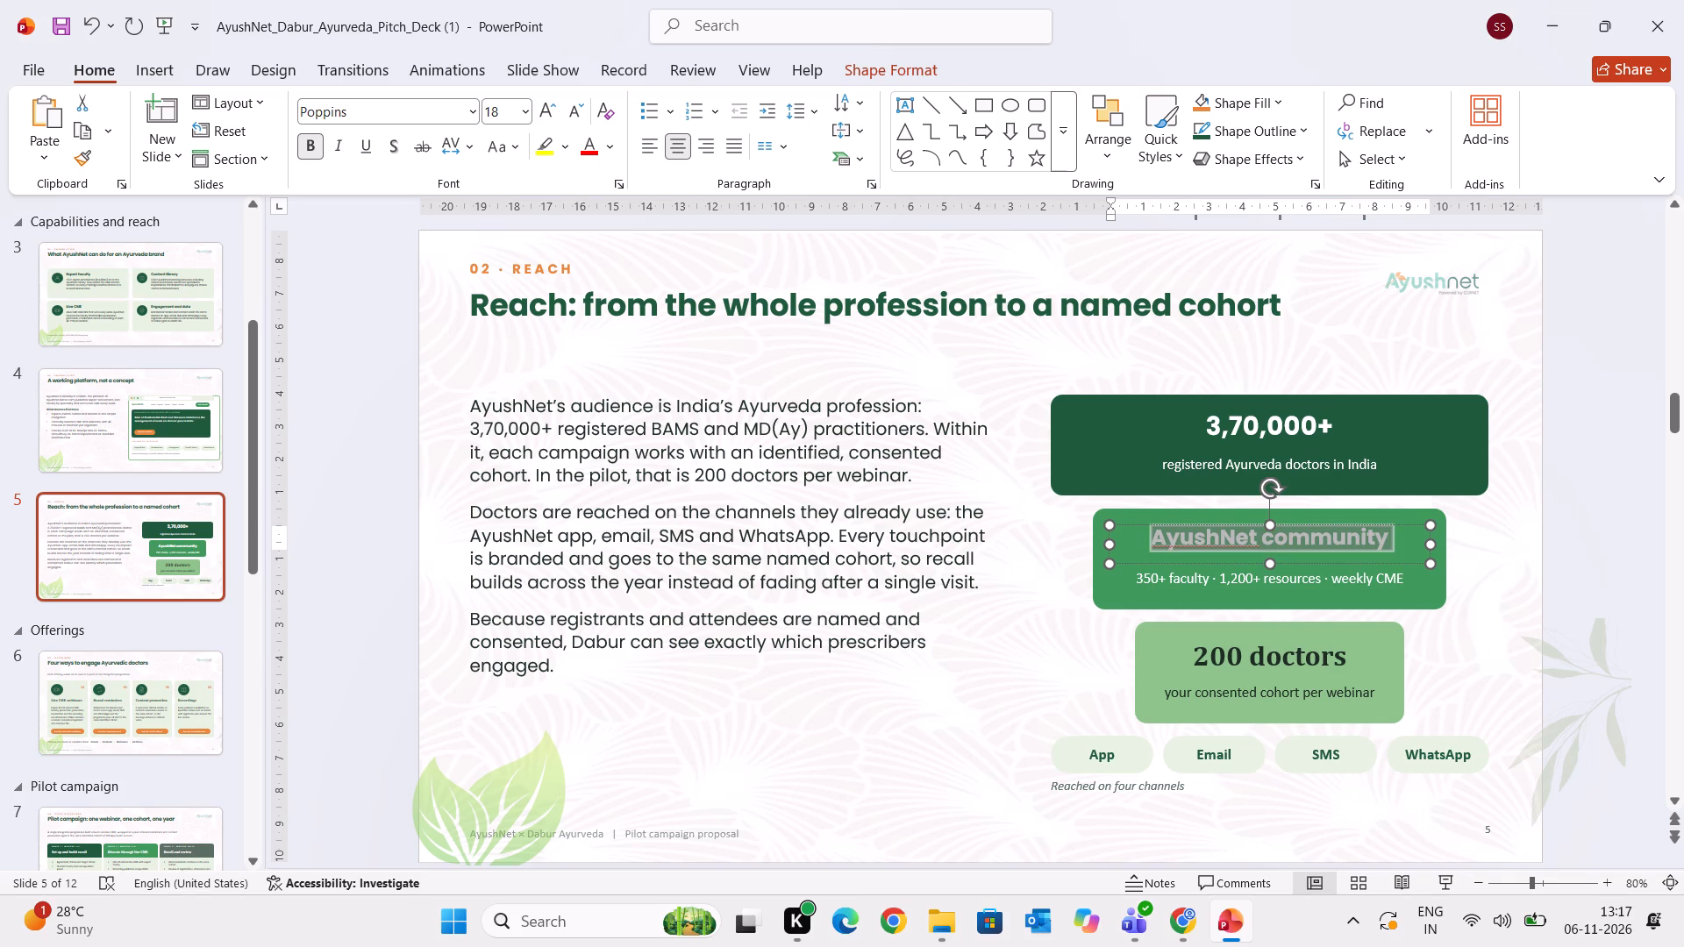
left_click_drag(1358, 559, 1400, 564)
left_click(575, 115)
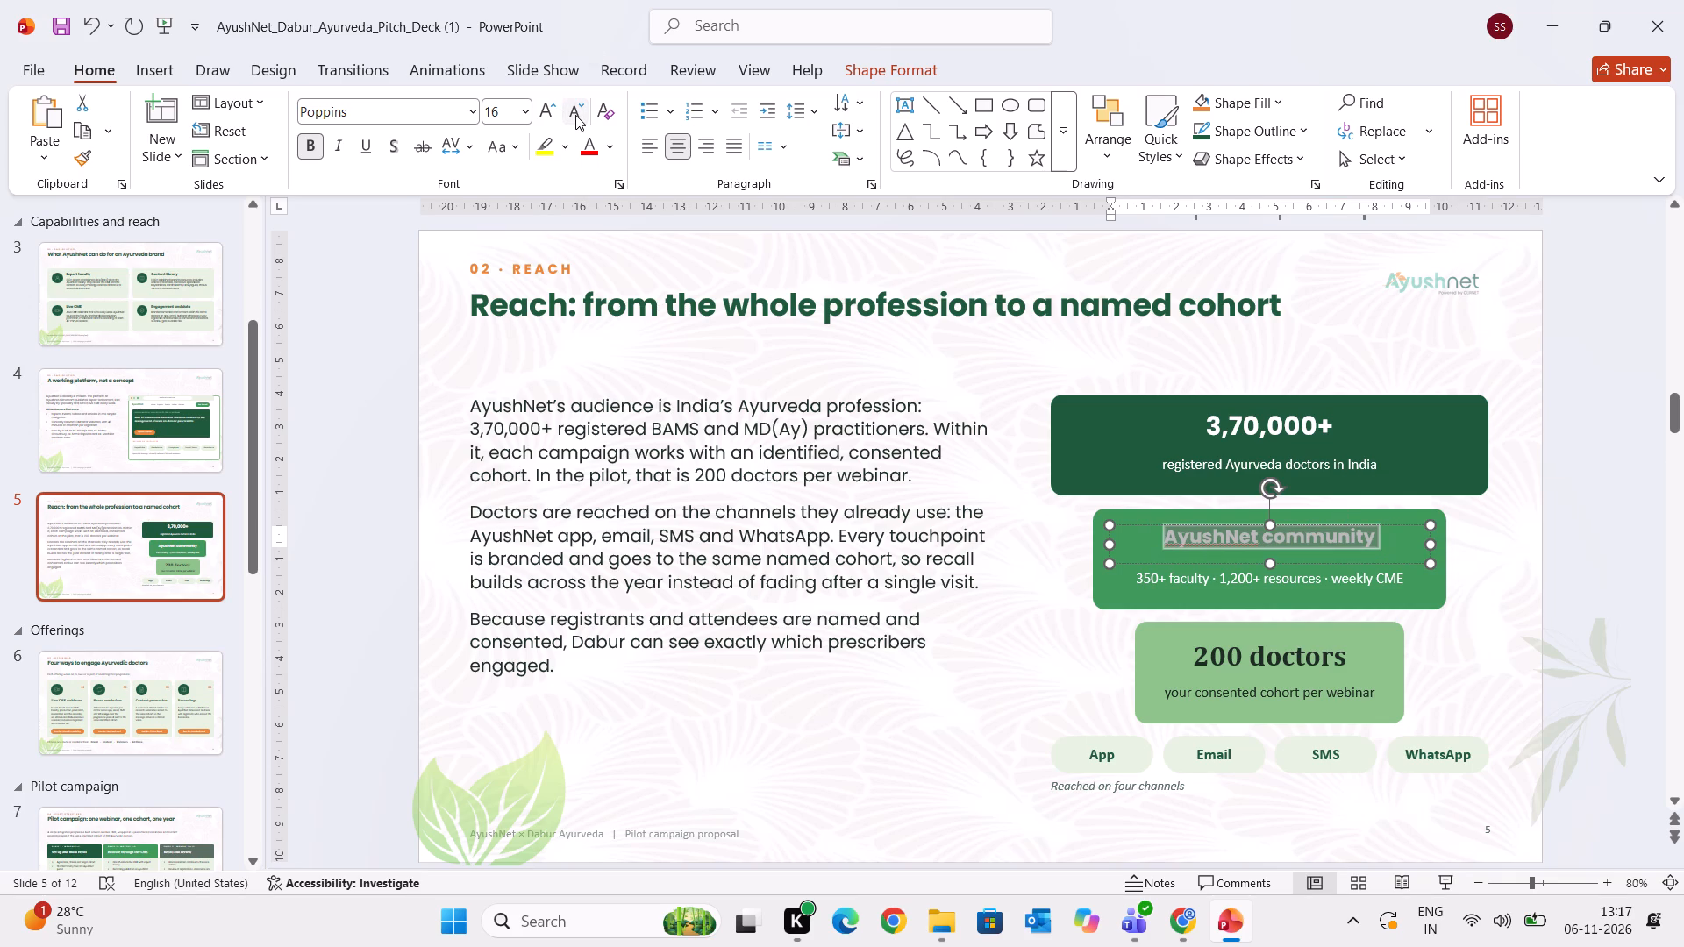
left_click(1600, 696)
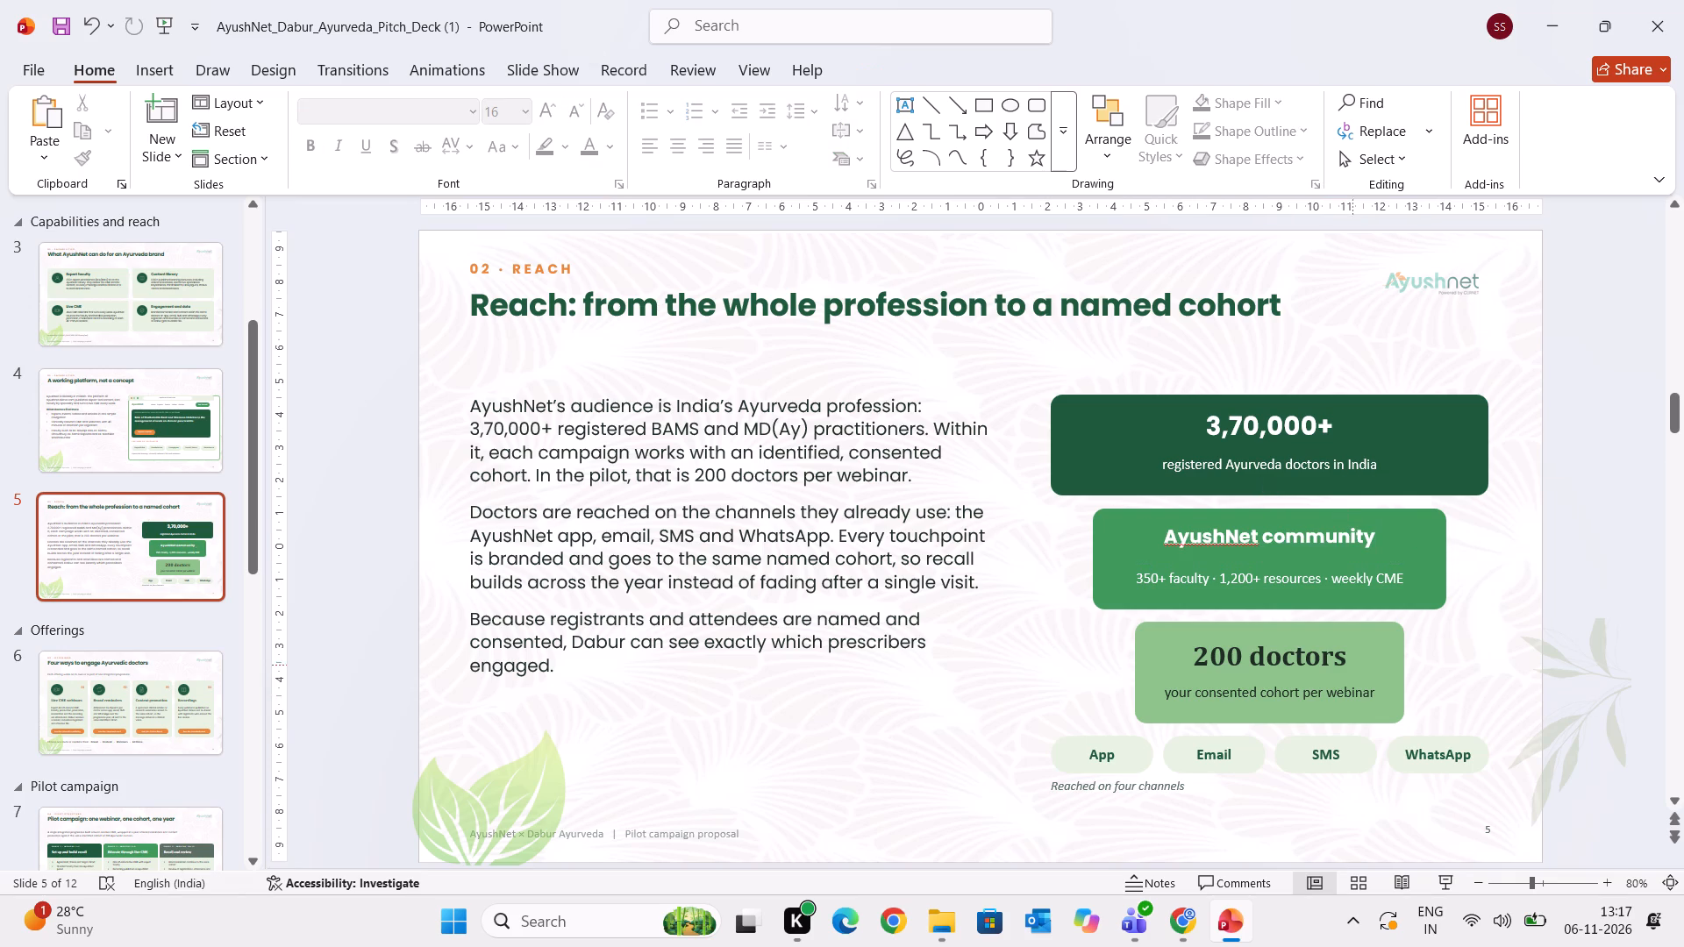
Format the "200 doctors" heading in the light green card in Poppins at size 18.
left_click_drag(1197, 655, 1361, 666)
left_click(429, 112)
type("pop")
key("Return")
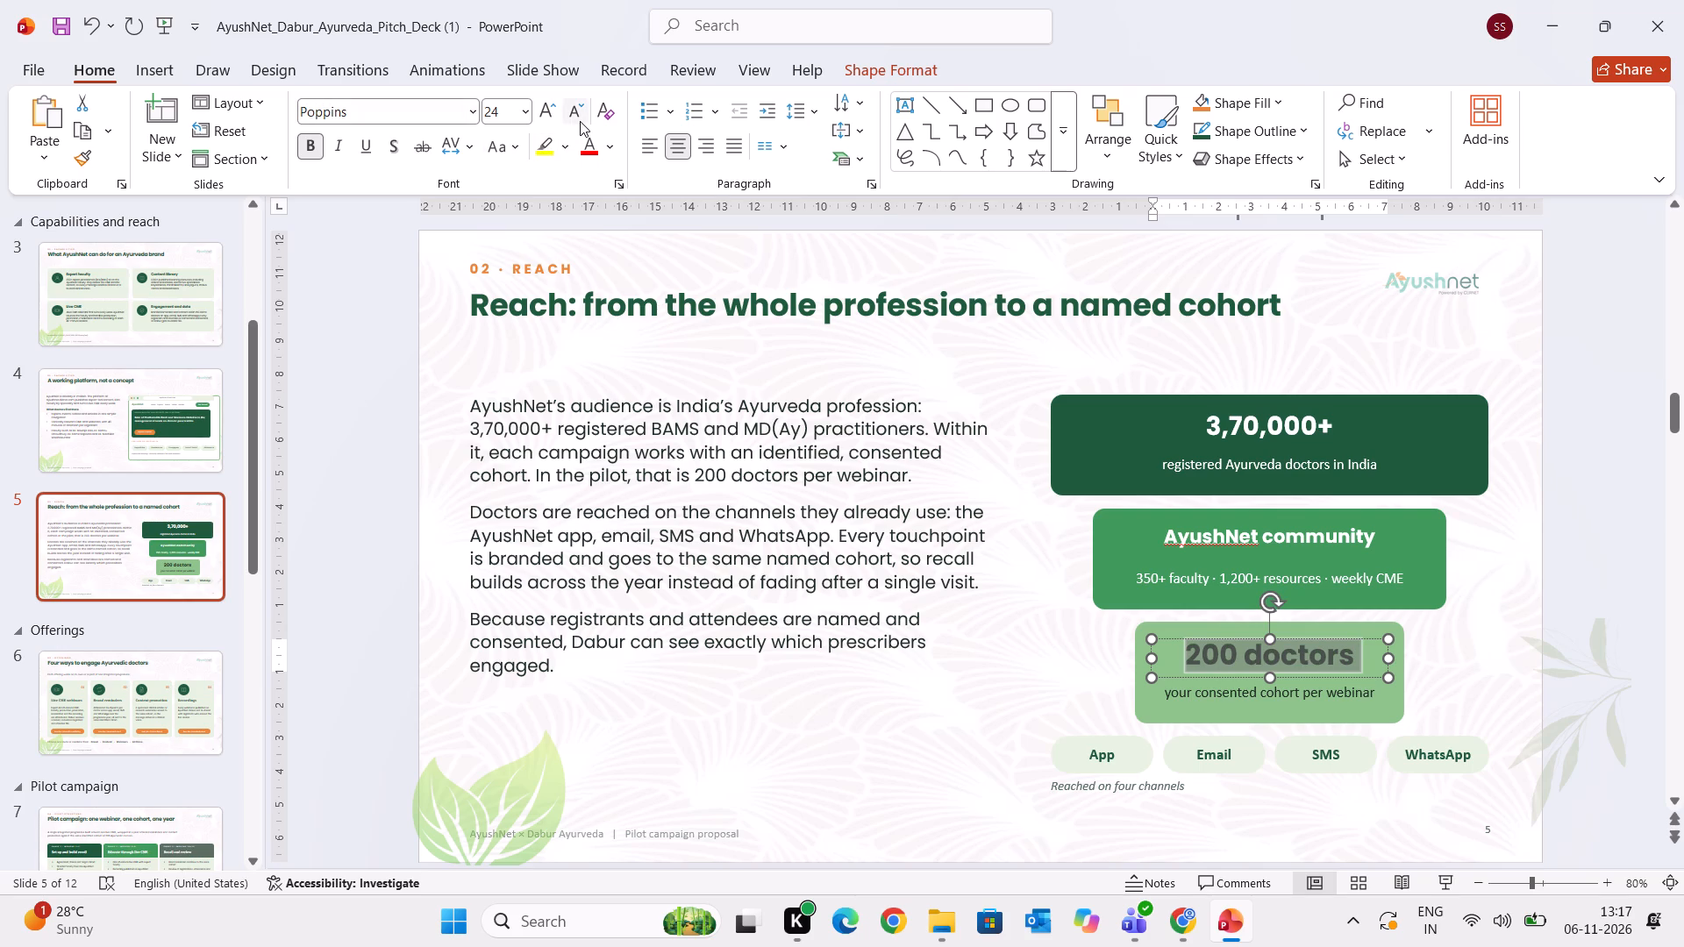
left_click(578, 118)
left_click(578, 118)
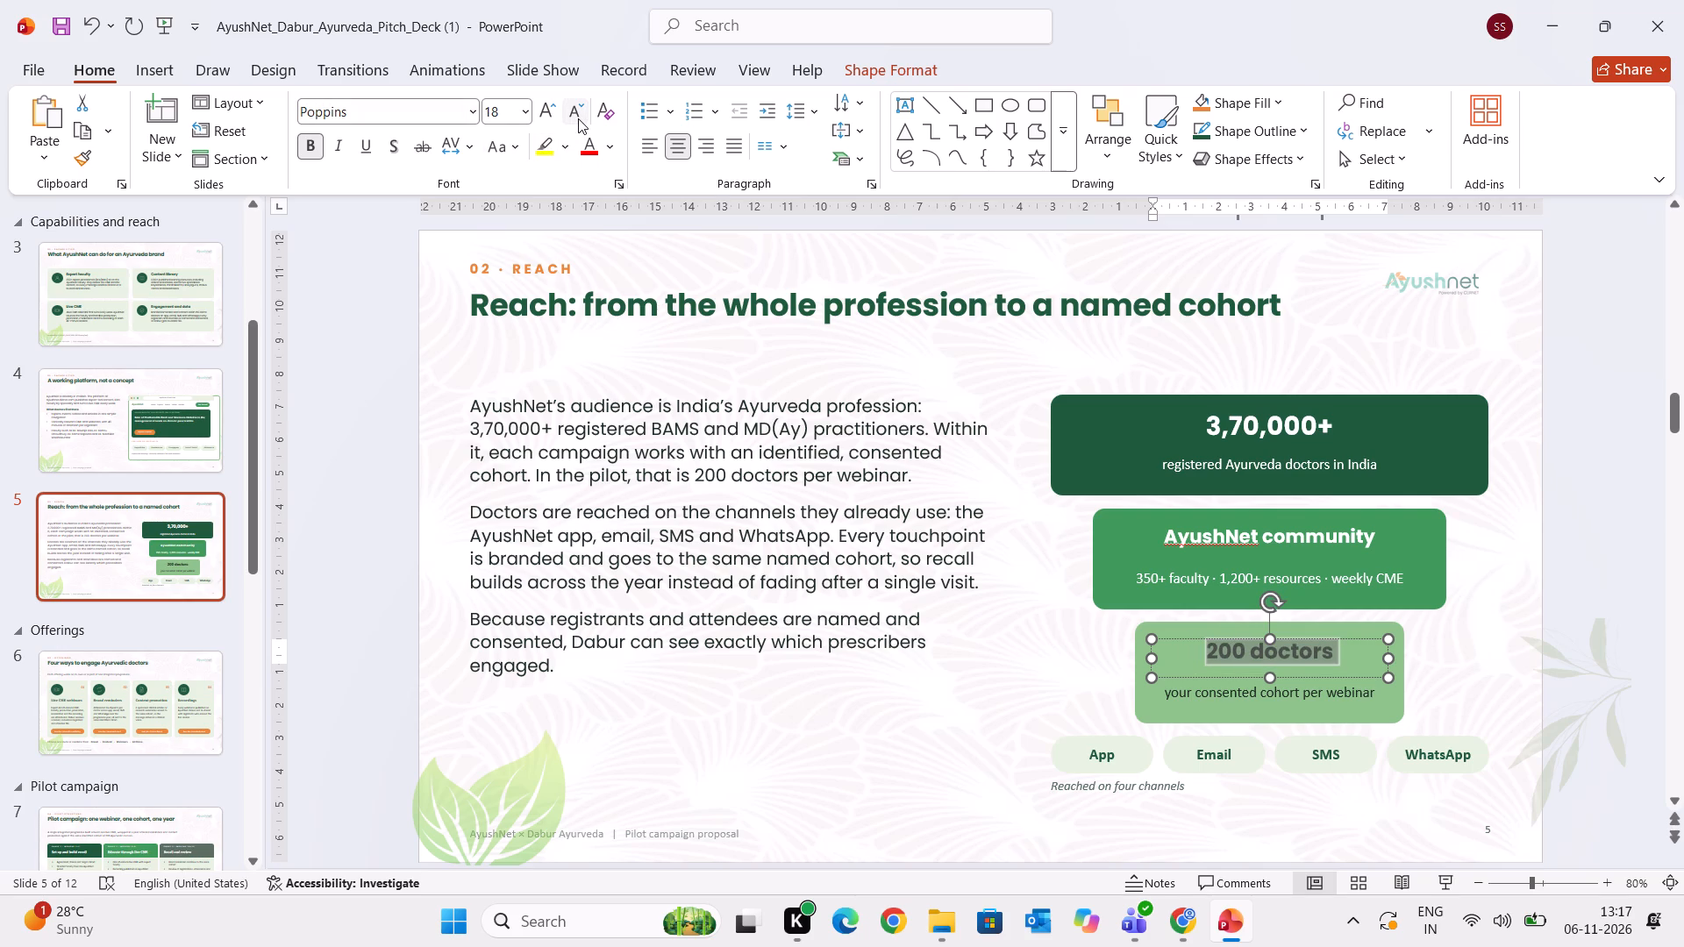
left_click(1553, 698)
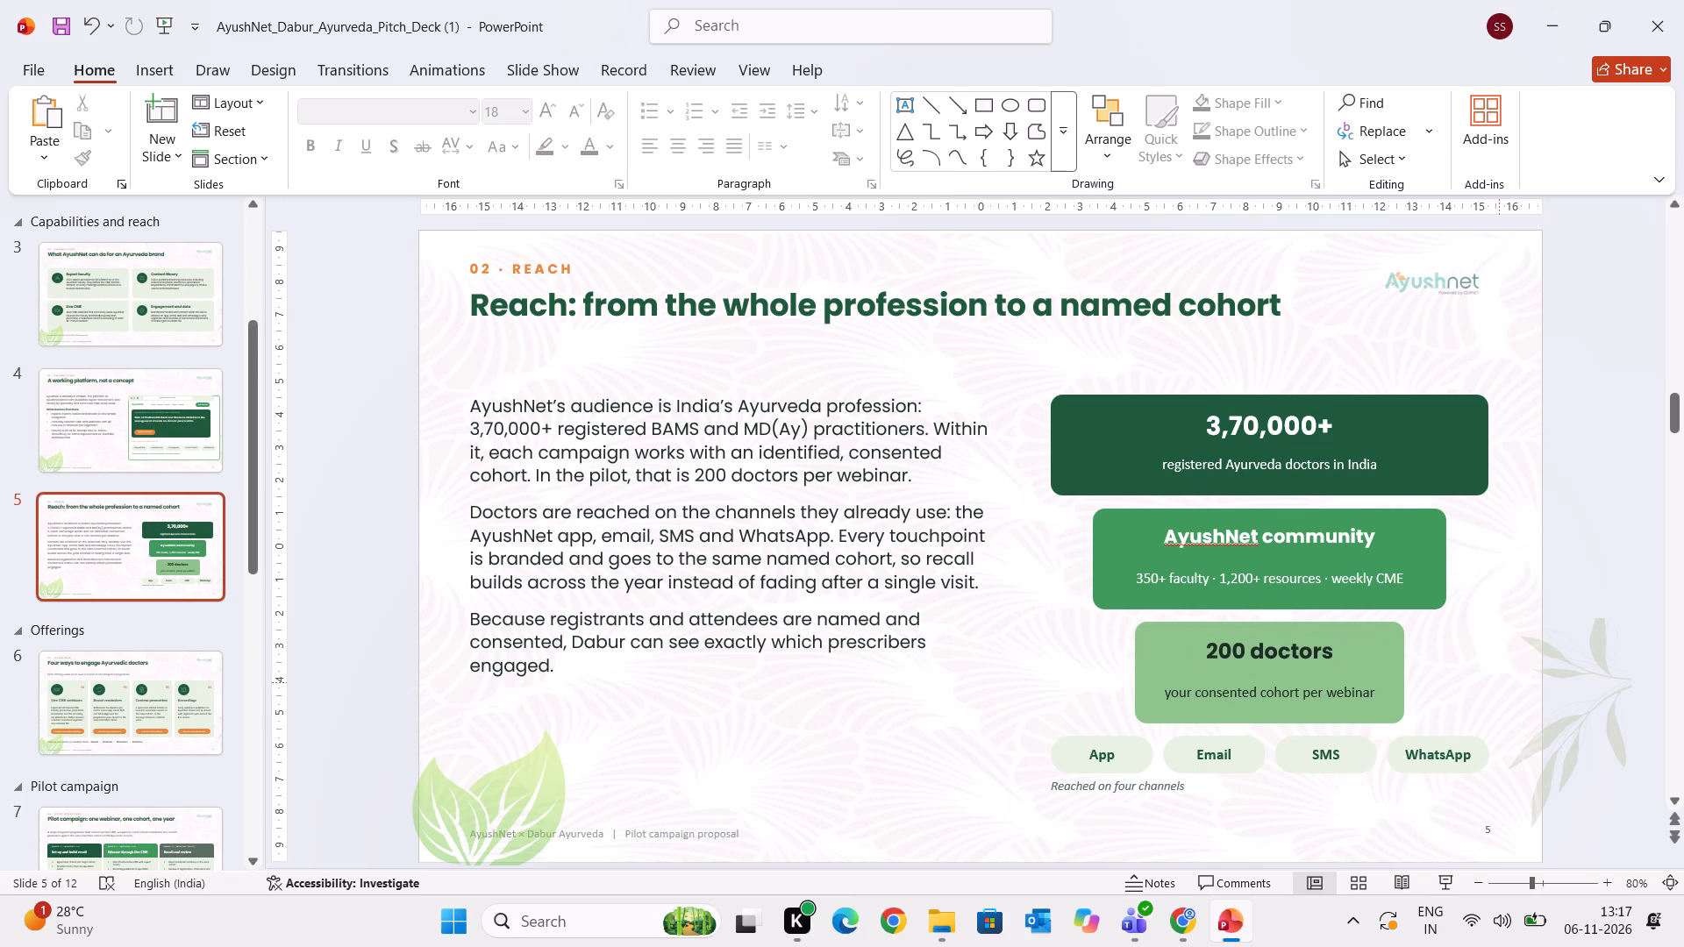
Format the "registered Ayurveda doctors in India" caption in Poppins at size 12.
left_click_drag(1163, 458, 1388, 476)
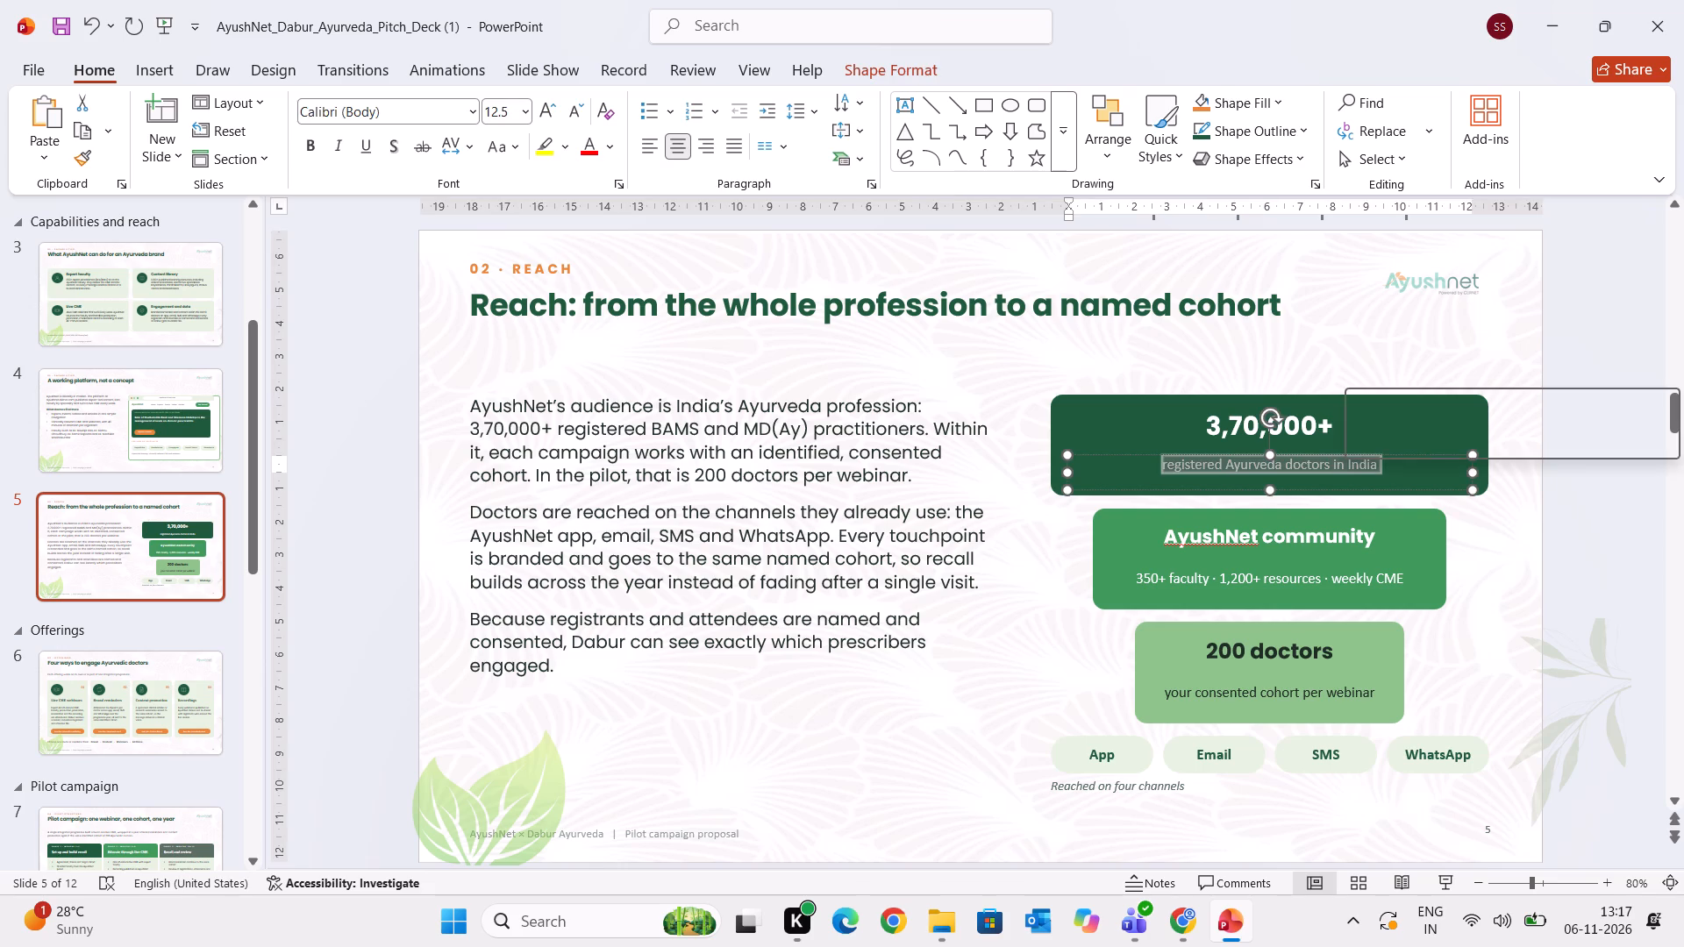
left_click(396, 120)
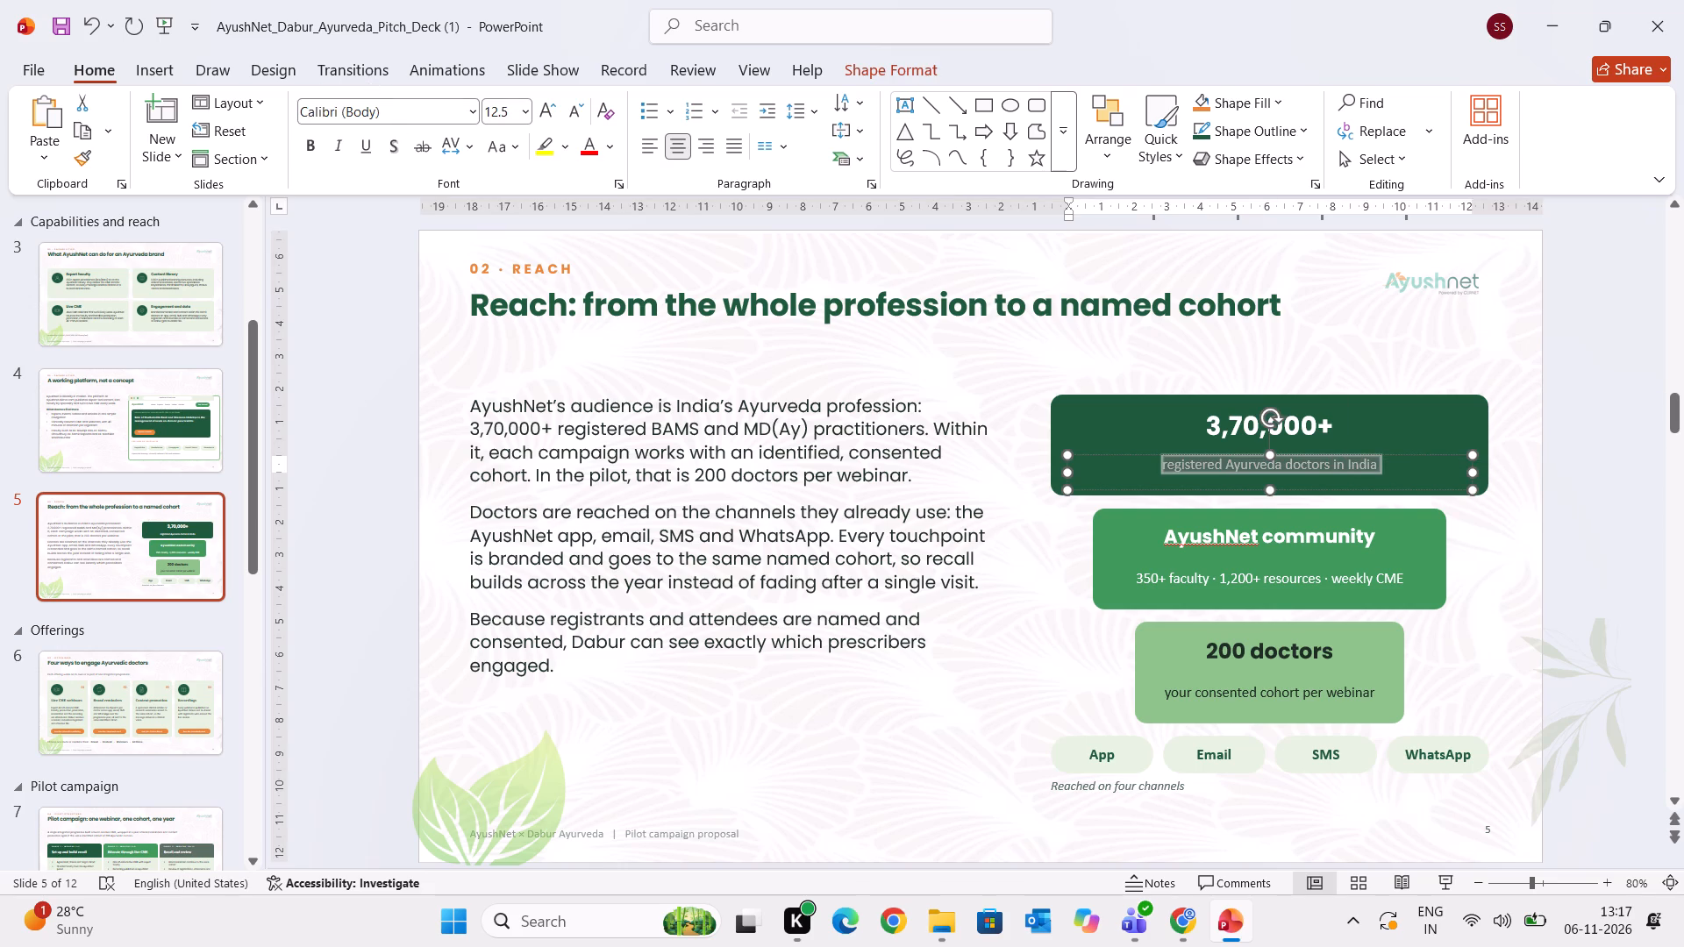
left_click(396, 115)
type("pop")
key("Return")
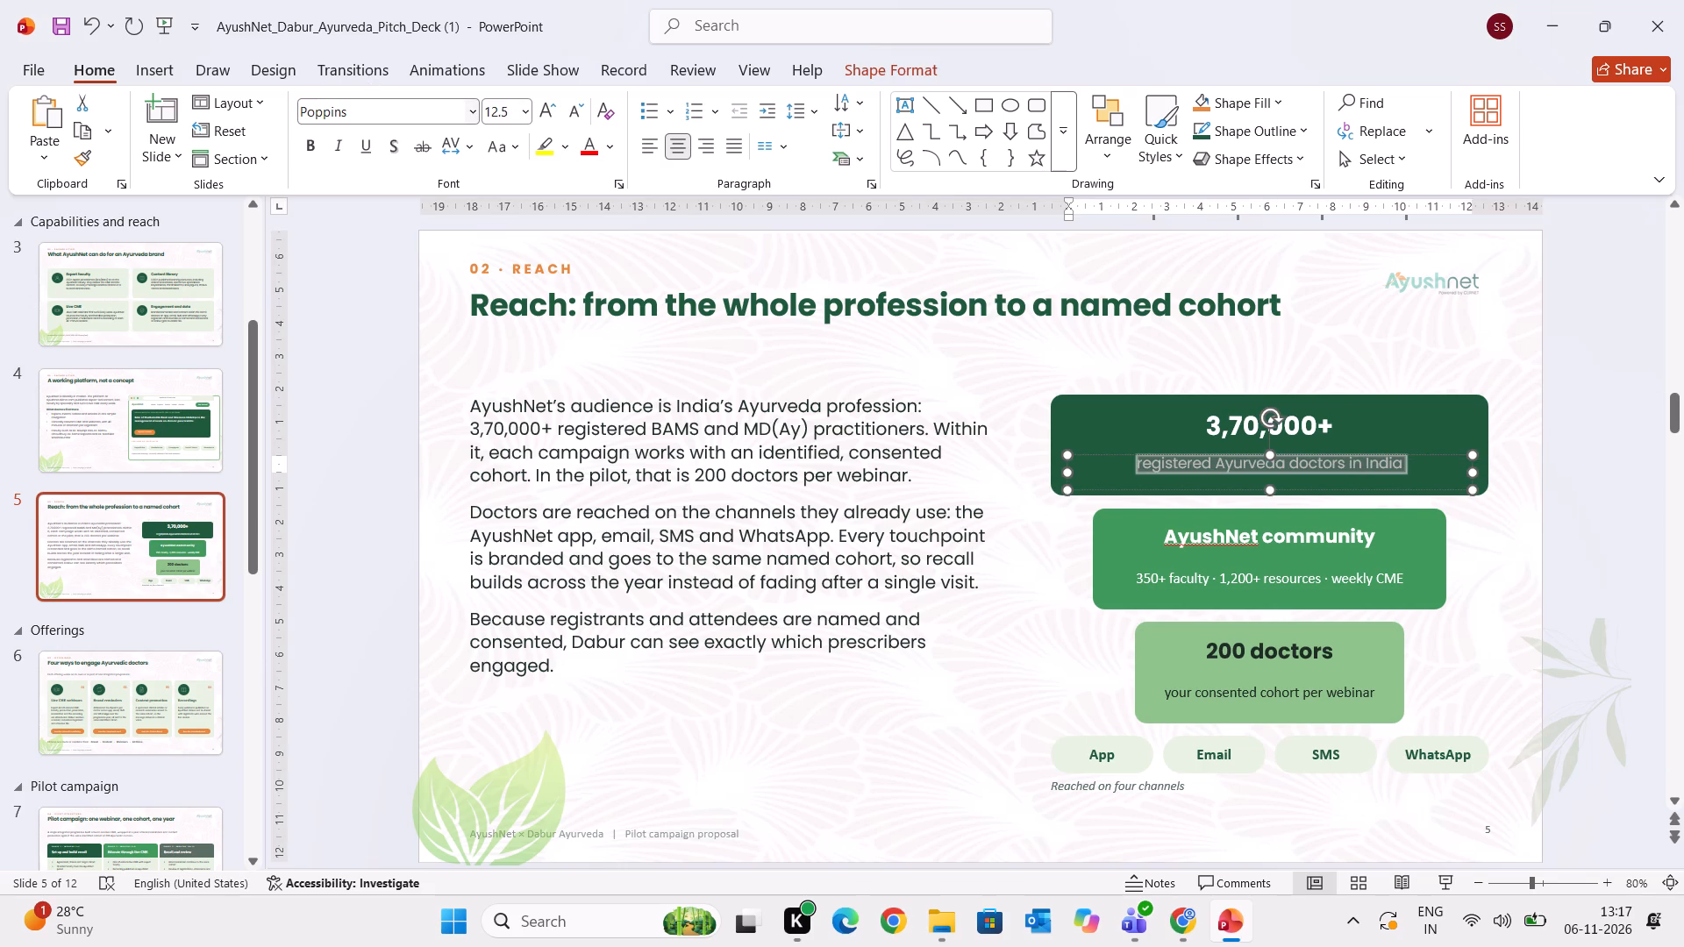
left_click(575, 116)
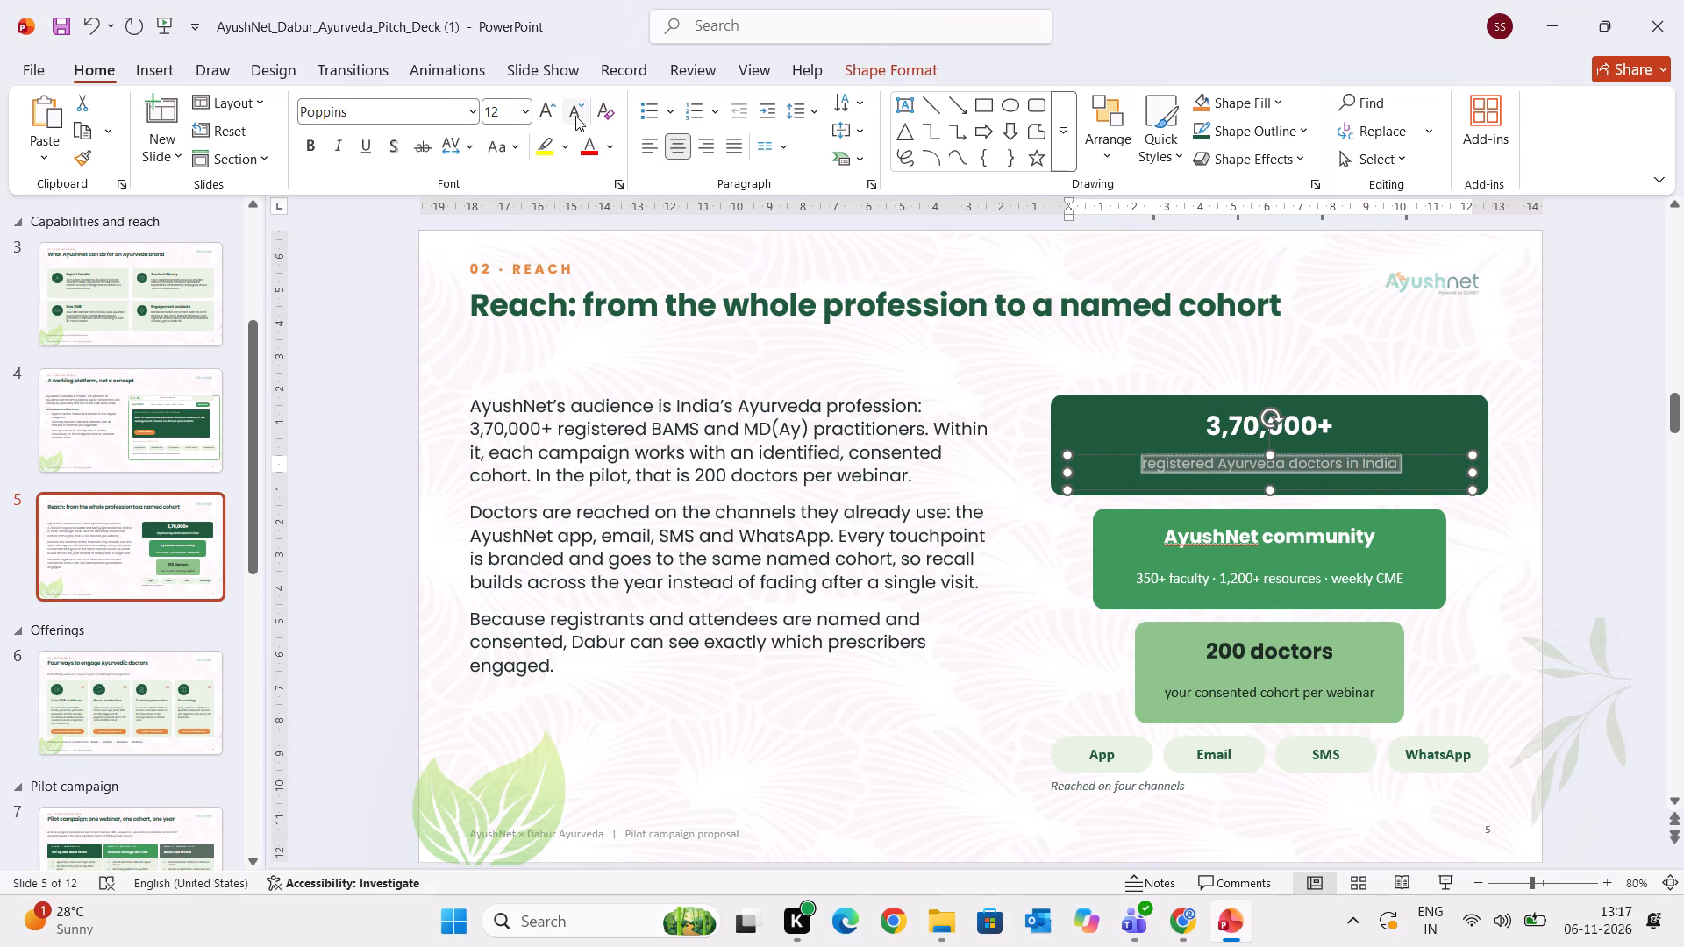
Copy that caption's formatting onto the "350+ faculty · 1,200+ resources · weekly CME" line, reduce it to size 11, and pick up its formatting.
left_click(81, 158)
left_click_drag(1145, 573, 1146, 573)
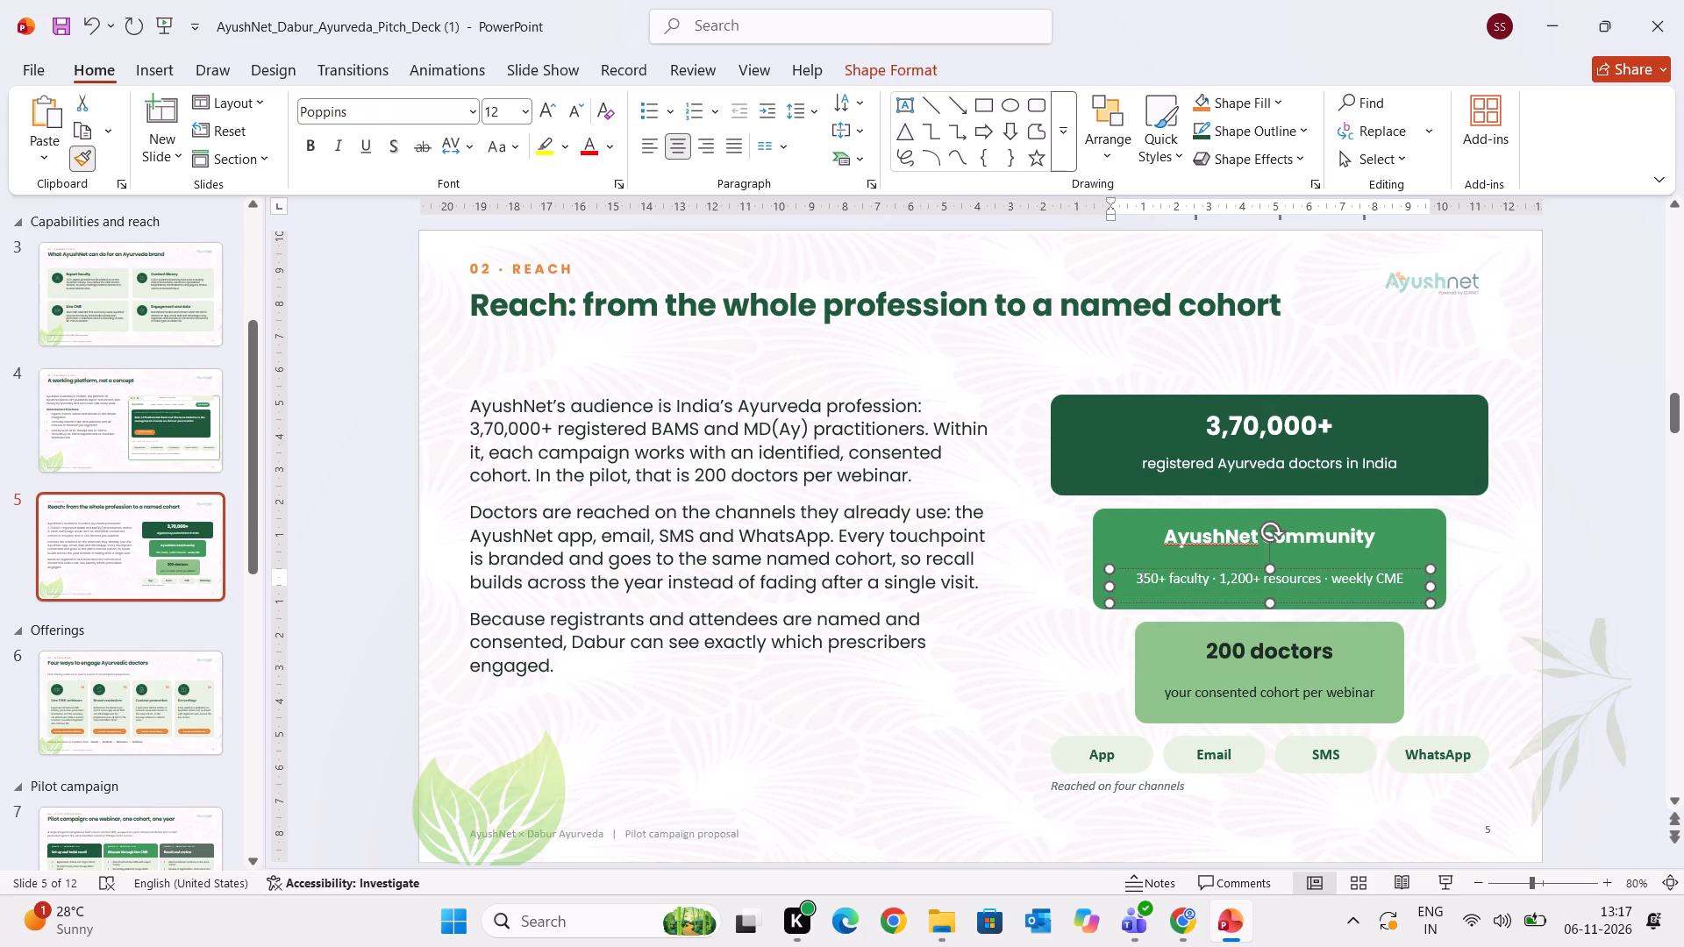
left_click_drag(1146, 573, 1422, 582)
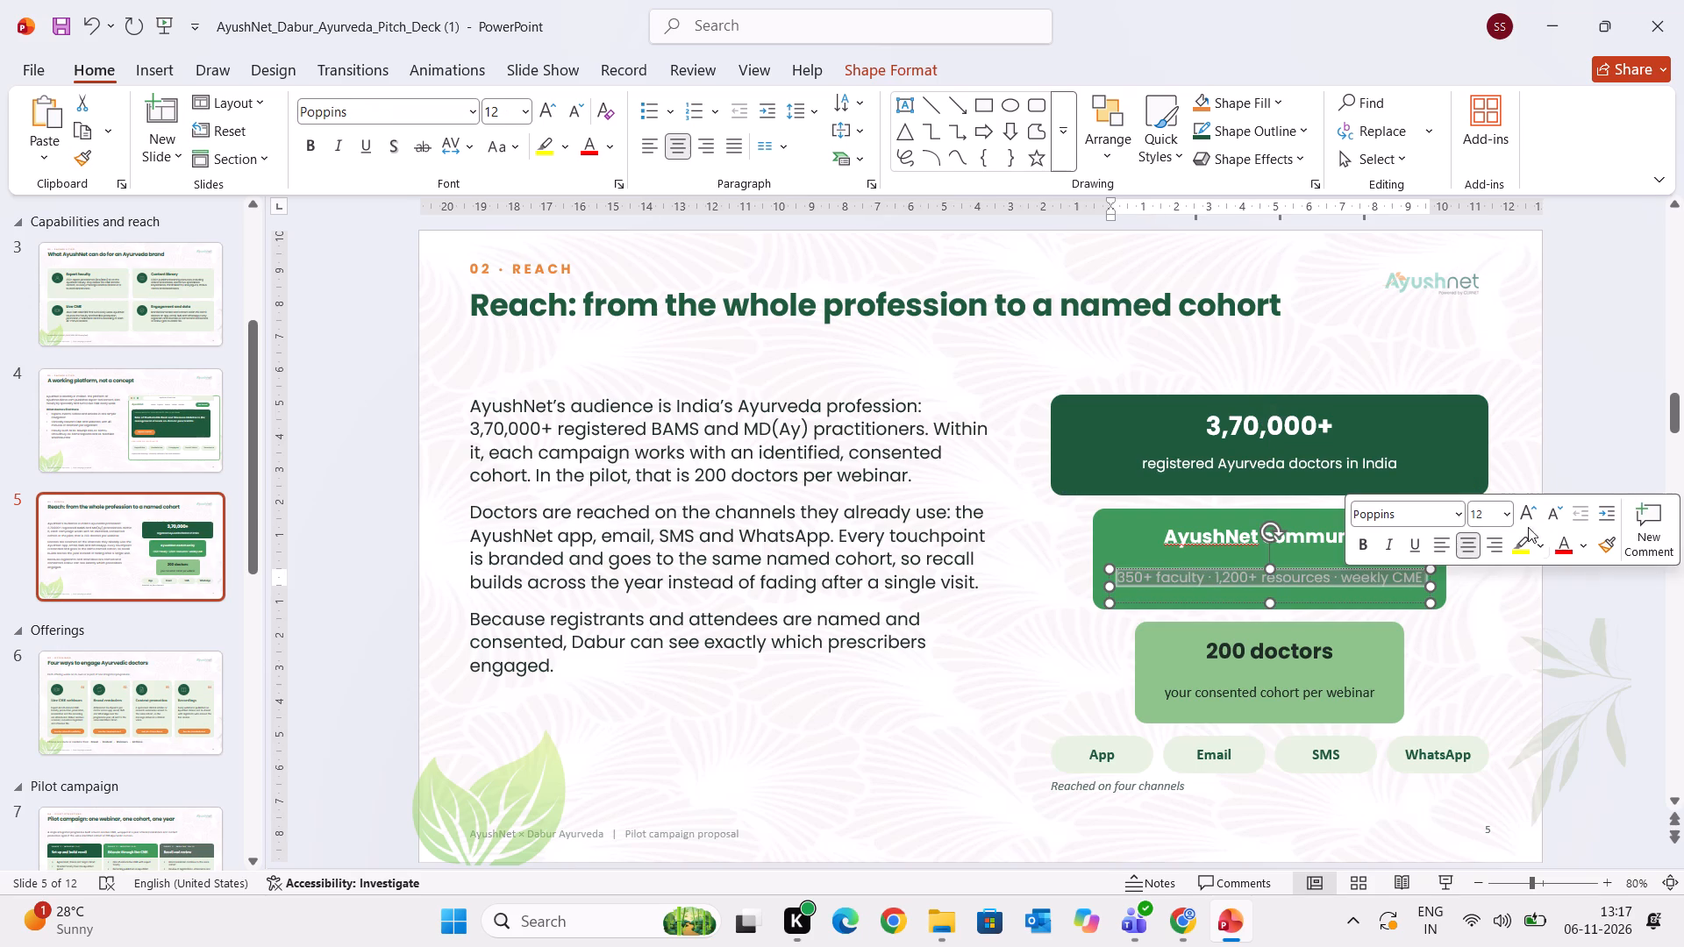
left_click(1552, 512)
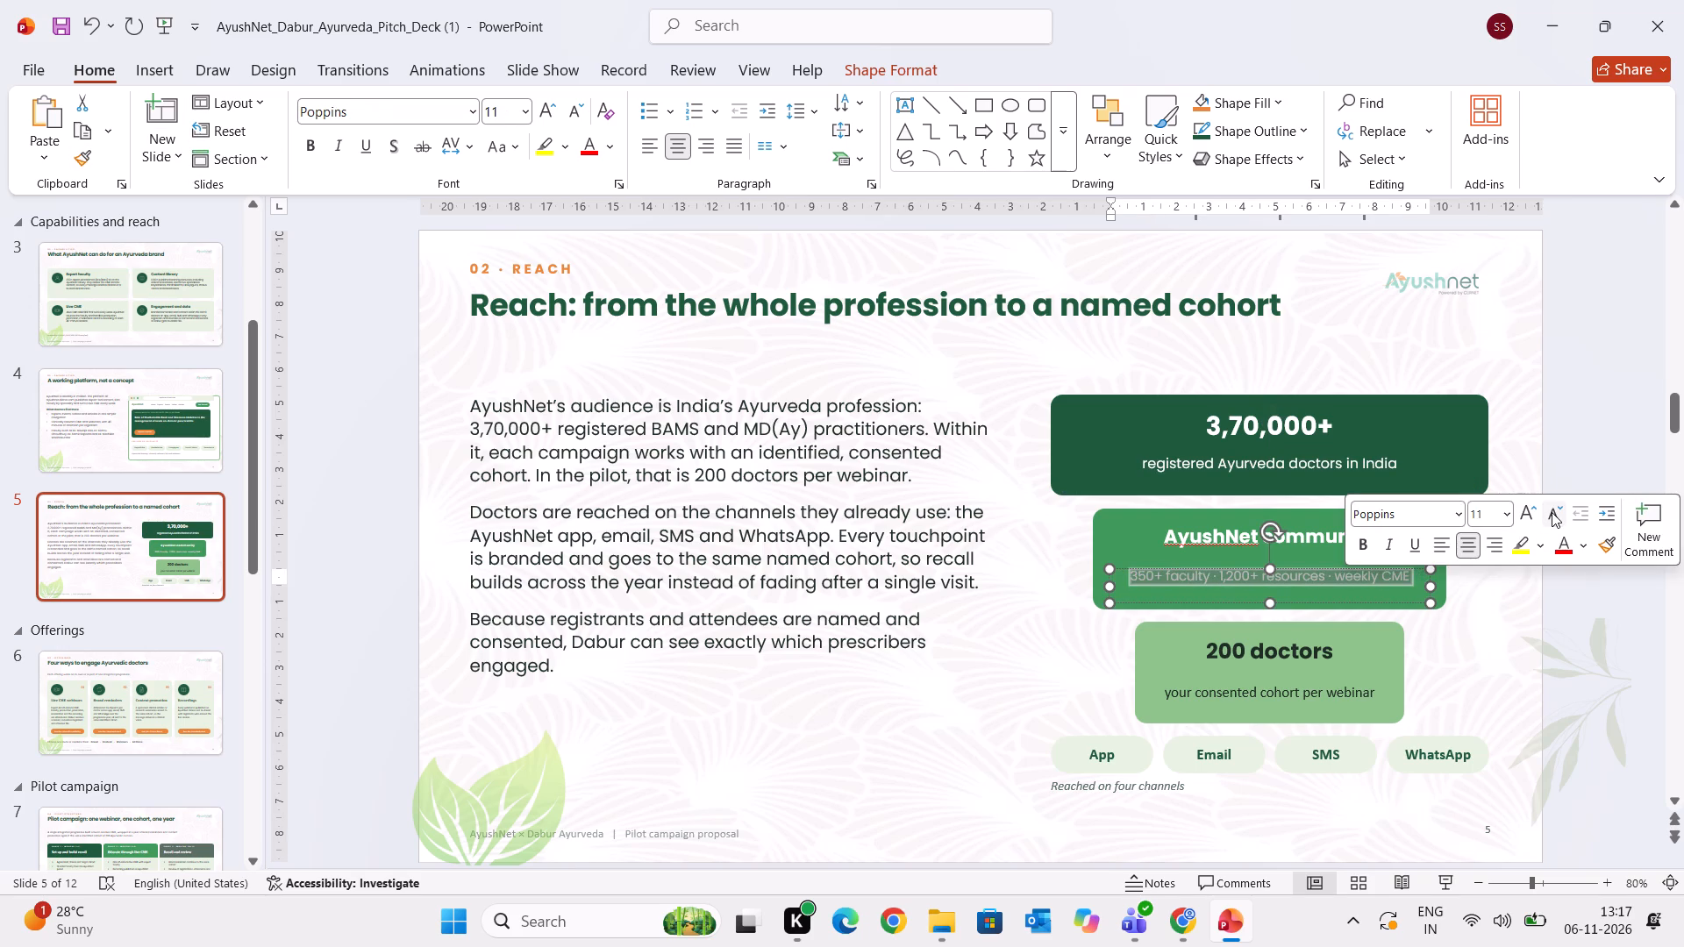
left_click(1612, 547)
double_click(1607, 717)
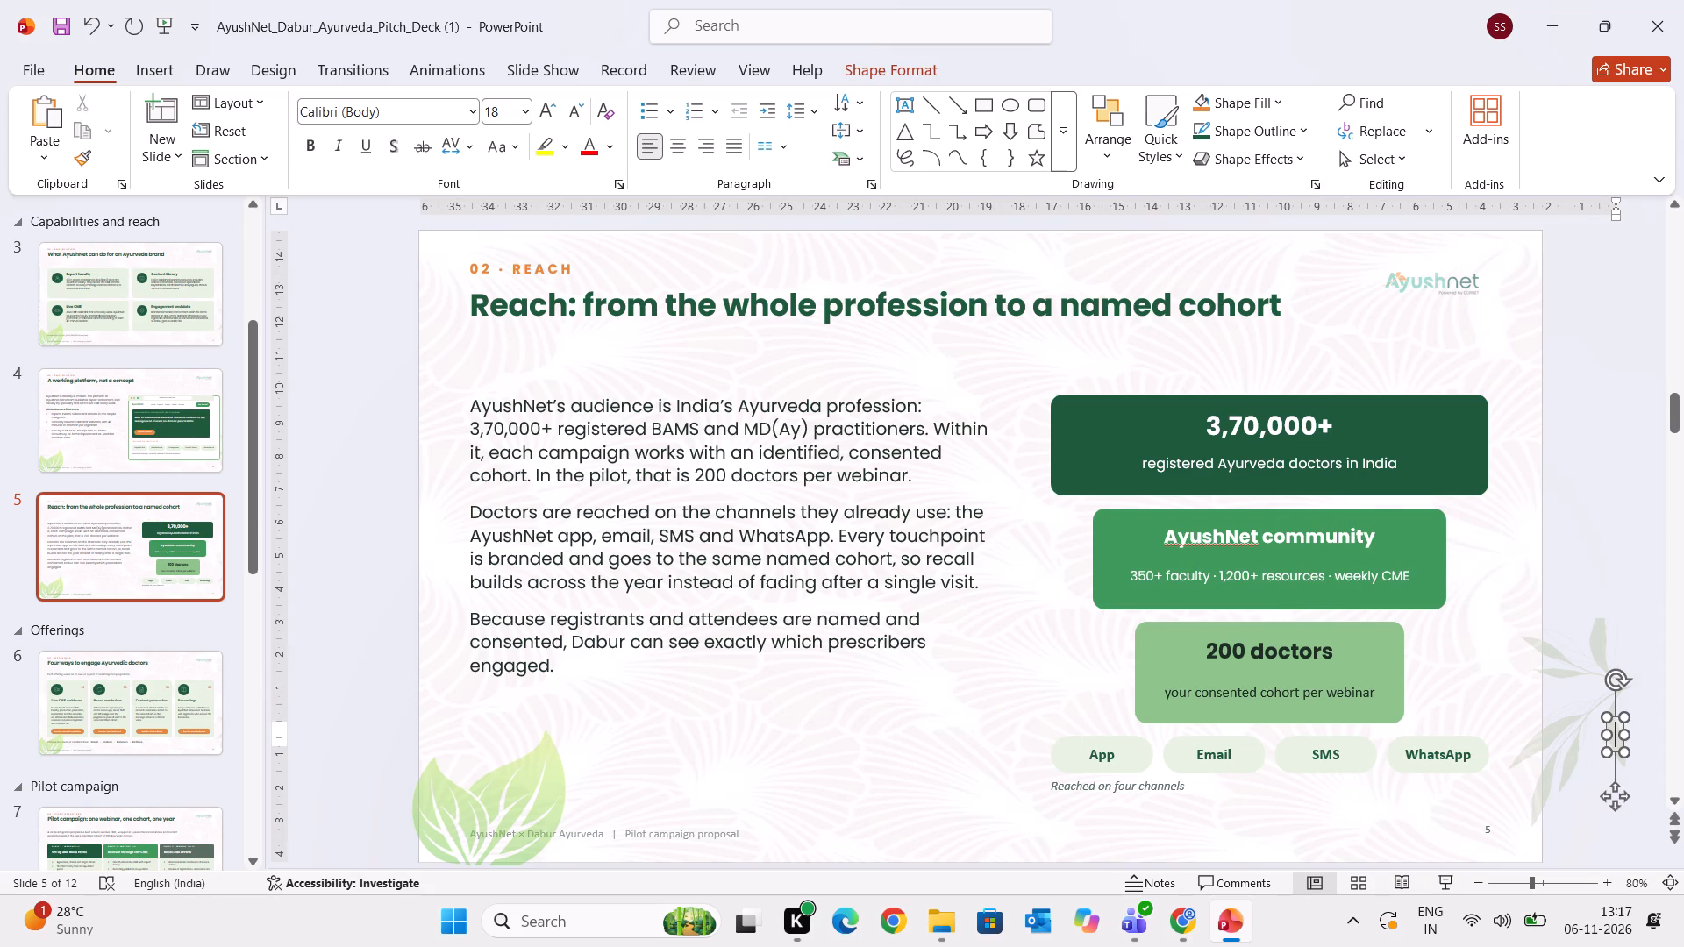
Format the "your consented cohort per webinar" caption in the light green card in Poppins at size 11.
left_click(1243, 681)
left_click_drag(1167, 695, 1258, 695)
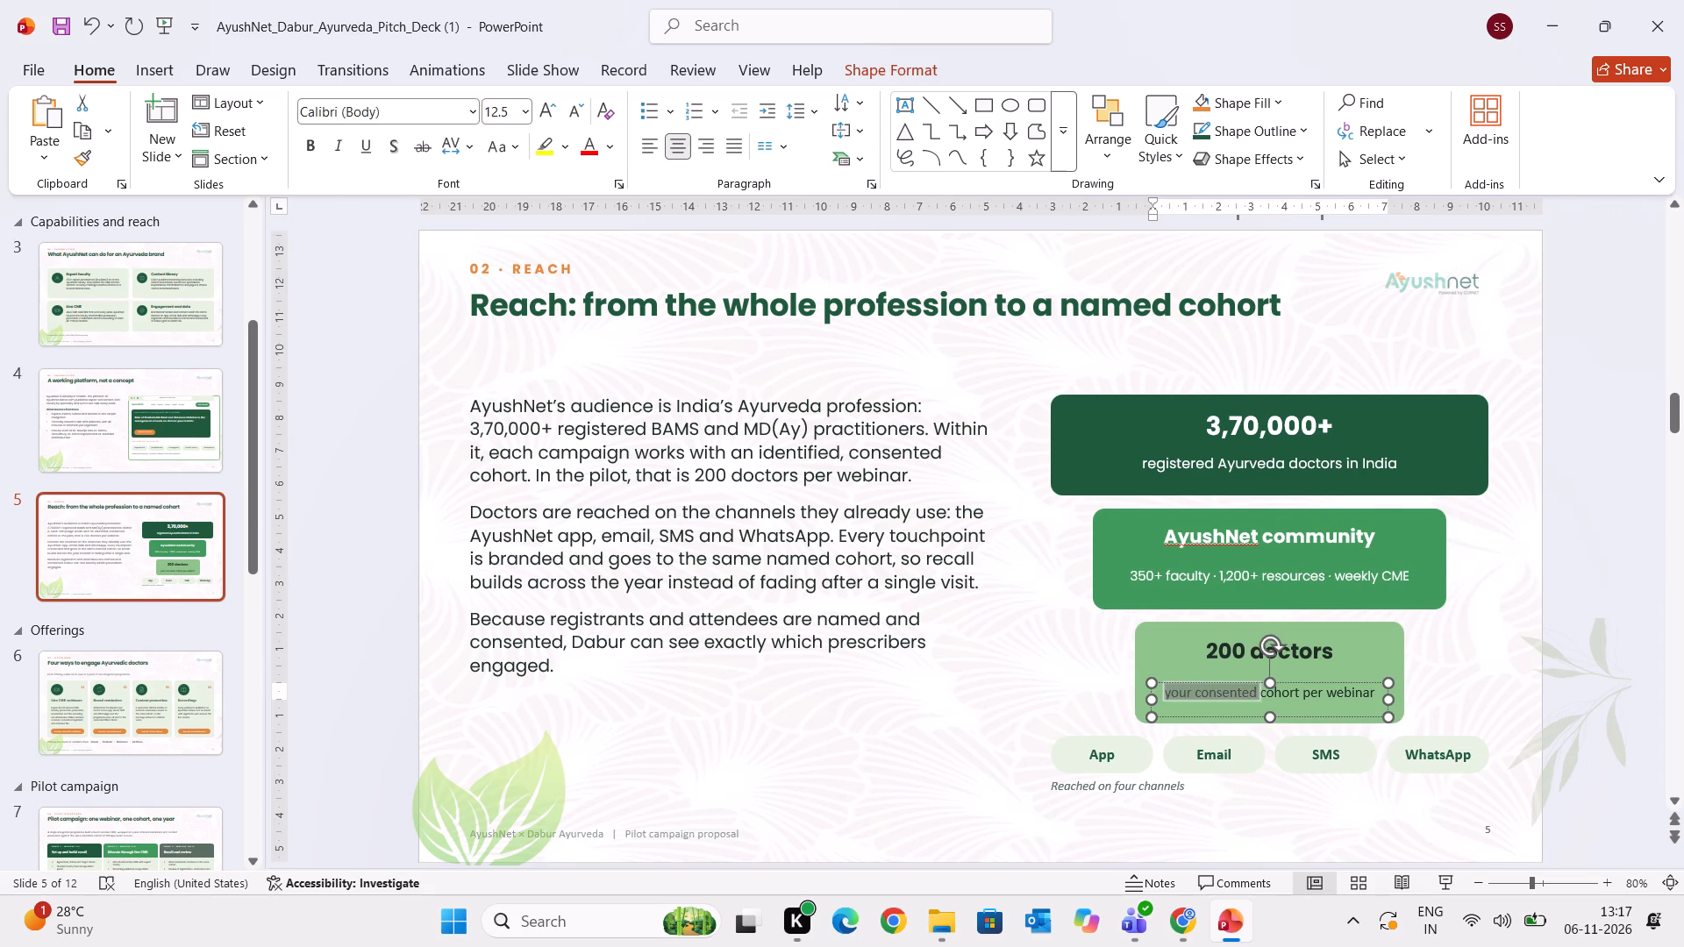
left_click_drag(1258, 695, 1358, 695)
left_click(417, 121)
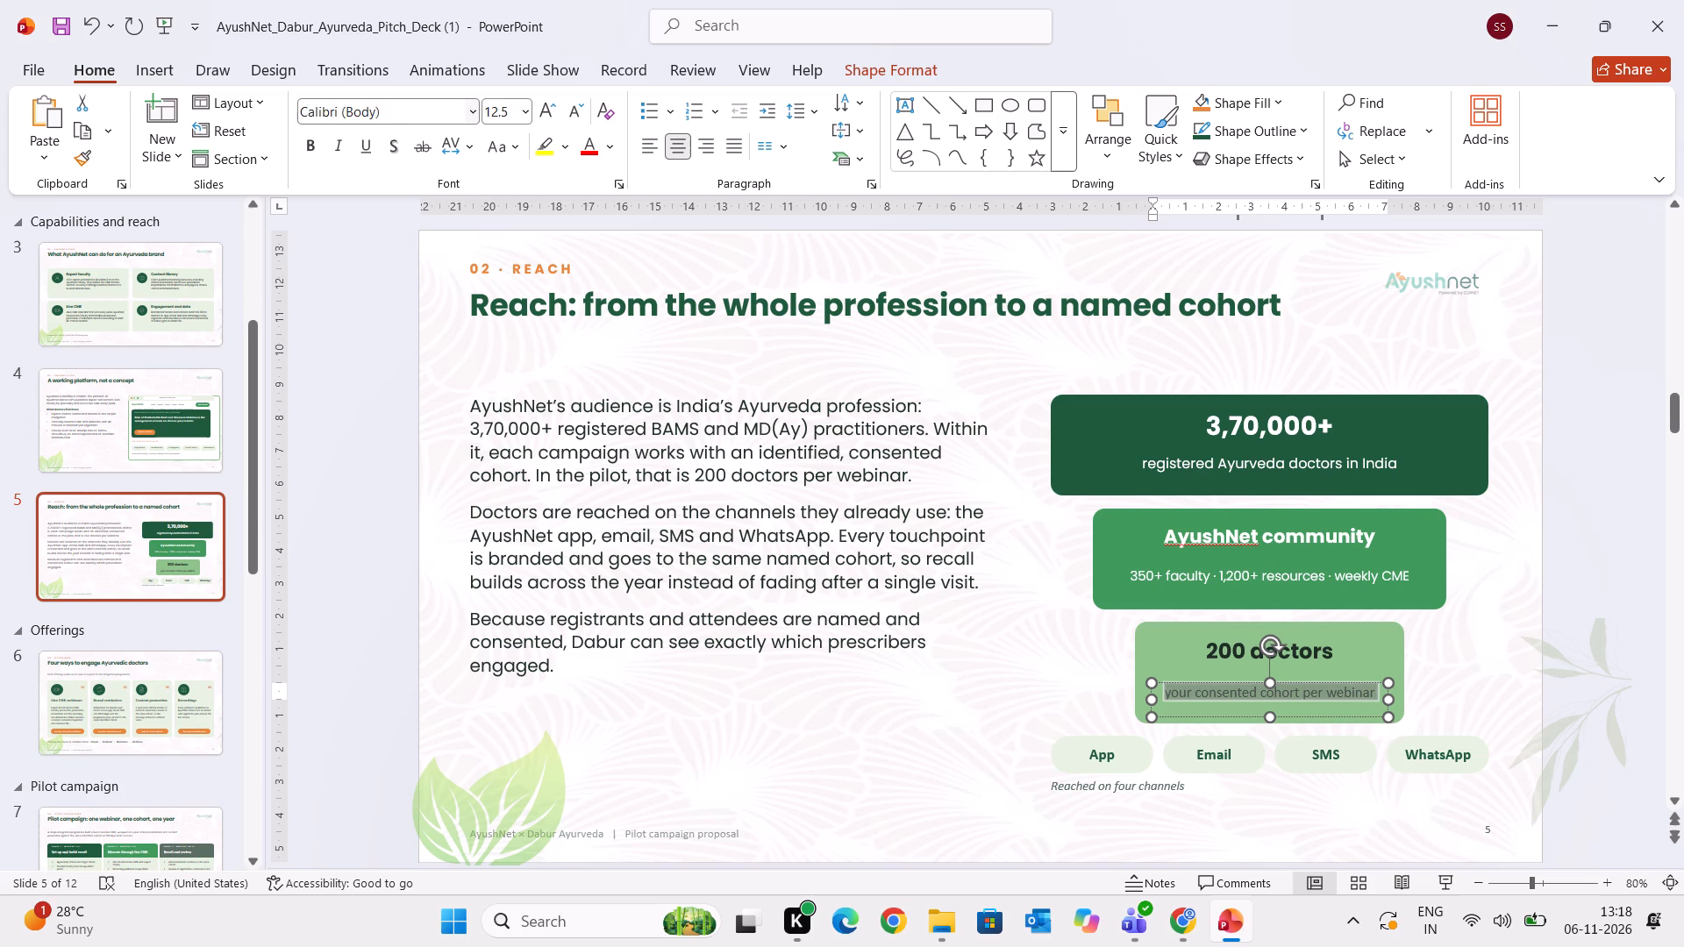
left_click(413, 117)
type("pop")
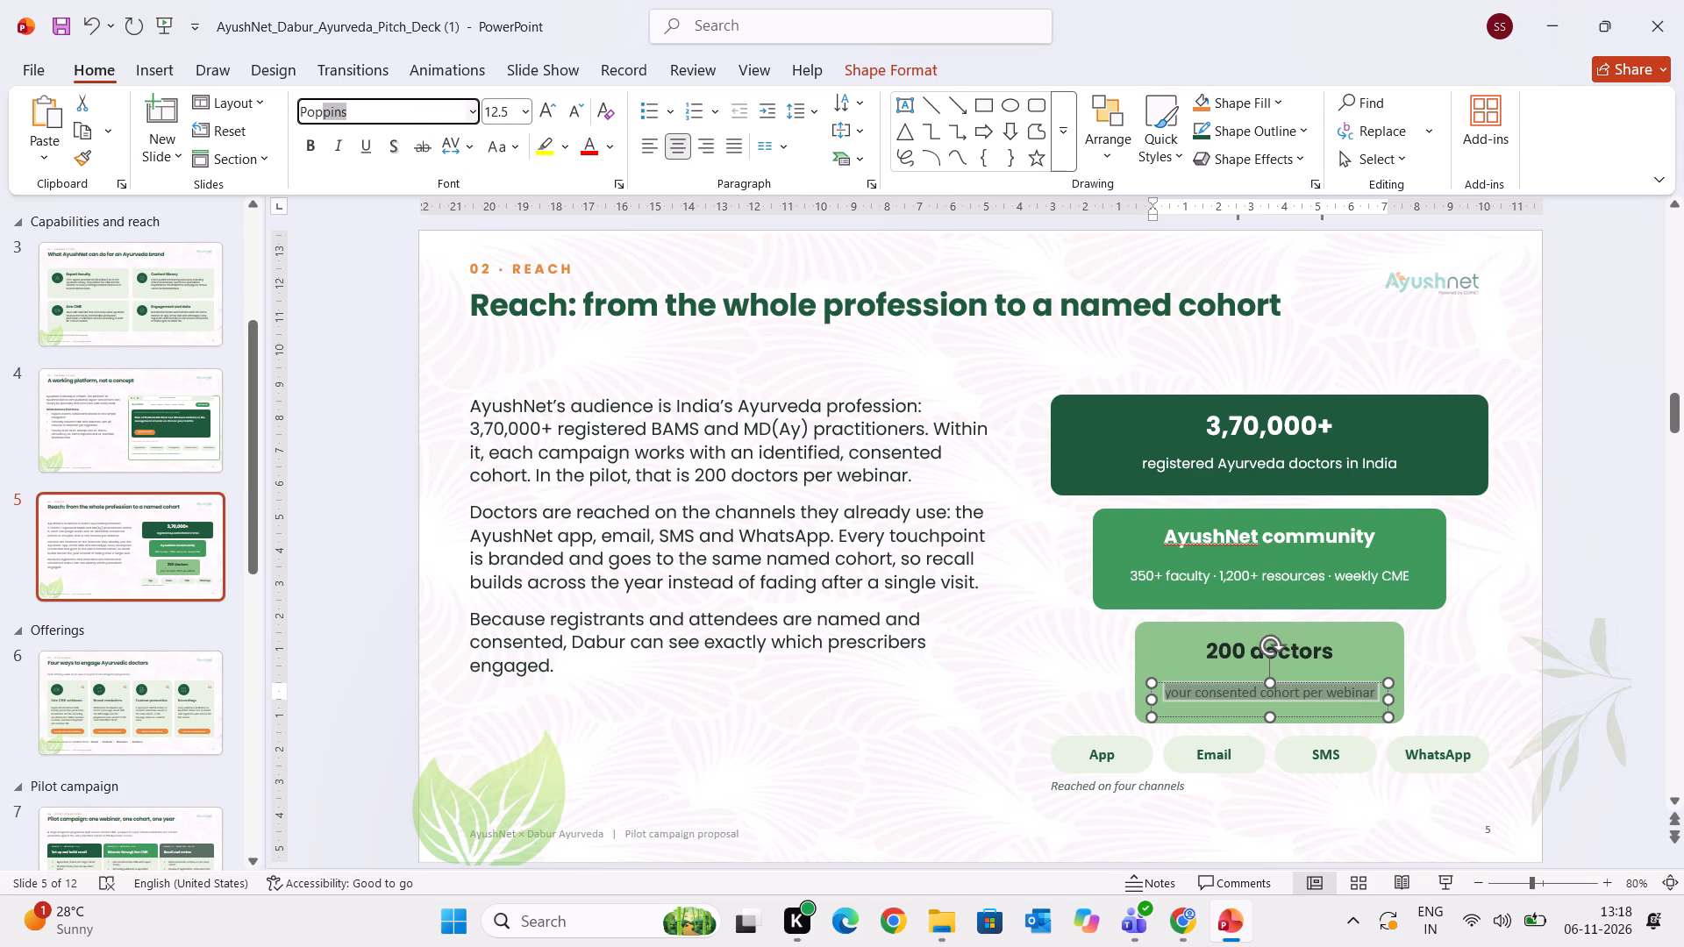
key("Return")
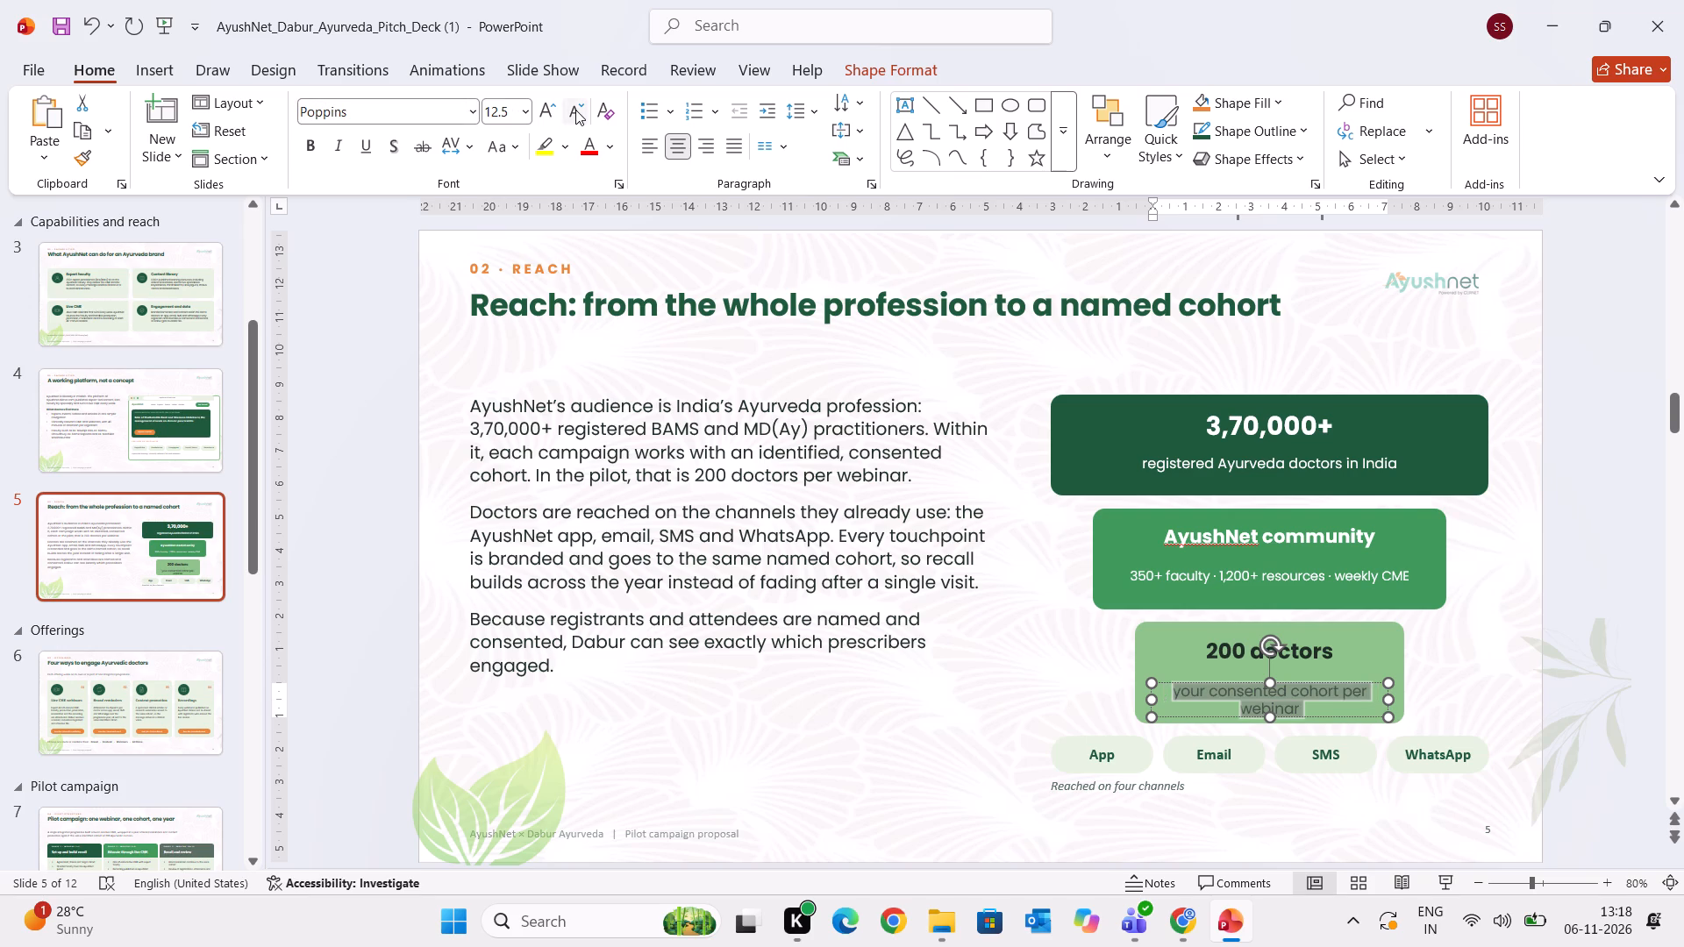
left_click(576, 110)
left_click(576, 110)
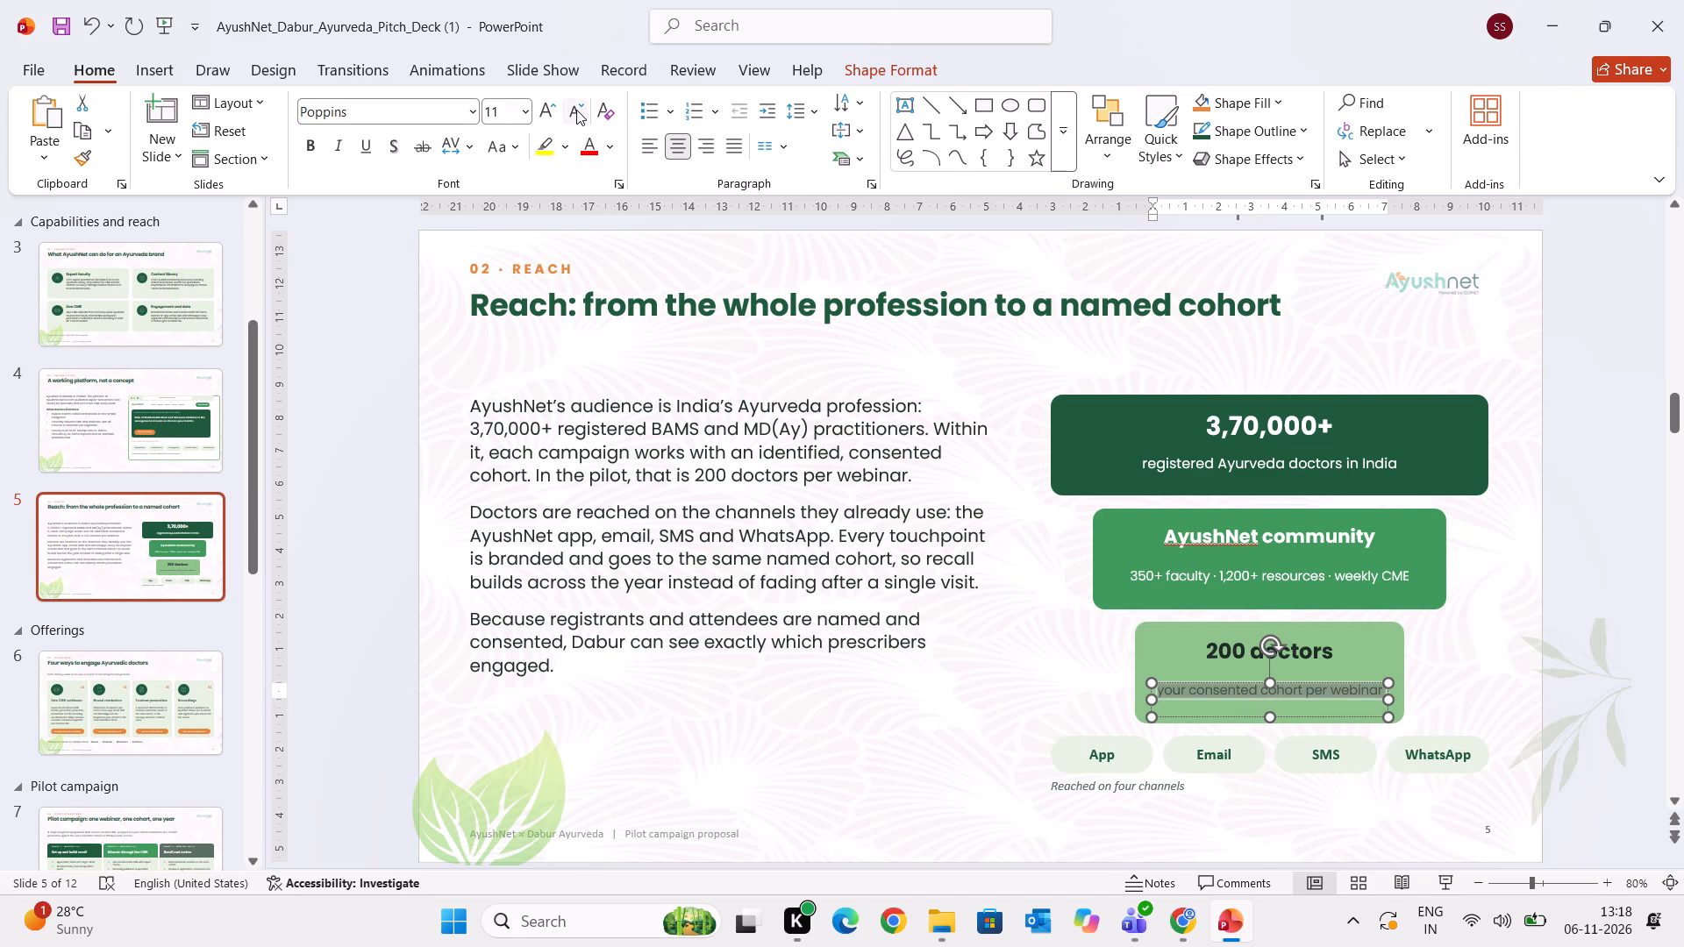
left_click(1591, 743)
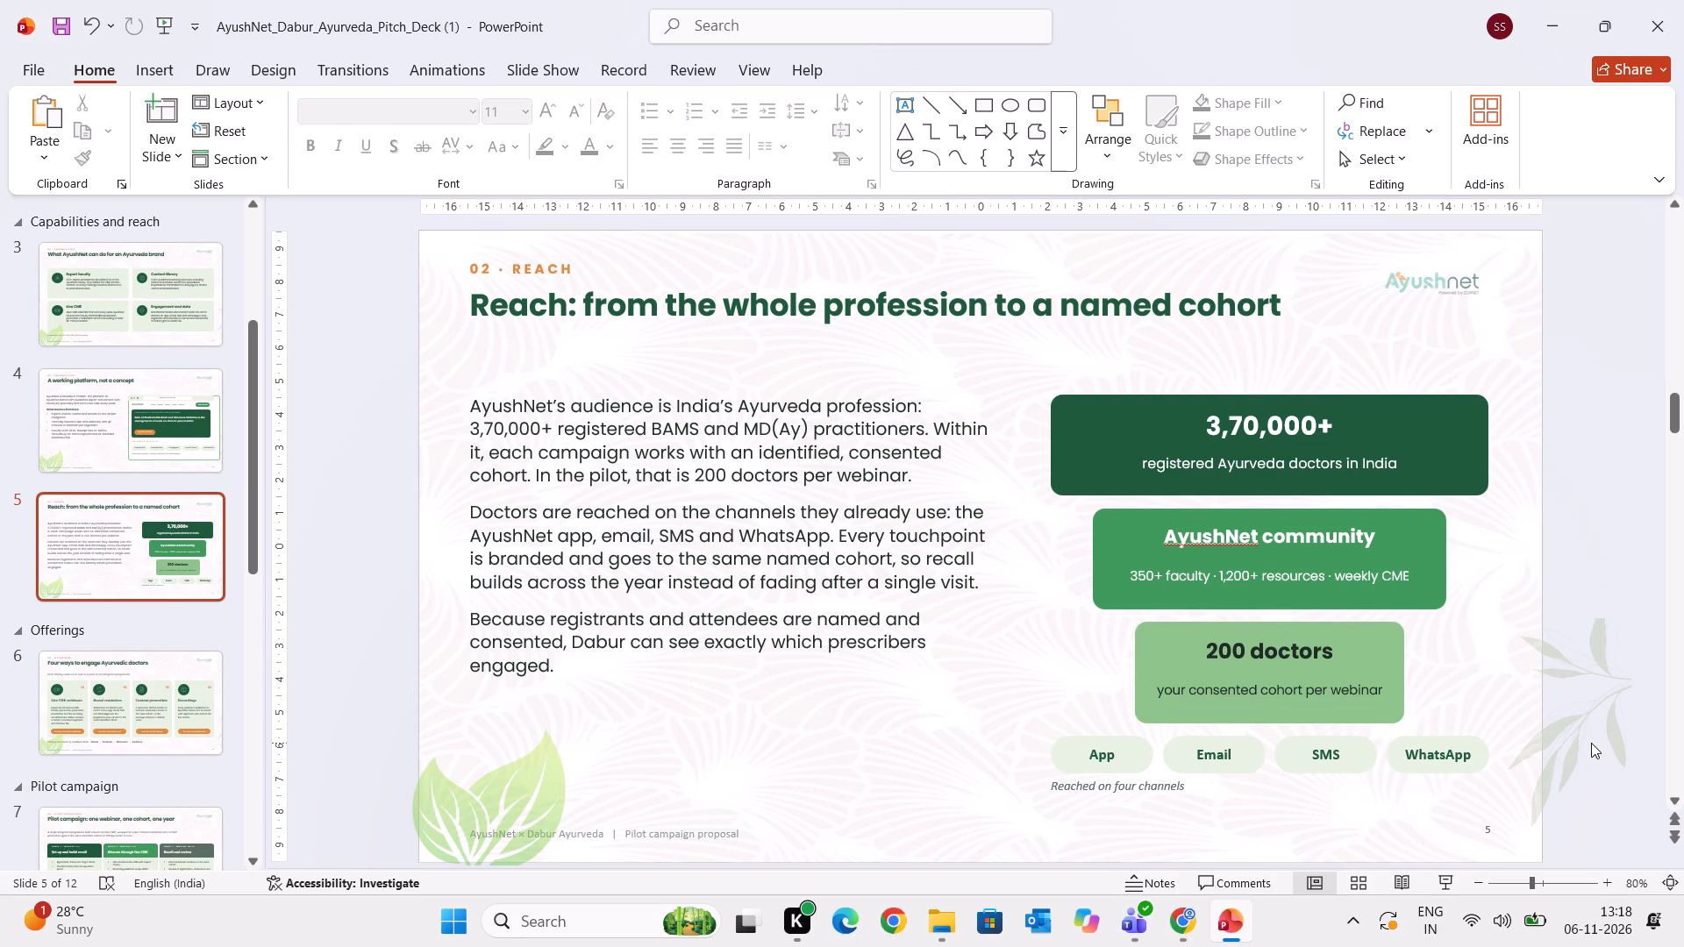
Format the "App" channel label in Poppins at size 12.
left_click(1086, 761)
left_click_drag(1090, 756, 1119, 756)
left_click(383, 107)
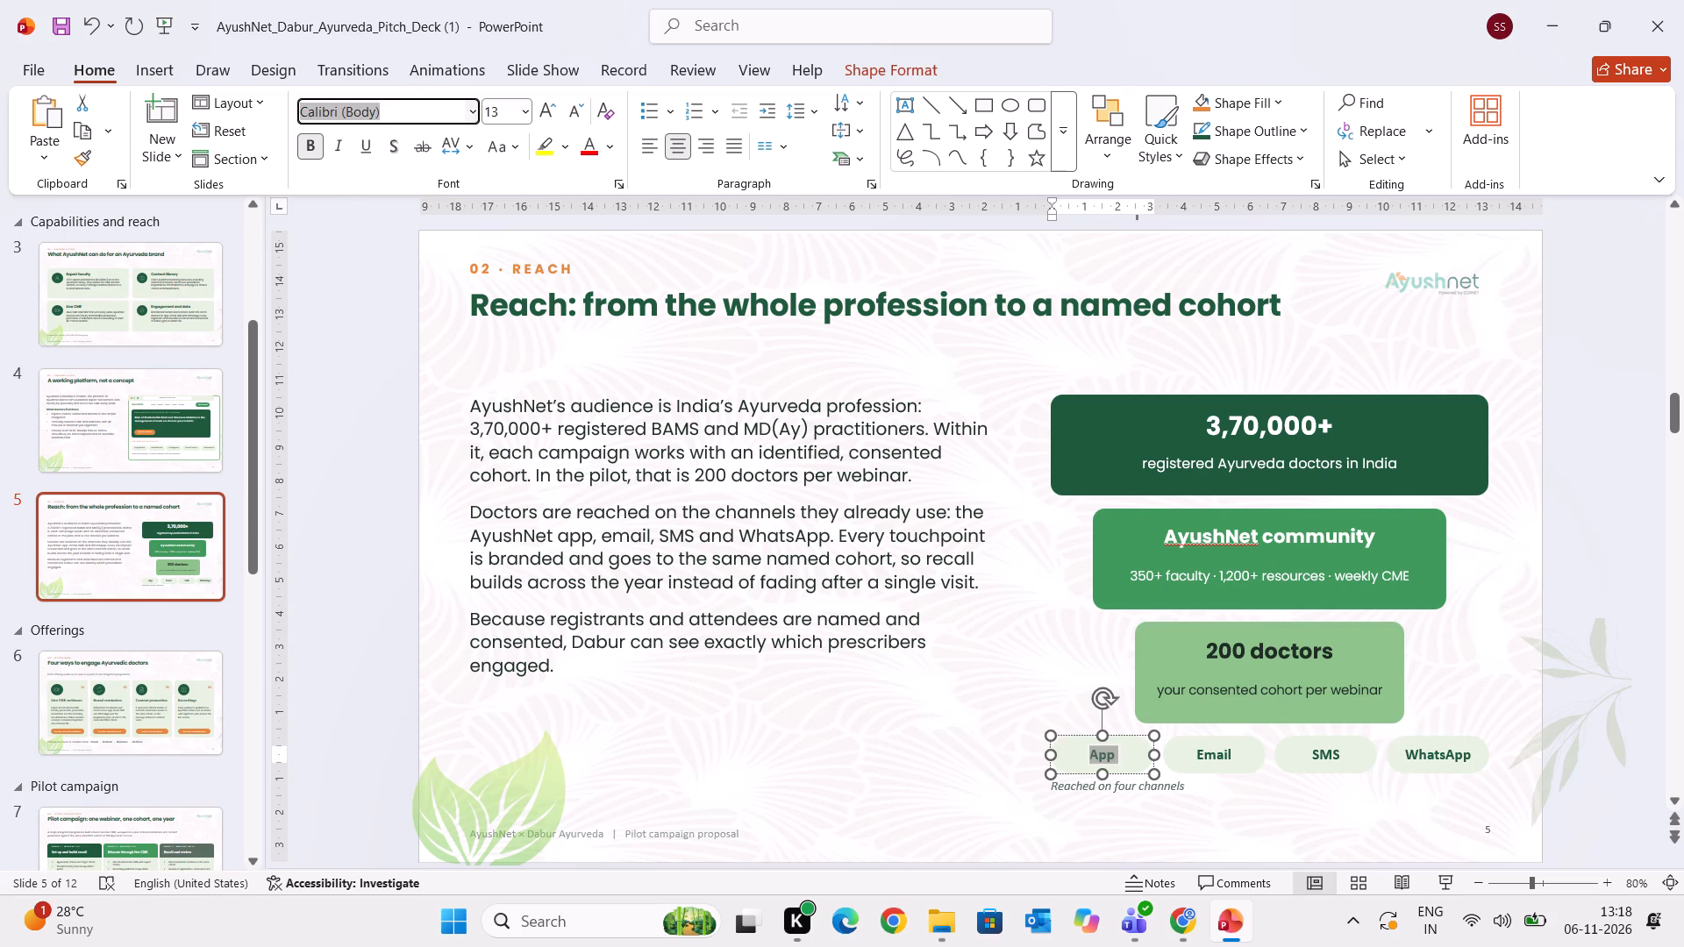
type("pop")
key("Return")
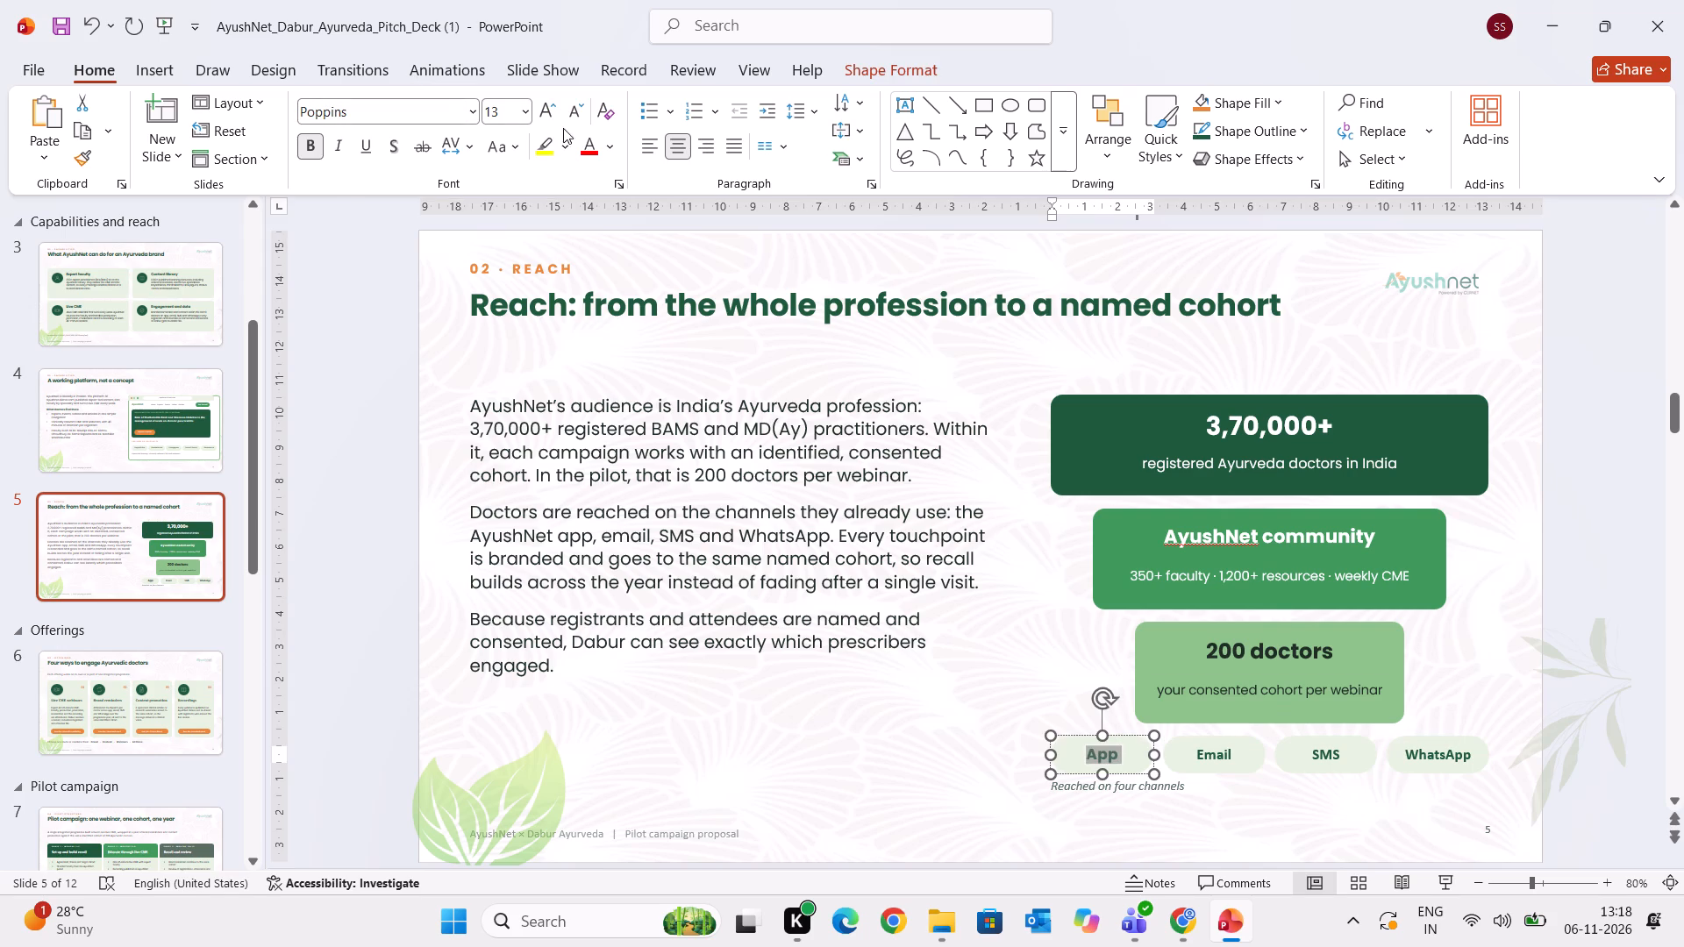
left_click(575, 117)
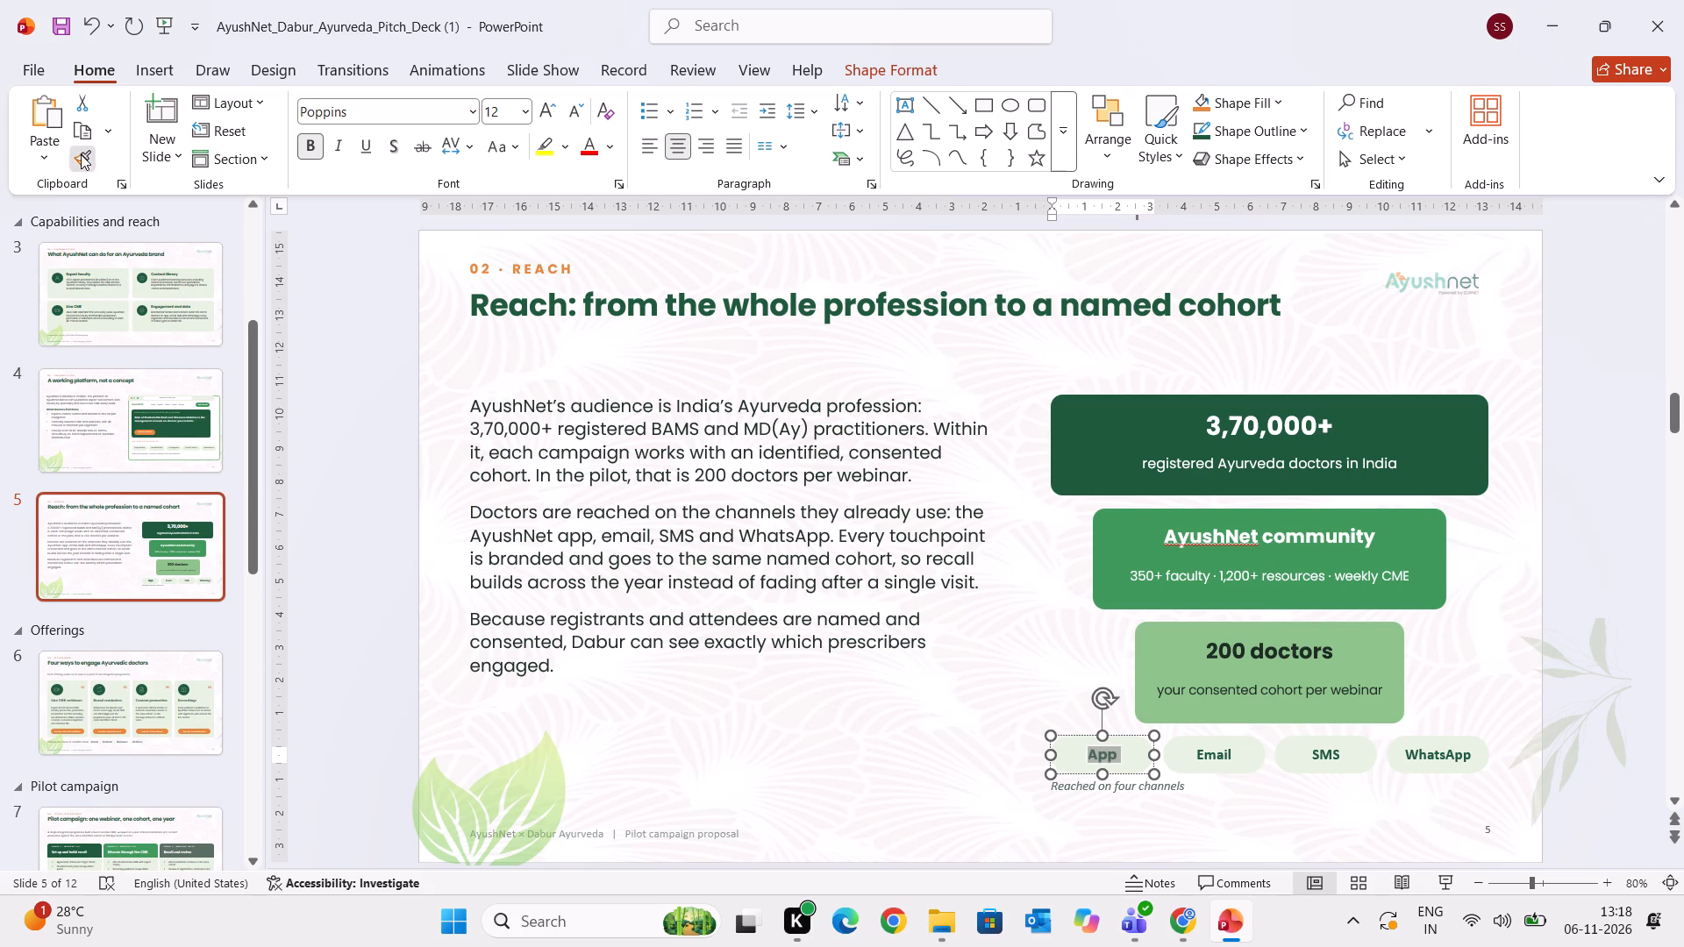
Copy the "App" label's formatting onto the "Email", "WhatsApp" and "SMS" channel labels.
left_click(81, 154)
left_click_drag(1208, 750, 1239, 750)
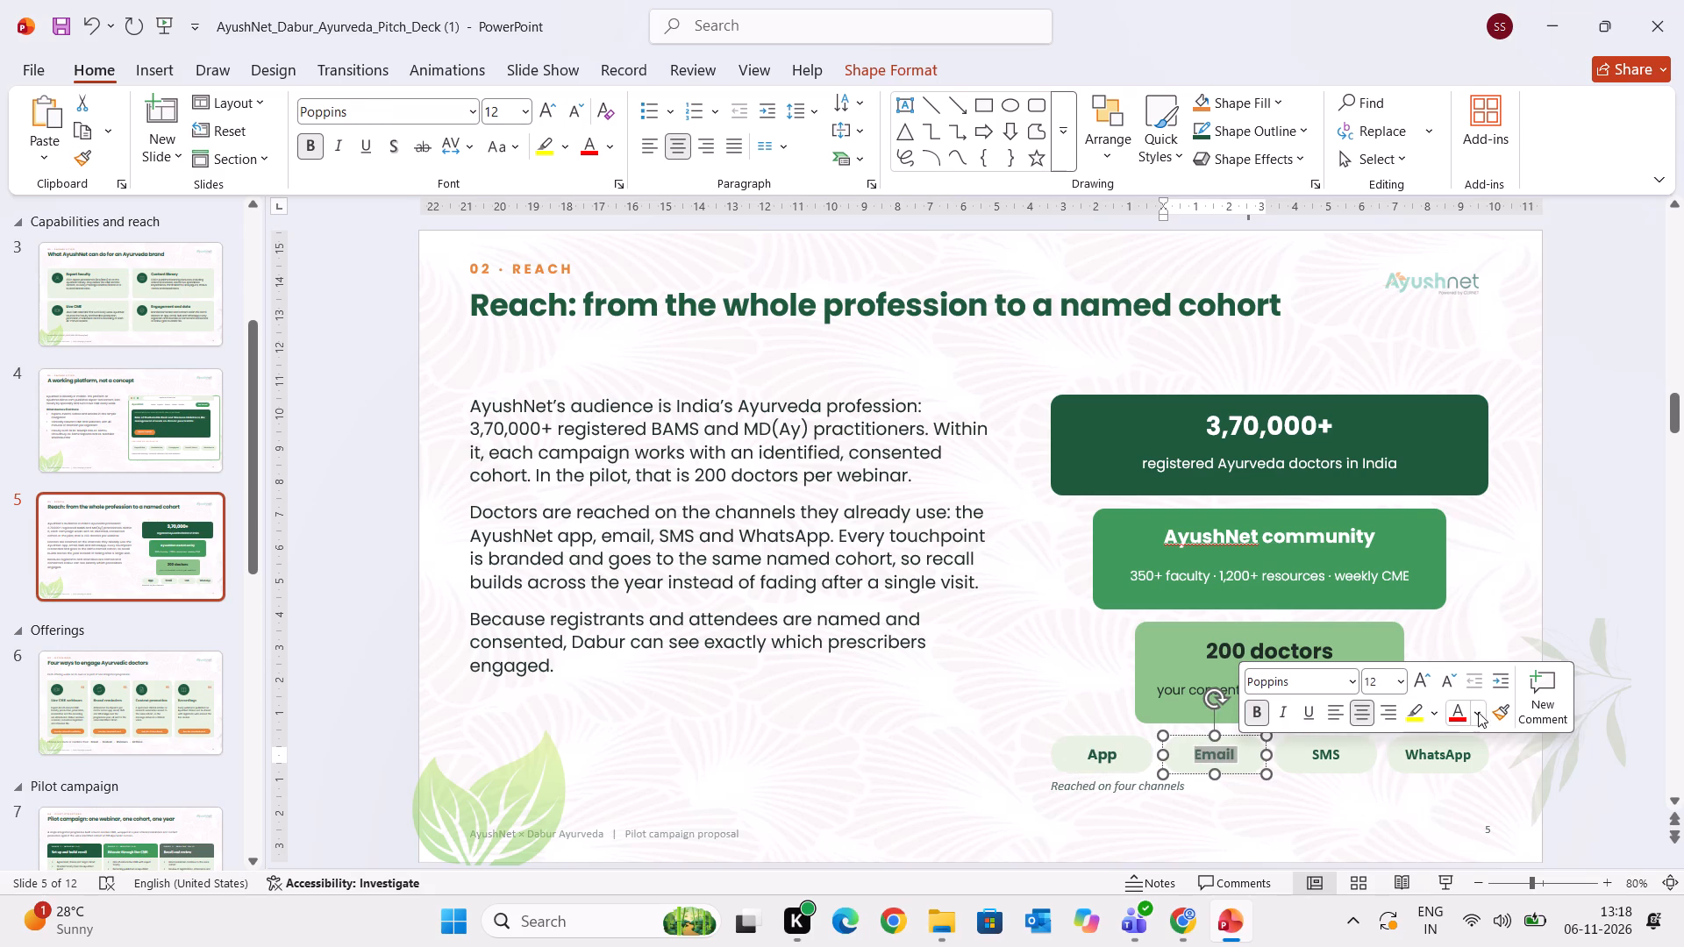
left_click(1497, 711)
left_click_drag(1416, 745, 1464, 748)
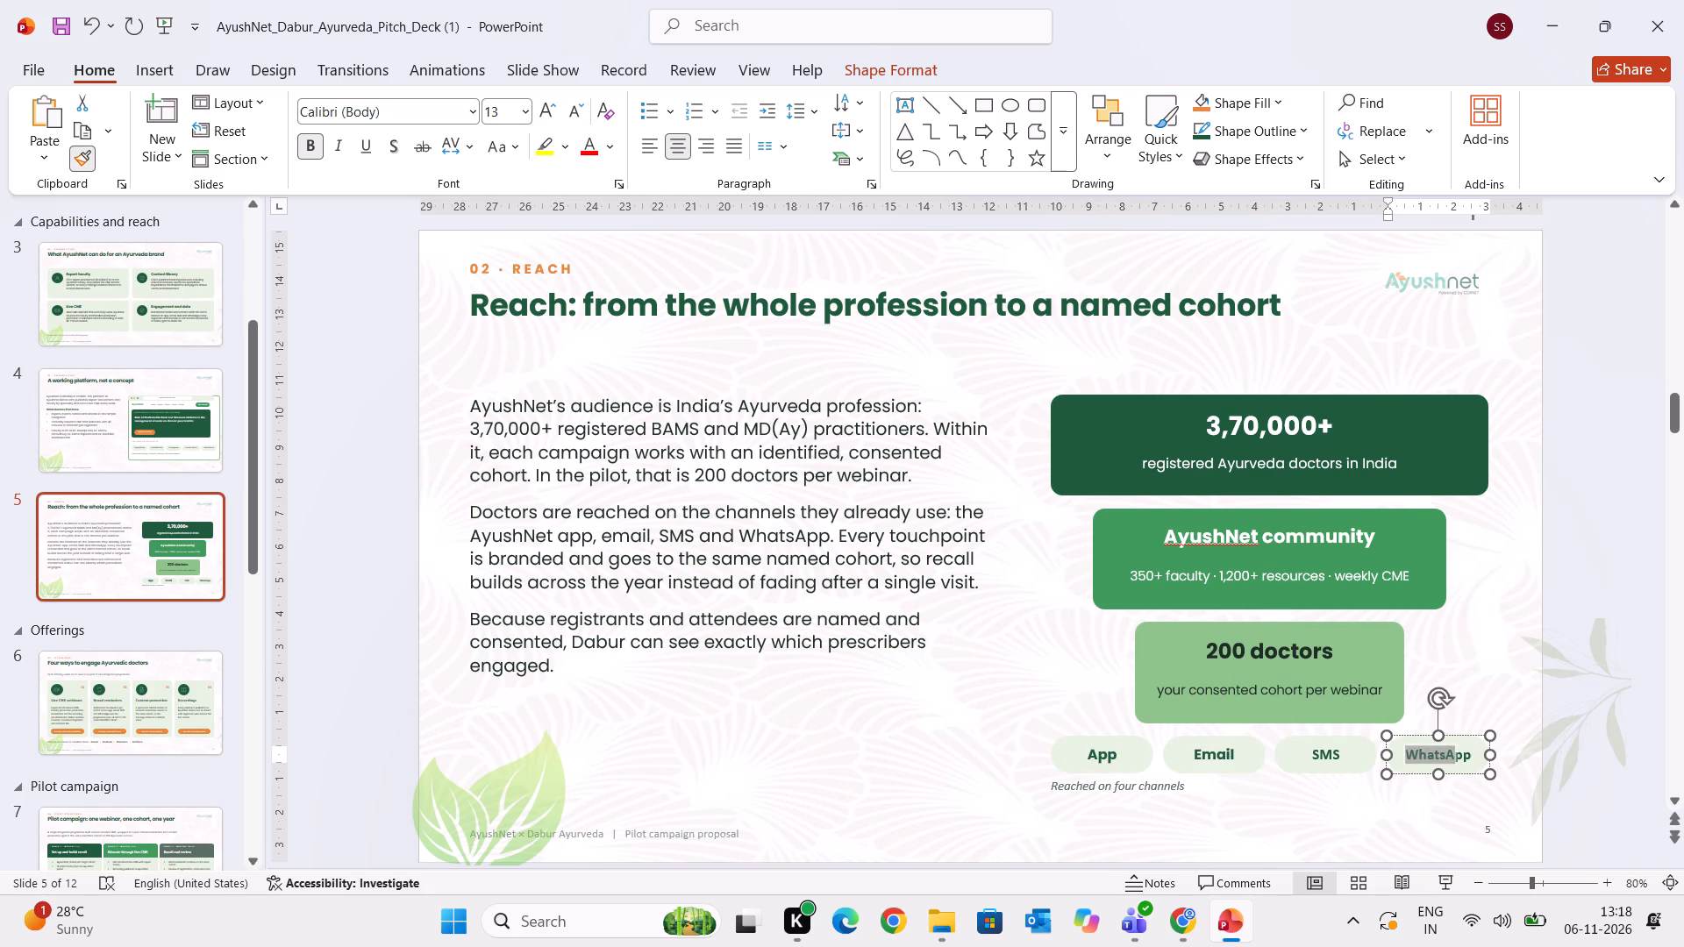
left_click_drag(1464, 748, 1479, 750)
left_click(1606, 710)
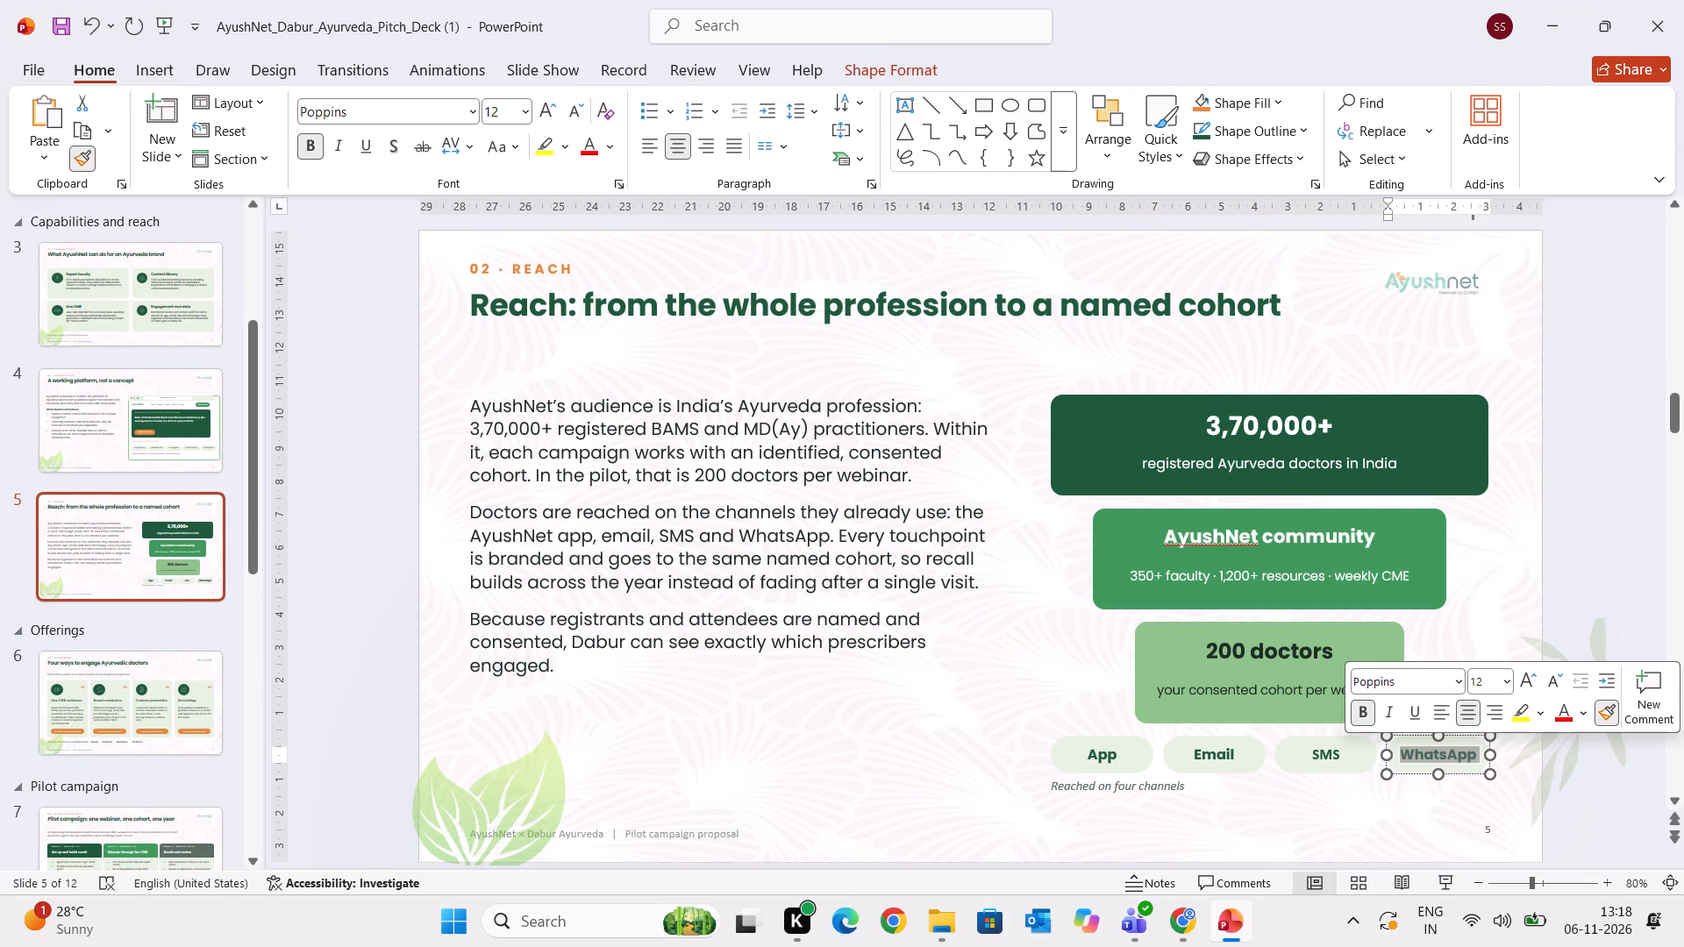
left_click_drag(1327, 750, 1360, 750)
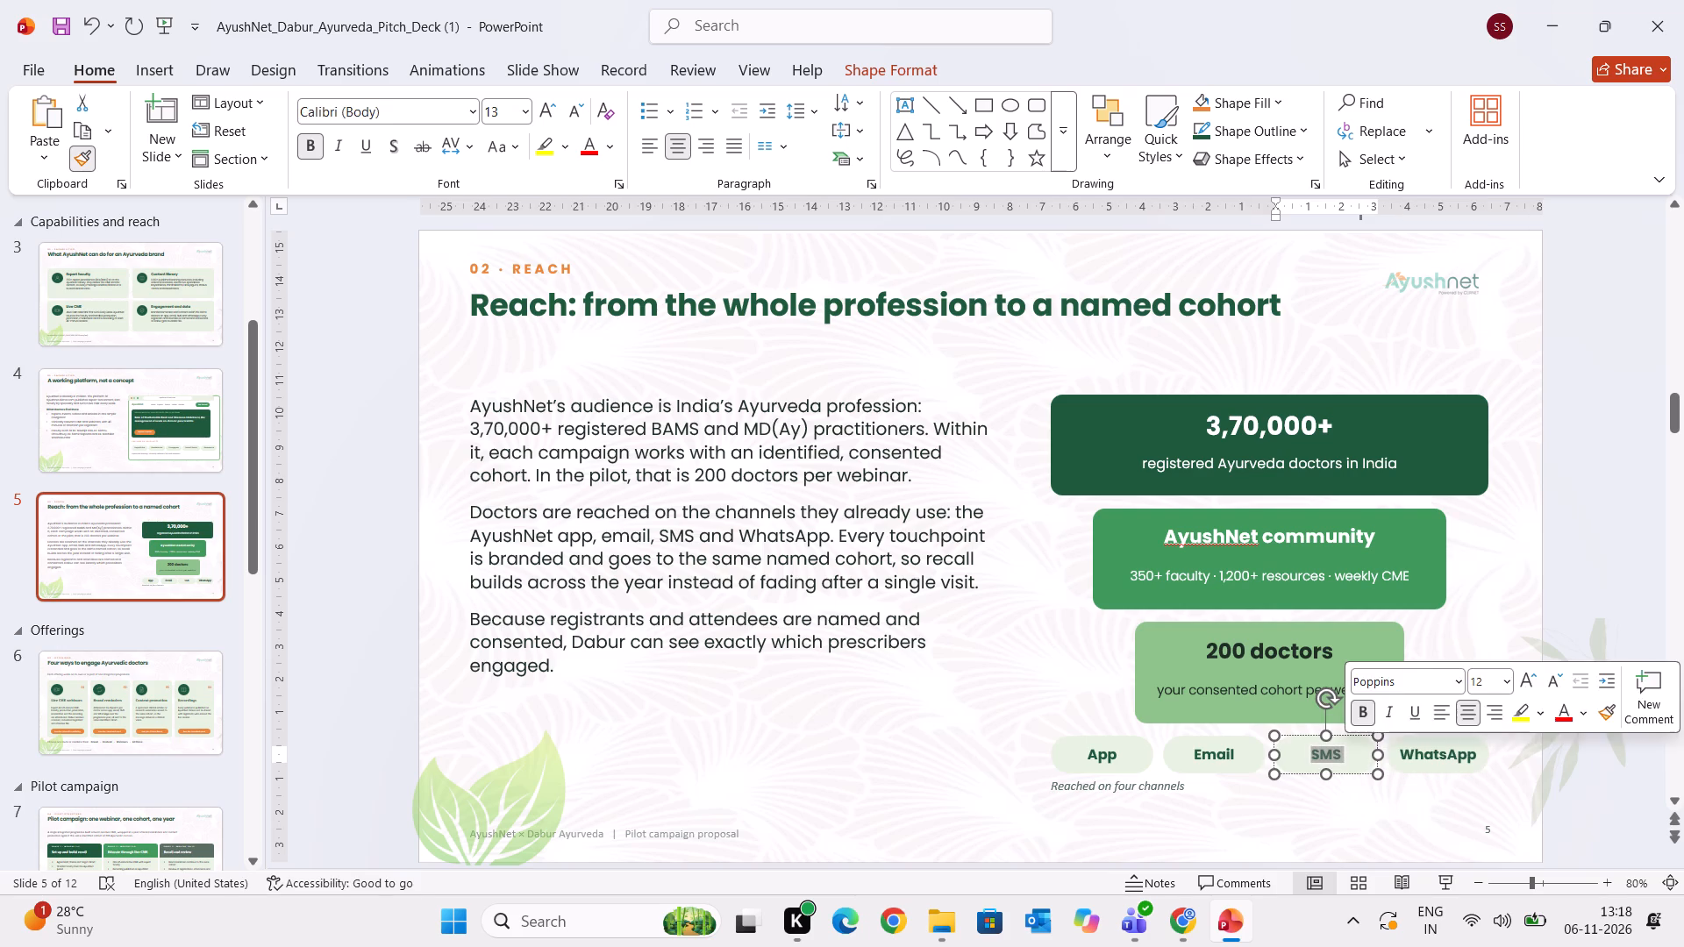
left_click(1590, 792)
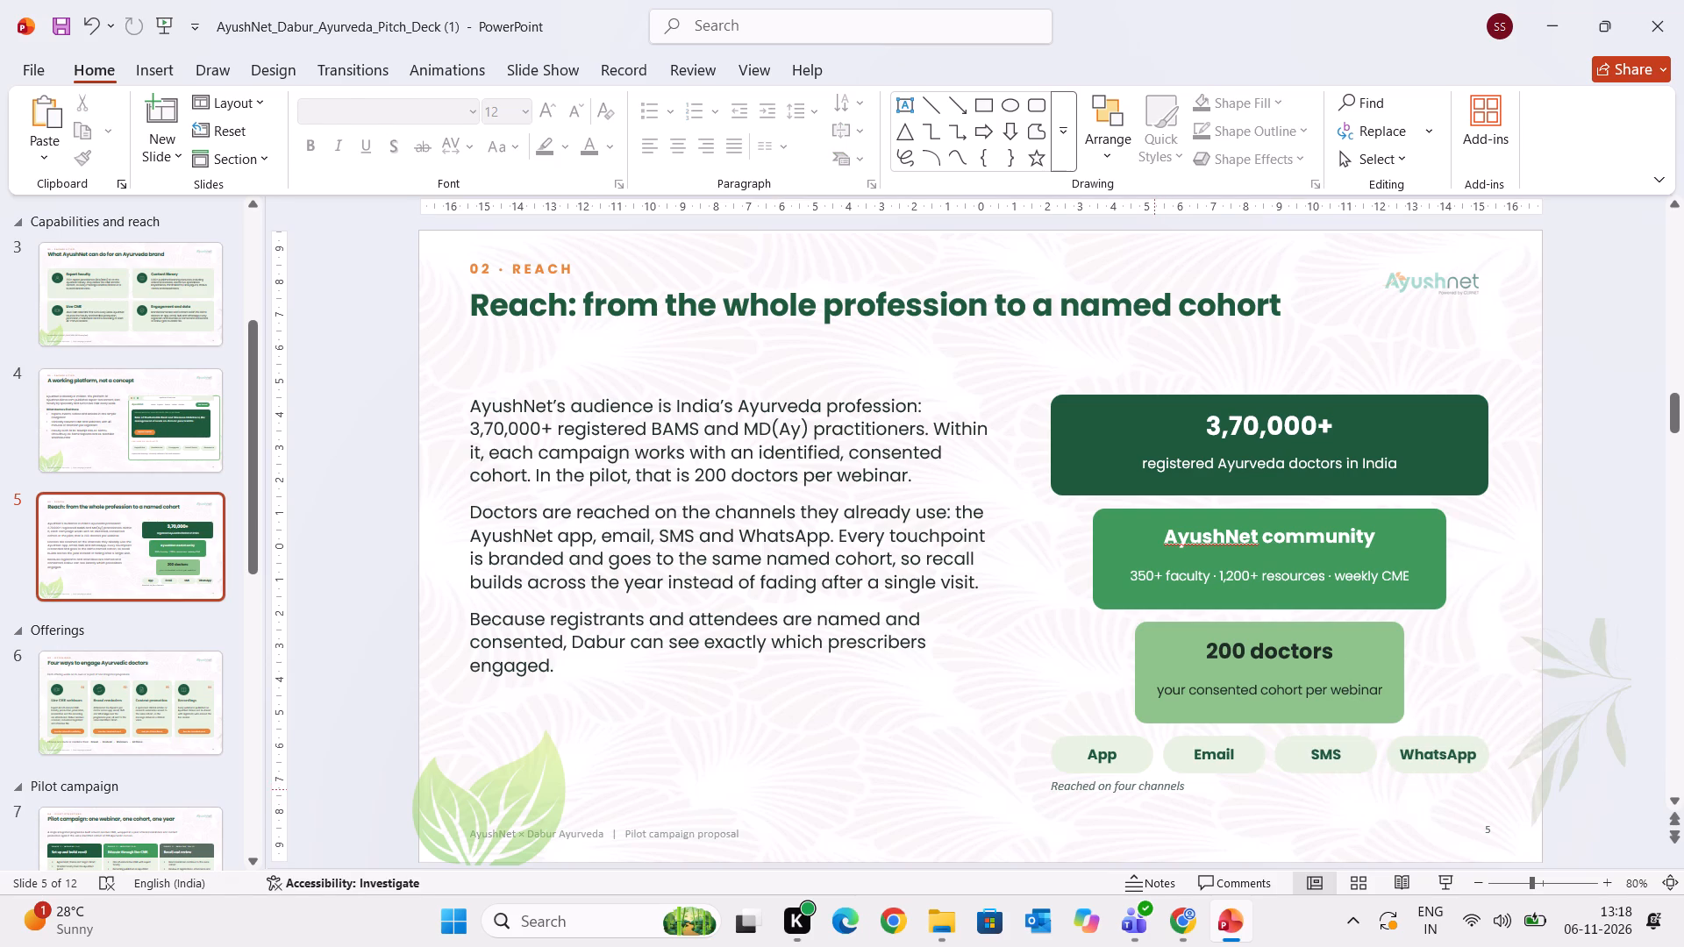
Centre the "Reached on four channels" note below the channel labels.
left_click(1154, 789)
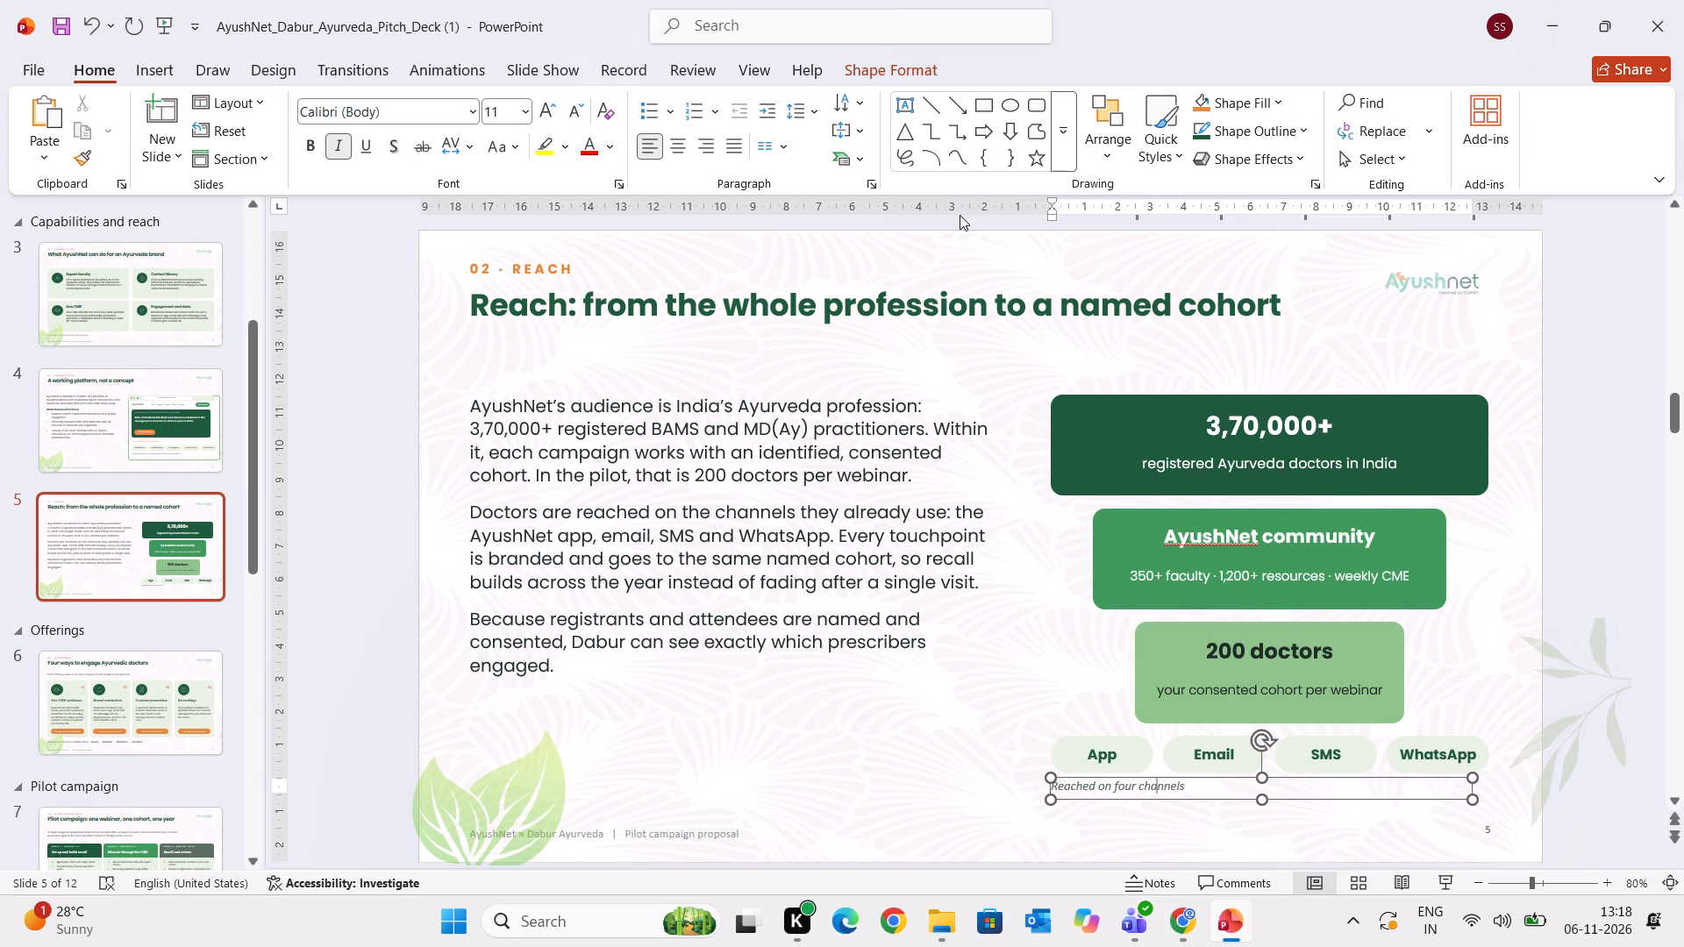
left_click(676, 153)
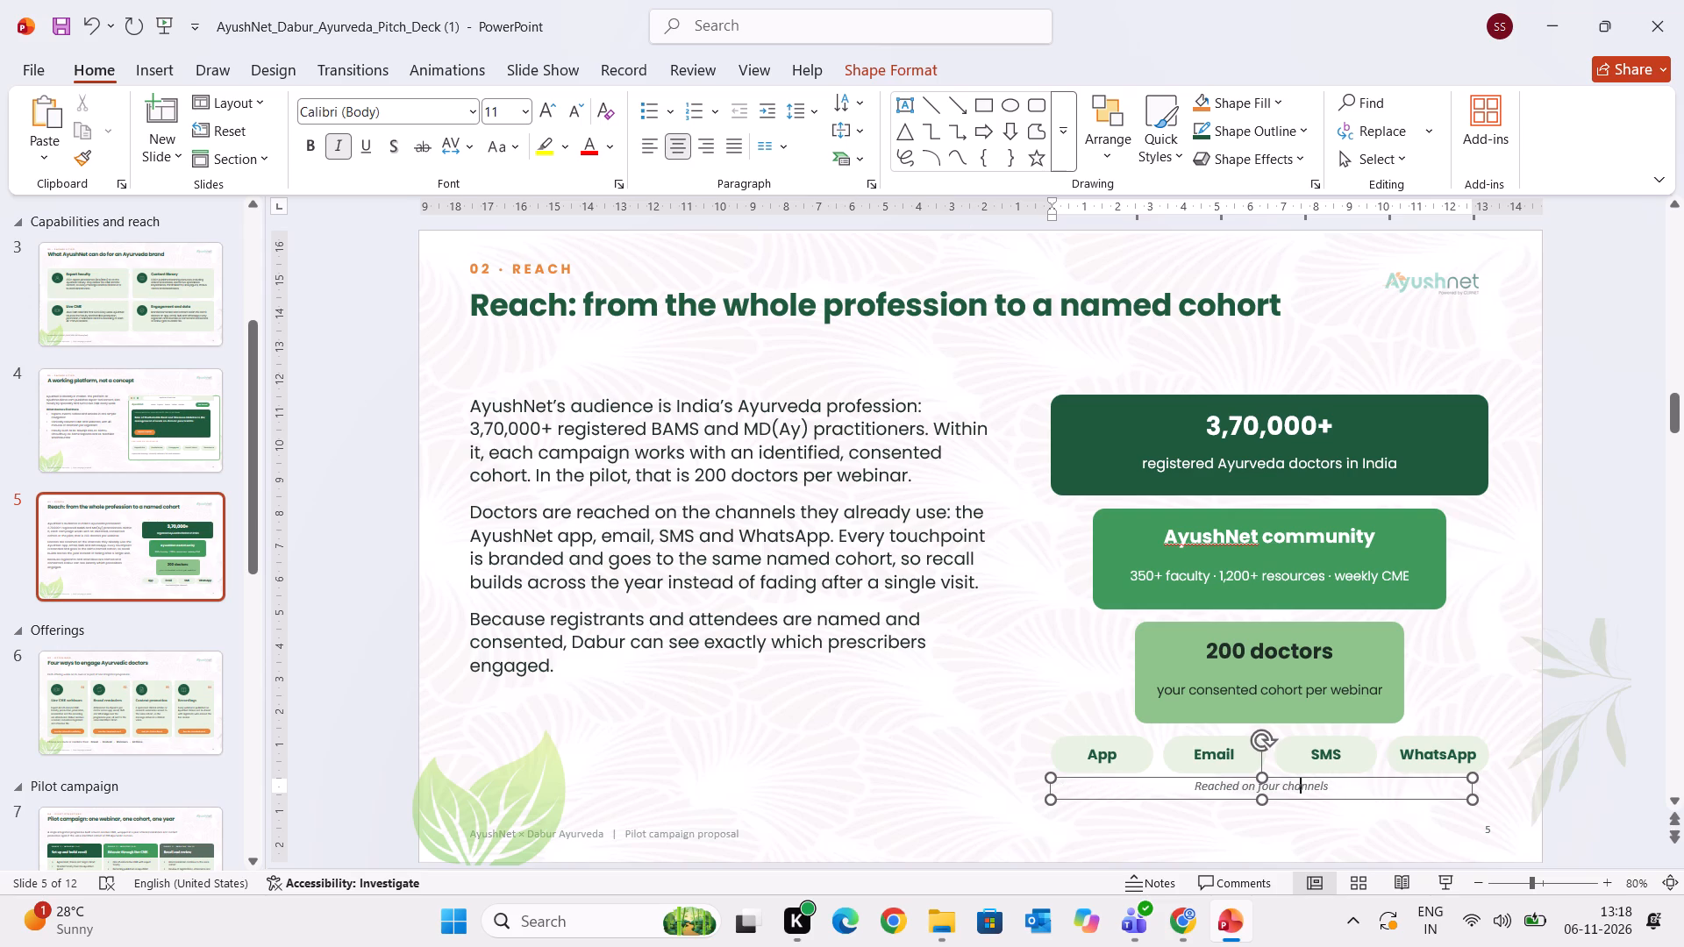
left_click(1593, 722)
Format the "Reached on four channels" note in Poppins at size 10.5.
left_click(1227, 790)
left_click_drag(1195, 791, 1320, 796)
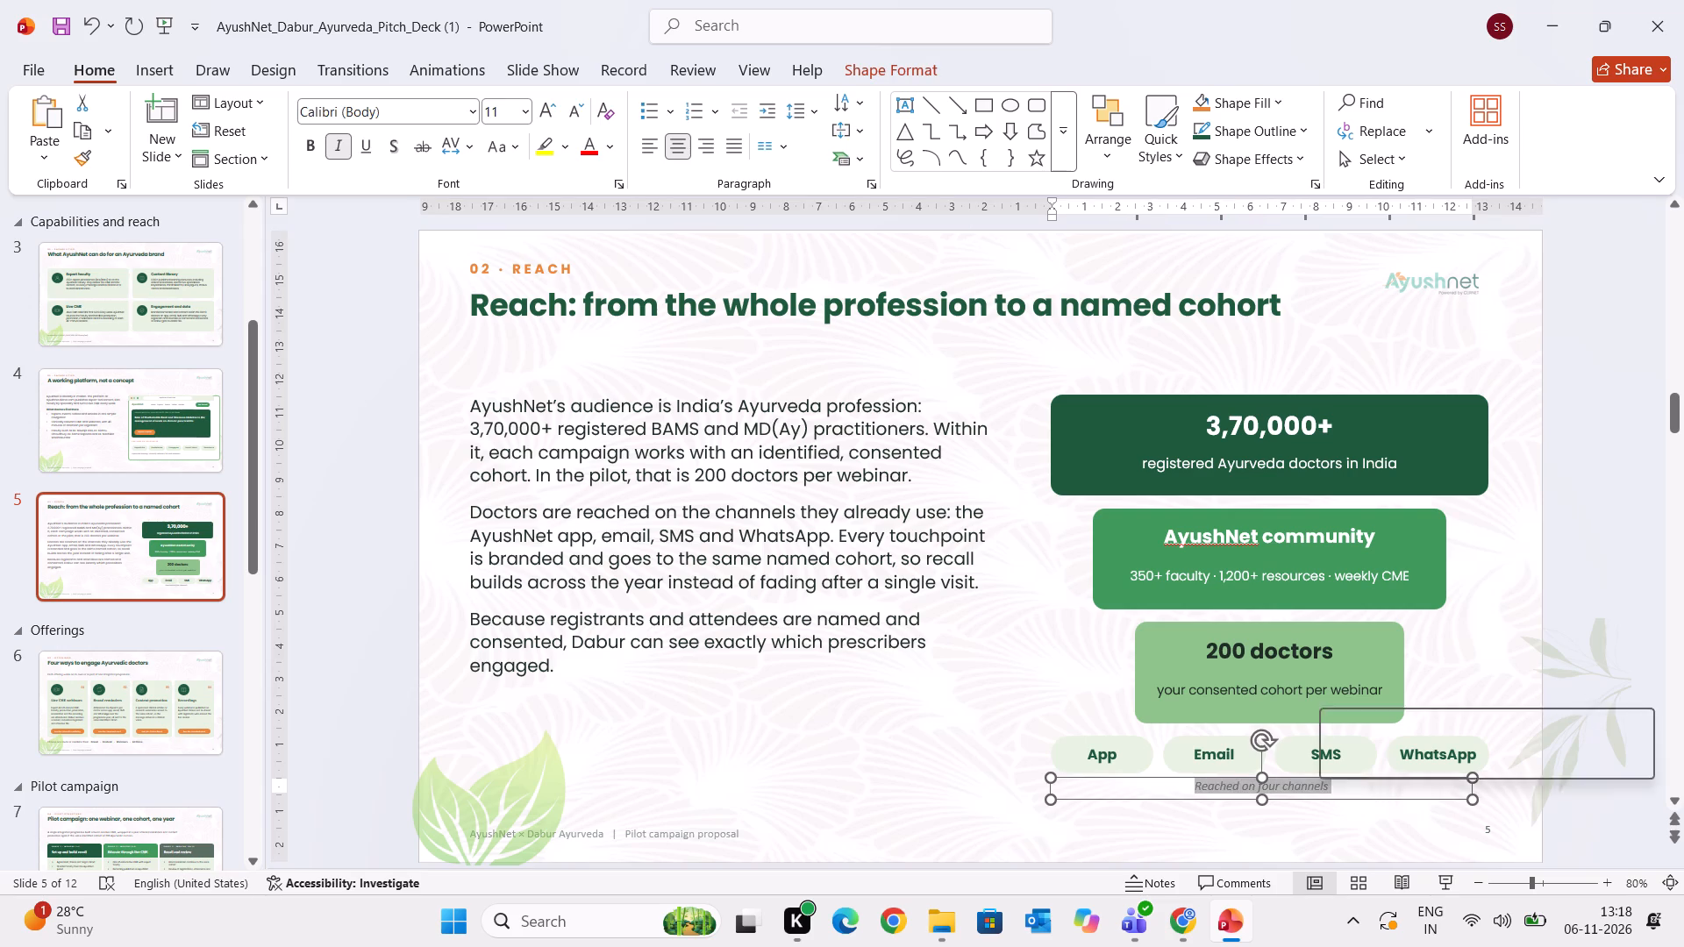
left_click(434, 112)
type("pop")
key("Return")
left_click(582, 112)
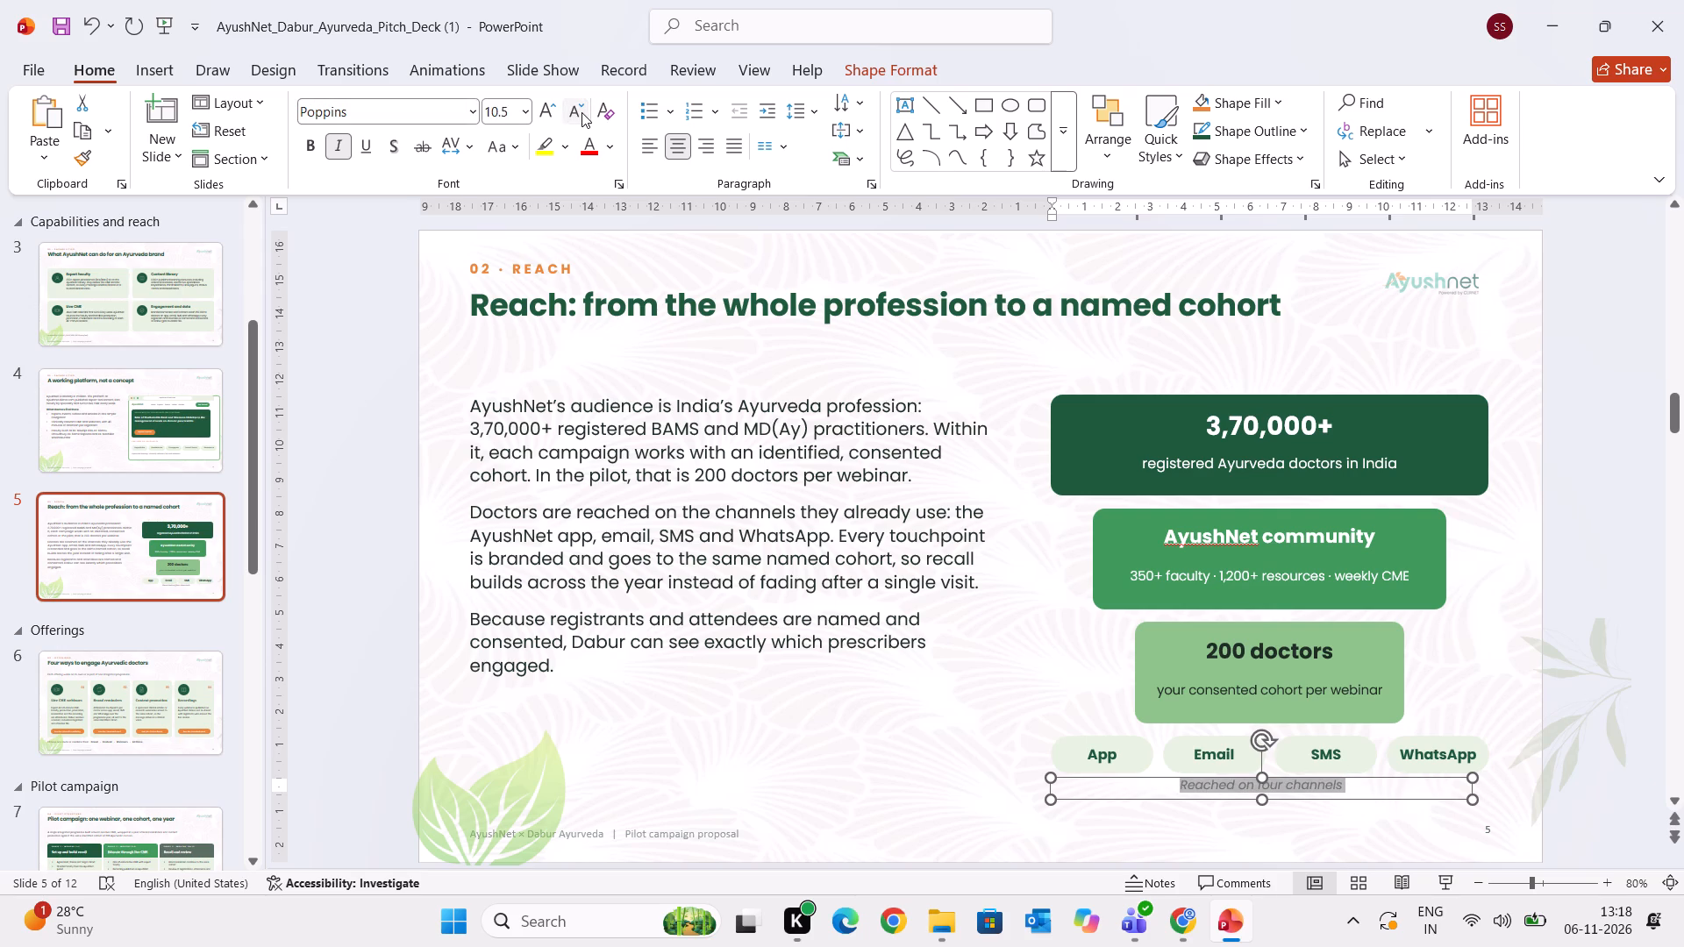
Reduce the "Reached on four channels" caption below the channel pills to size 9.
left_click(582, 112)
left_click(582, 112)
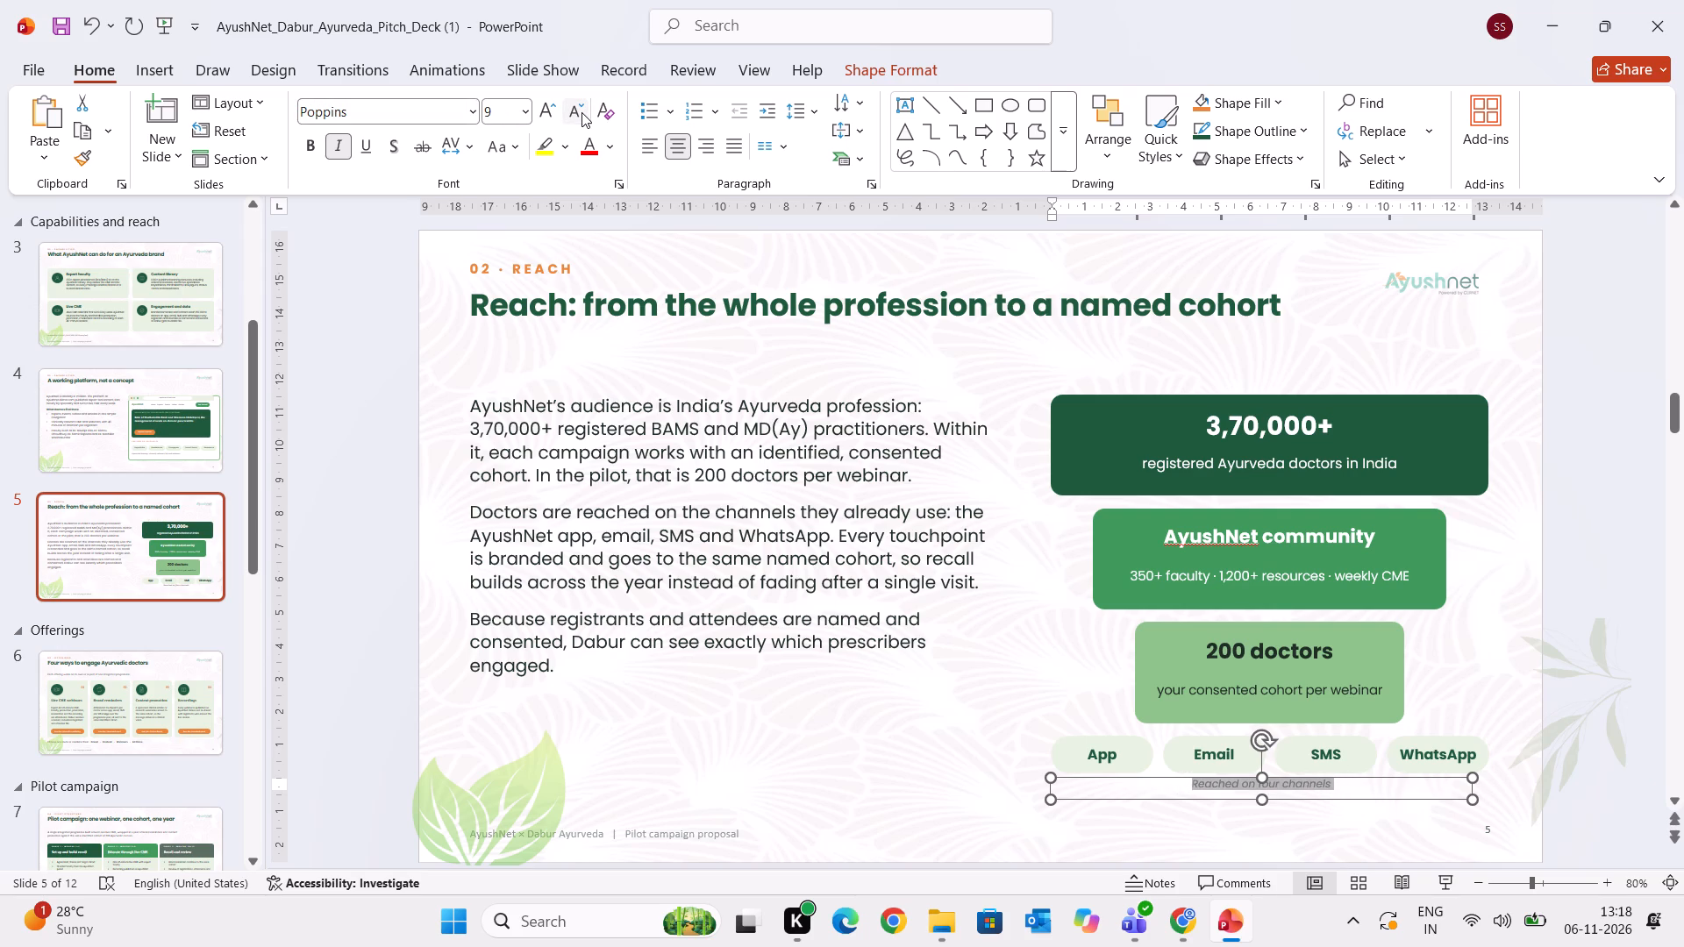
left_click(1661, 712)
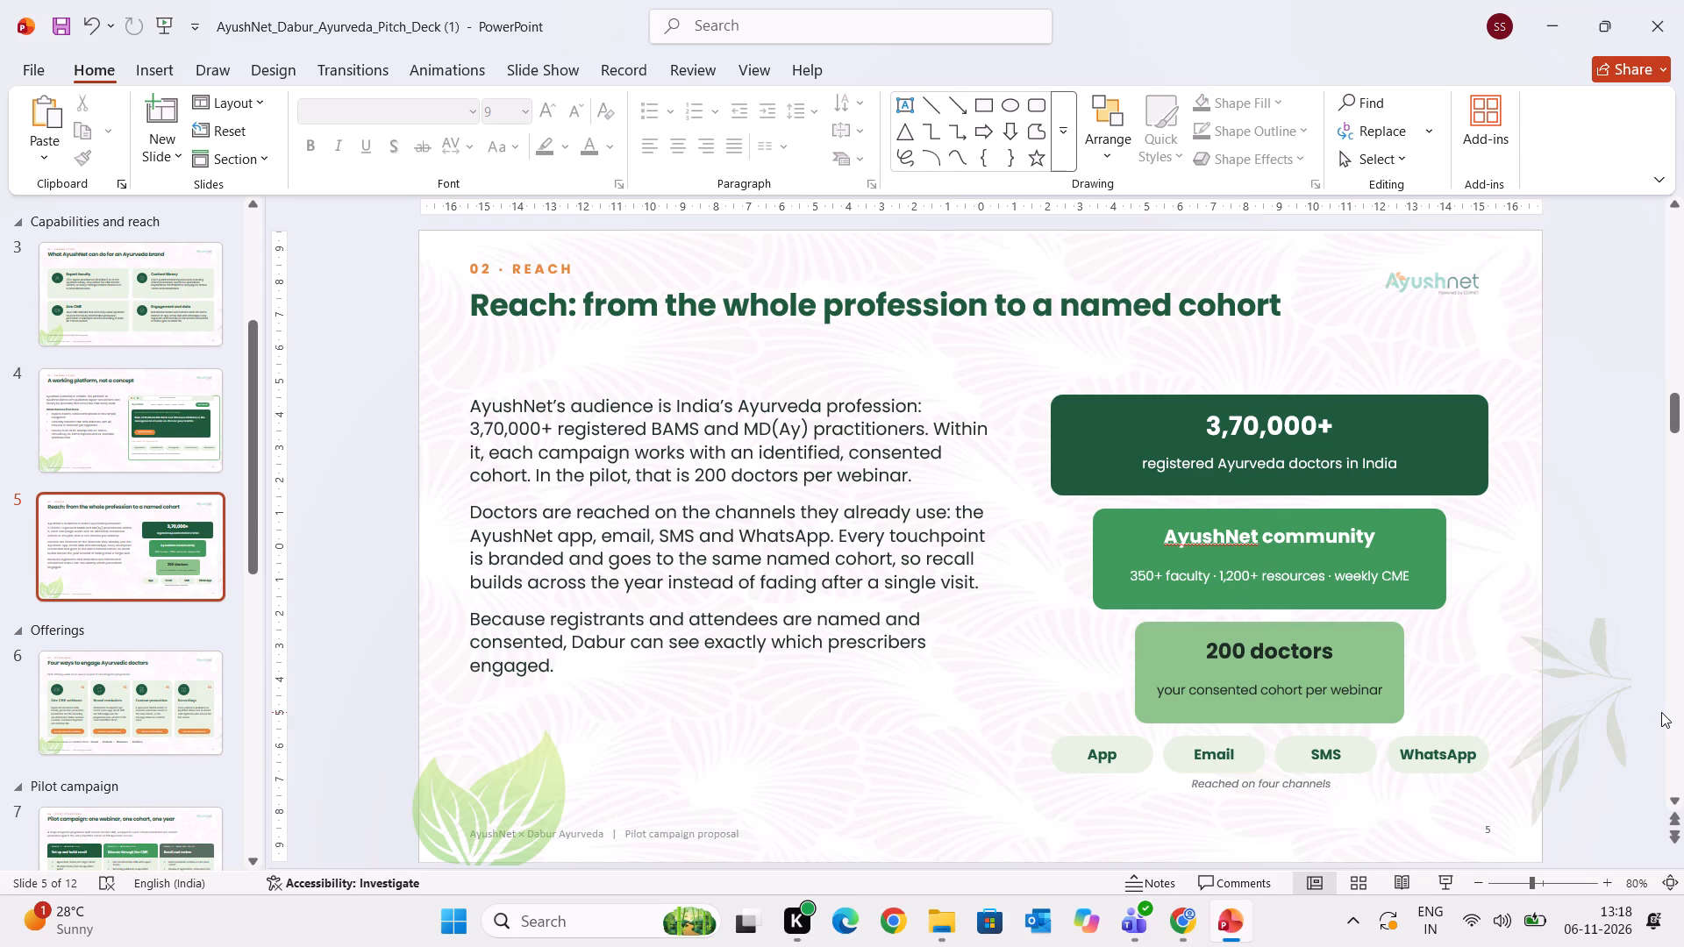
Review the formatting across the opening, capabilities, reach and offerings slides, ending on slide 6.
key("Down")
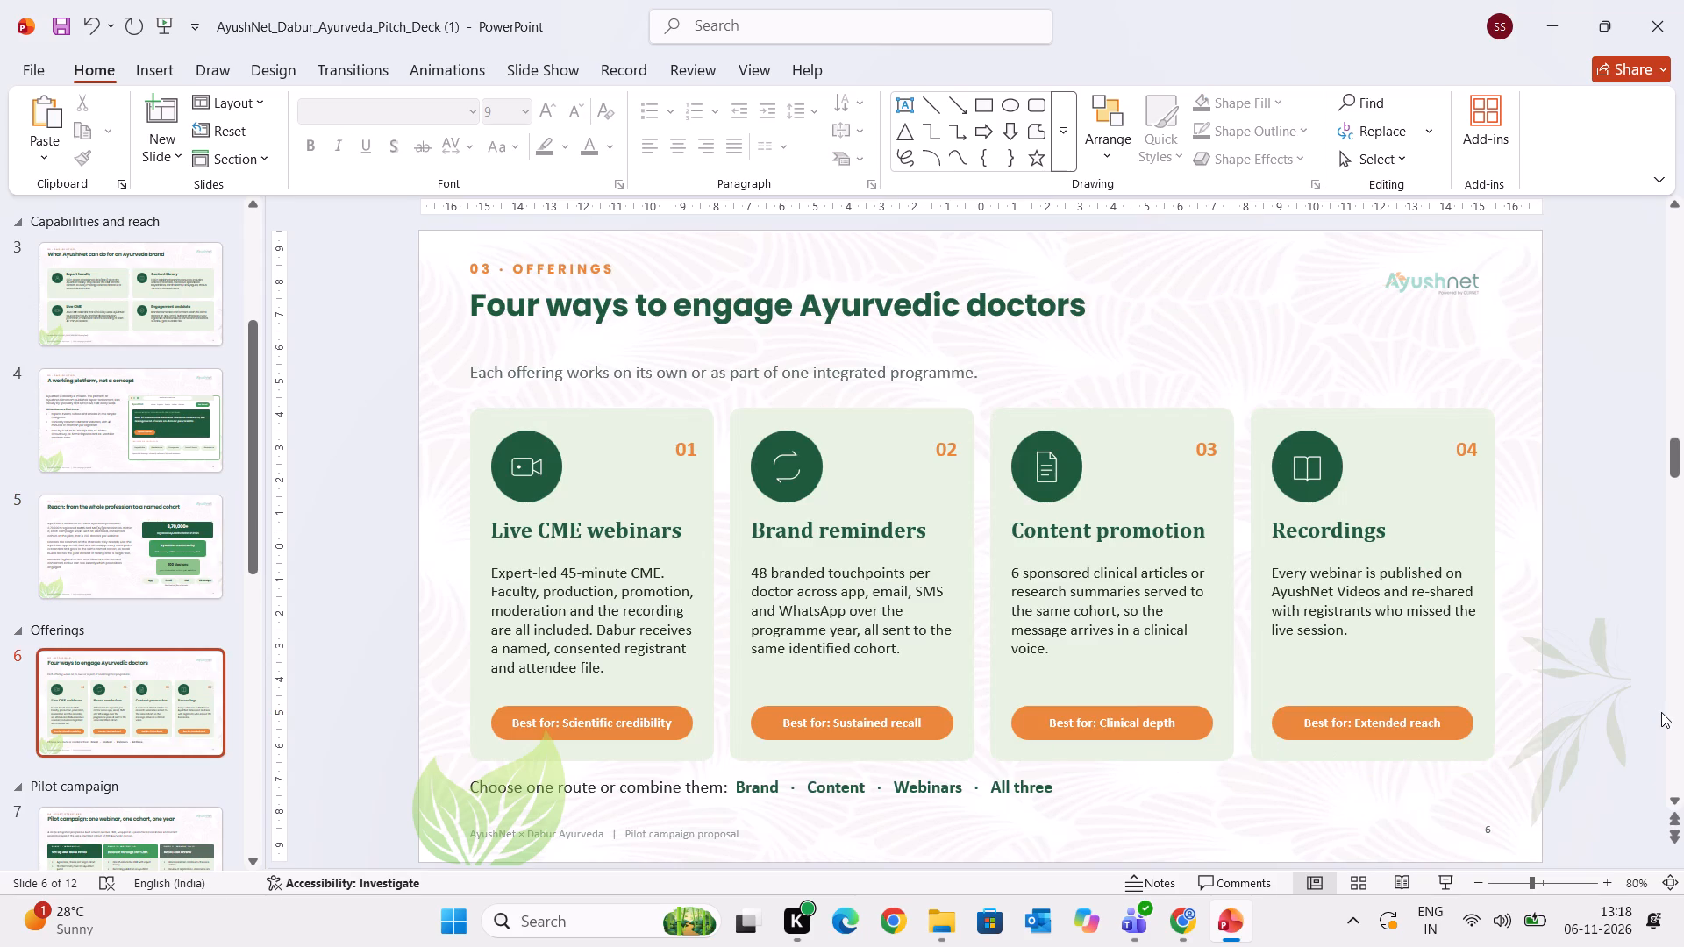
key("Down")
key("Up")
key("Up")
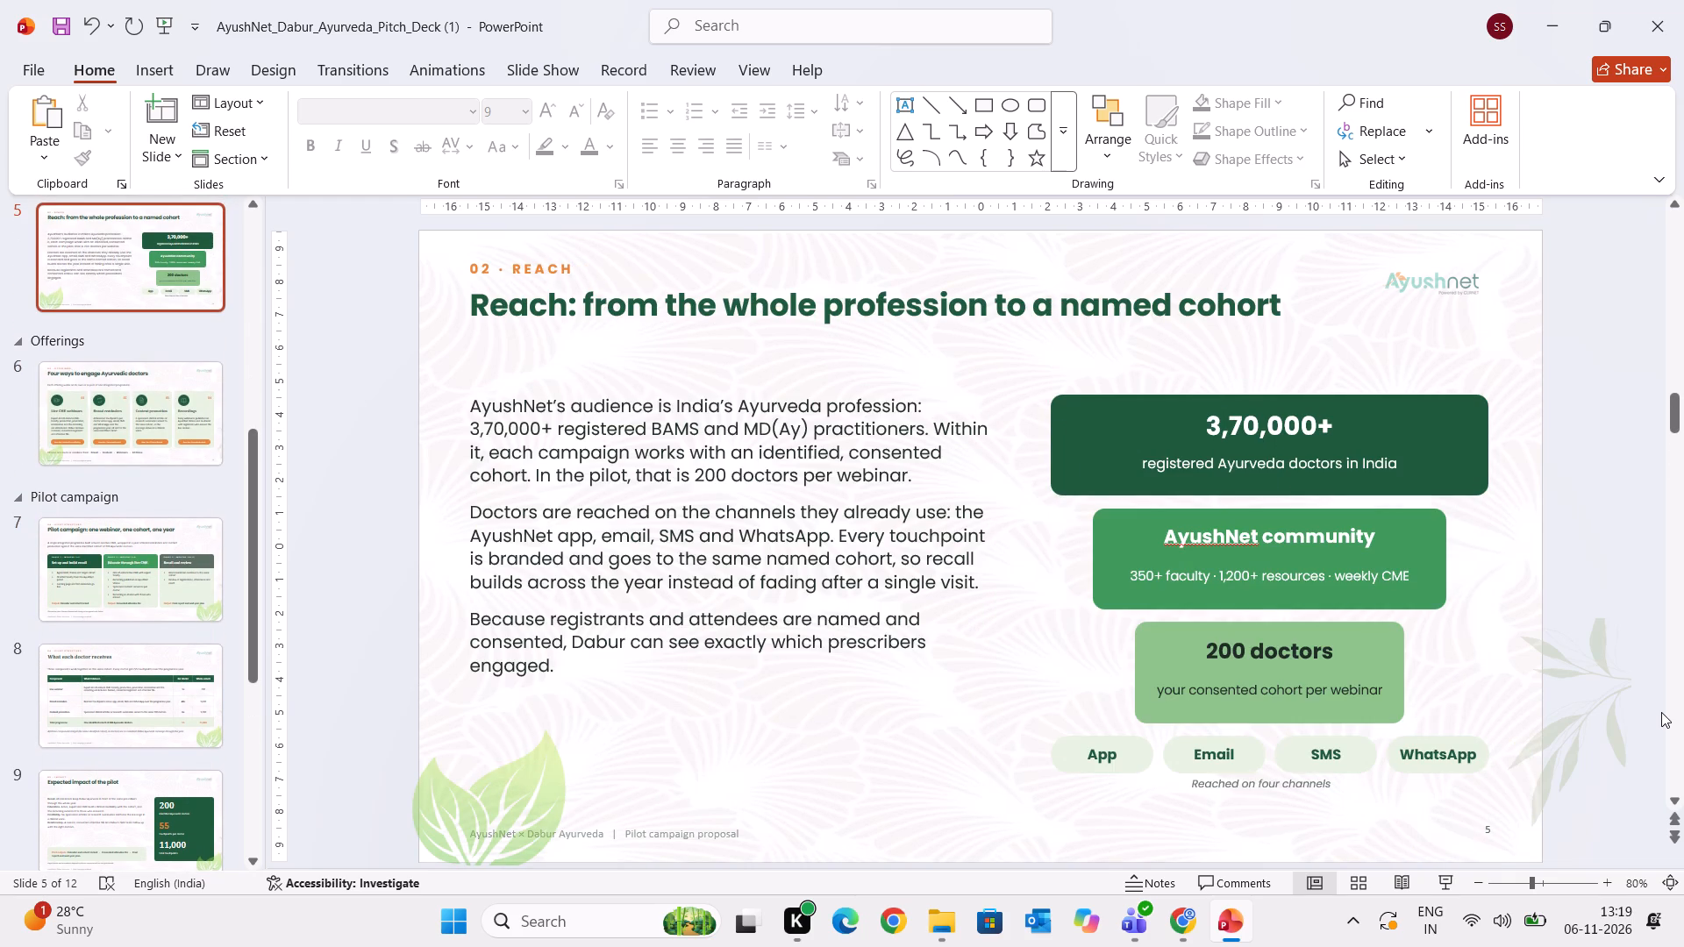
key("Up")
key("Up")
key("Up")
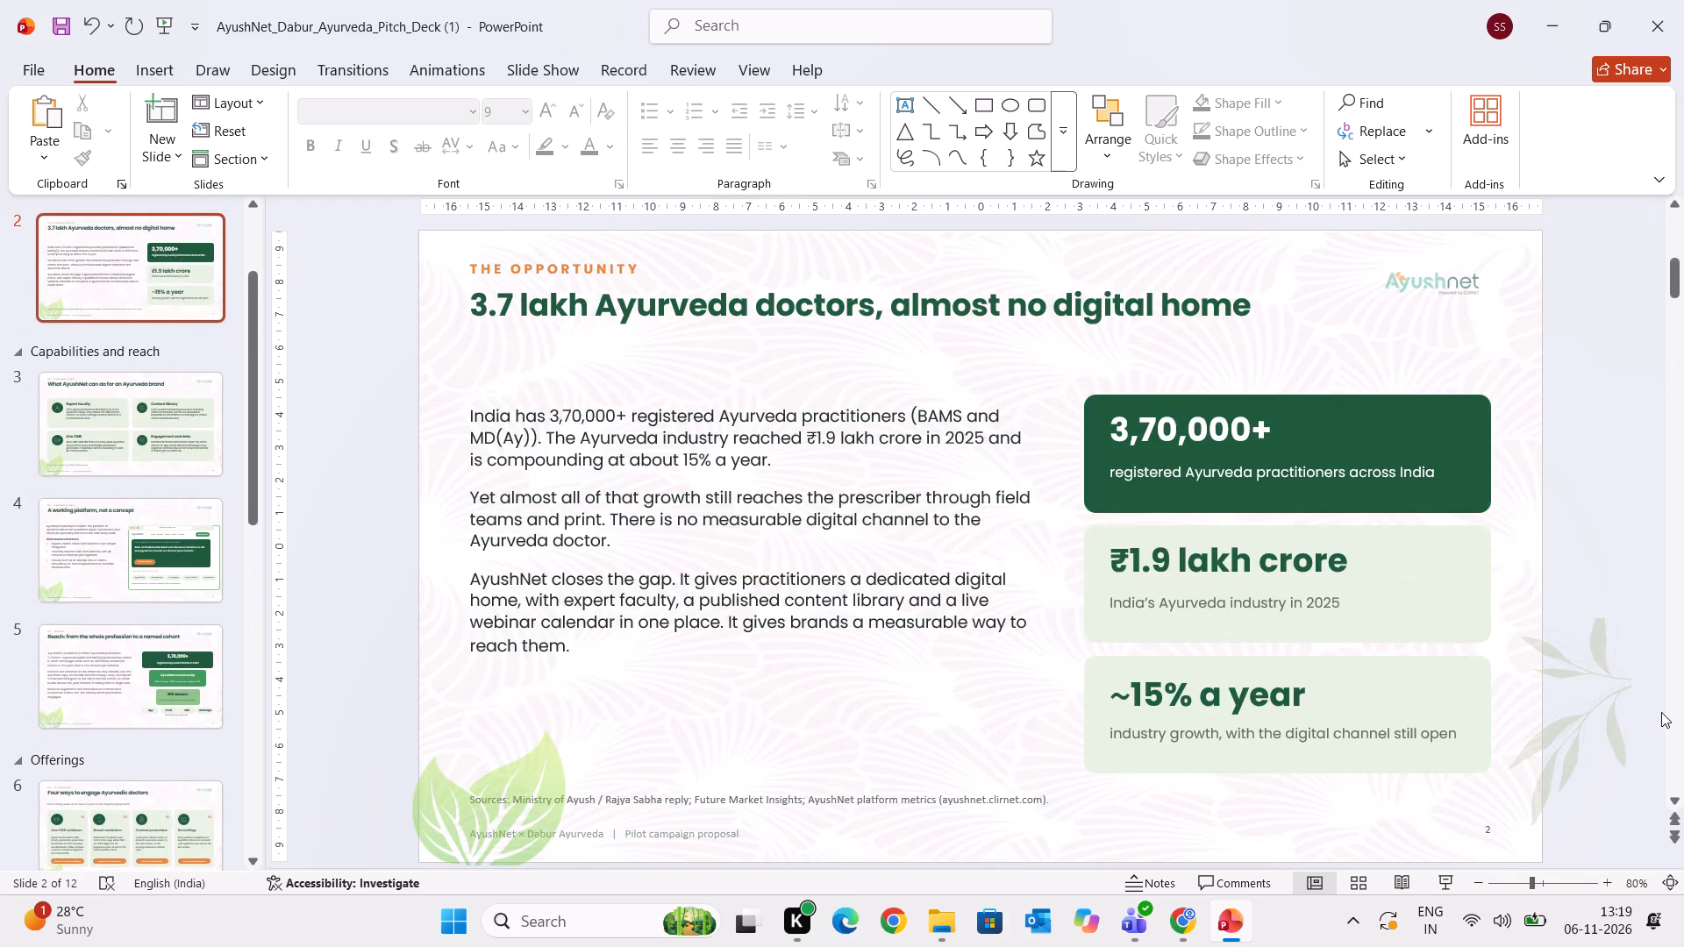
key("Up")
key("Down")
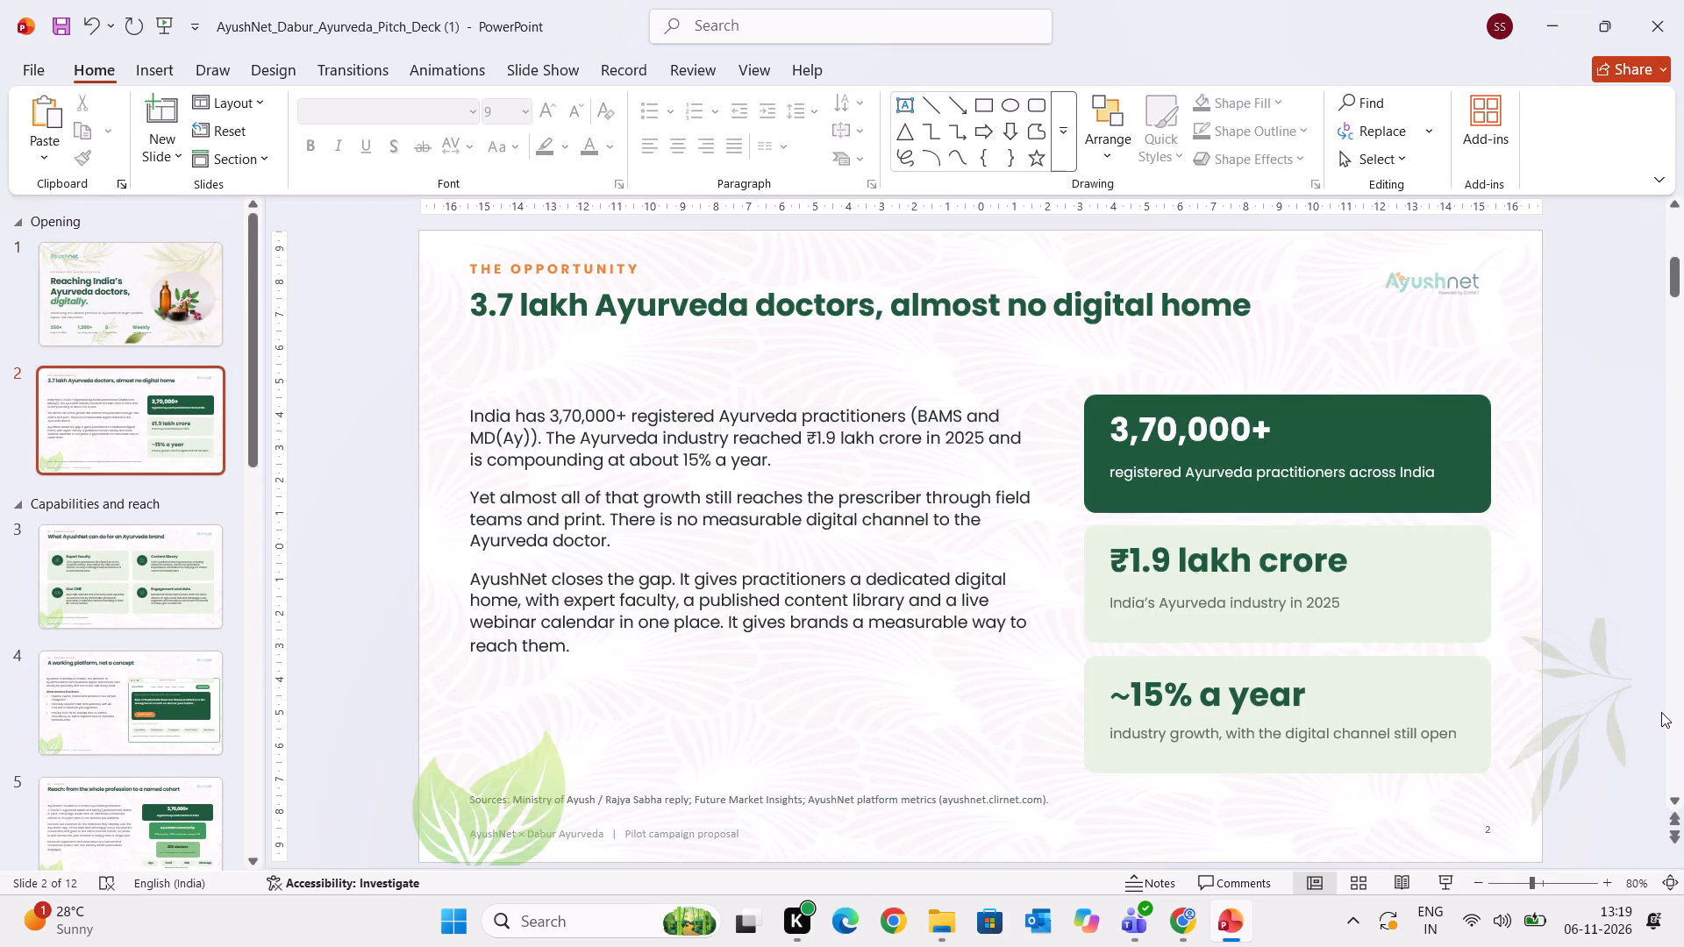
key("Down")
key("Down")
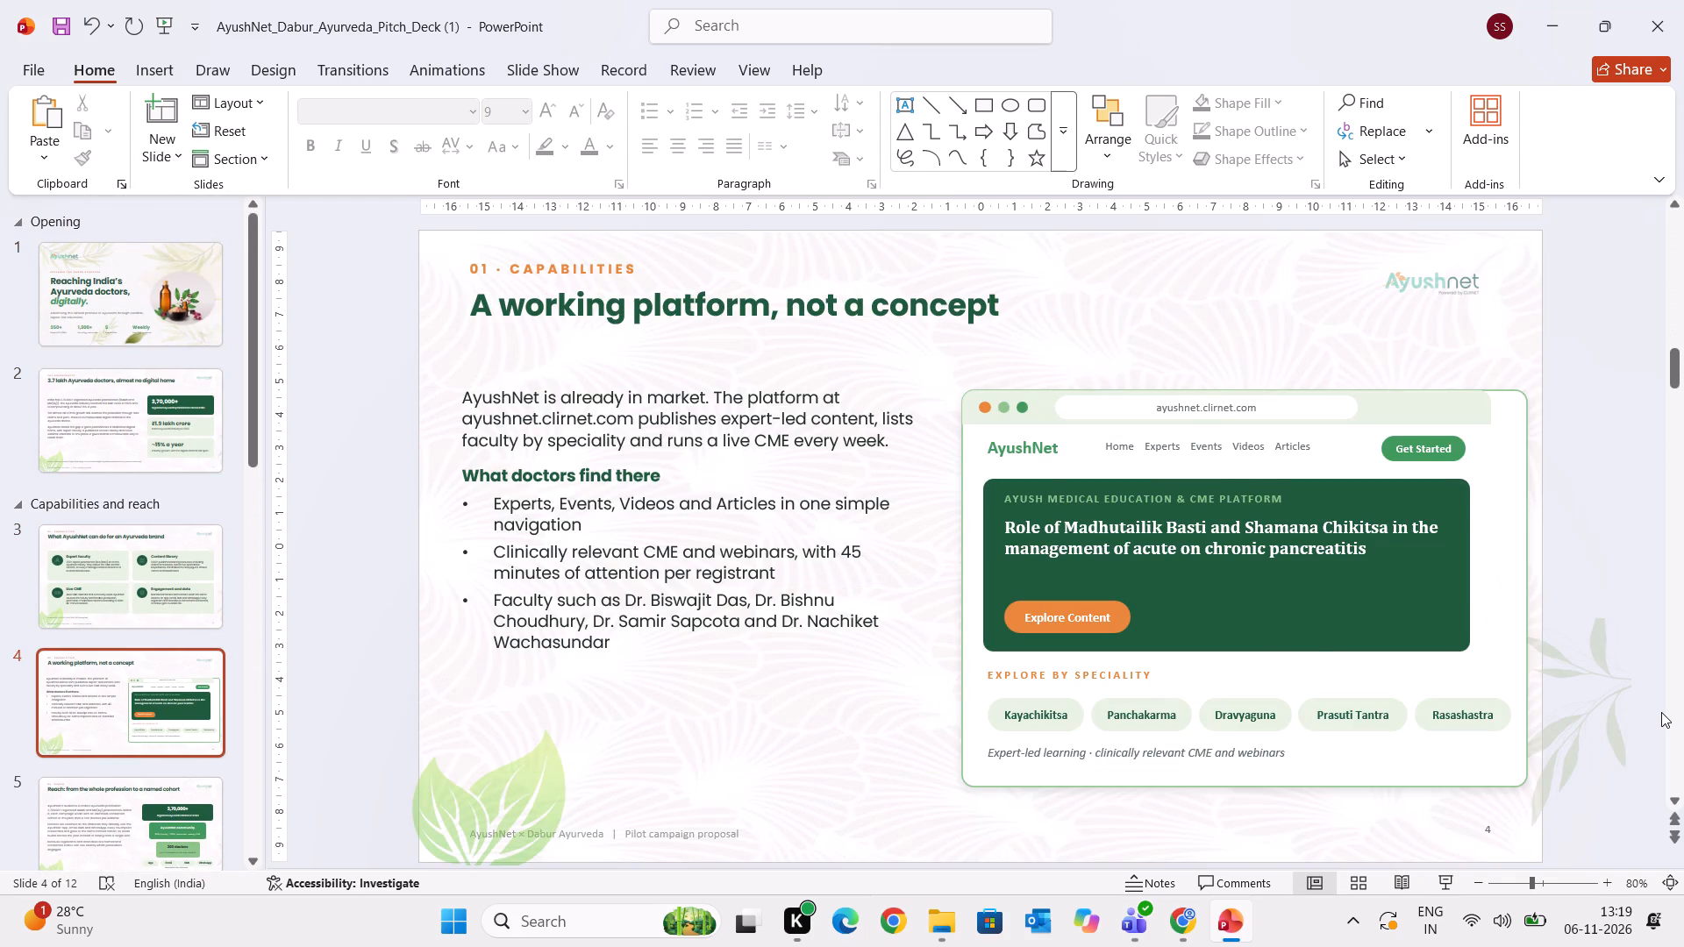
key("Down")
key("Down")
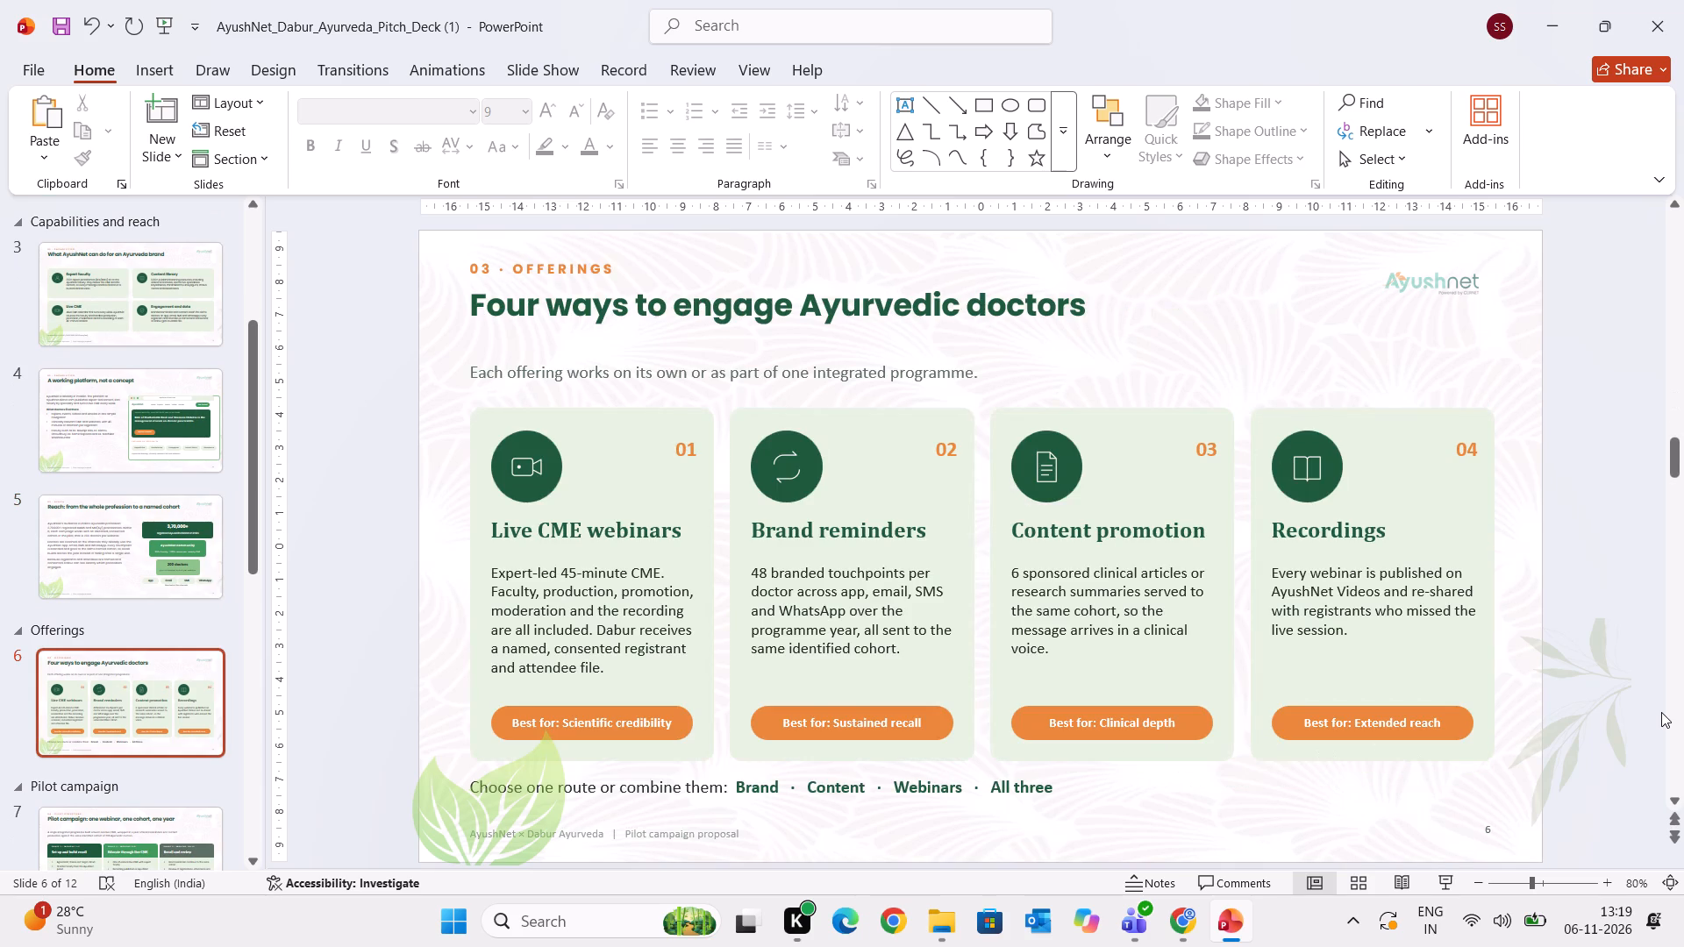
Format the "Each offering works on its own…" subtitle on slide 6 in Poppins at size 14.
left_click(664, 374)
left_click_drag(972, 375, 525, 352)
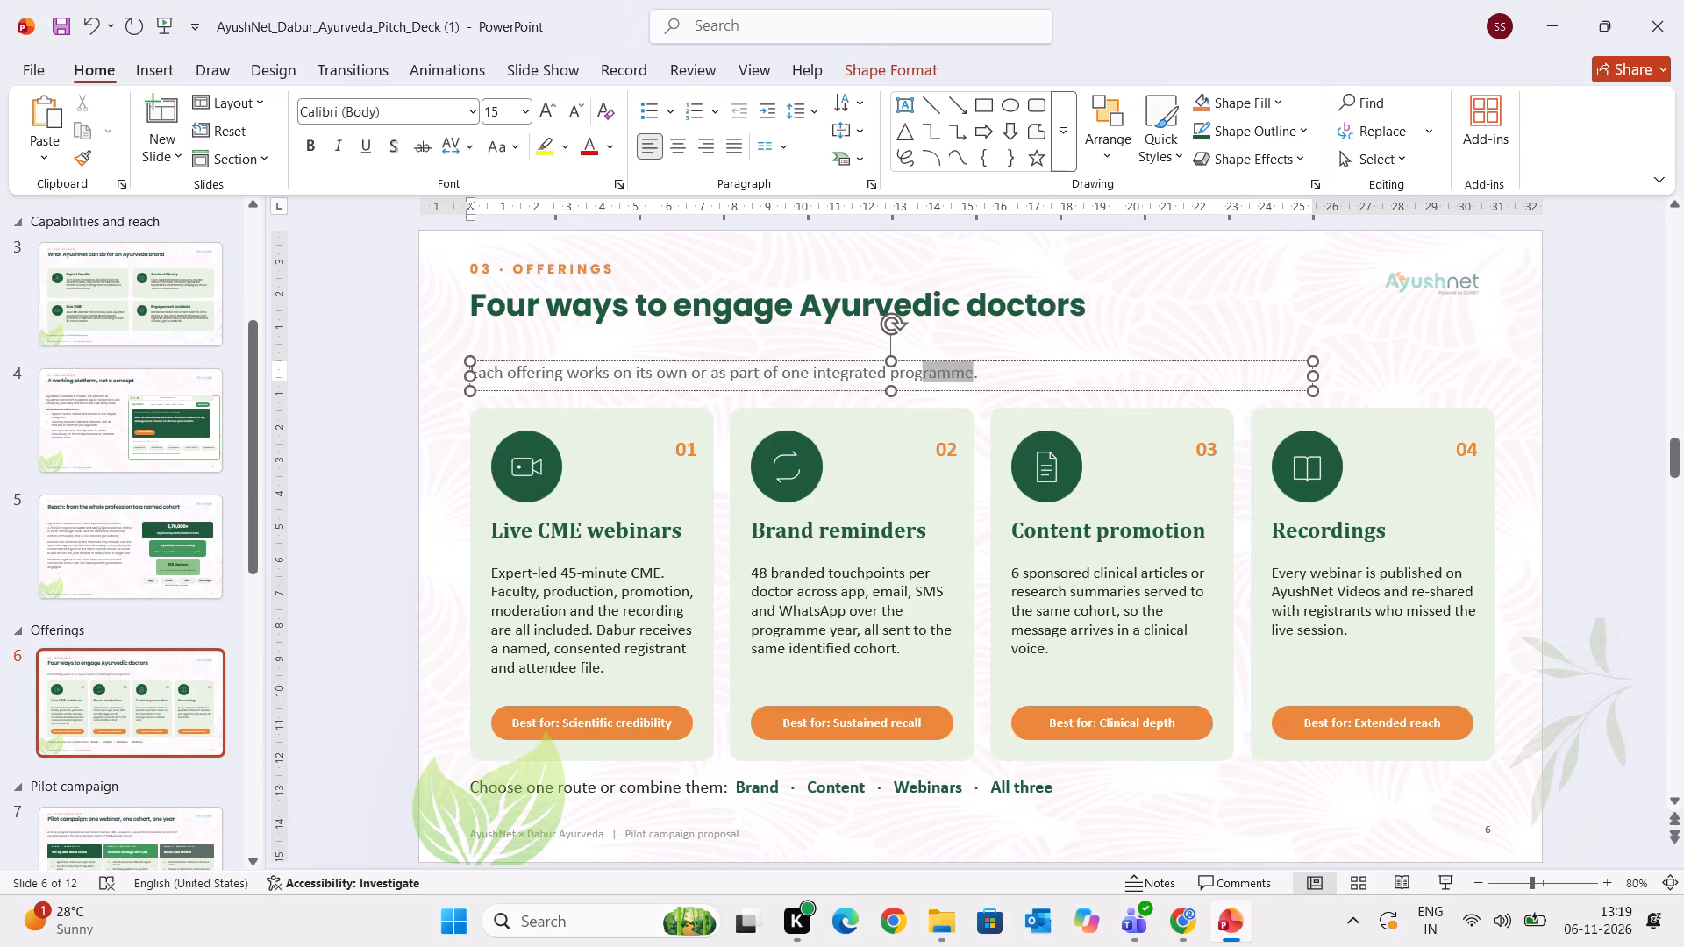
left_click_drag(525, 352, 267, 382)
left_click(416, 109)
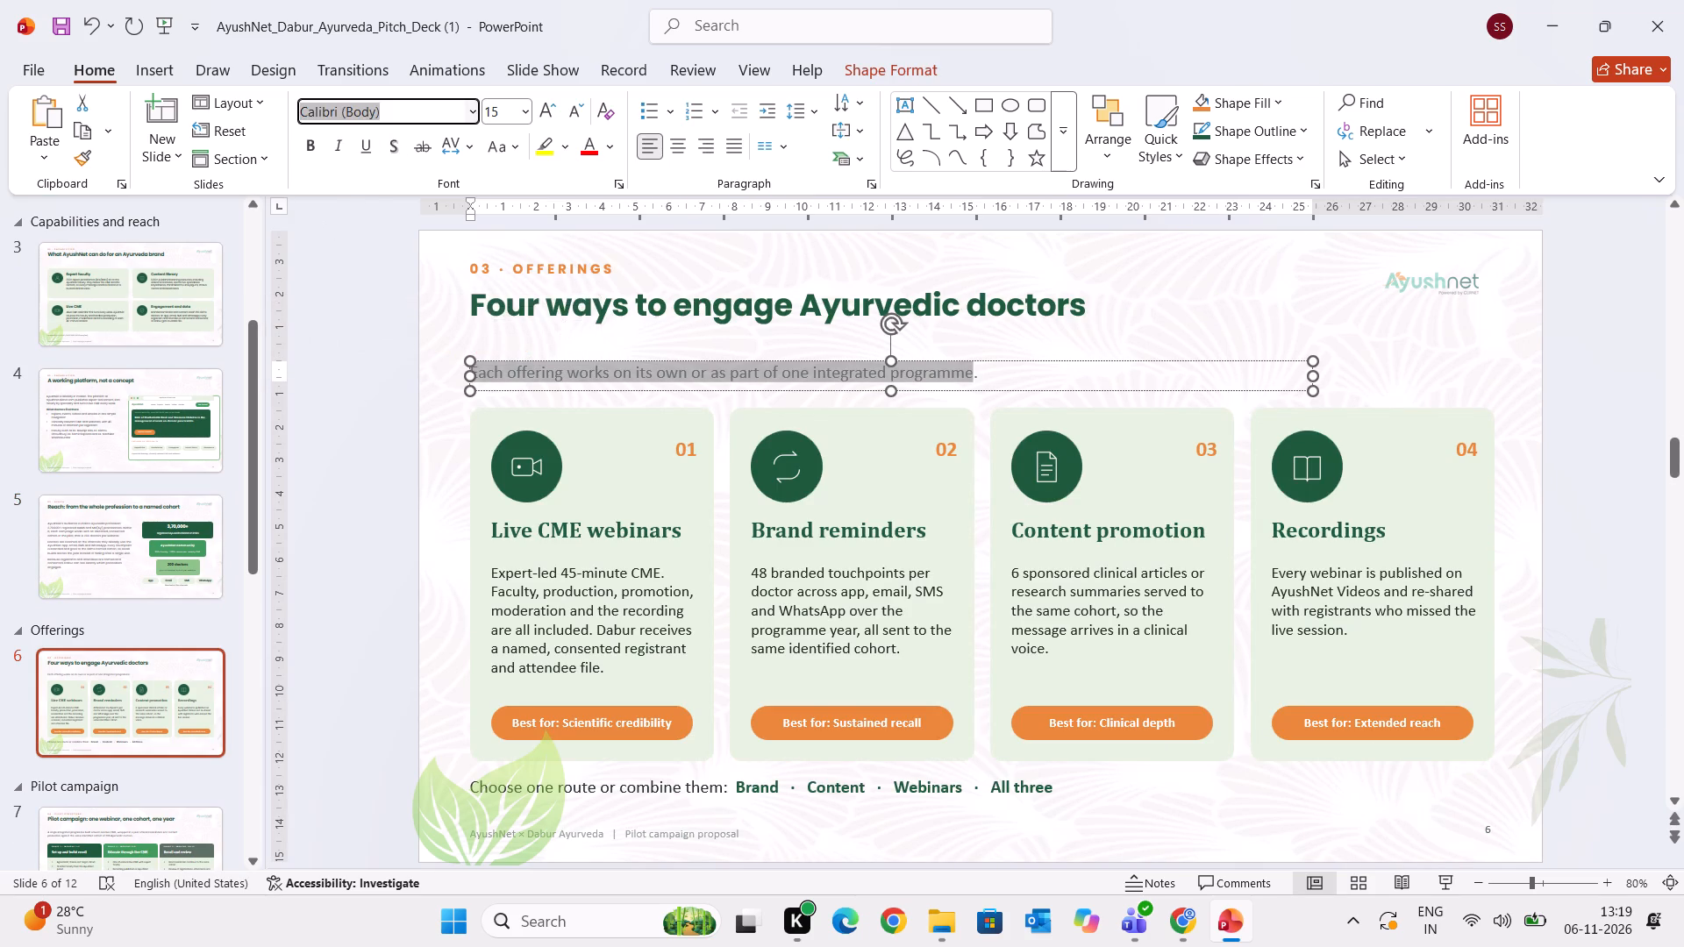
type("pop")
key("Return")
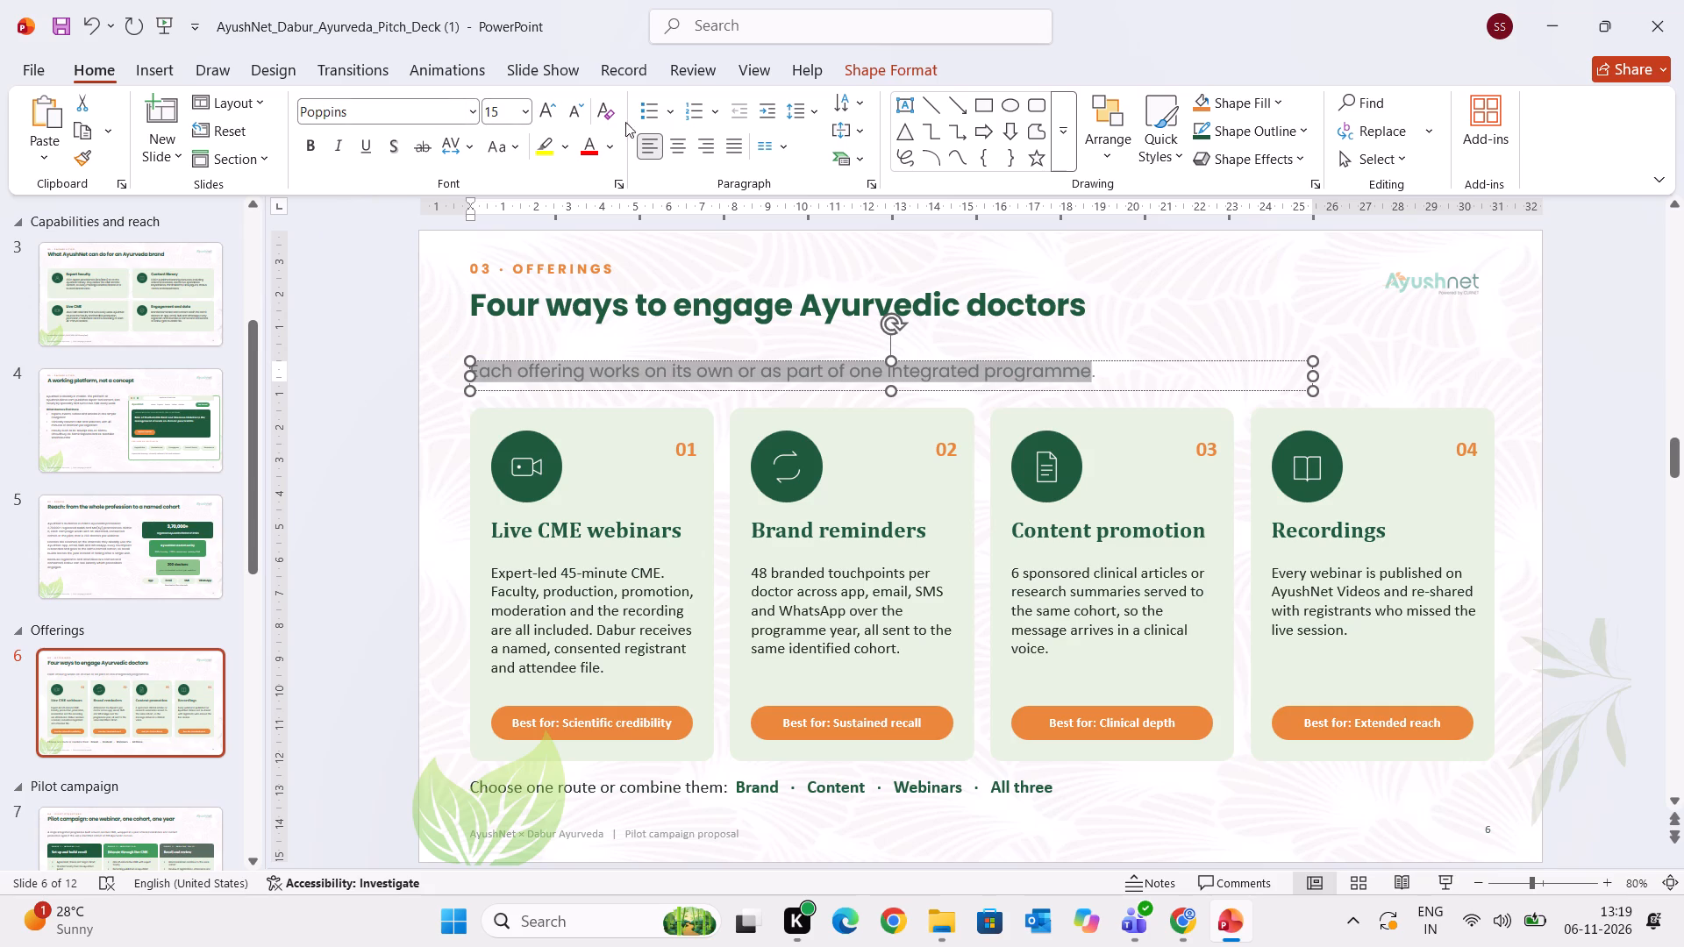
left_click(582, 119)
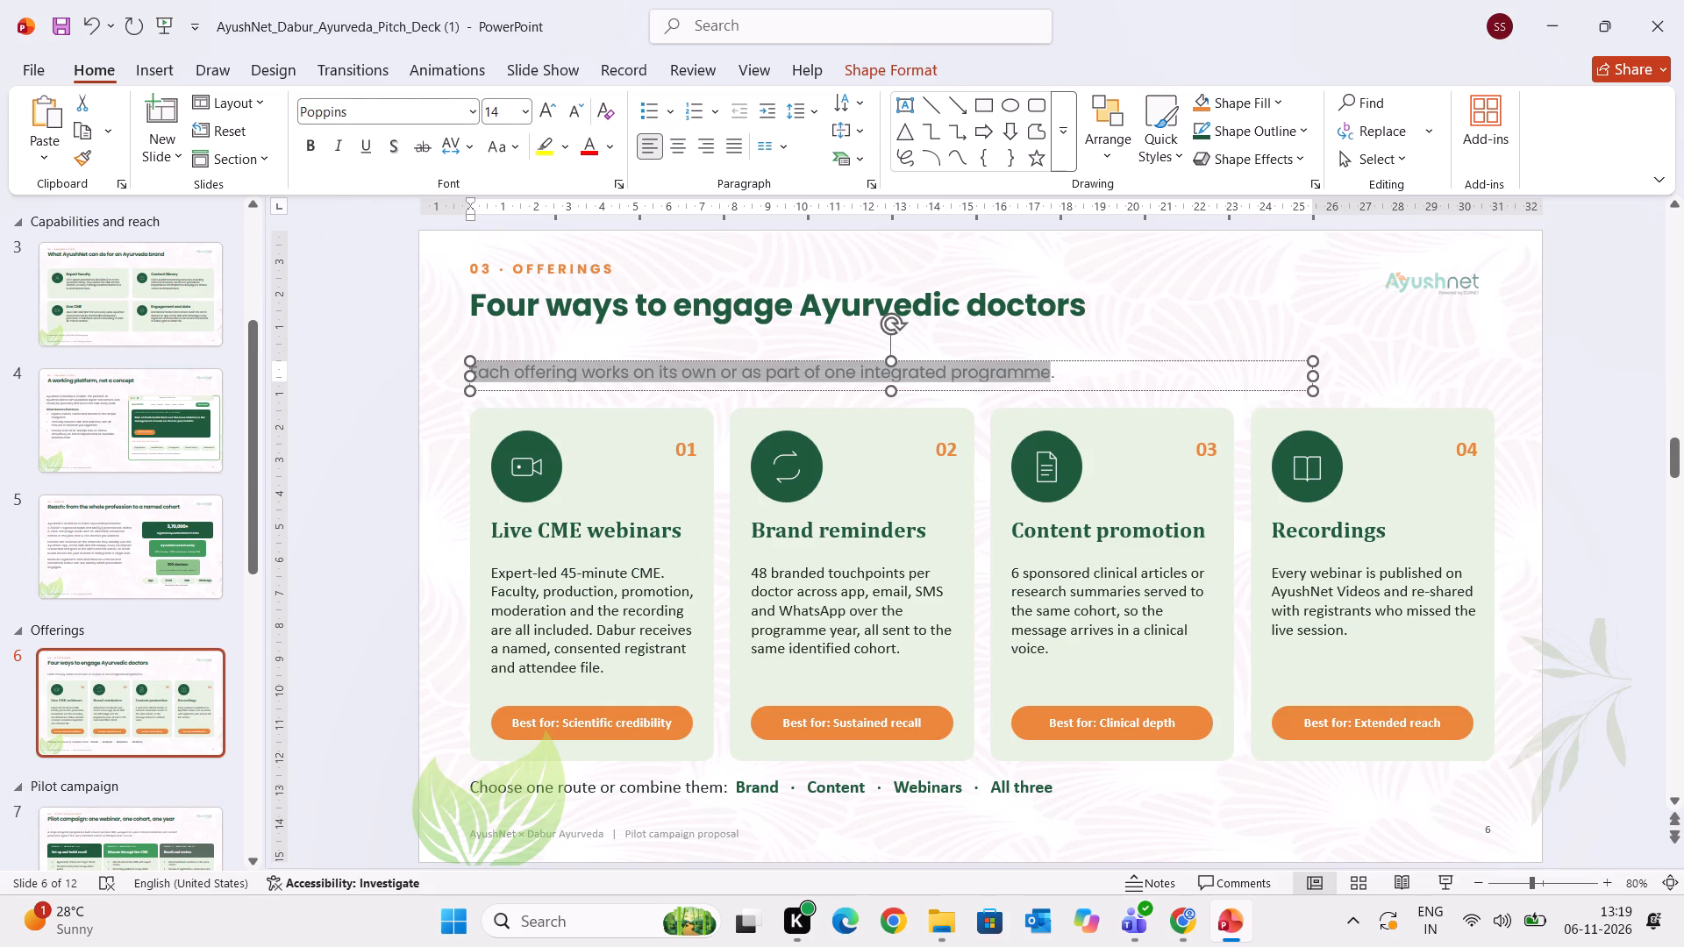
Format the "Live CME webinars" card heading in Poppins at size 18.
left_click(604, 540)
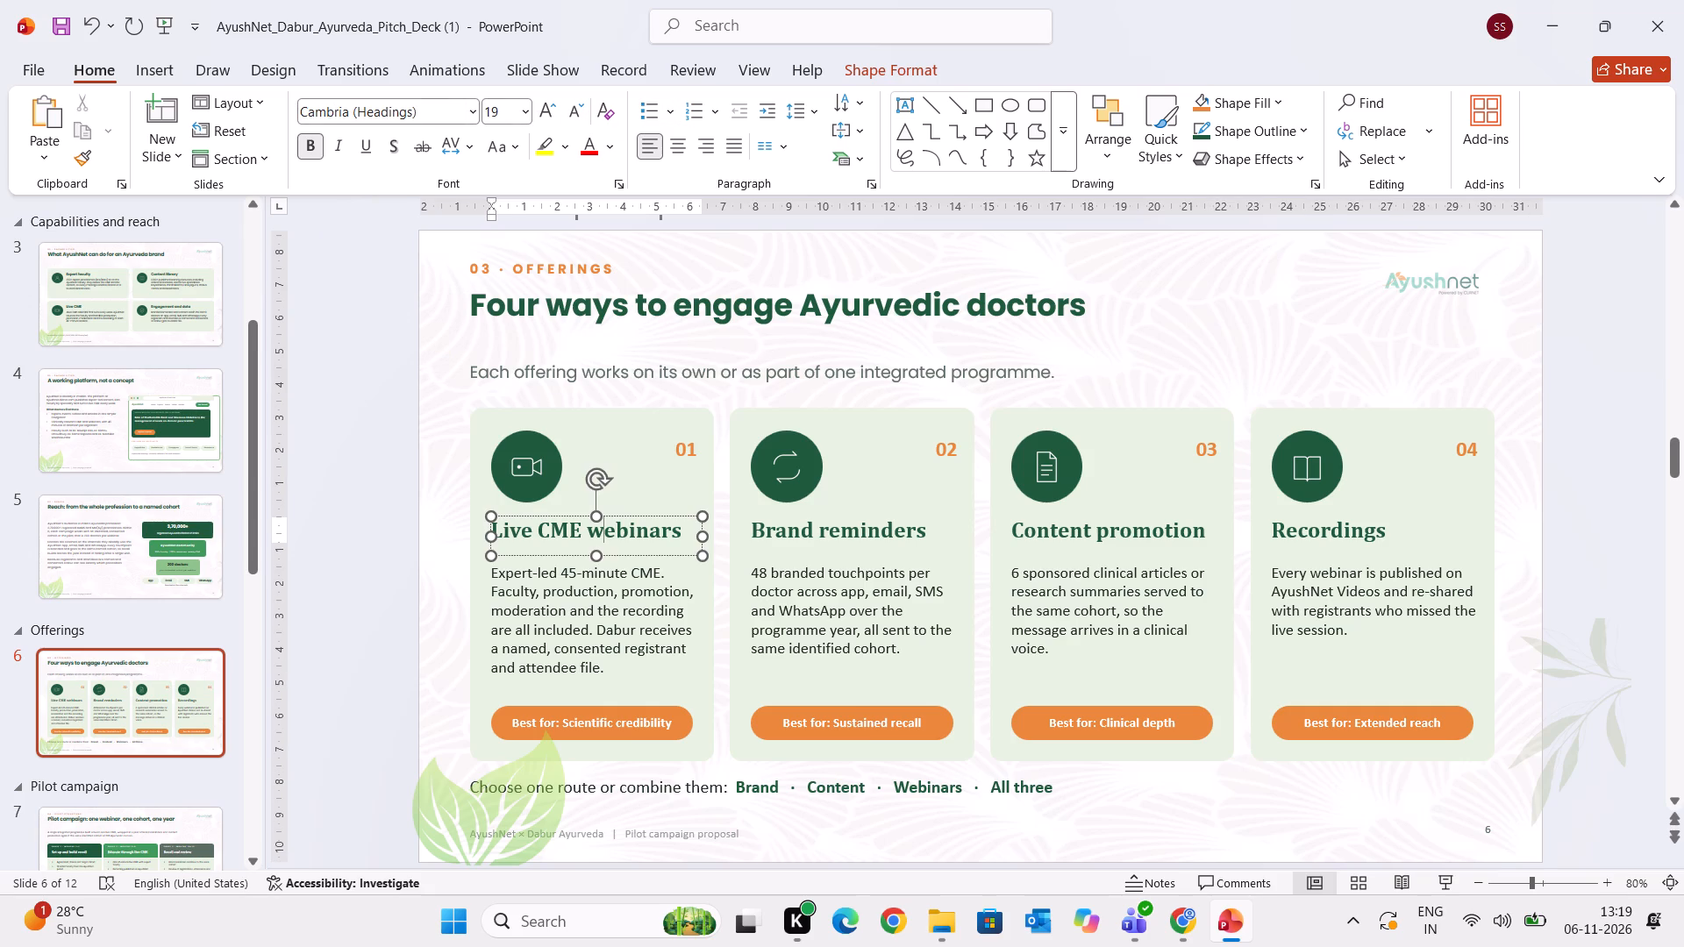
left_click_drag(679, 528, 418, 508)
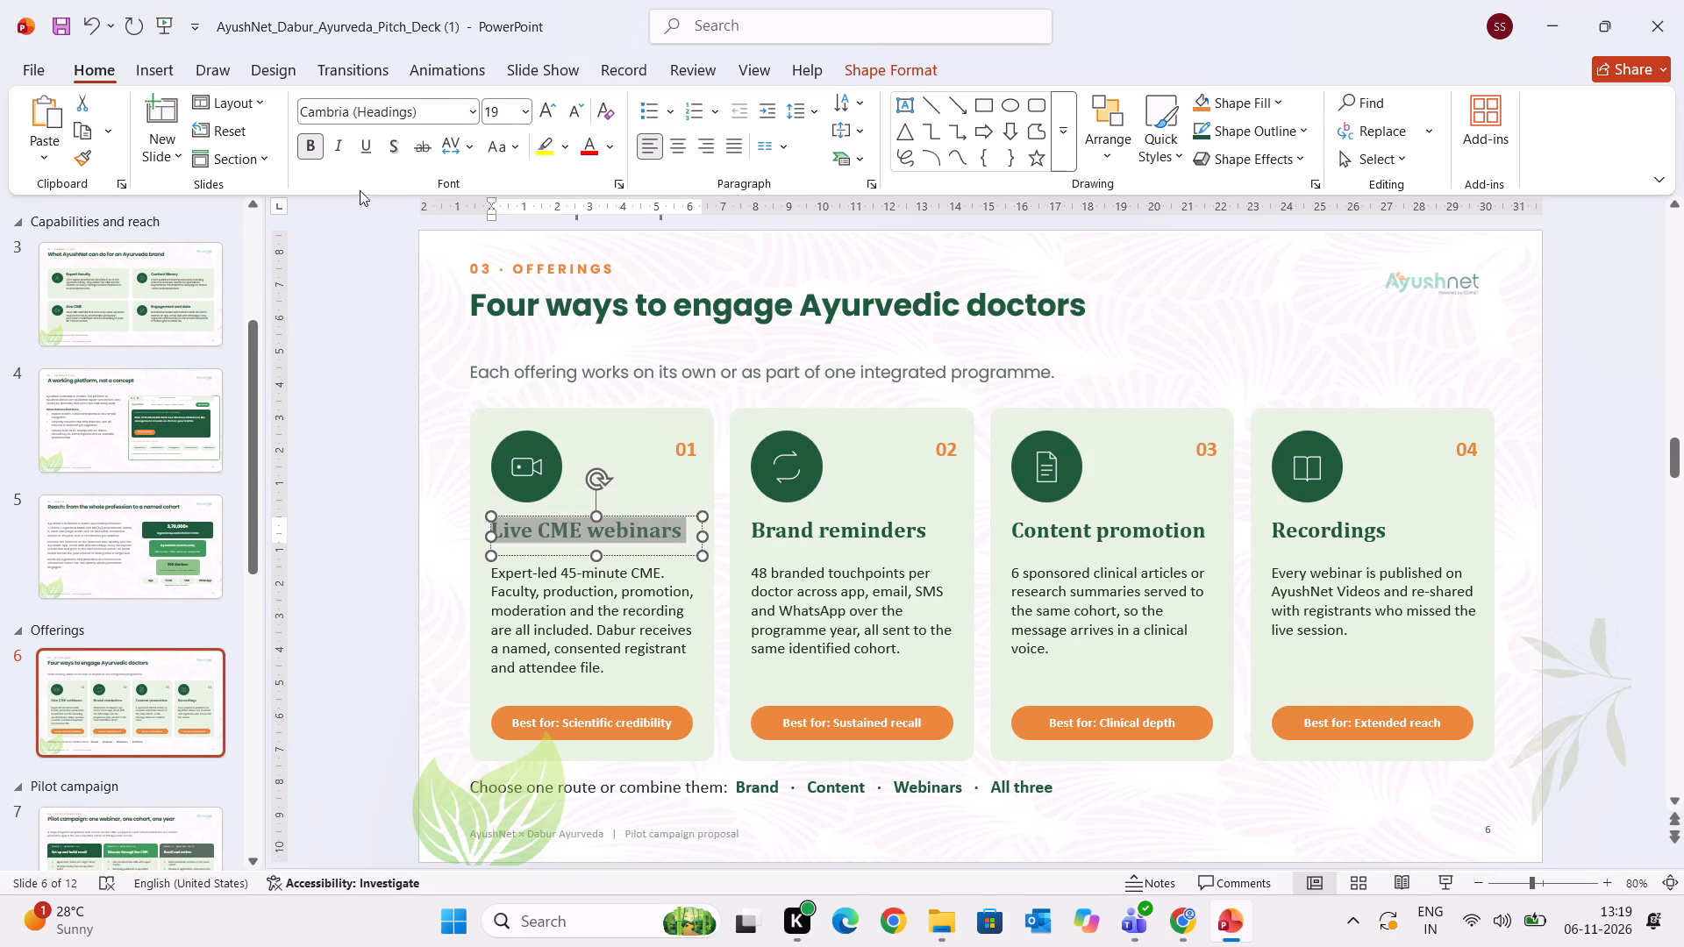
left_click(418, 105)
type("pop")
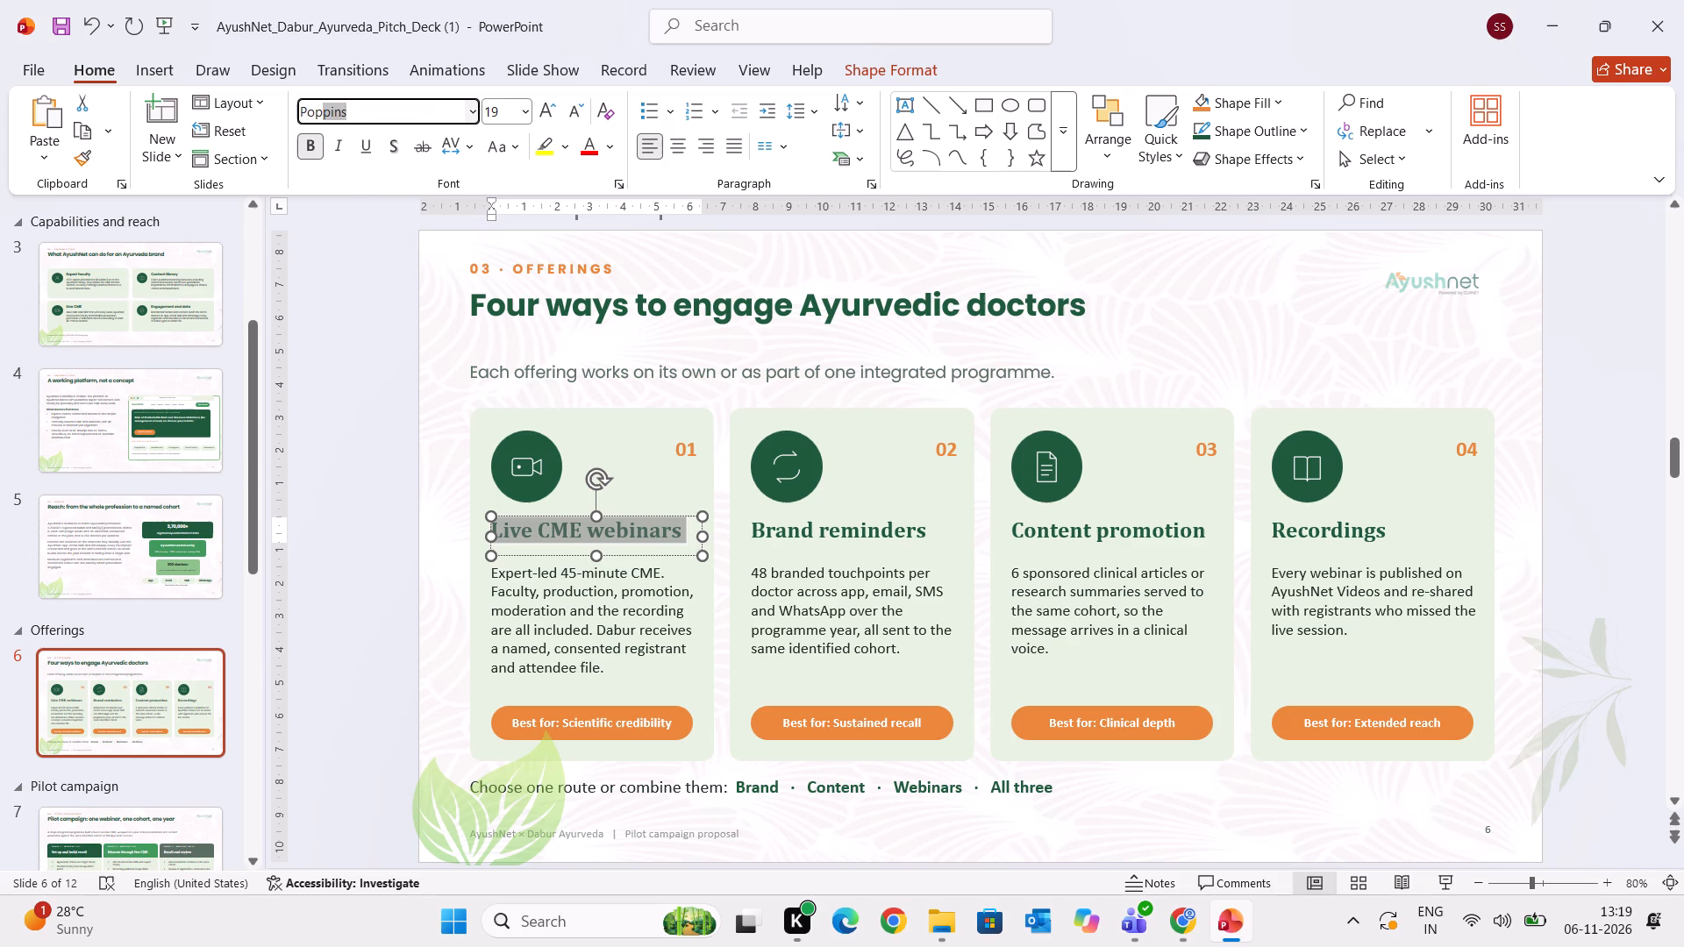
key("Return")
left_click(571, 113)
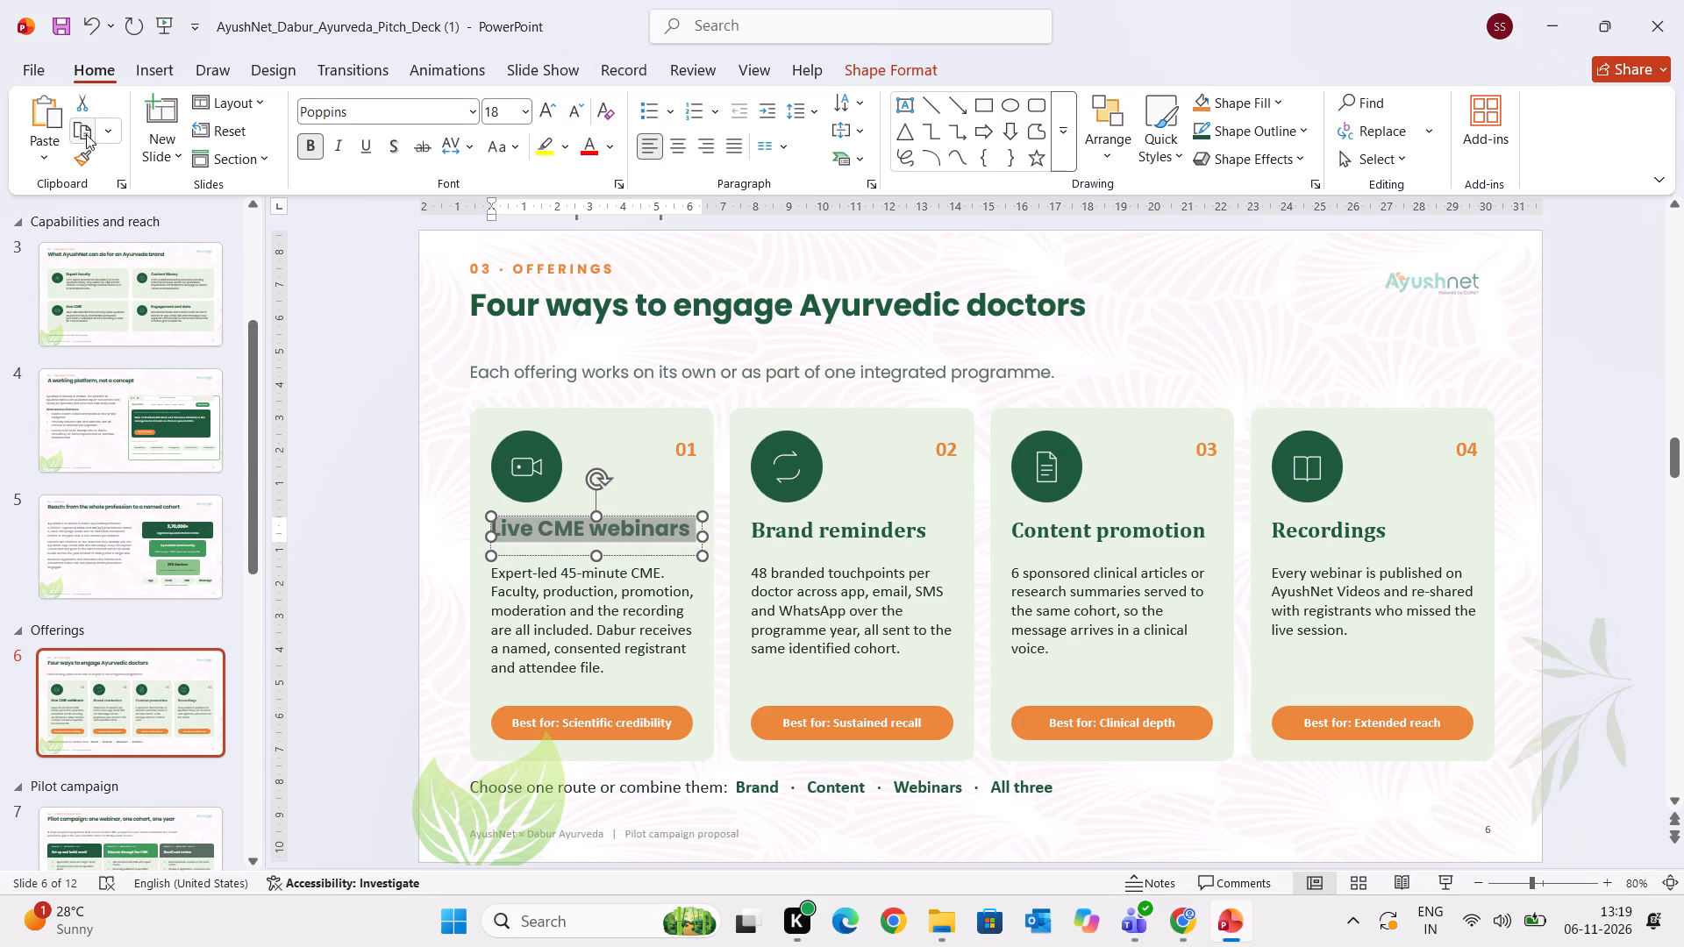
Copy the "Live CME webinars" heading's formatting onto the "Brand reminders", "Content promotion" and "Recordings" headings.
left_click(84, 161)
left_click_drag(758, 526, 967, 538)
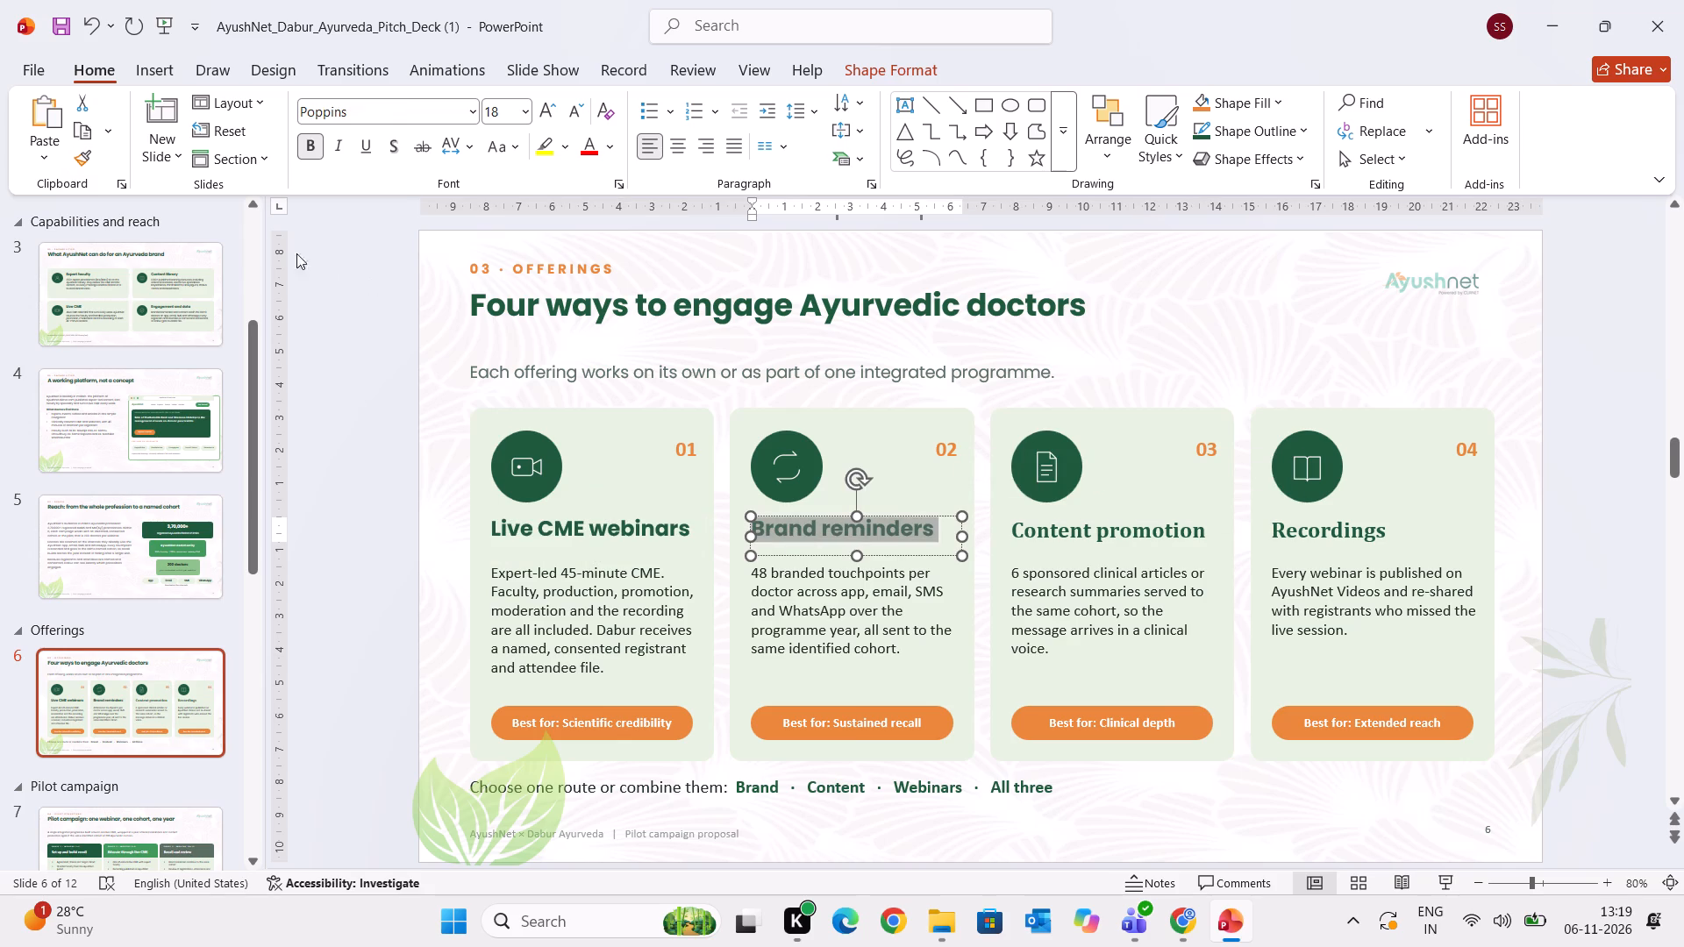
left_click(81, 160)
left_click_drag(1023, 531, 1217, 531)
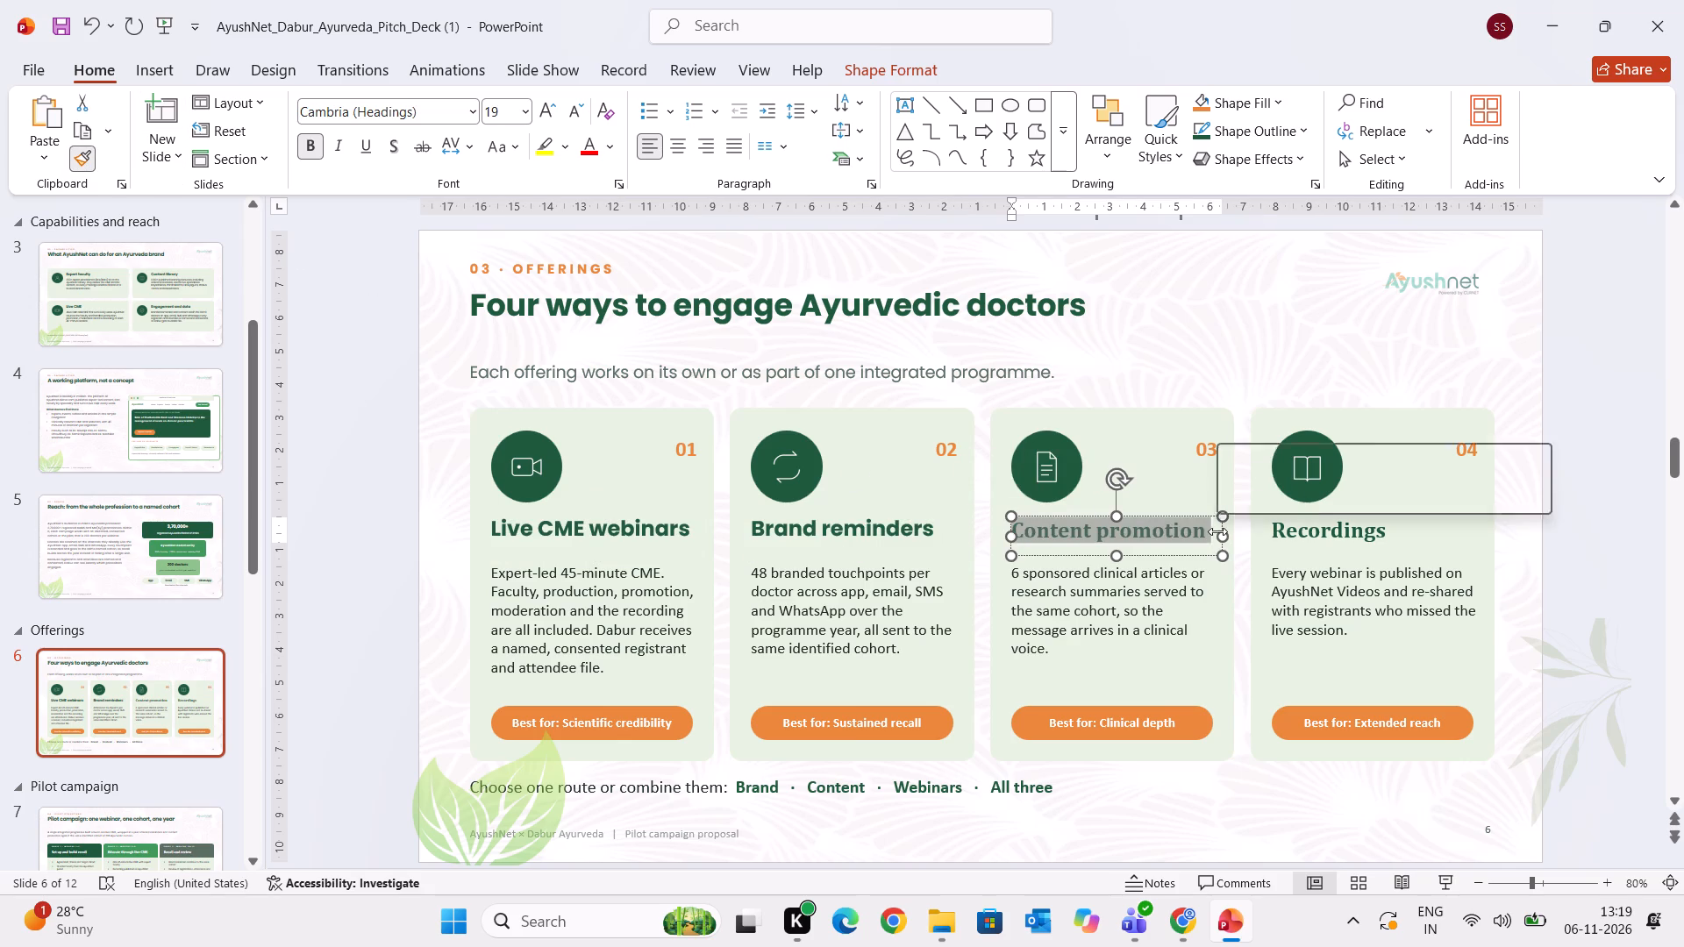
left_click(84, 153)
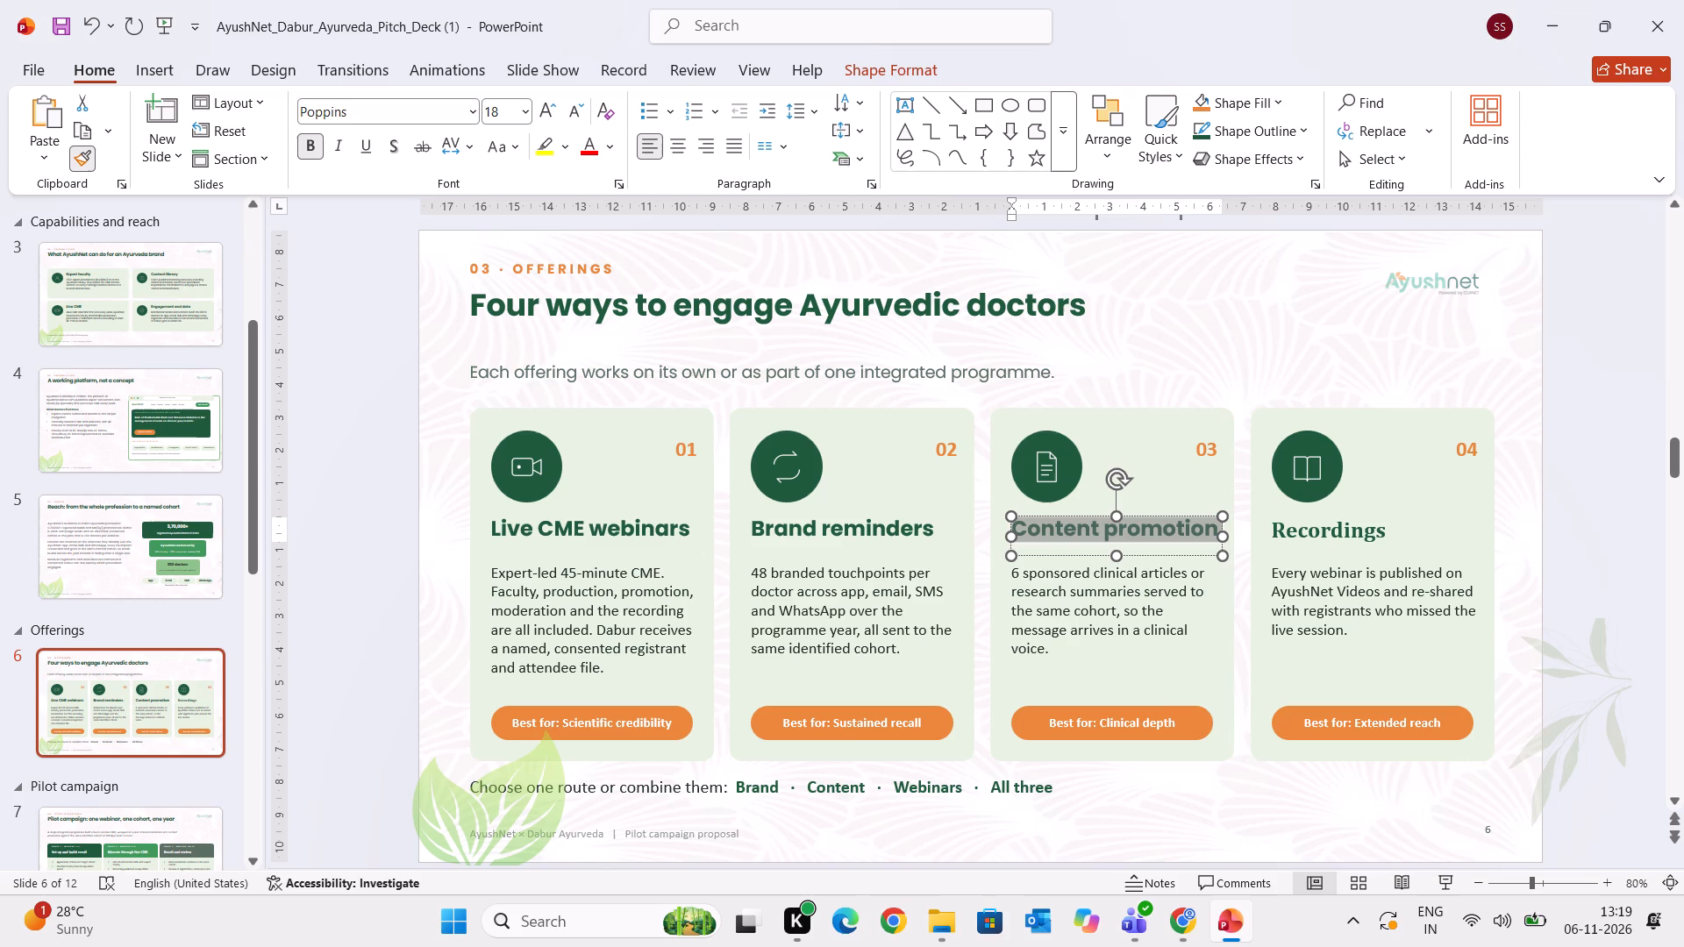
left_click_drag(1281, 523, 1414, 535)
Format the description text in the "Live CME webinars" card in Poppins at size 11.
left_click(603, 665)
left_click_drag(603, 665, 586, 659)
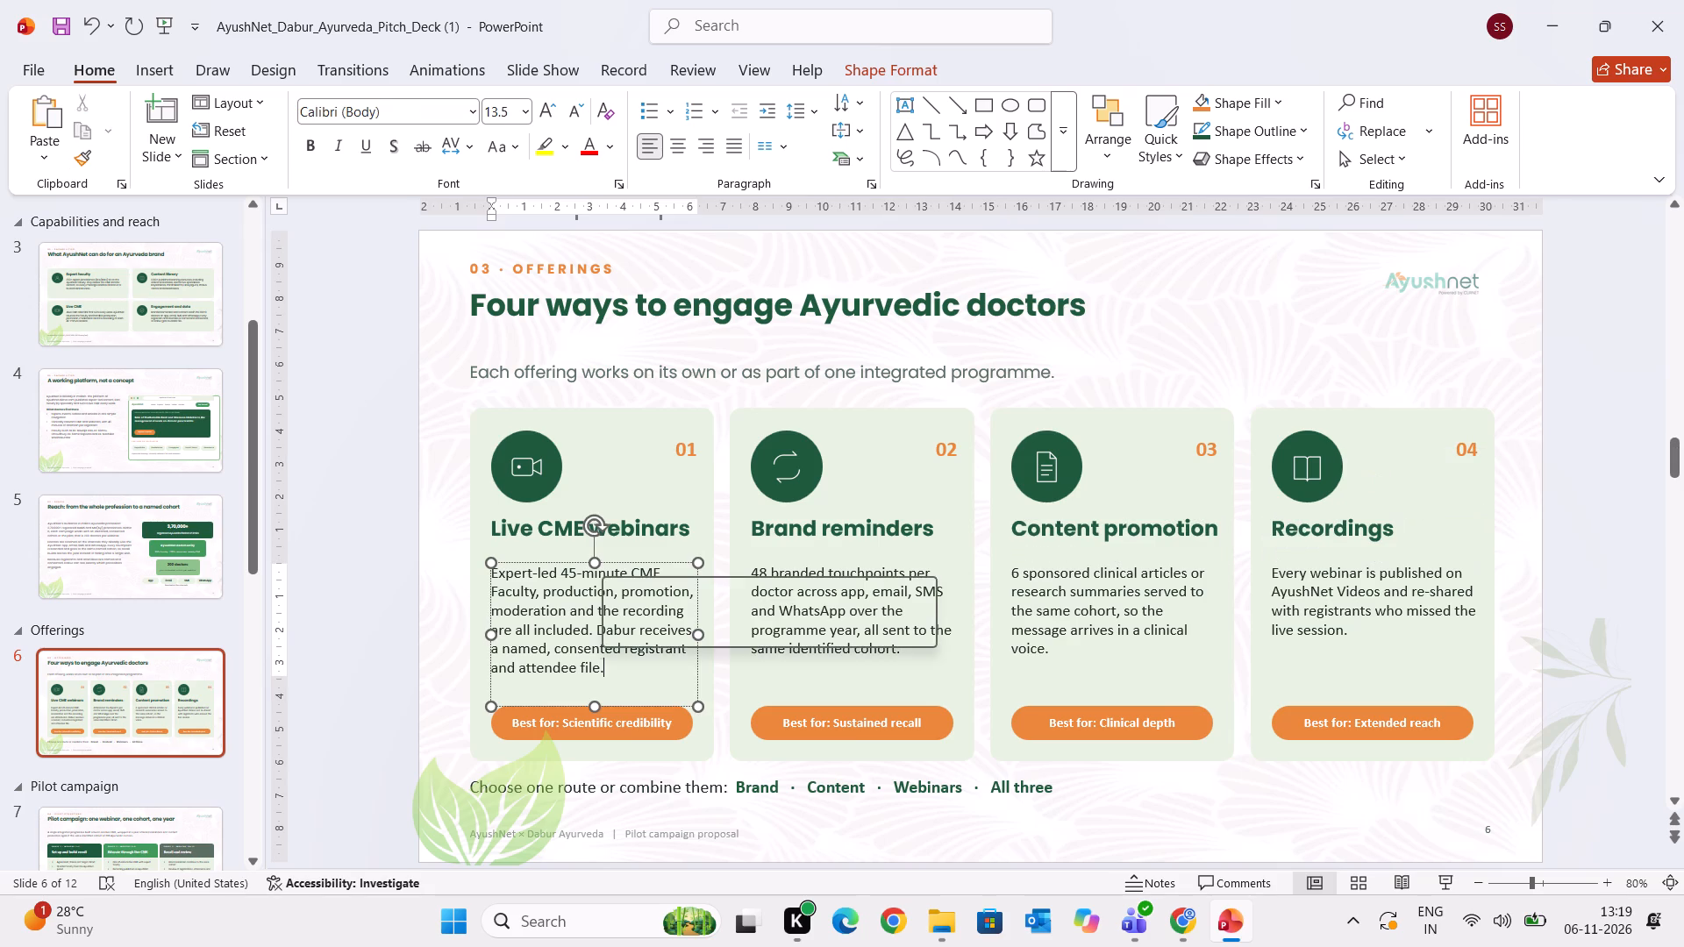
left_click_drag(586, 659, 487, 578)
left_click(417, 115)
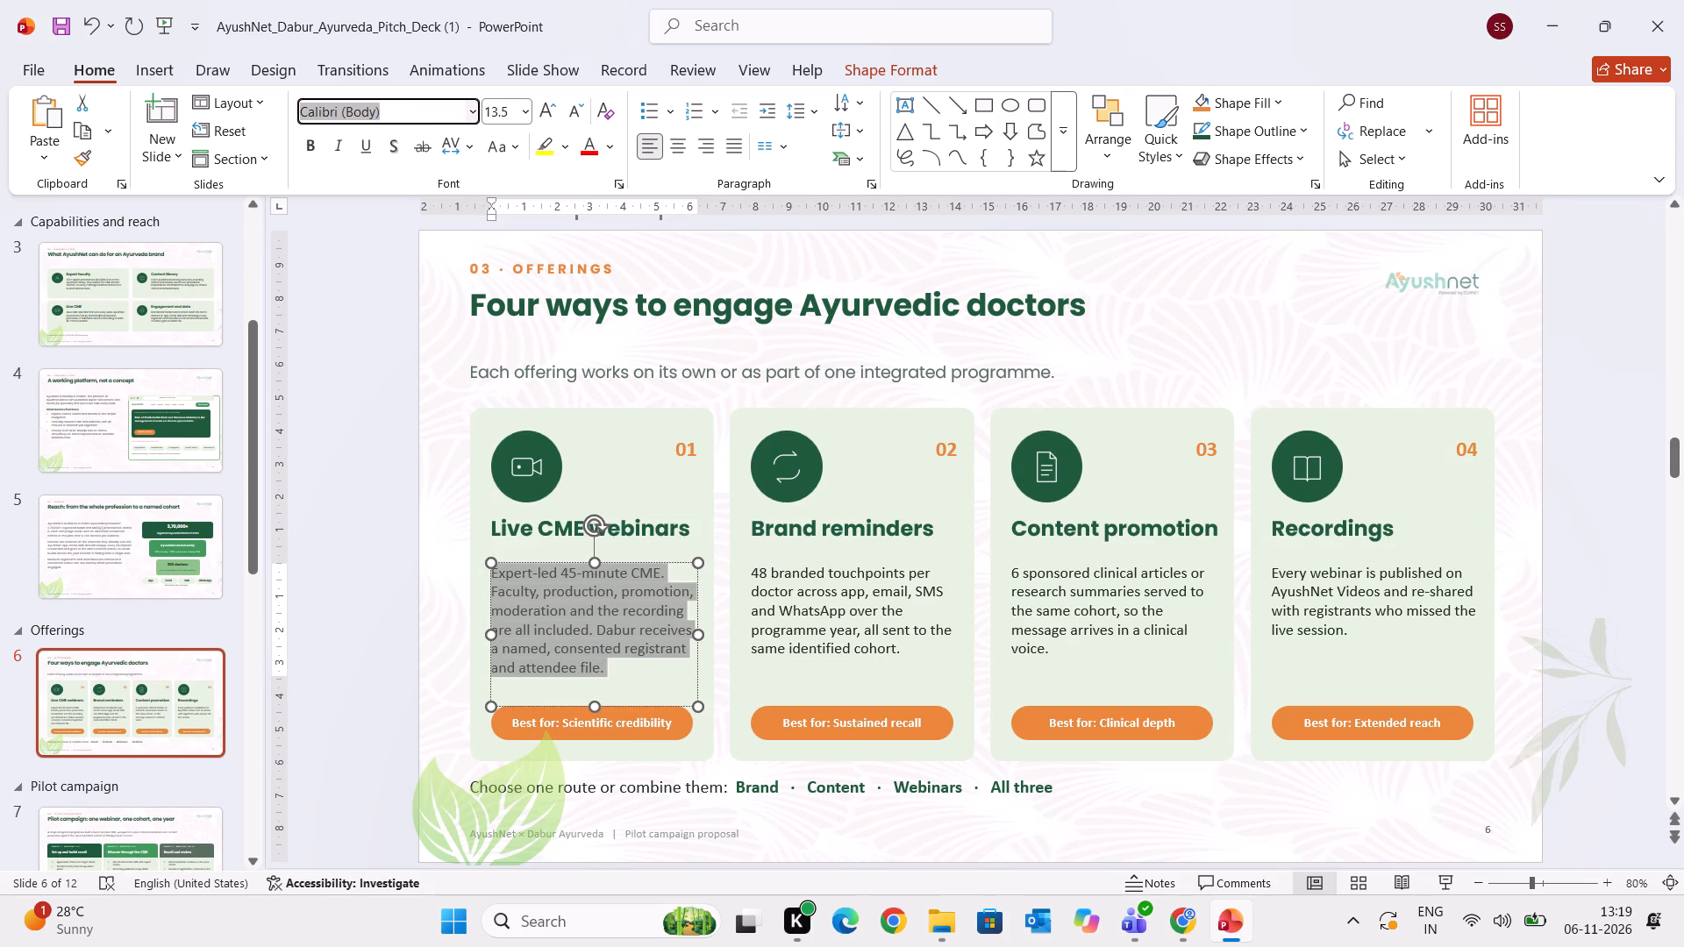
type("pop")
key("Return")
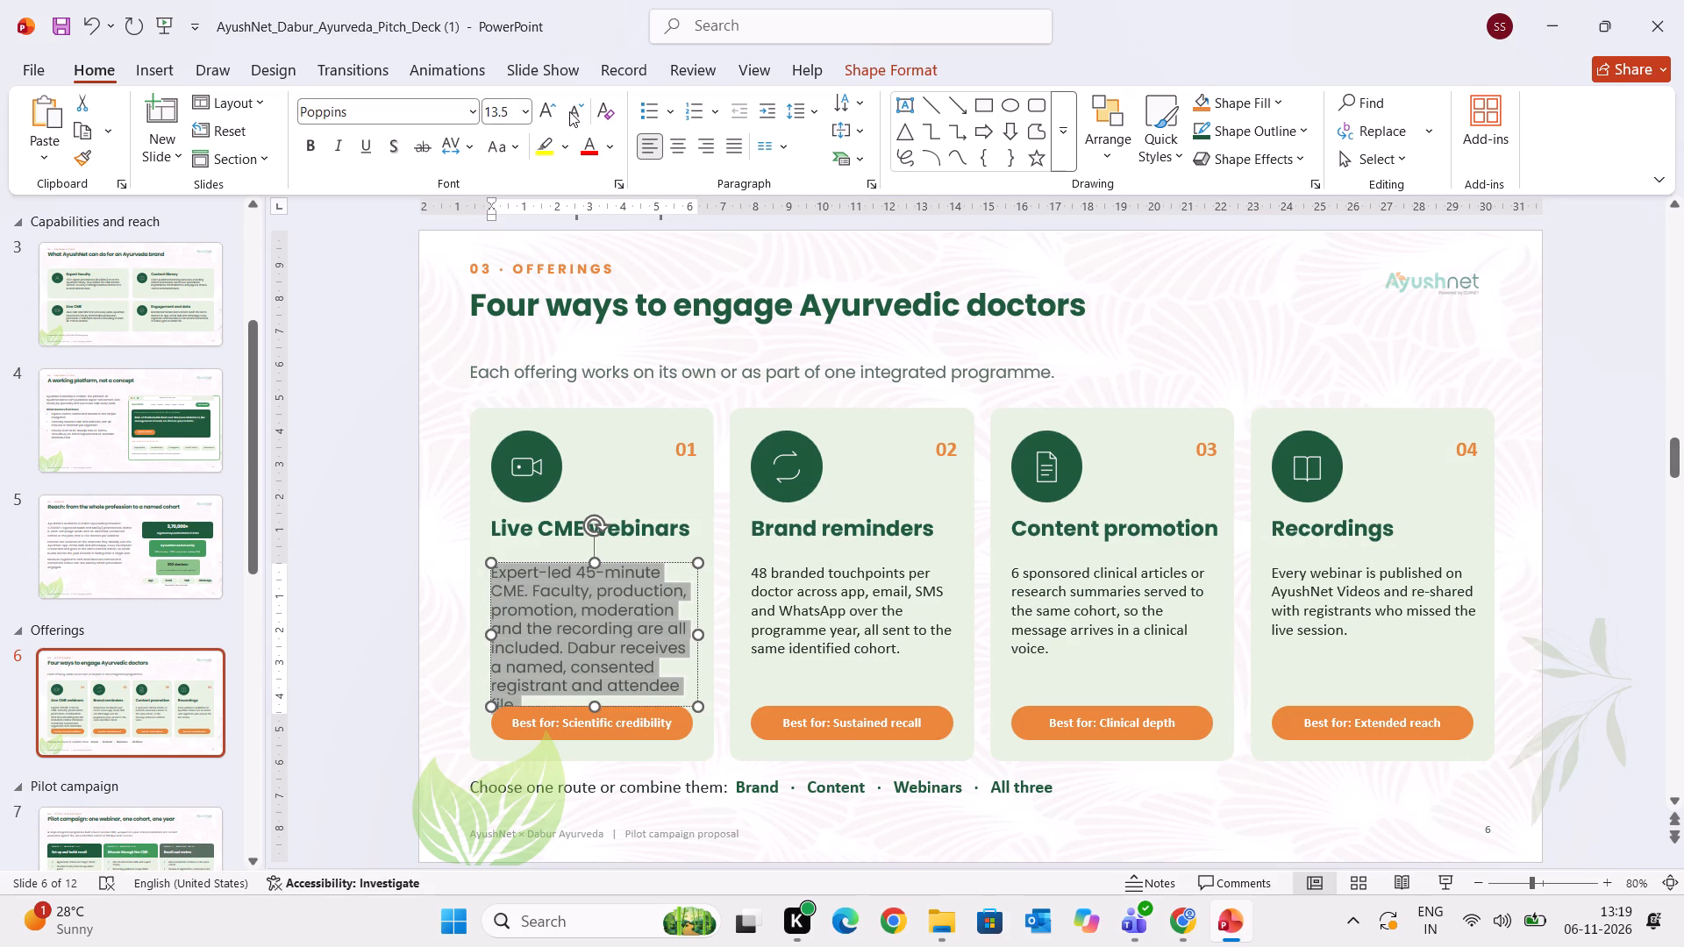
left_click(569, 110)
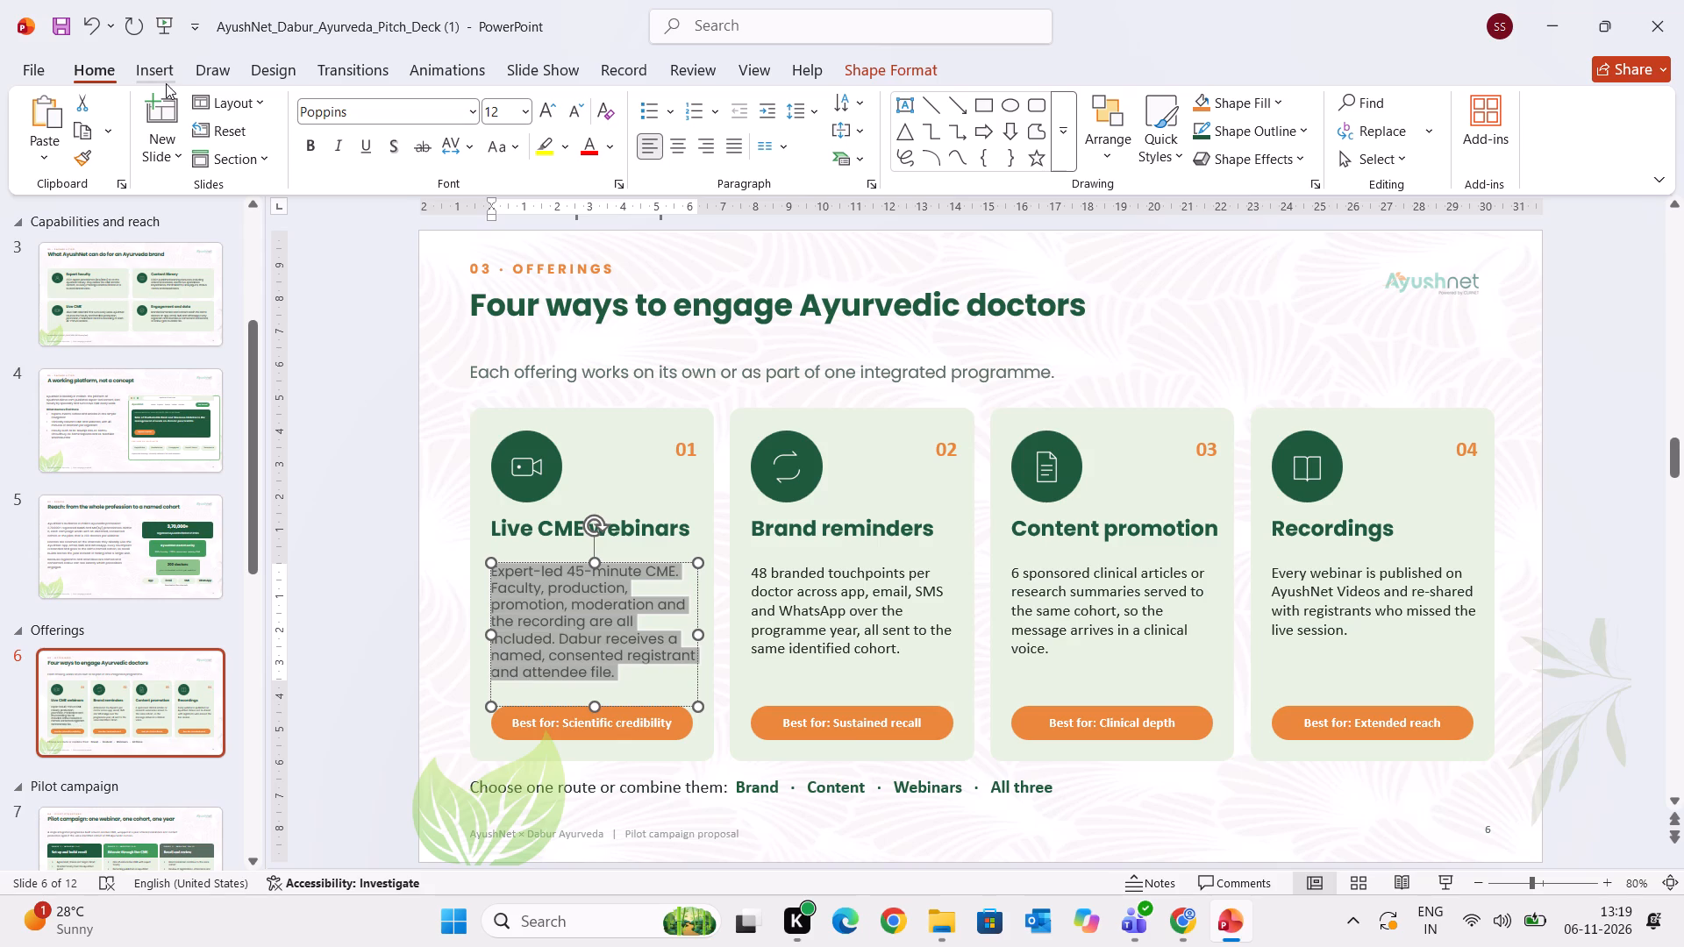
left_click(587, 122)
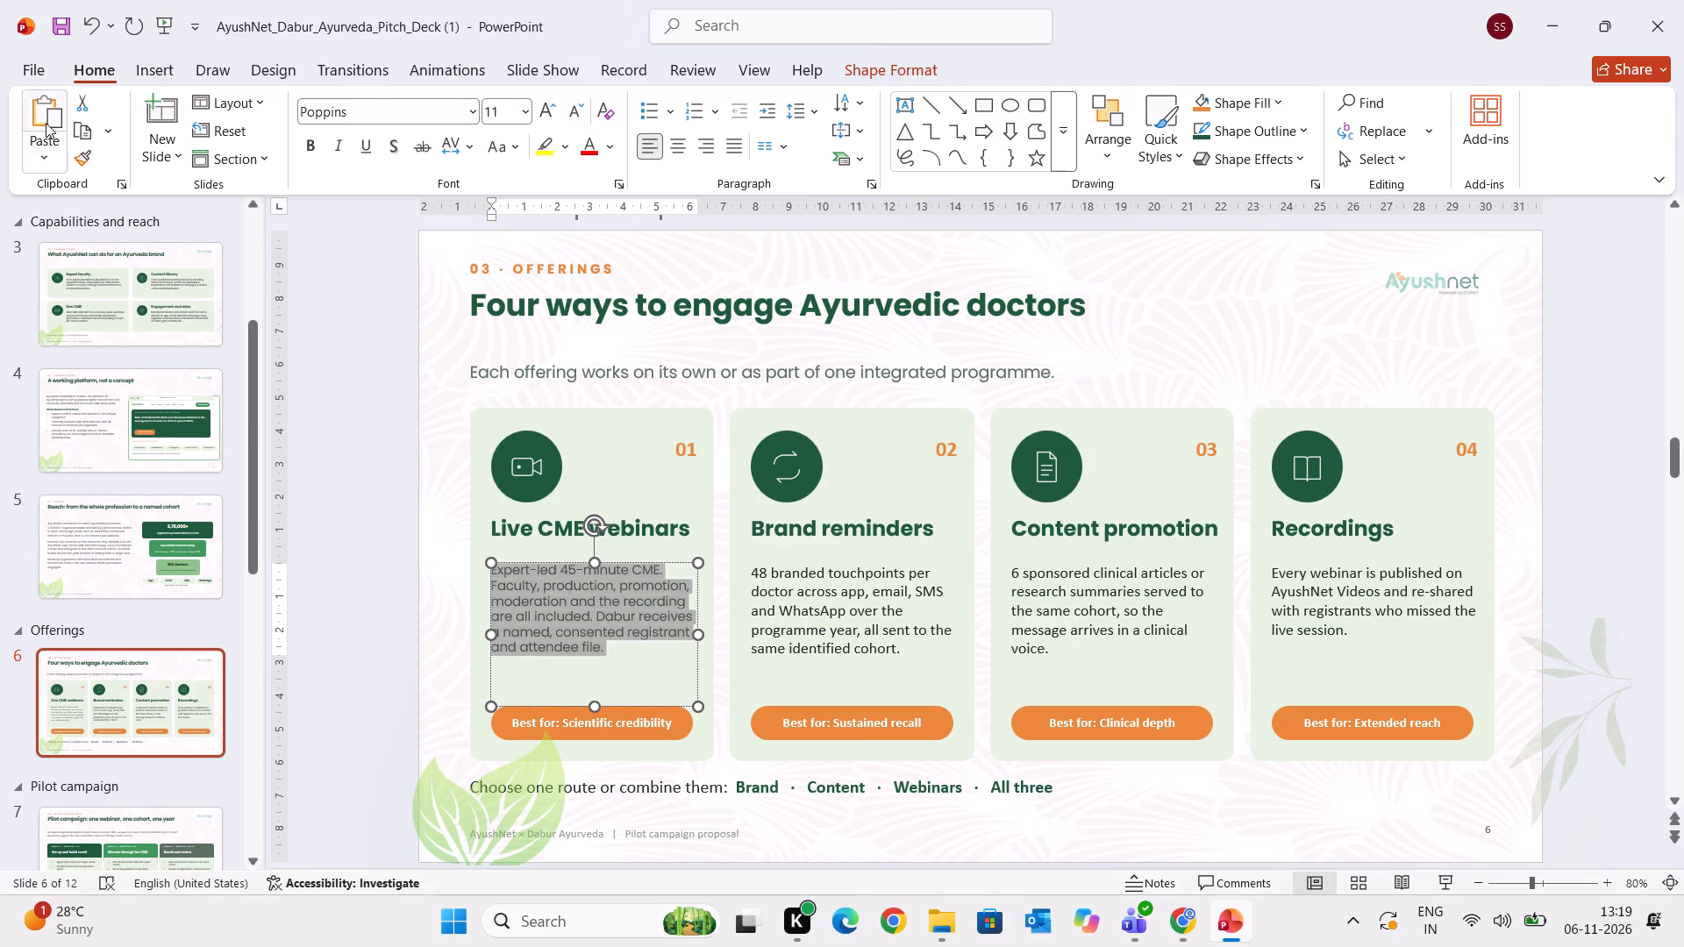
Copy the "Live CME webinars" description's formatting onto the "Brand reminders" description.
left_click(79, 160)
left_click_drag(765, 569, 903, 670)
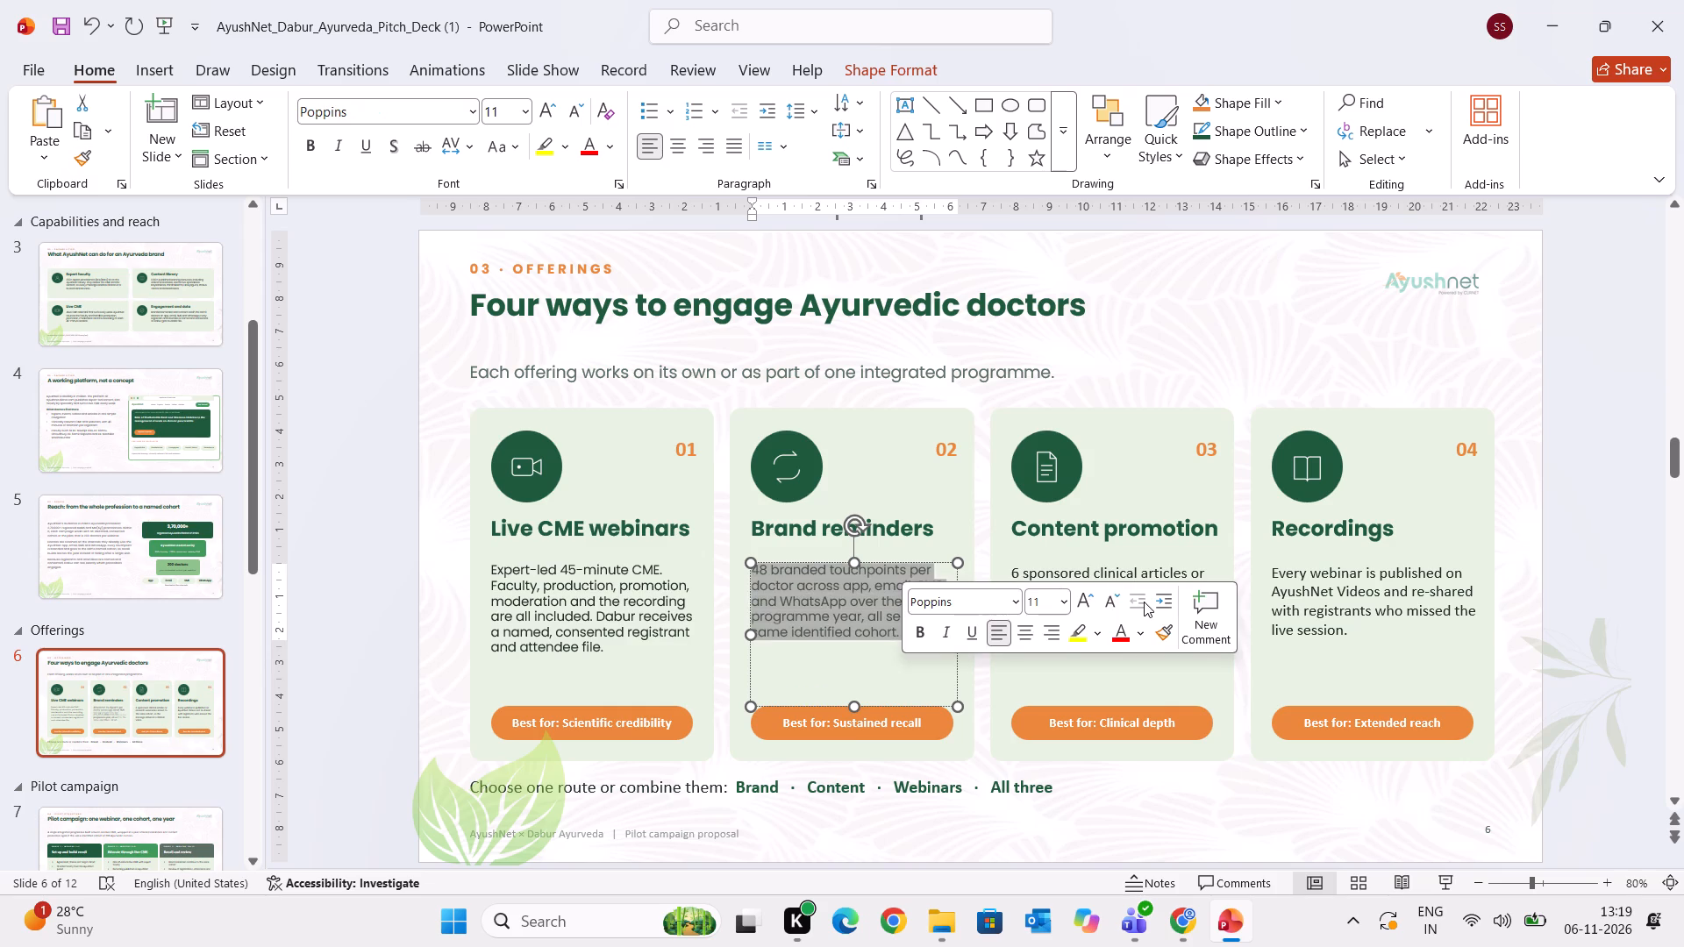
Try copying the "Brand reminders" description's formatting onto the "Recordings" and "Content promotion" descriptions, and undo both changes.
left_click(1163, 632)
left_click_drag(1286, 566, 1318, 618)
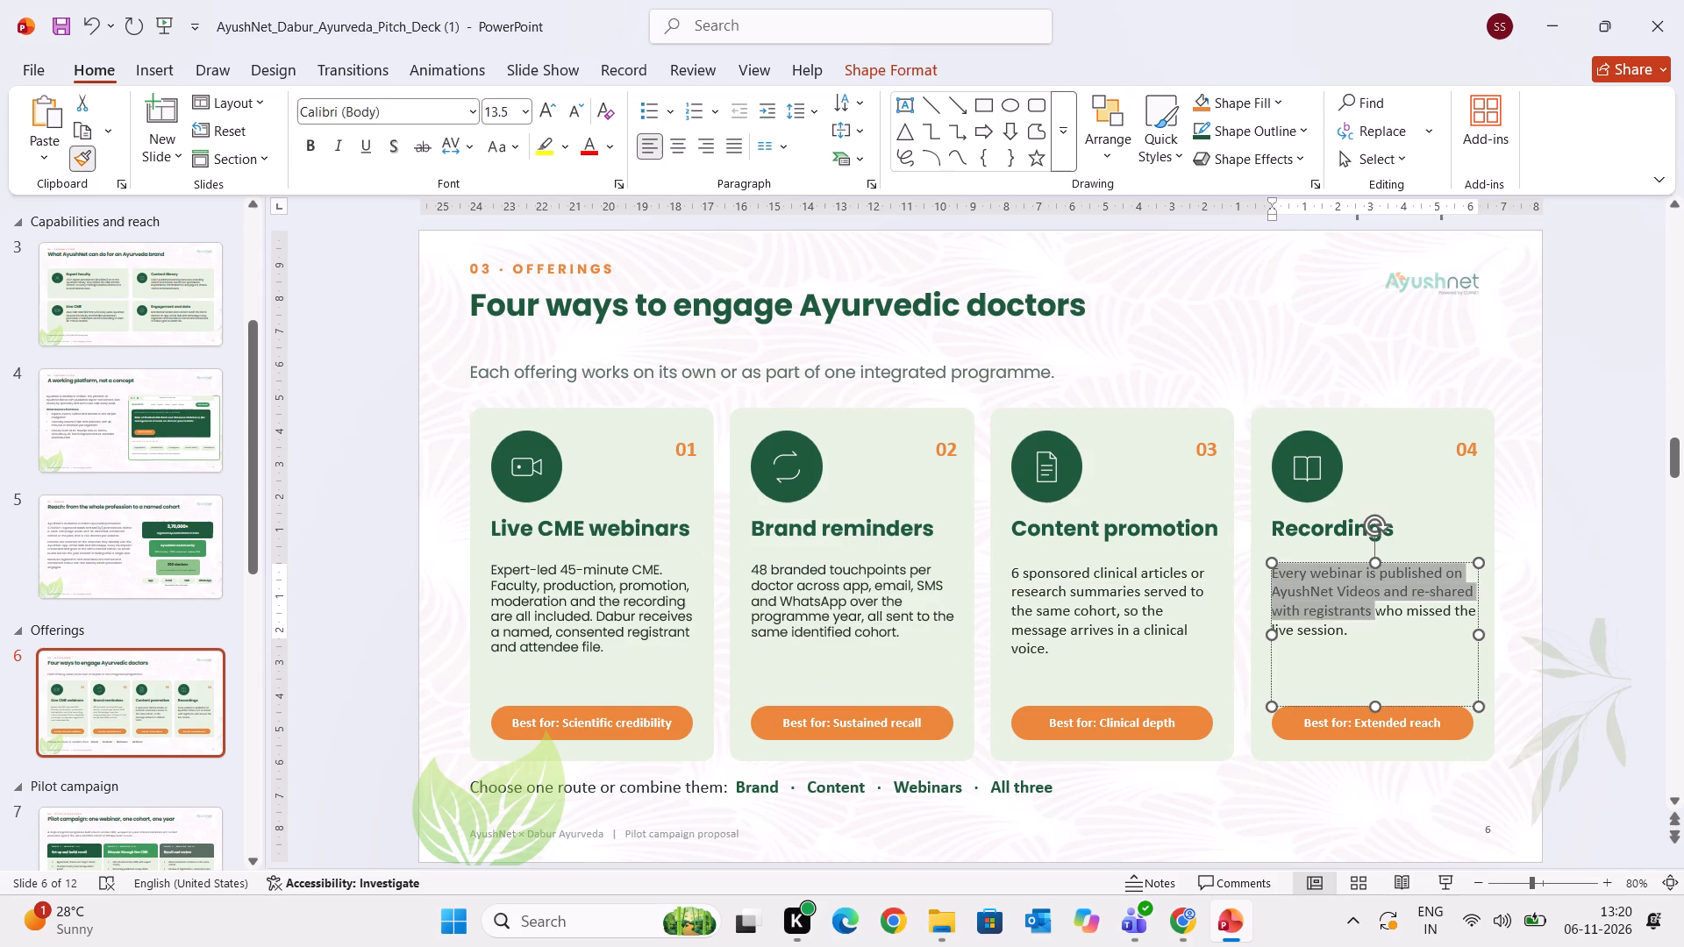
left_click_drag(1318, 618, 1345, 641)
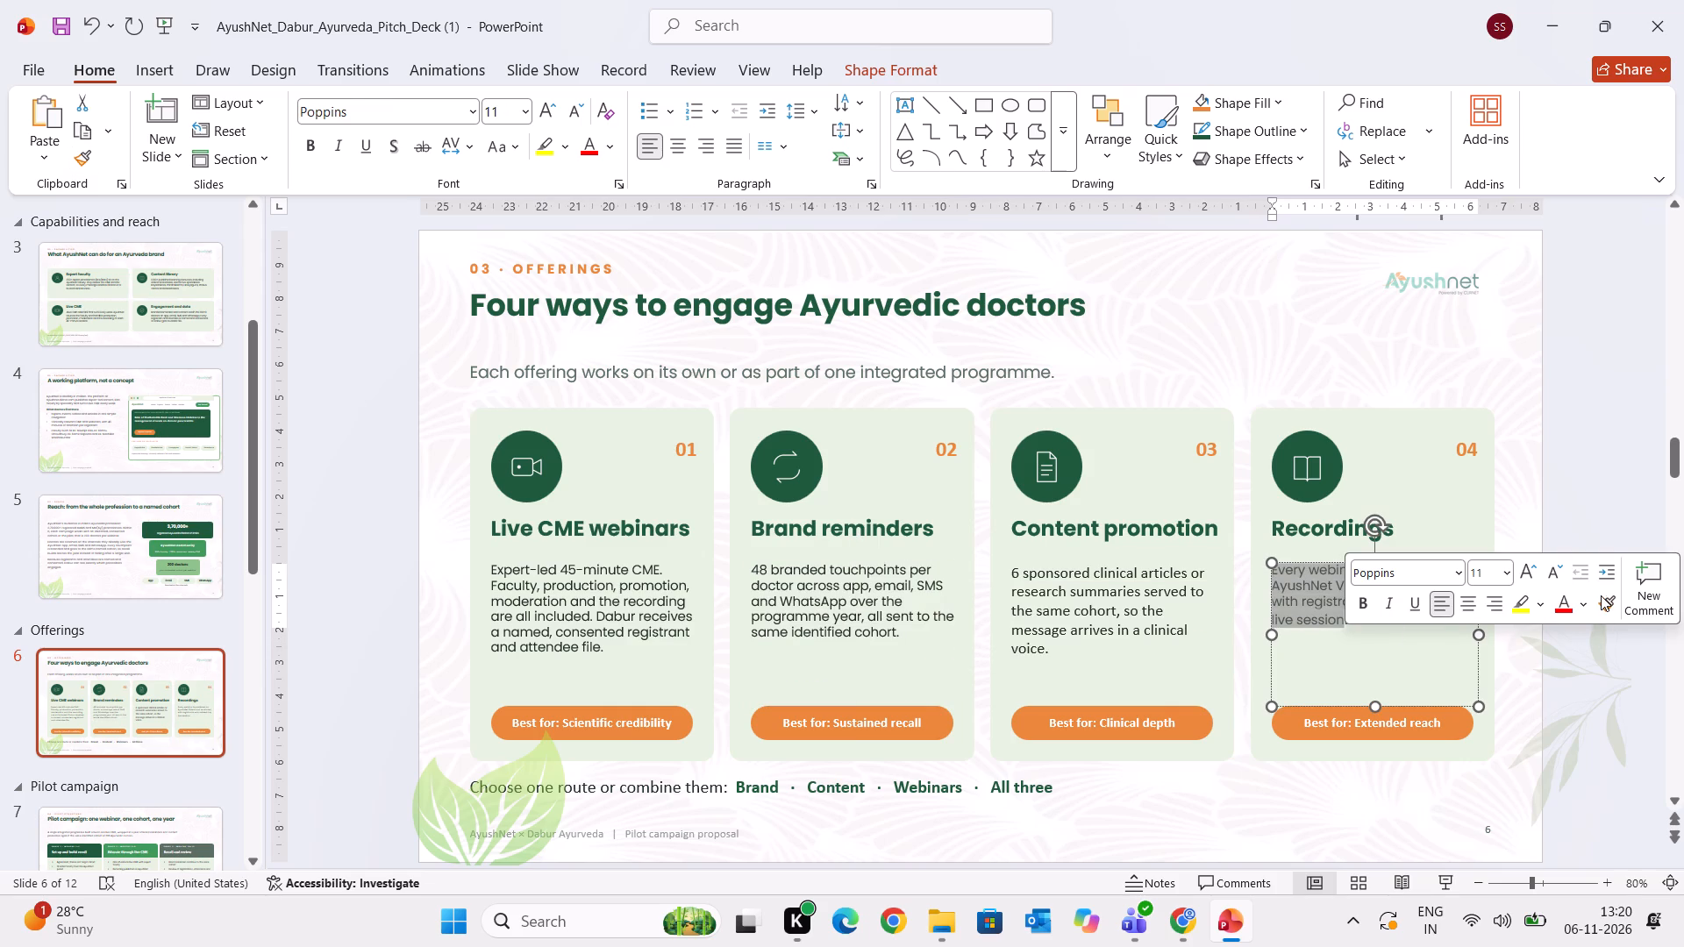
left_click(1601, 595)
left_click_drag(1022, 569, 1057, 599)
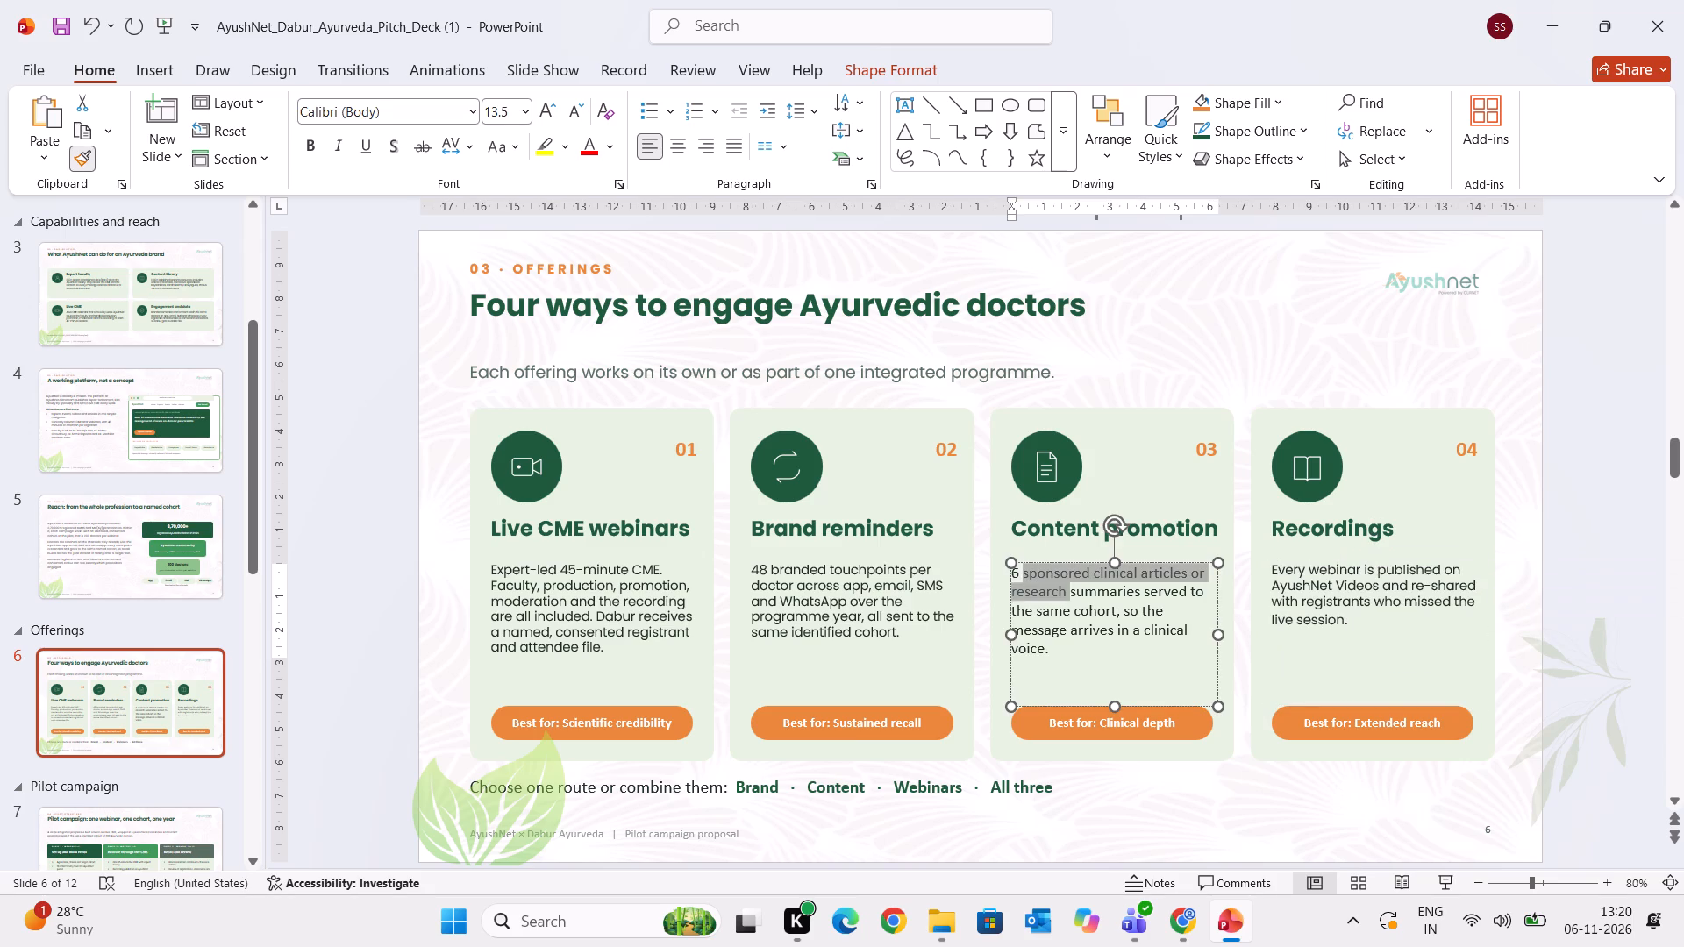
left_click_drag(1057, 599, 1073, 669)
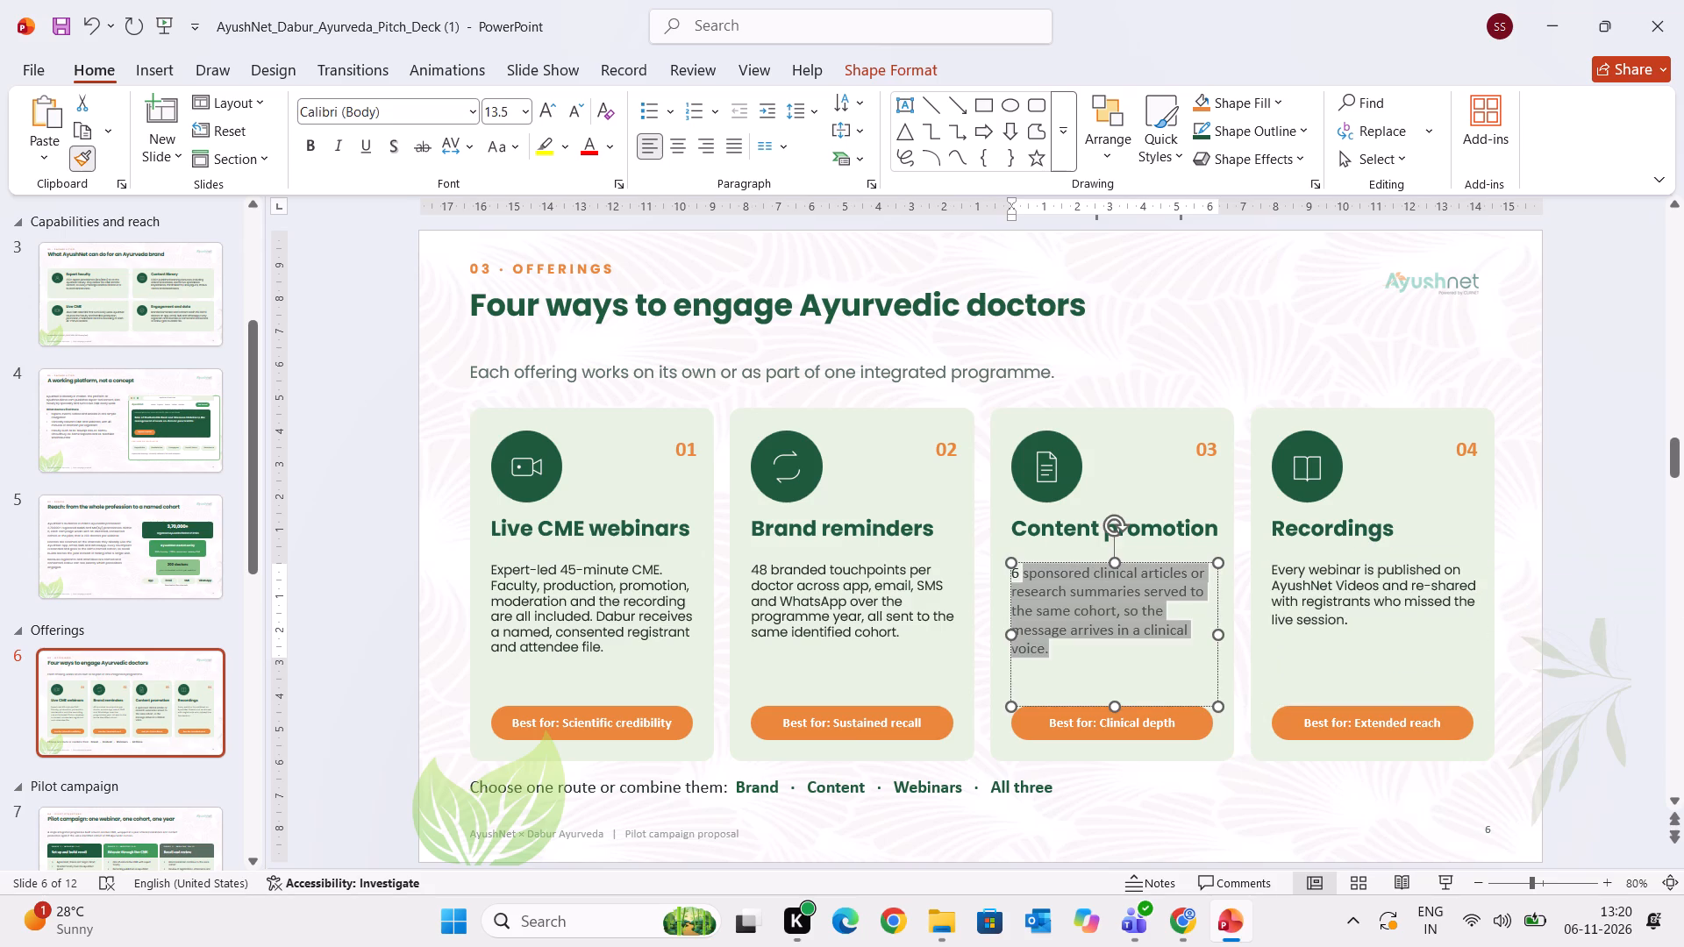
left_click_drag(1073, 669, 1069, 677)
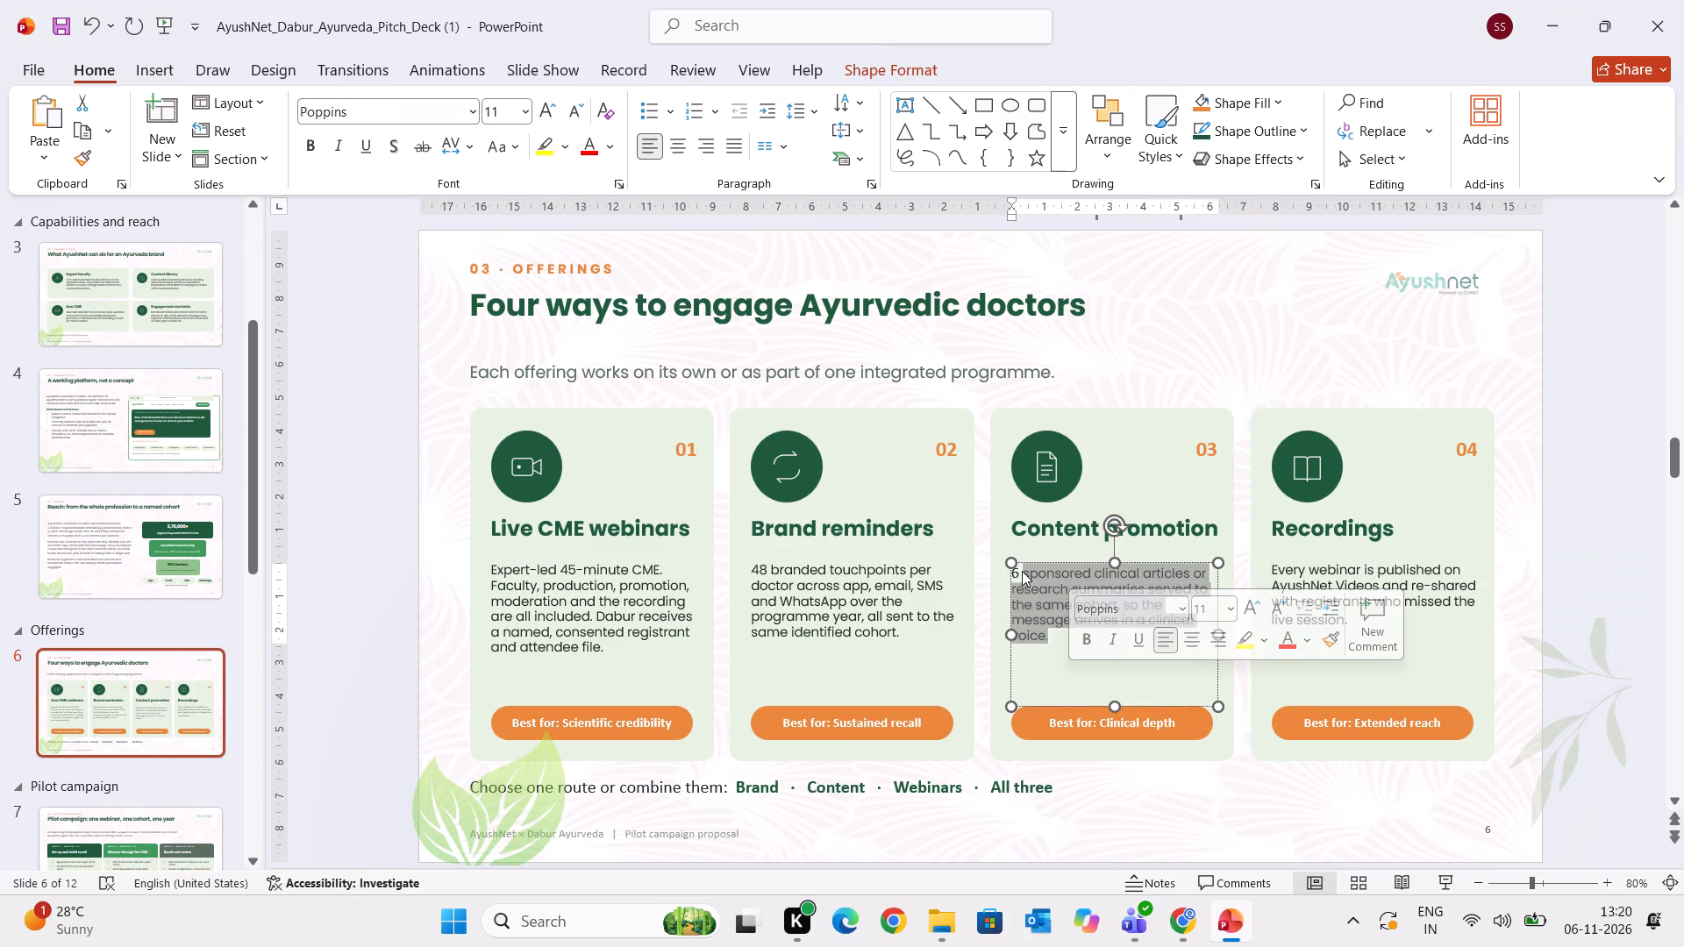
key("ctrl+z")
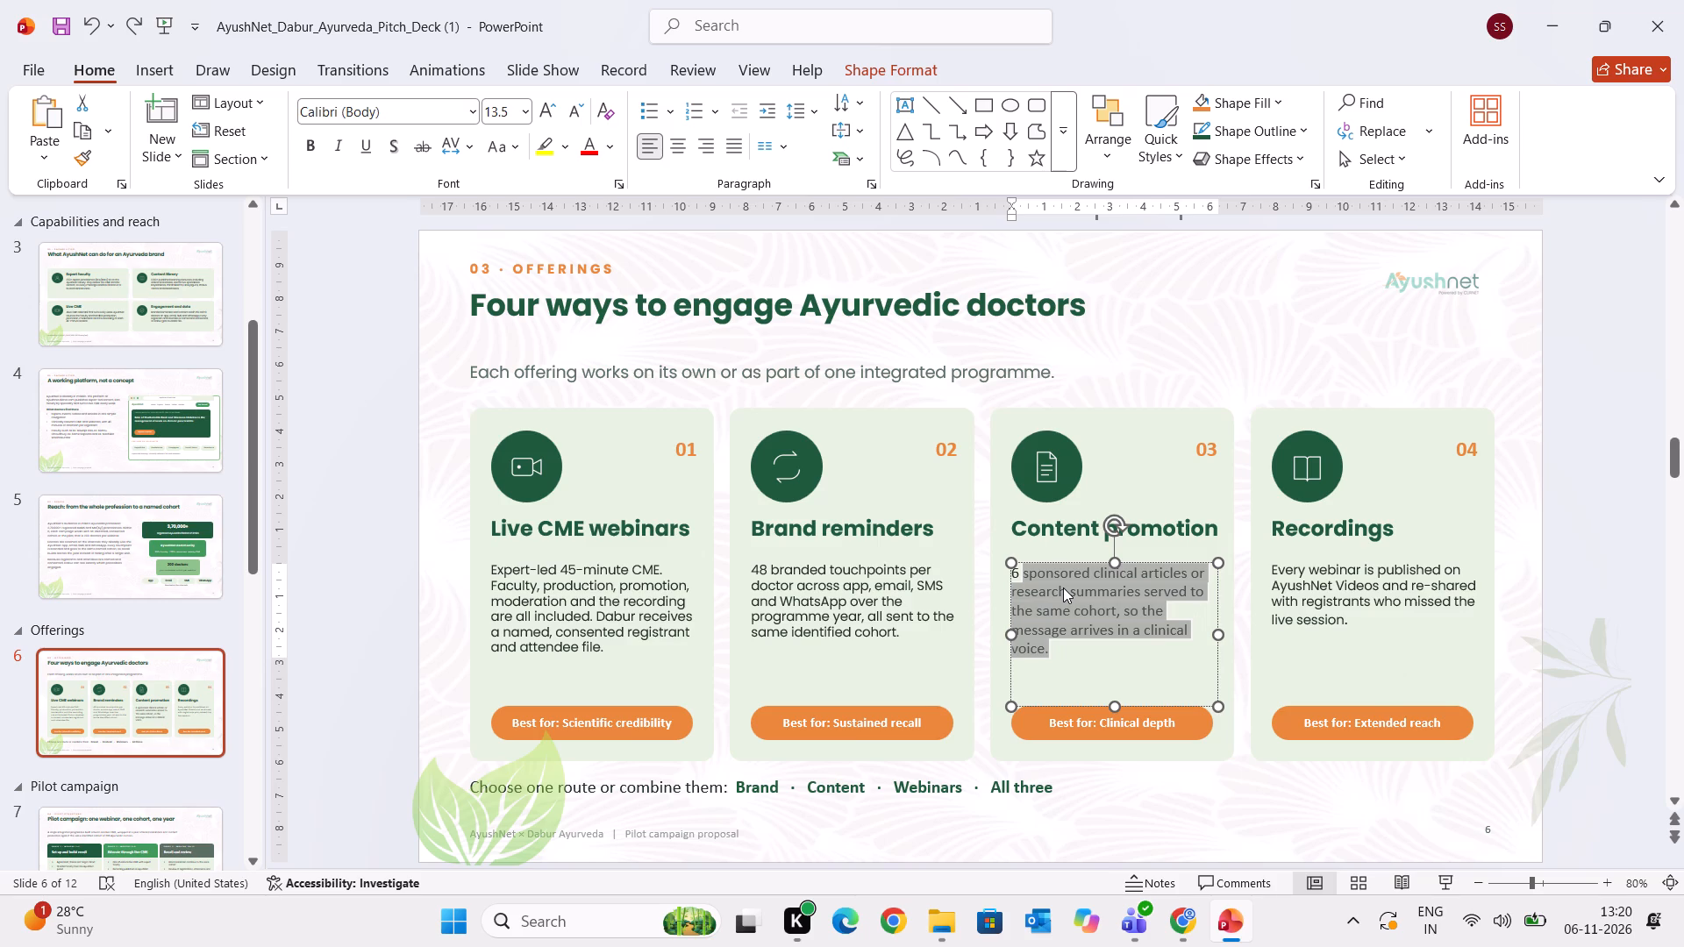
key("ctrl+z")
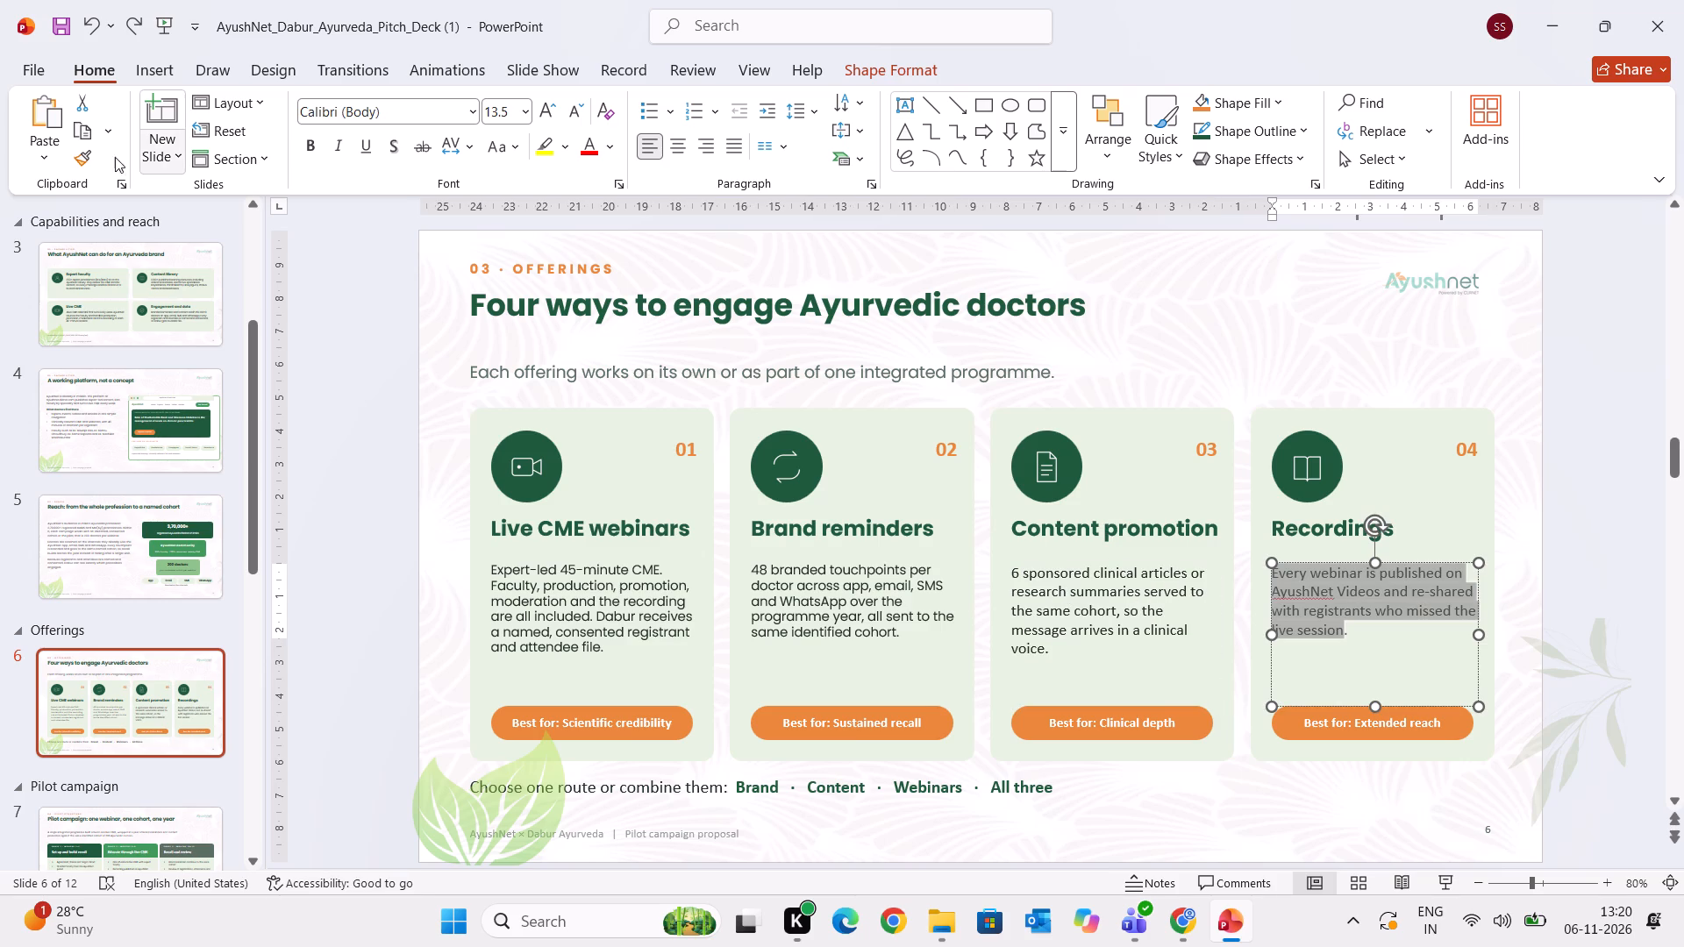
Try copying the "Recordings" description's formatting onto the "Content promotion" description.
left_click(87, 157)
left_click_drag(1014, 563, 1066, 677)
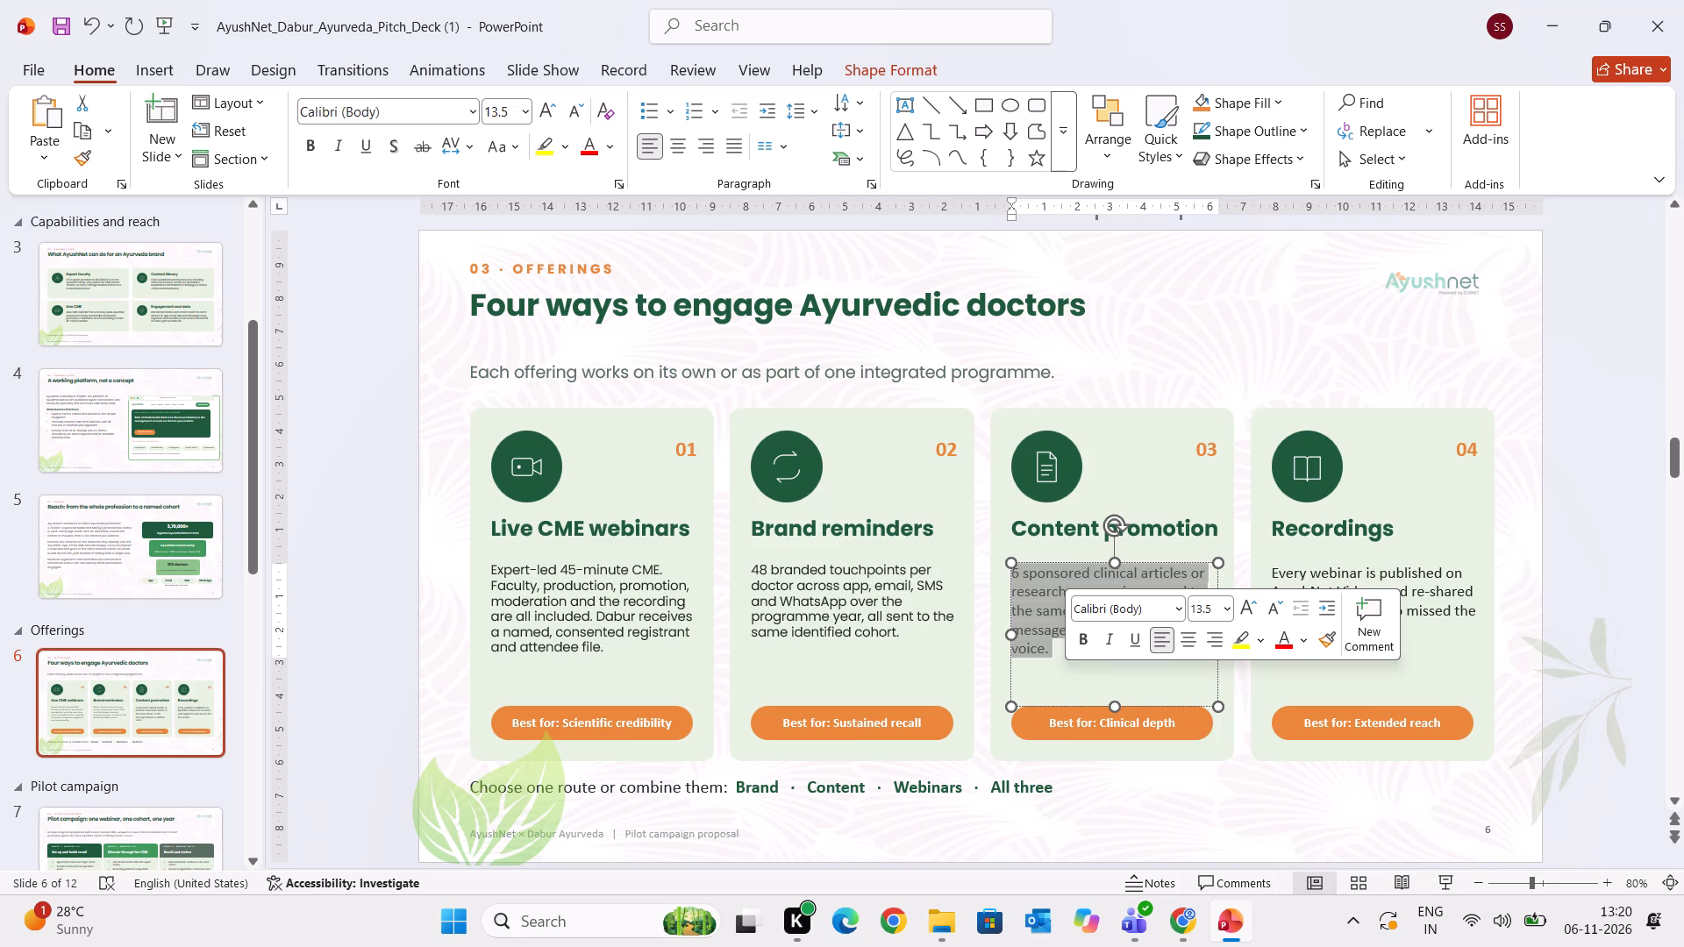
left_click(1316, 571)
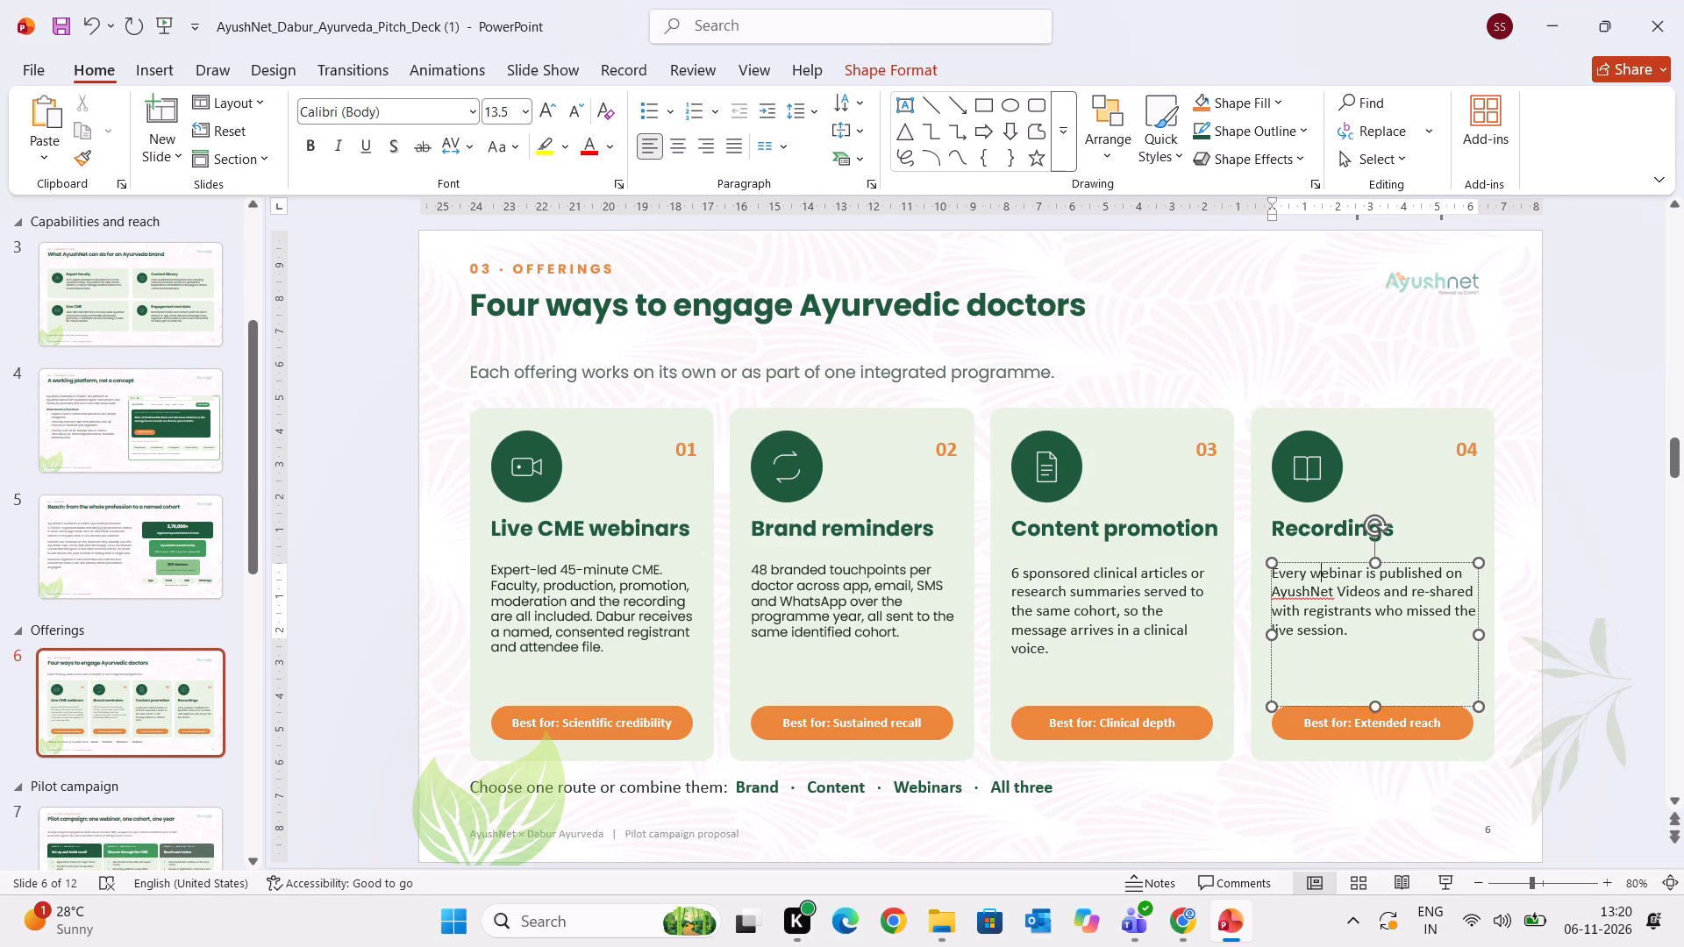
Copy the "Brand reminders" description's formatting onto the full "Content promotion" description.
left_click_drag(911, 637, 763, 554)
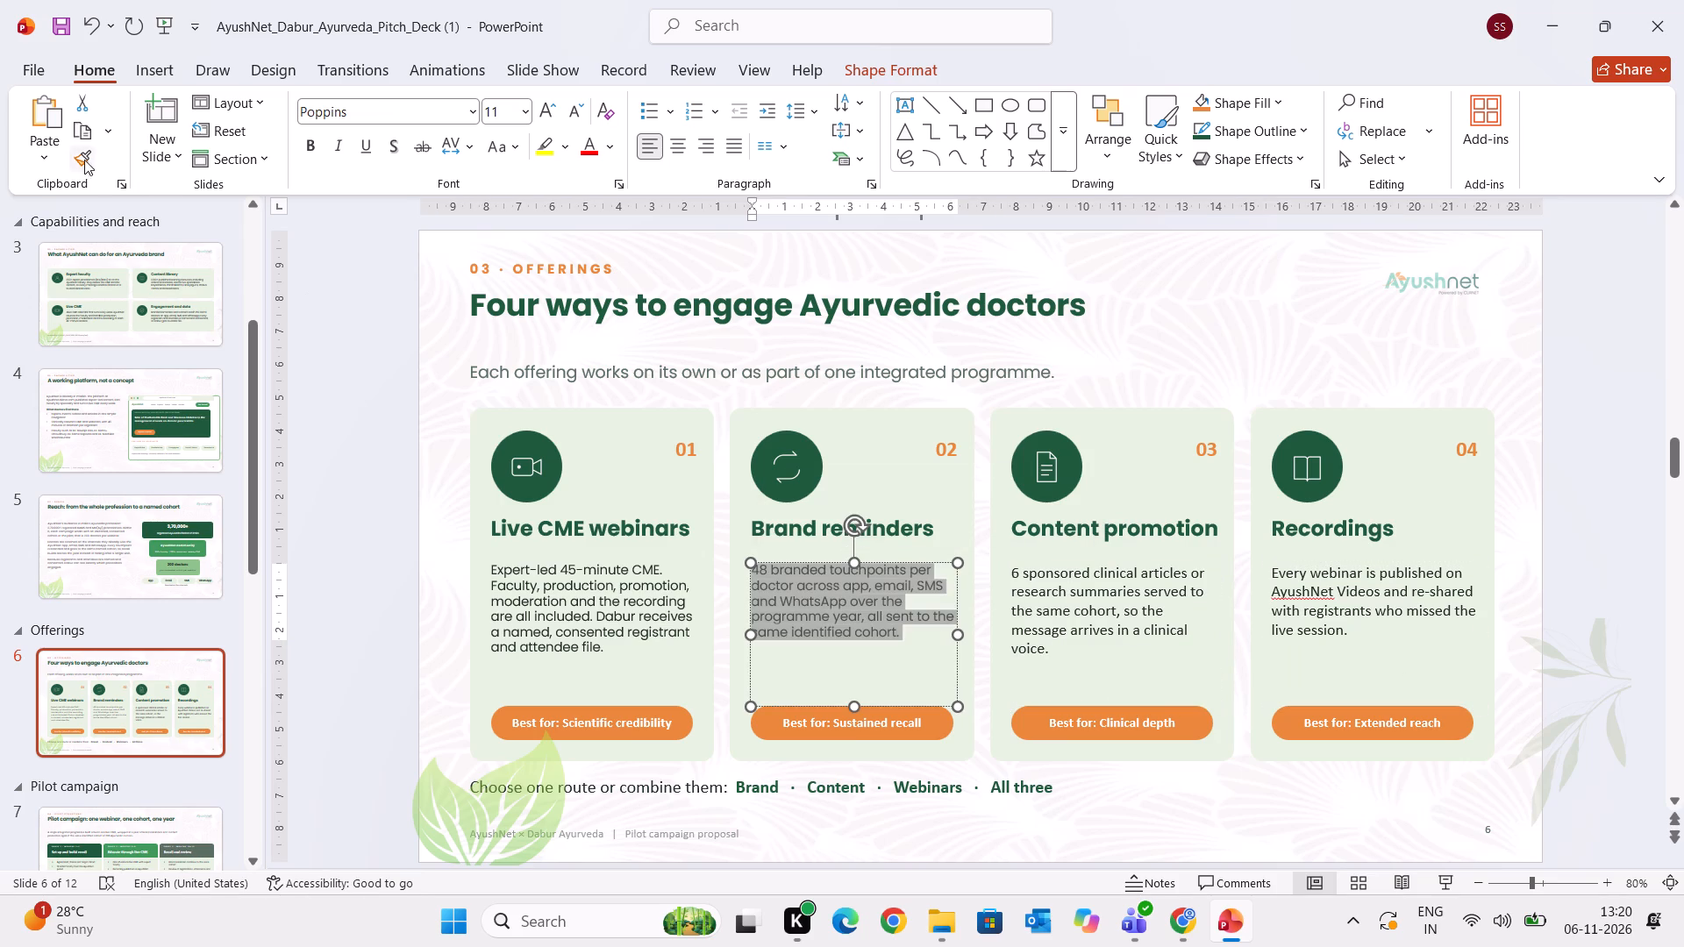
left_click(82, 159)
left_click_drag(1019, 563, 1038, 608)
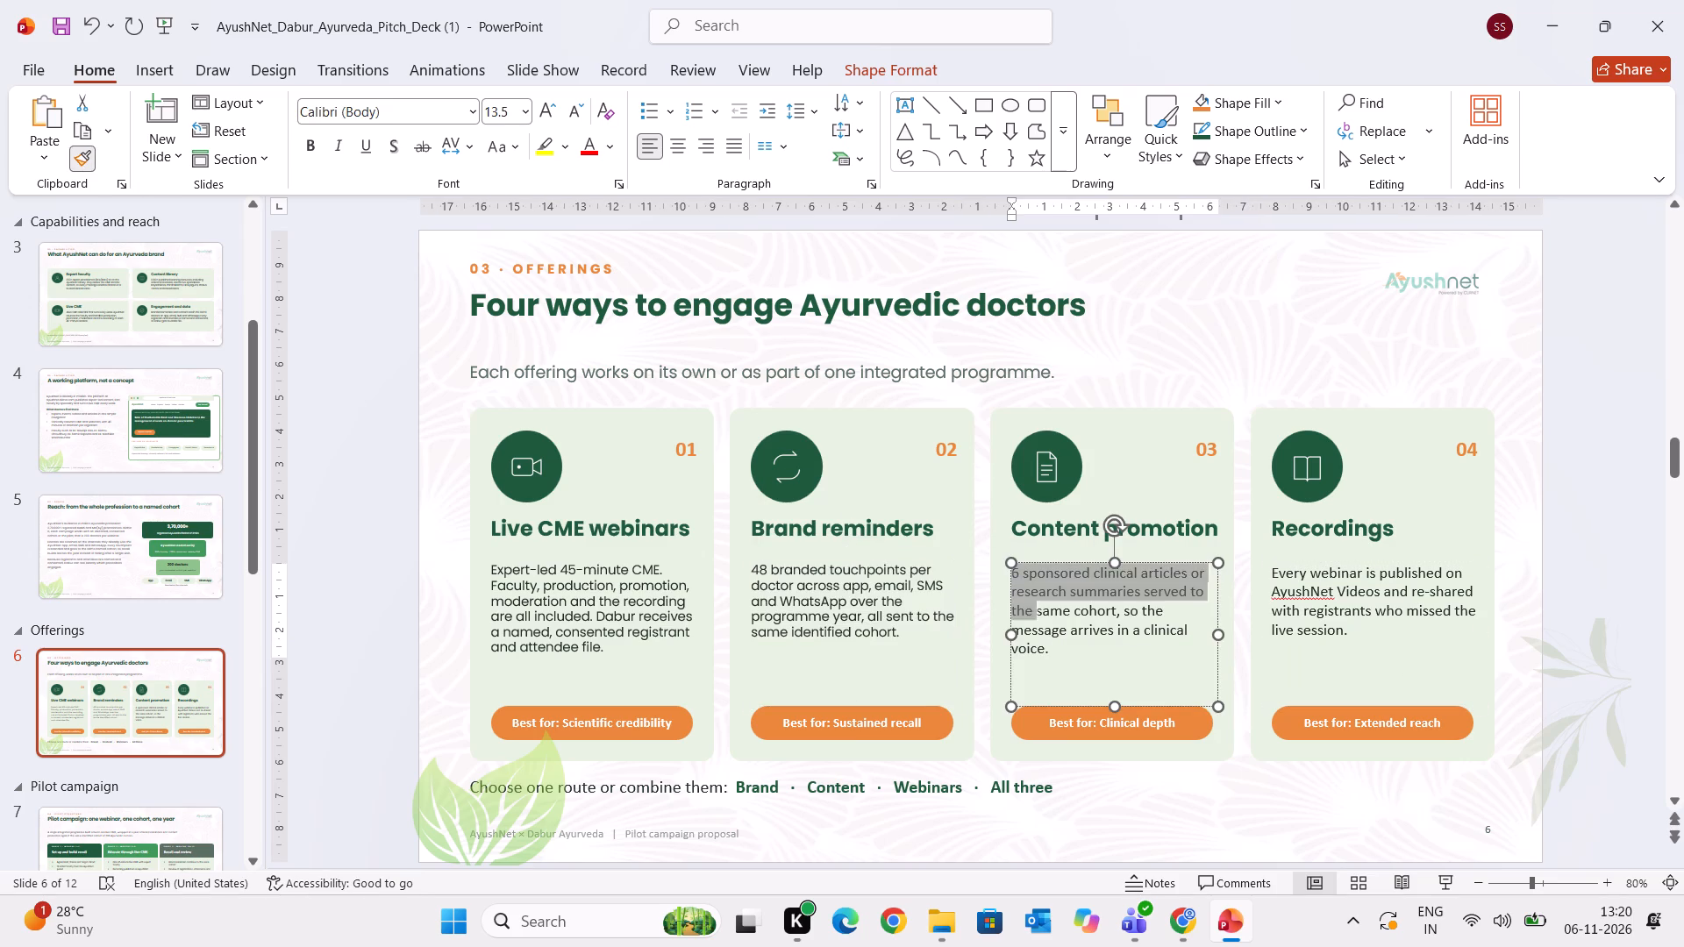
left_click_drag(1038, 608, 1054, 657)
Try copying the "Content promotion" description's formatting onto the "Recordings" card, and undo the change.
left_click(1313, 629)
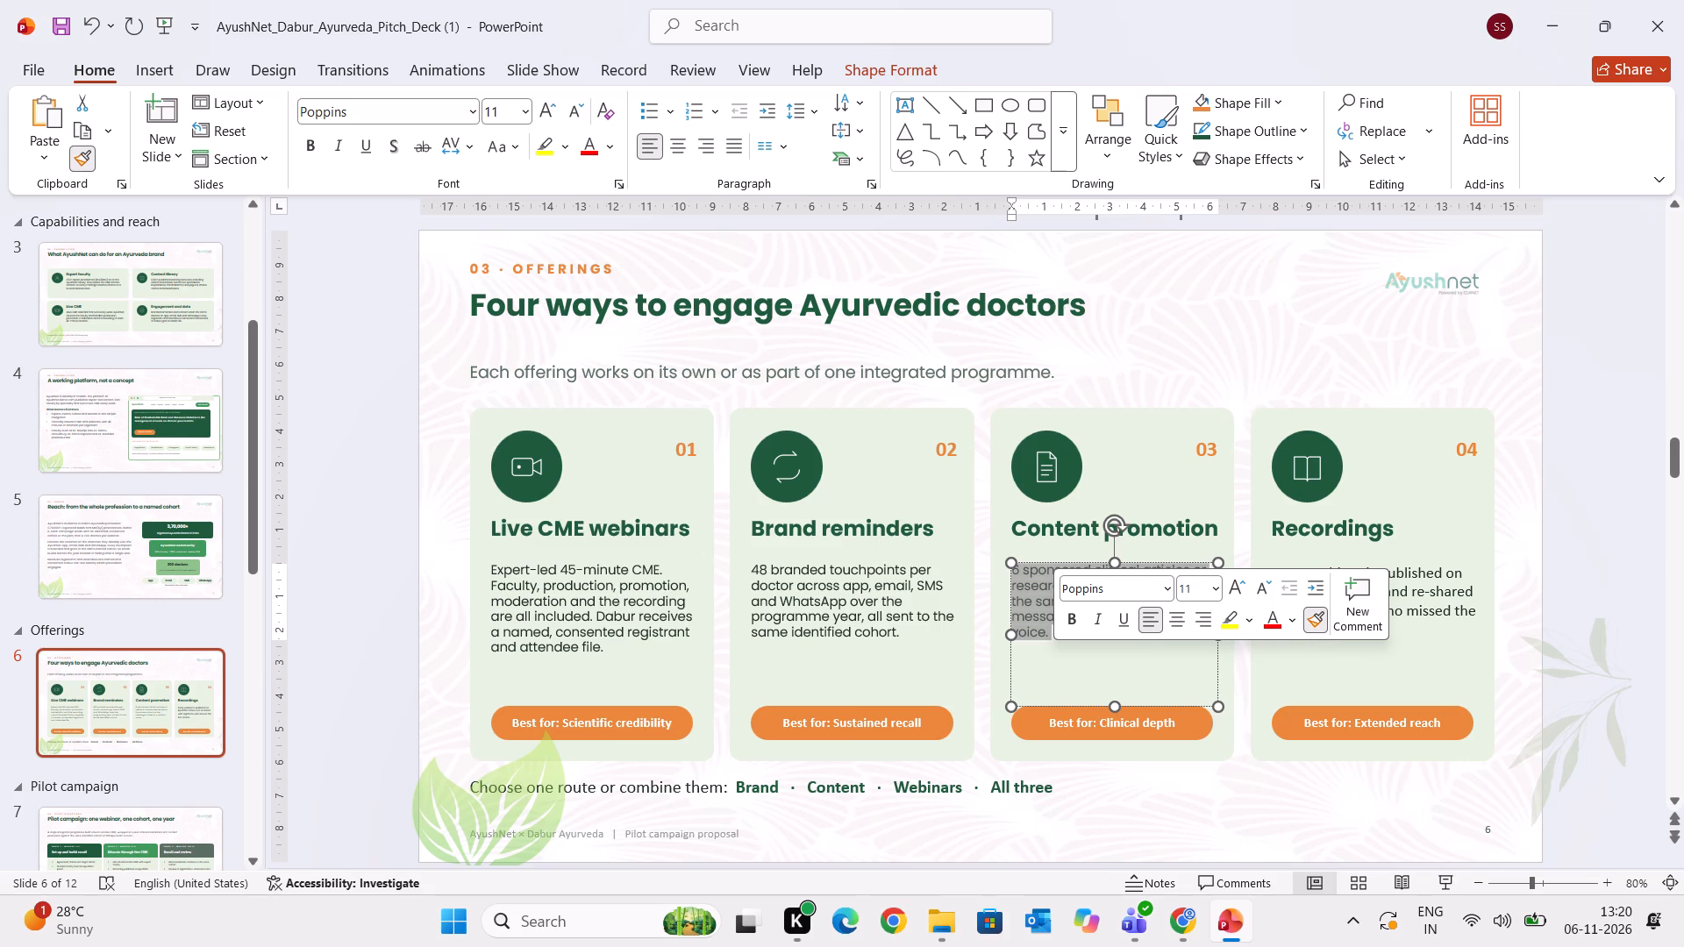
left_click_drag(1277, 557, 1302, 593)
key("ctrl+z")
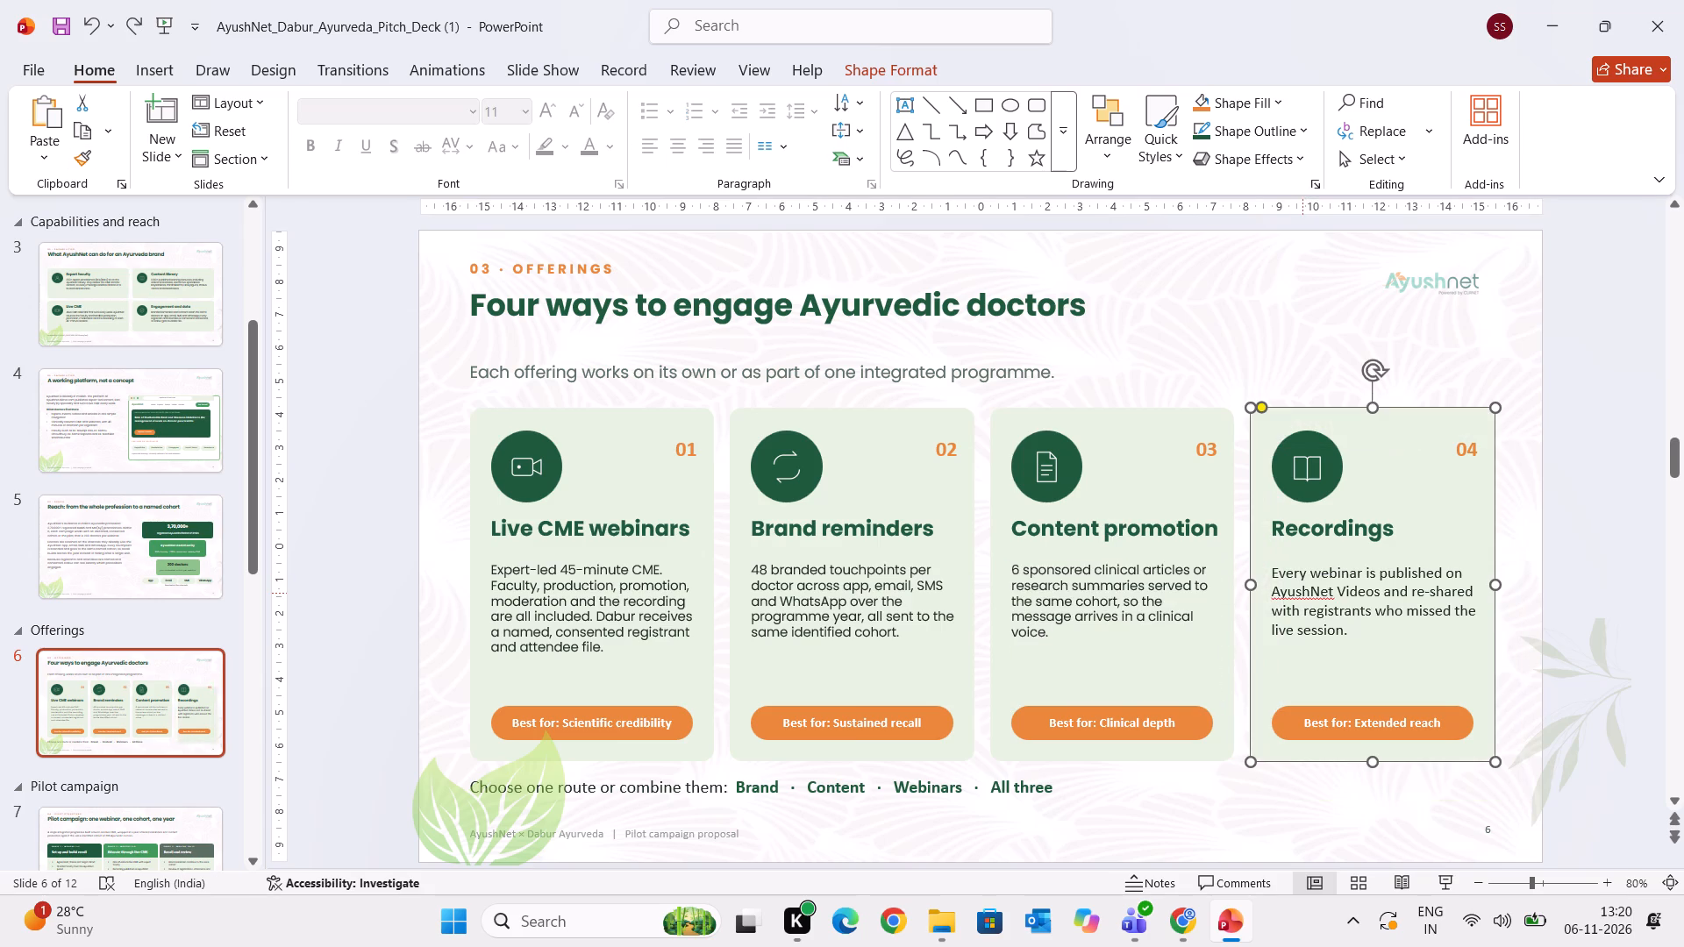
Copy the "Content promotion" description's formatting onto the "Recordings" description.
left_click_drag(1089, 633, 1007, 566)
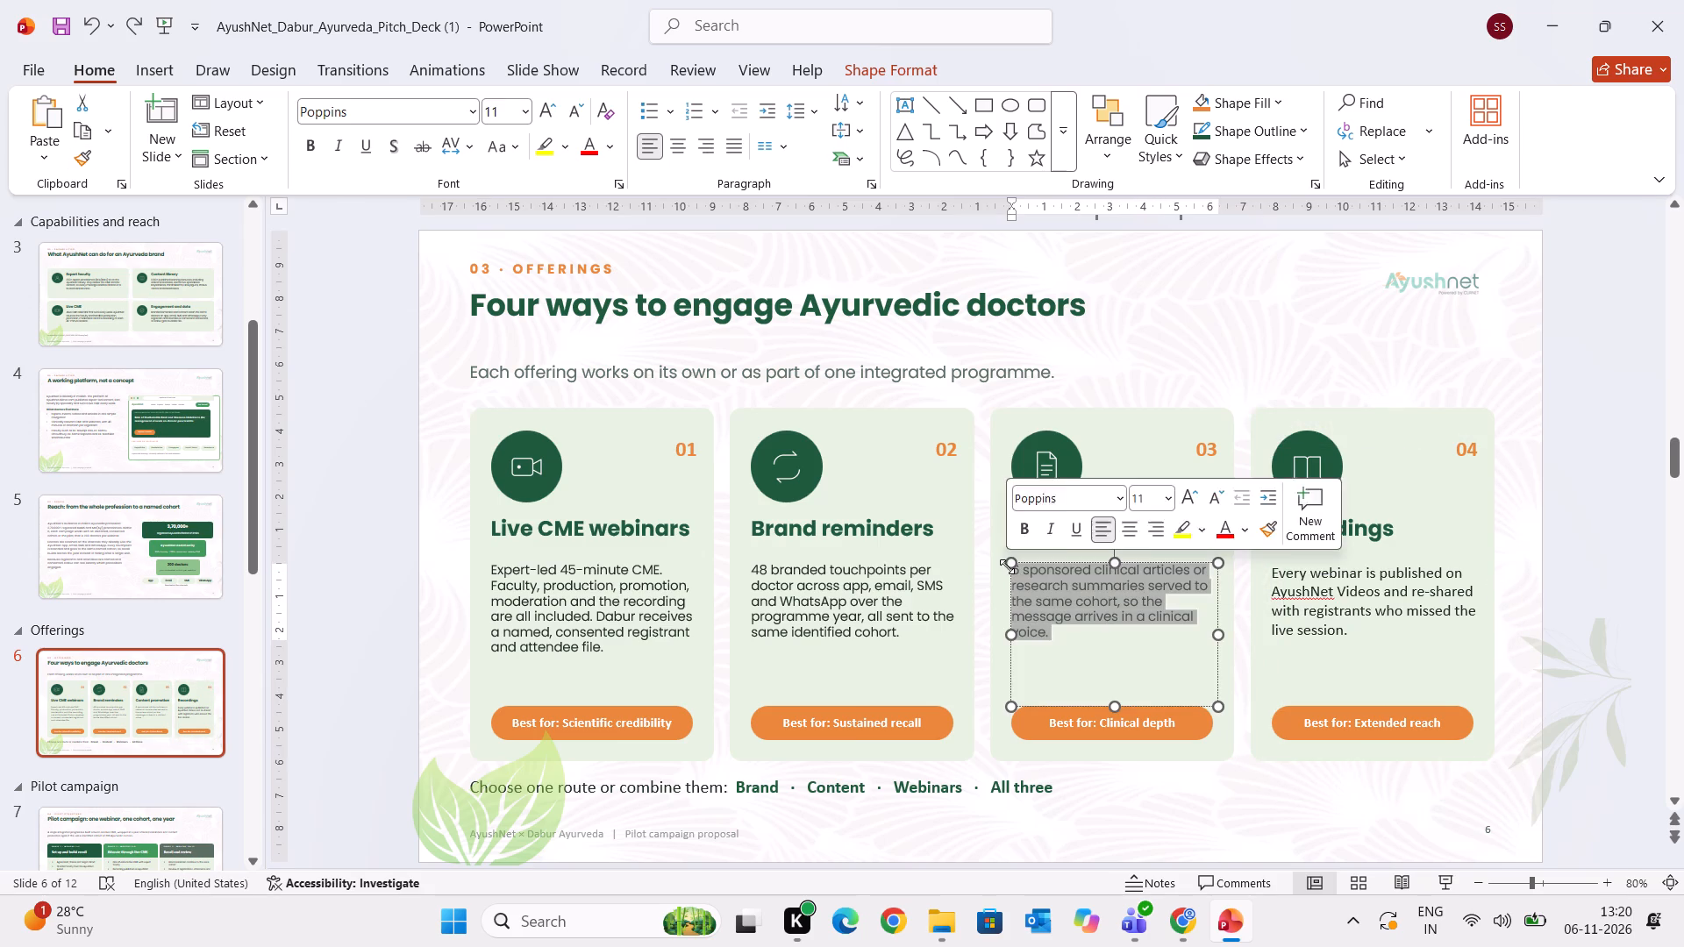
left_click(1257, 527)
left_click_drag(1358, 637, 1250, 544)
left_click(1683, 672)
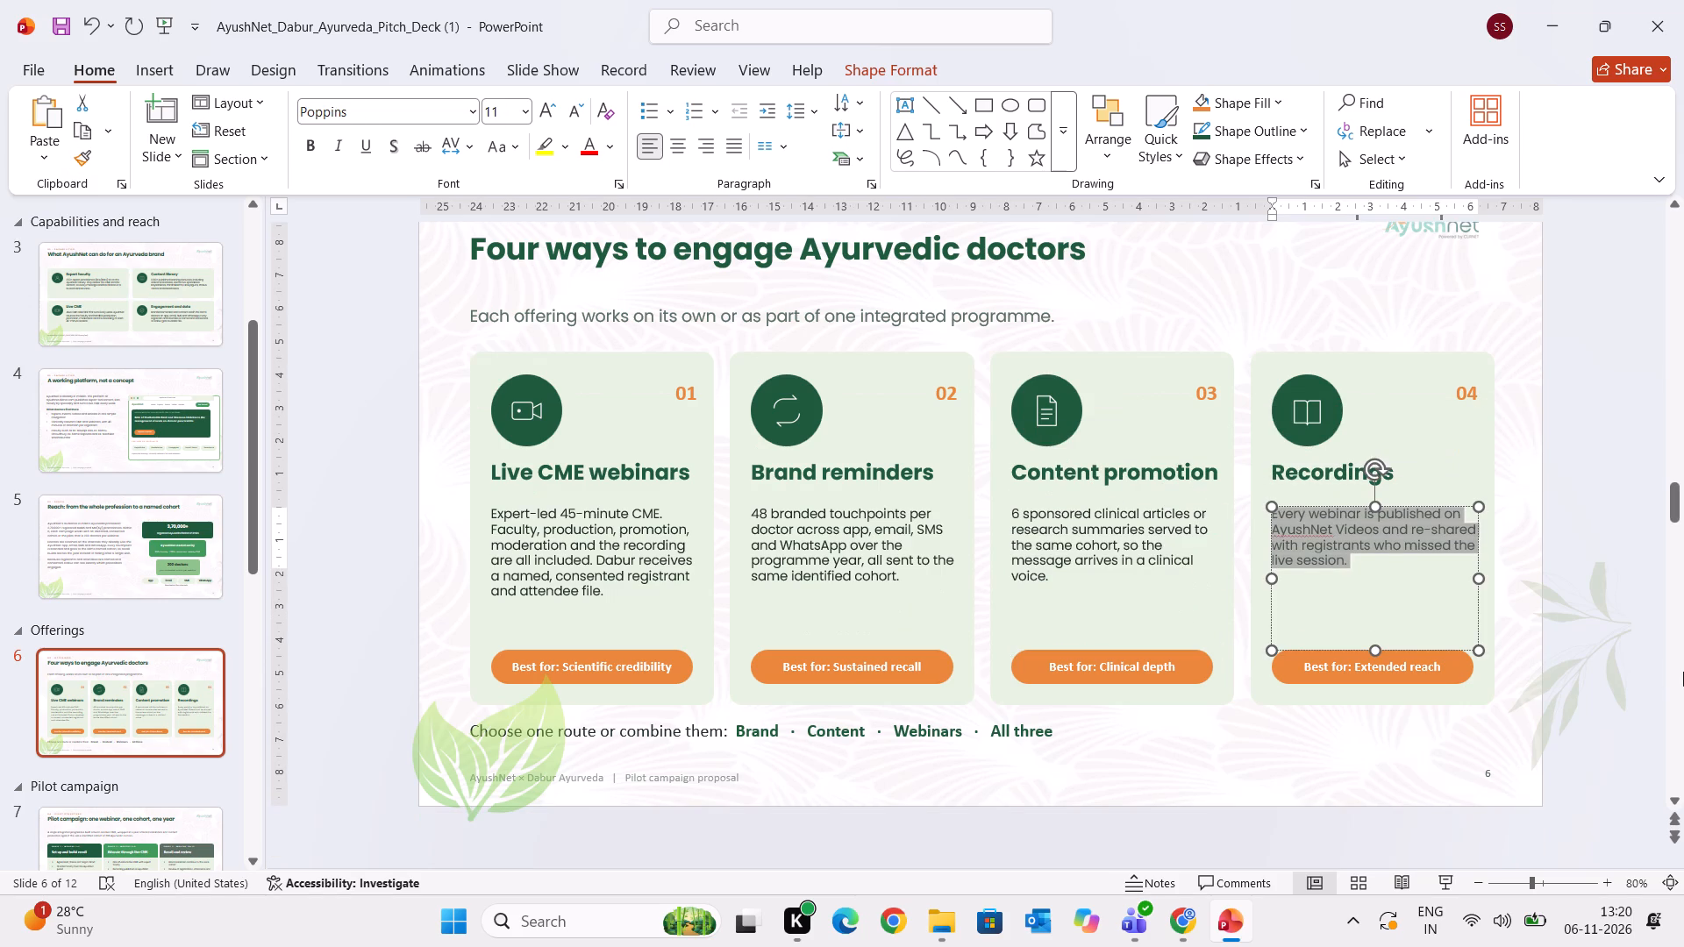
Format the "Best for: Scientific credibility" label in Poppins at size 9.
left_click(587, 670)
left_click(624, 659)
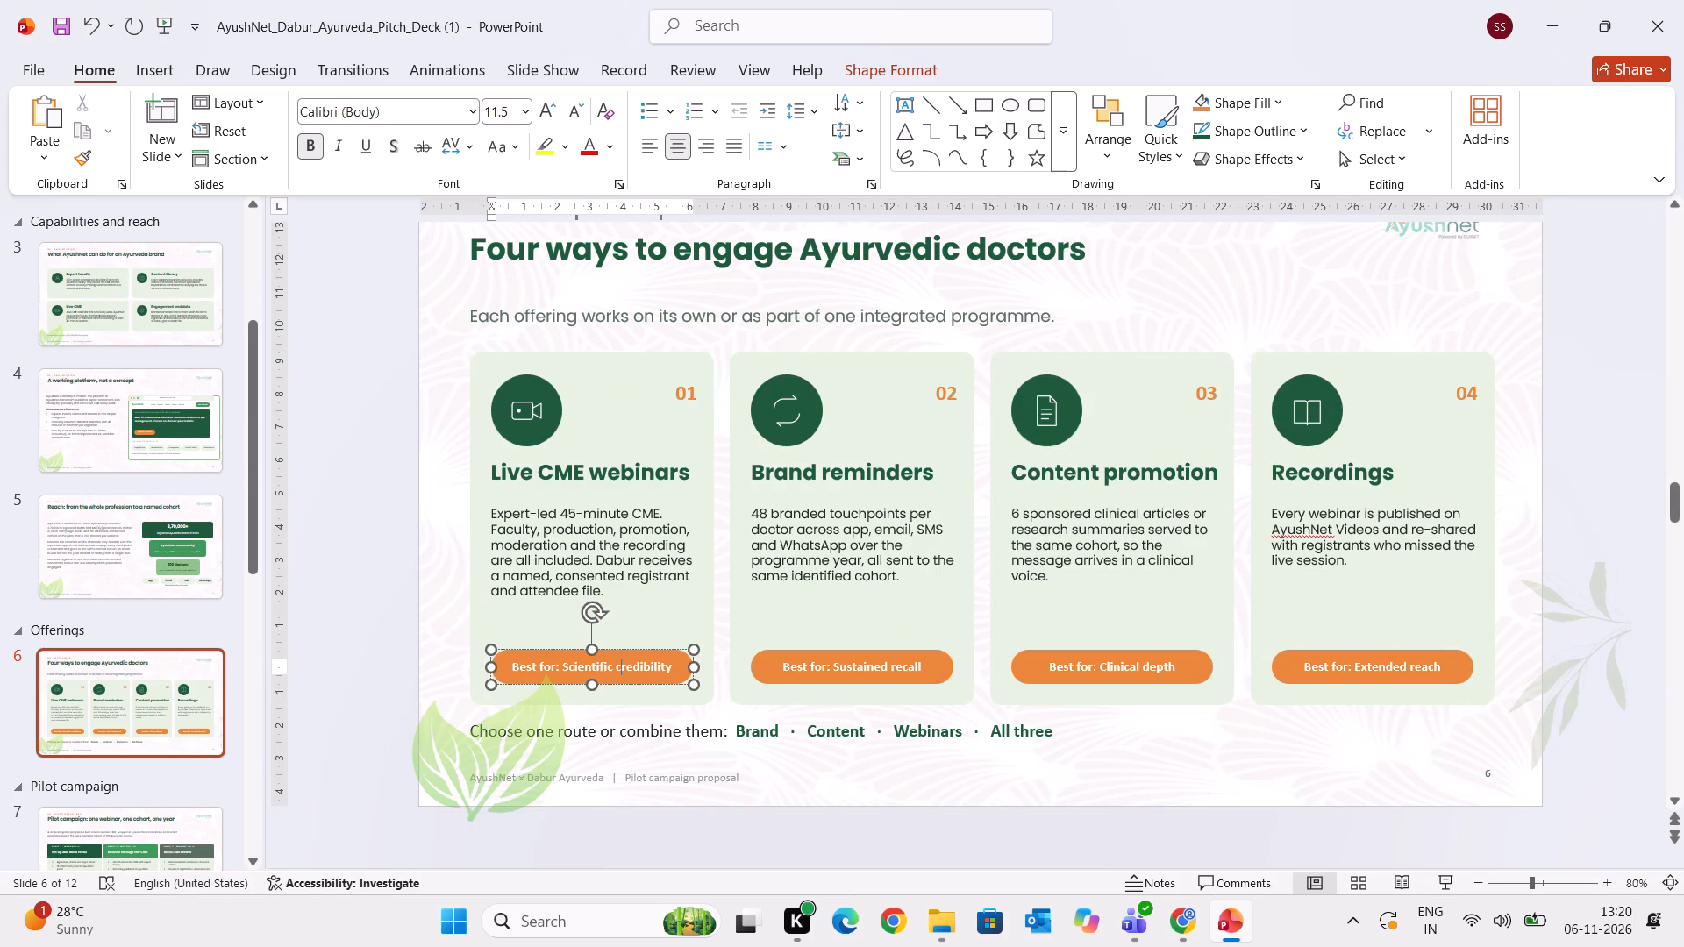
left_click_drag(670, 666, 471, 655)
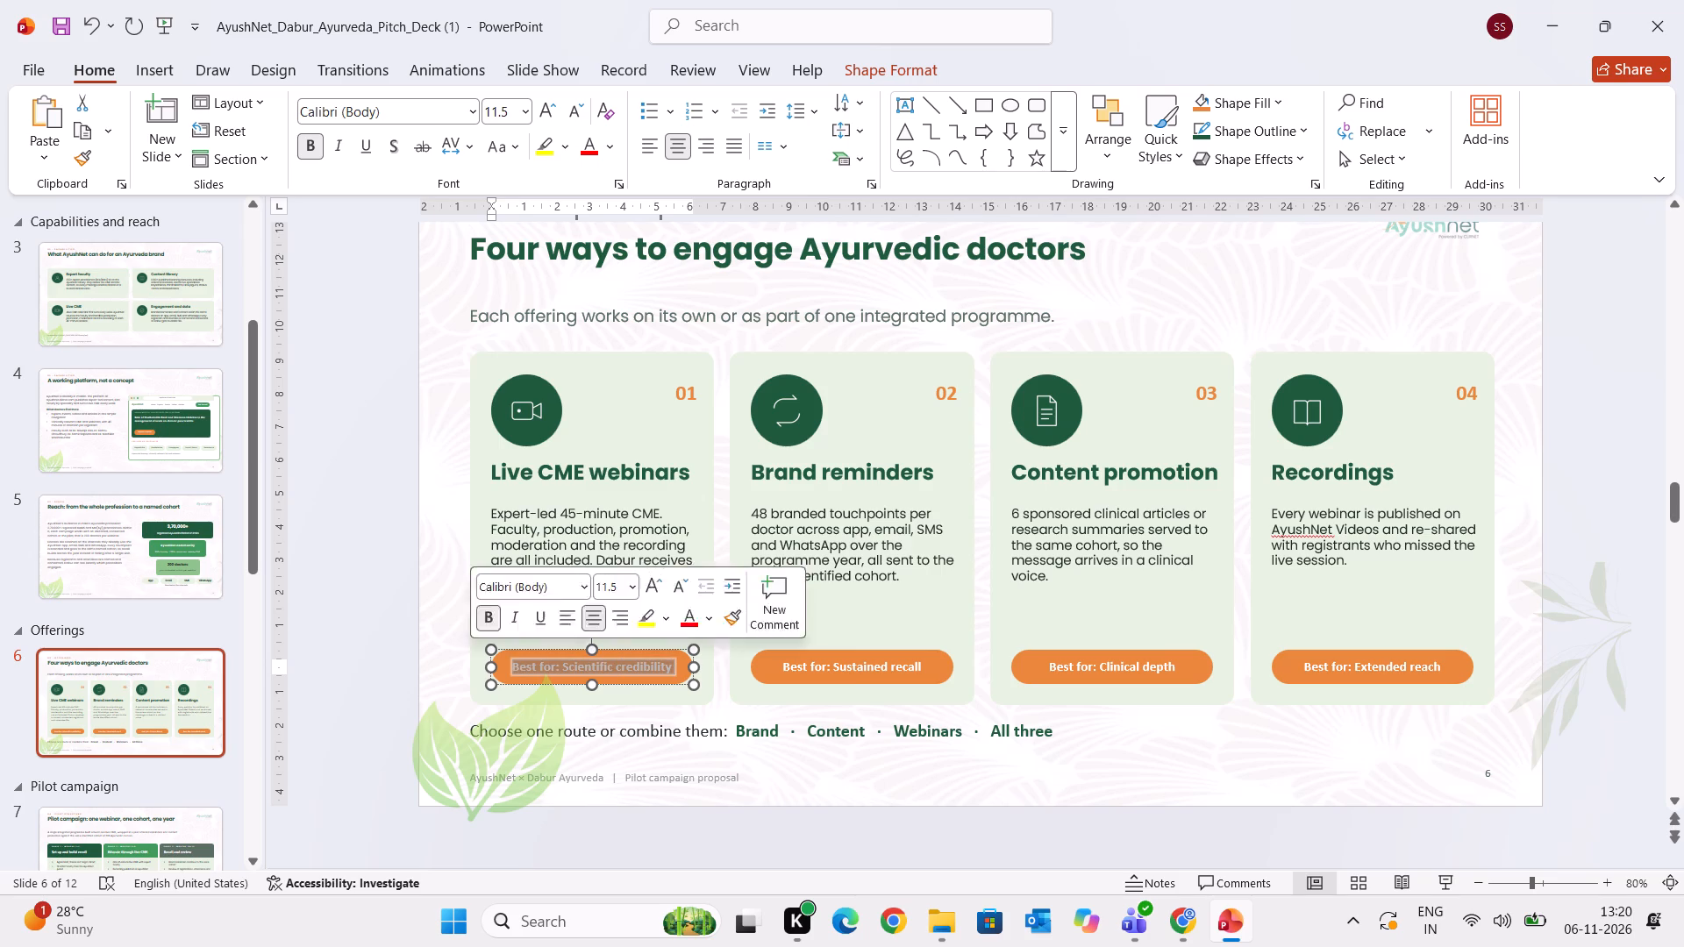
left_click(411, 115)
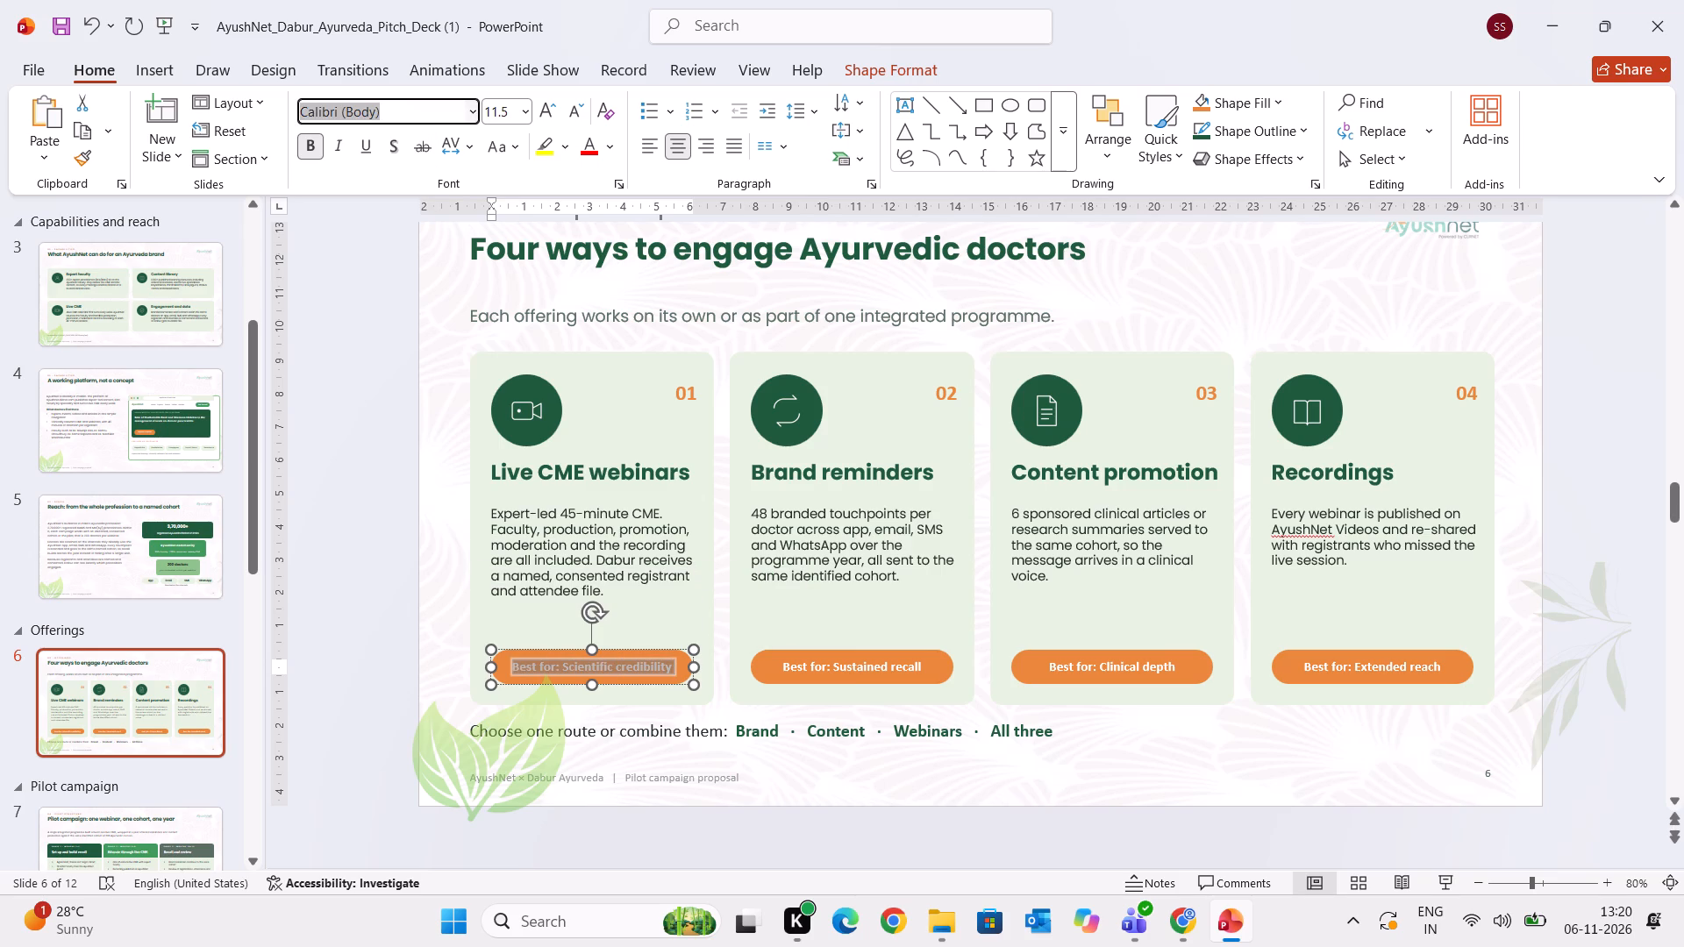
type("pop")
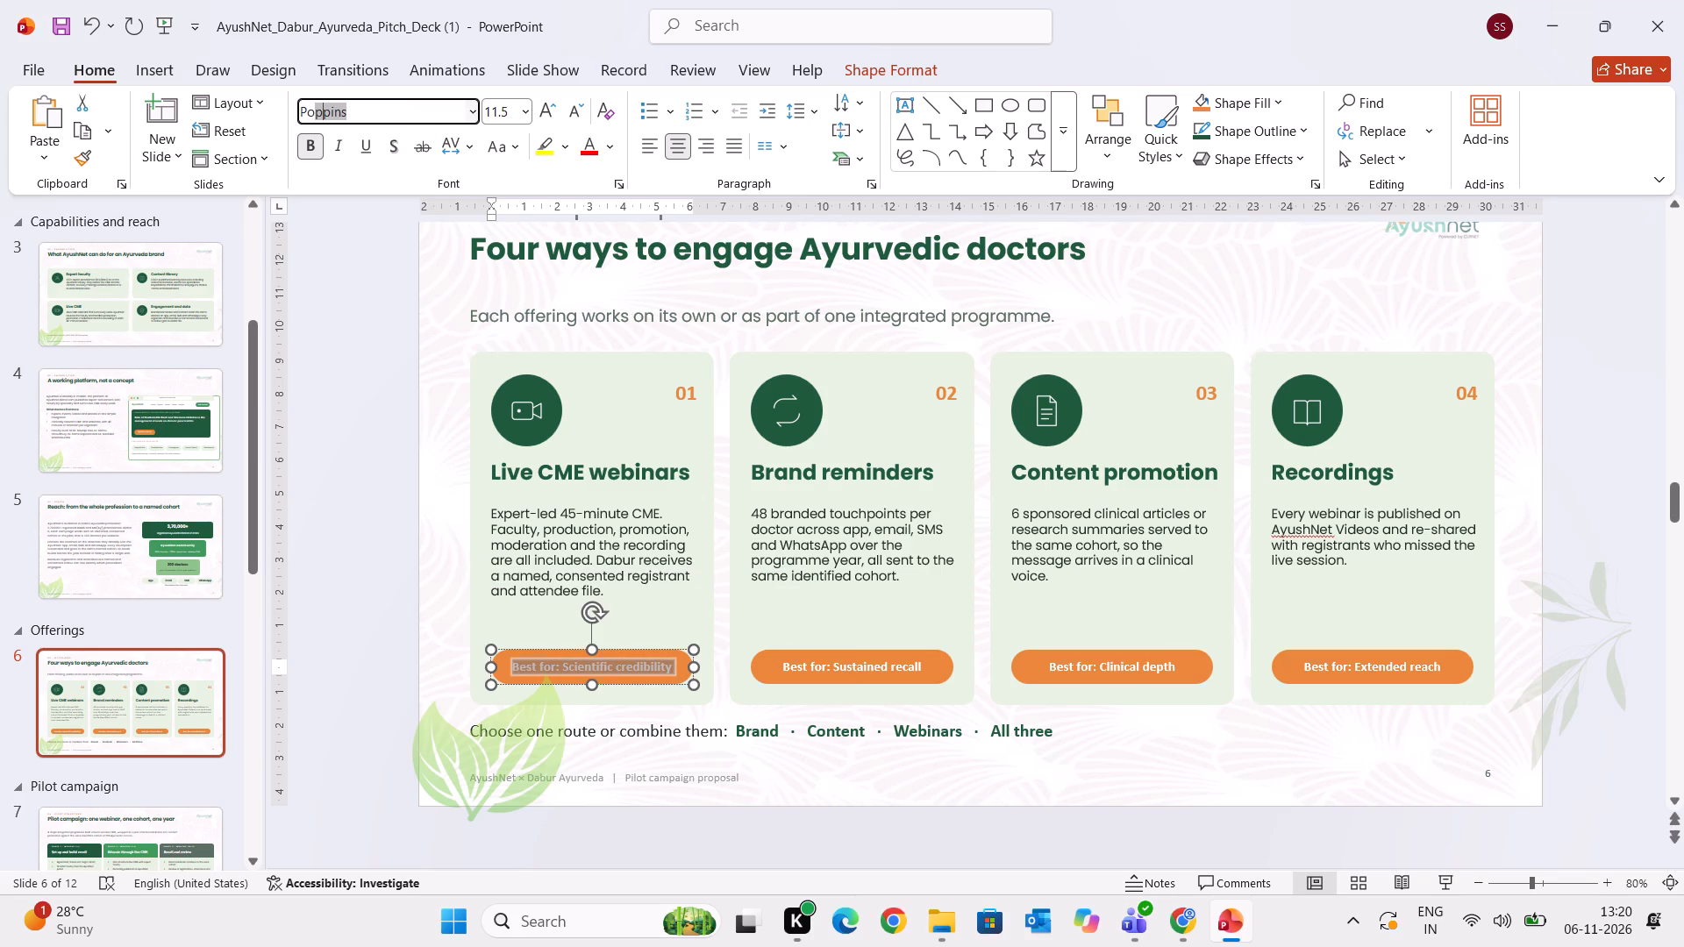
key("Return")
left_click(578, 114)
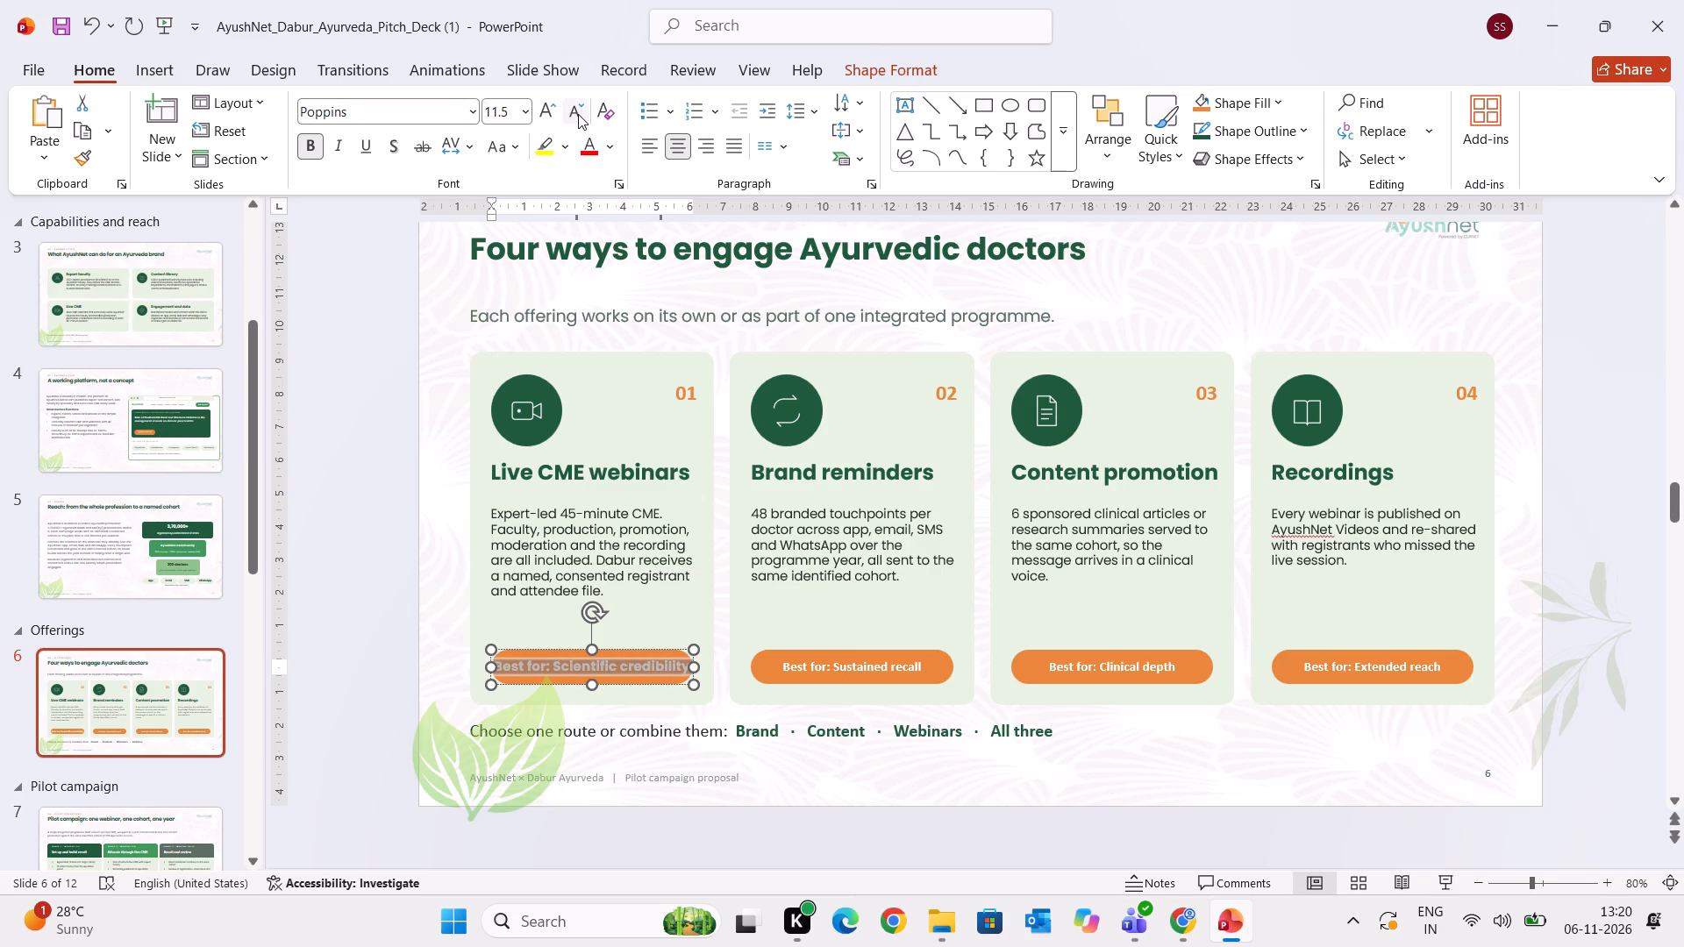
left_click(578, 114)
left_click(578, 114)
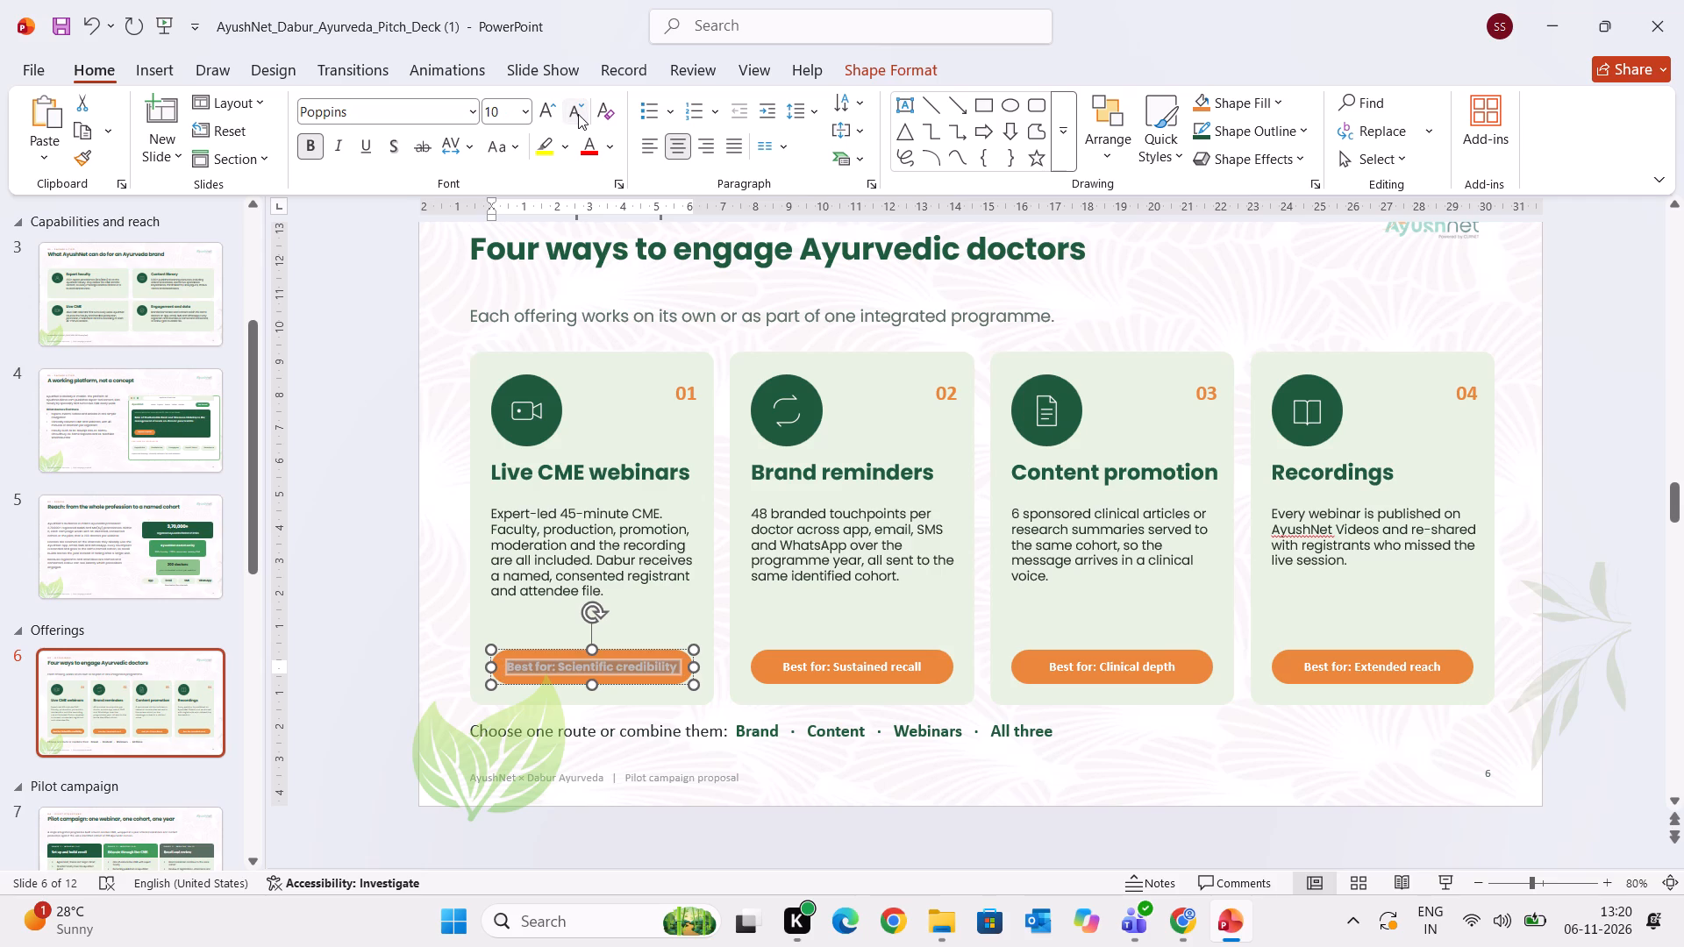
left_click(578, 114)
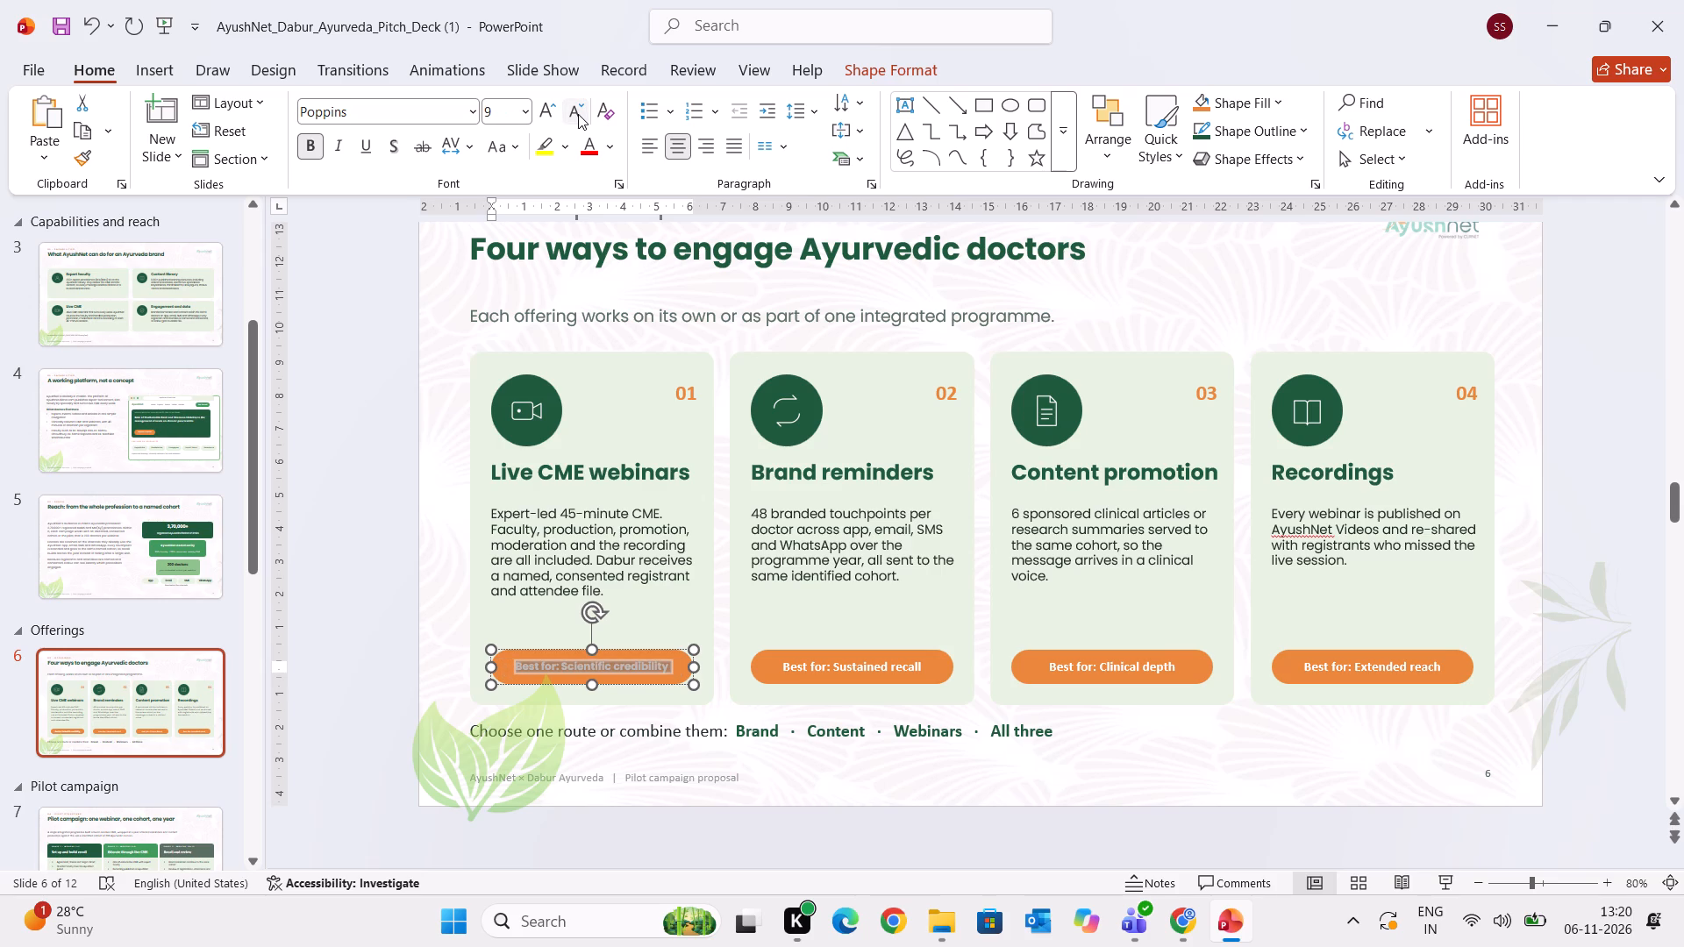
Copy the "Scientific credibility" label's formatting onto the "Sustained recall", "Clinical depth" and "Extended reach" labels.
left_click(84, 159)
left_click_drag(787, 661, 932, 667)
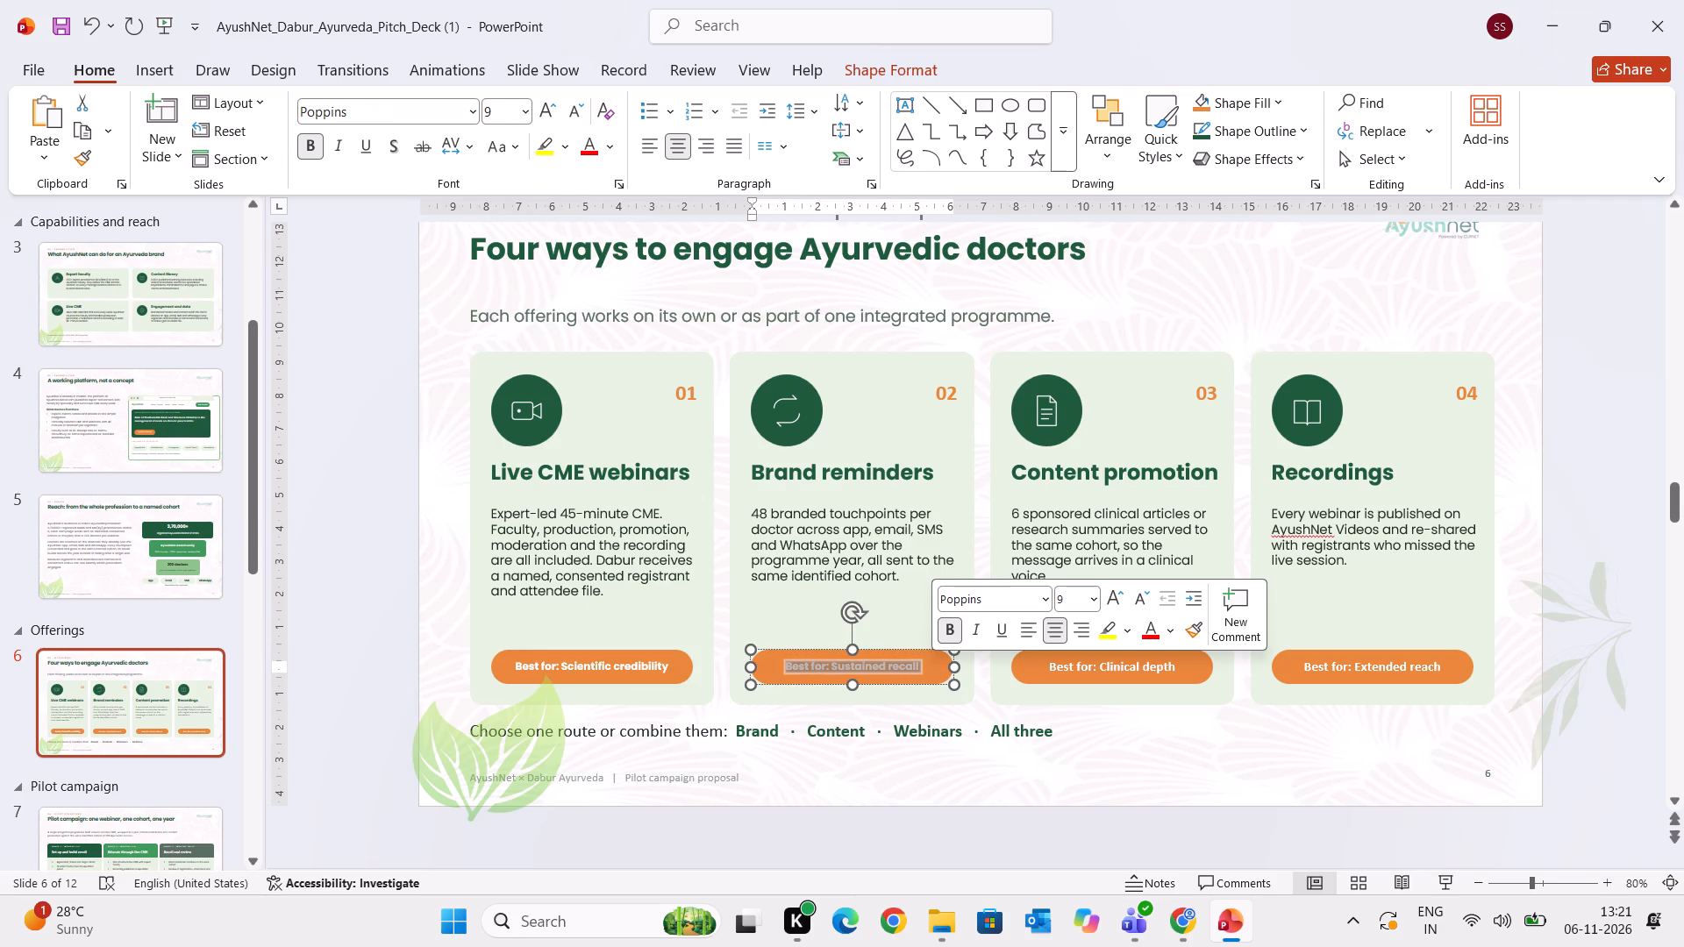
left_click(1191, 631)
left_click_drag(1052, 667, 1194, 676)
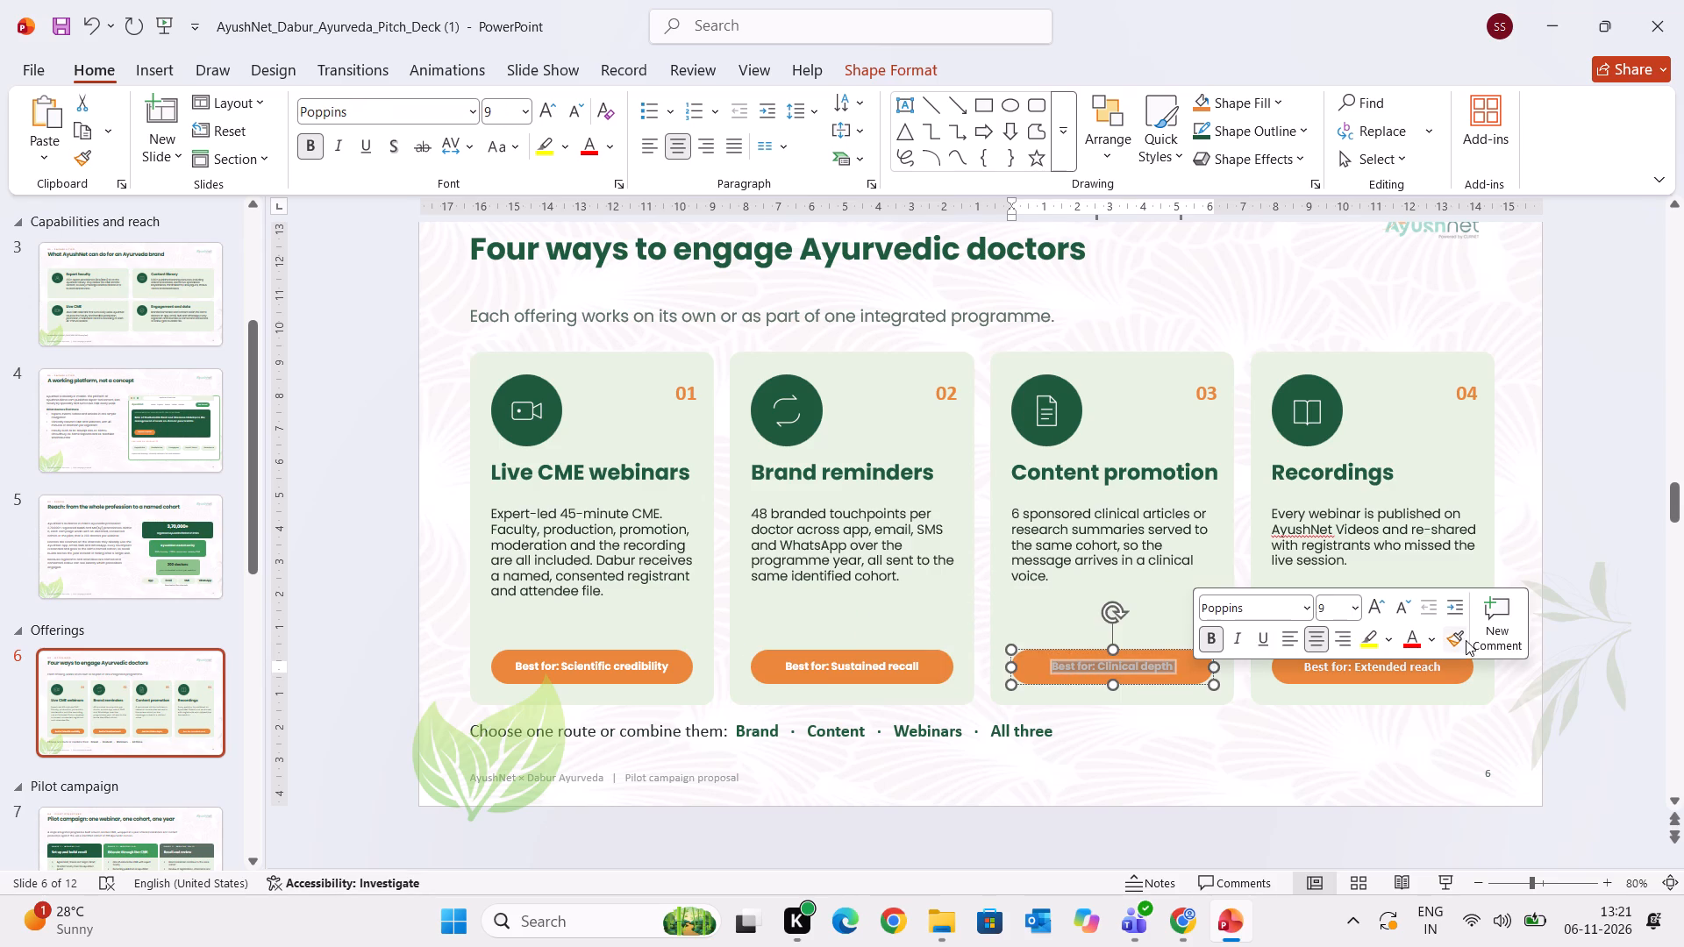
left_click(1454, 637)
left_click_drag(1309, 663, 1456, 651)
left_click(1589, 725)
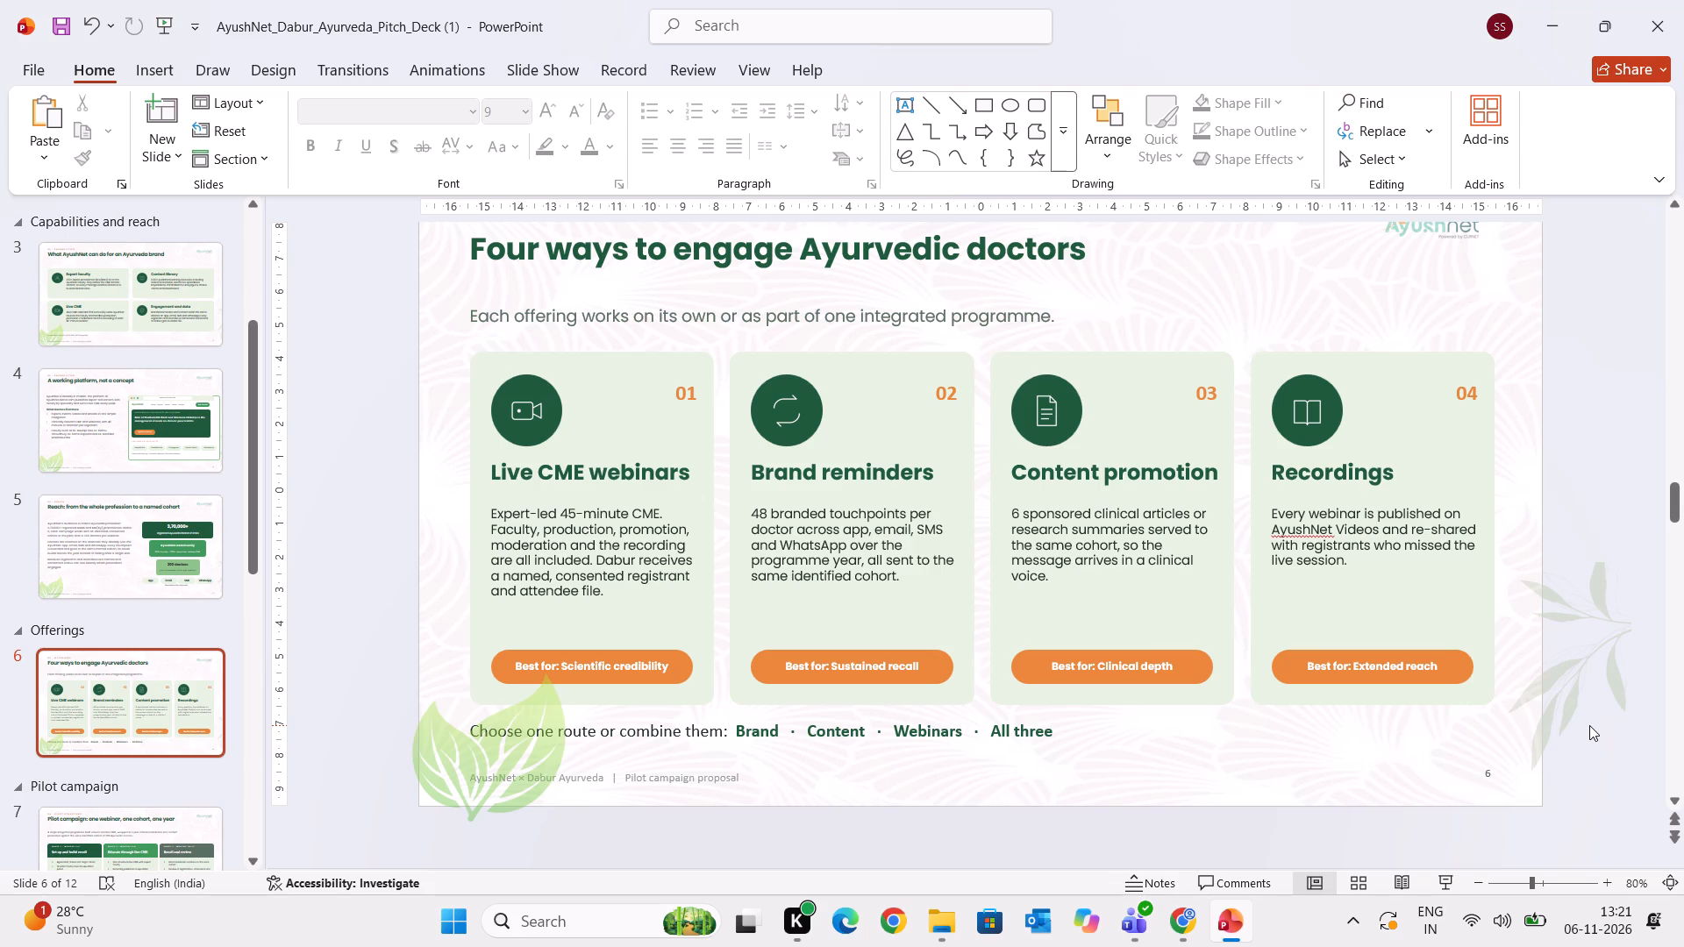
Format the whole "Choose one route or combine them" line below the cards in Poppins at size 12.
left_click(555, 730)
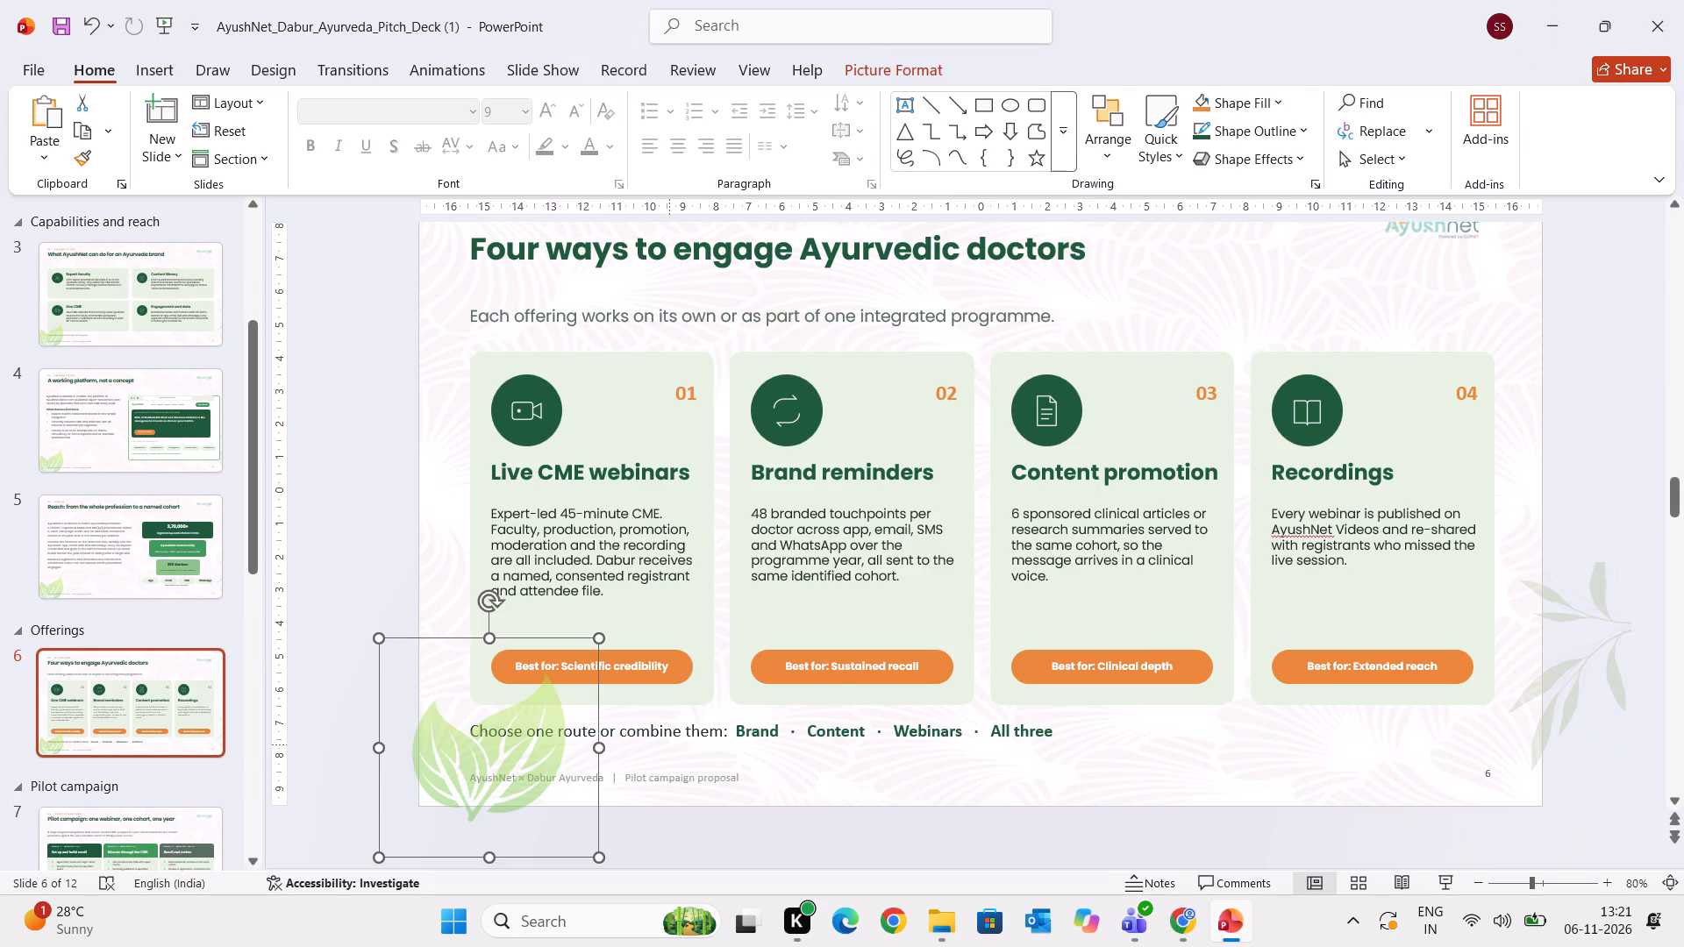
left_click(660, 731)
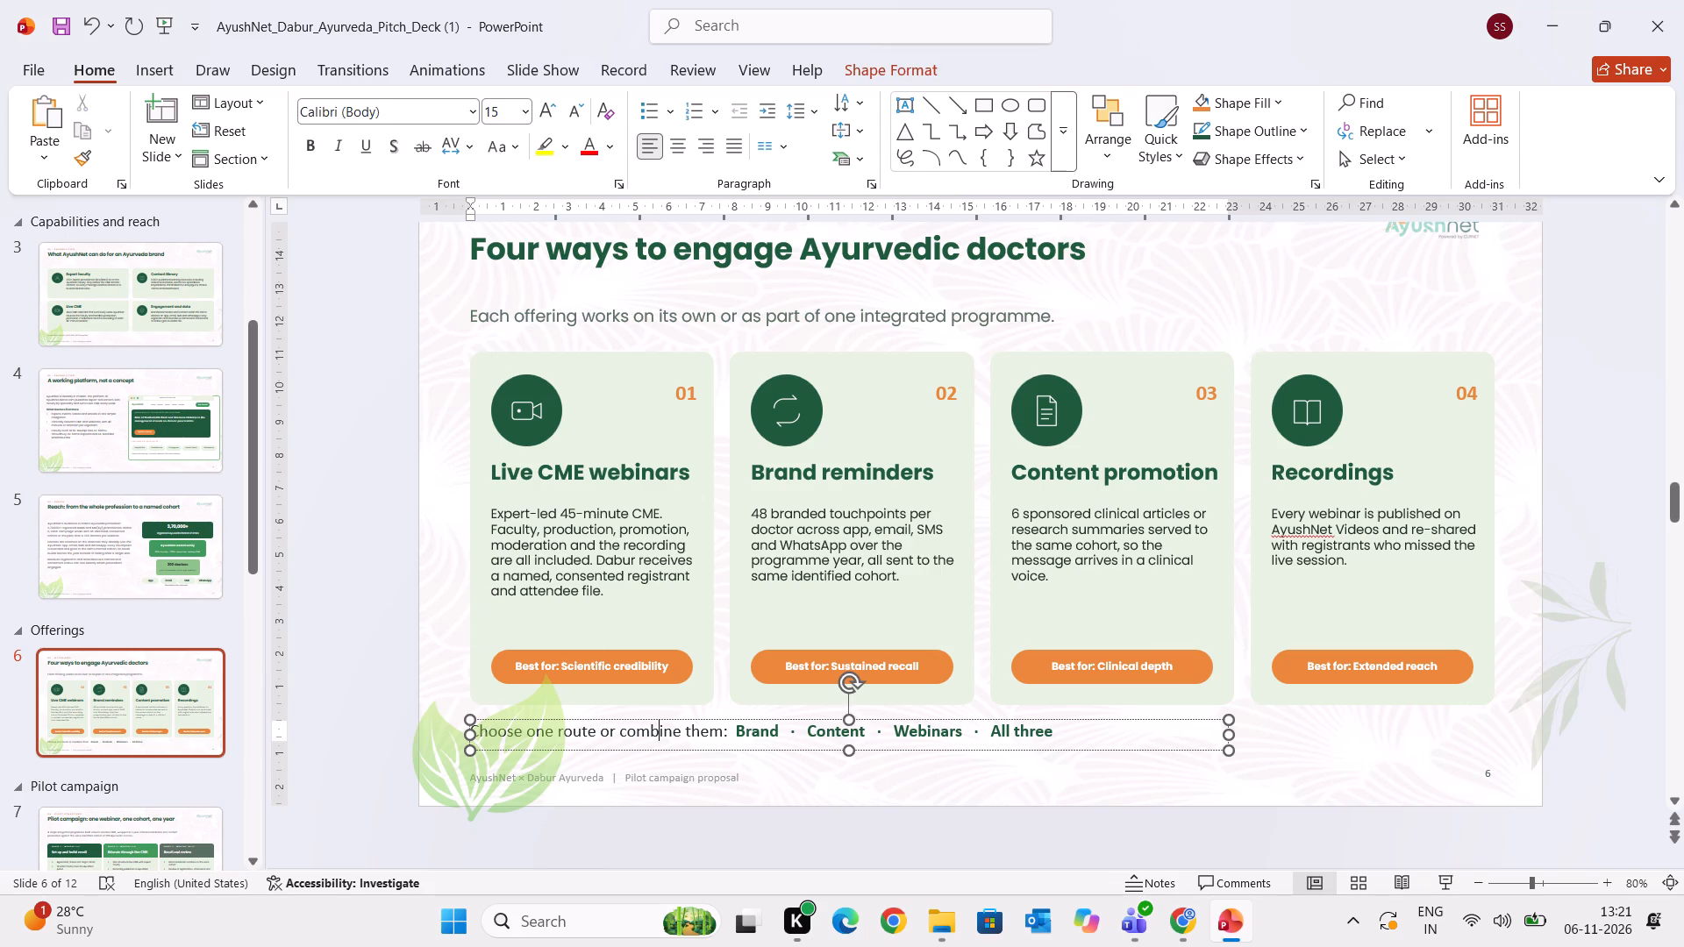
left_click_drag(1051, 731, 288, 622)
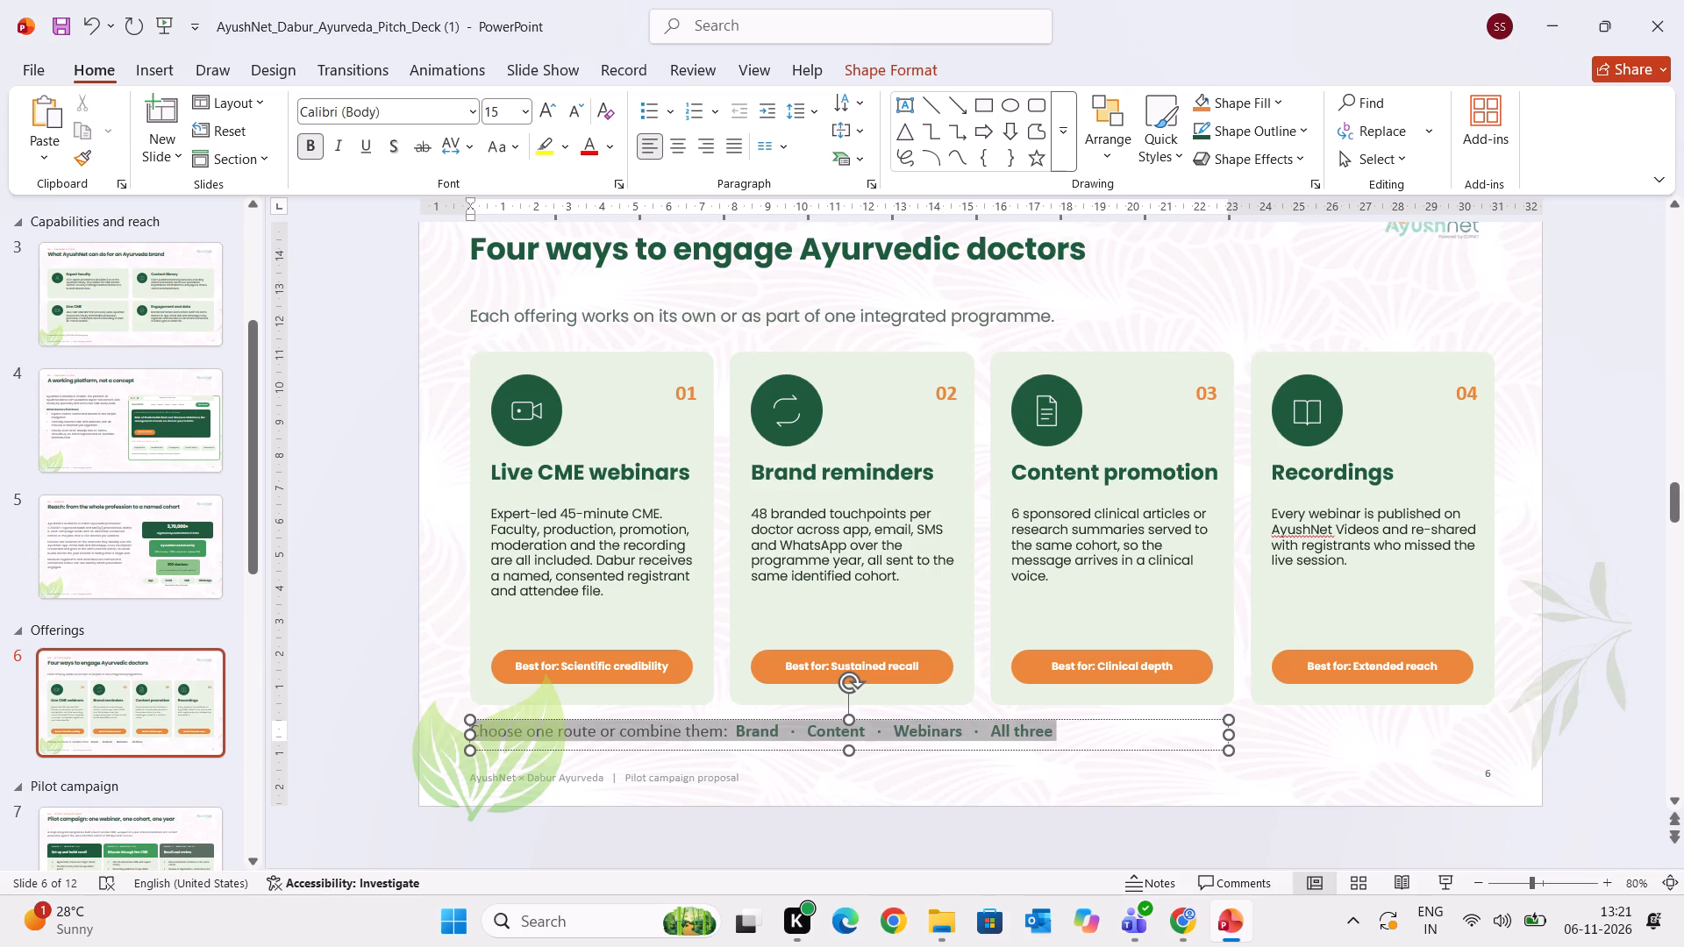
left_click_drag(288, 622, 277, 622)
left_click(408, 105)
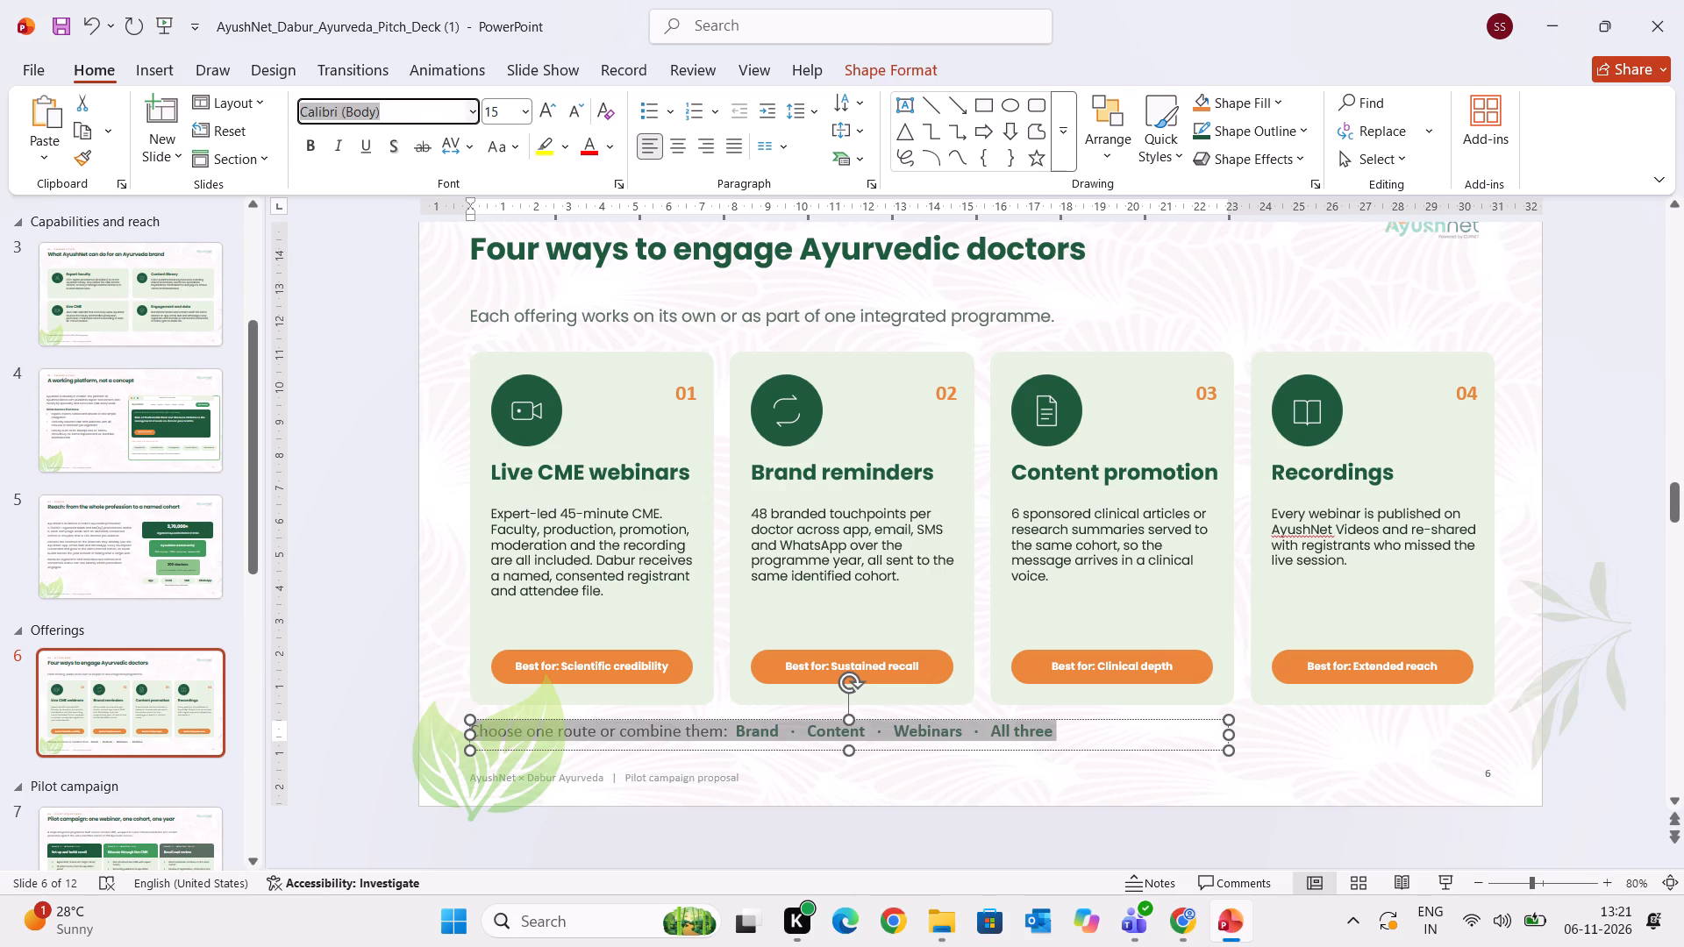
type("pop")
key("Return")
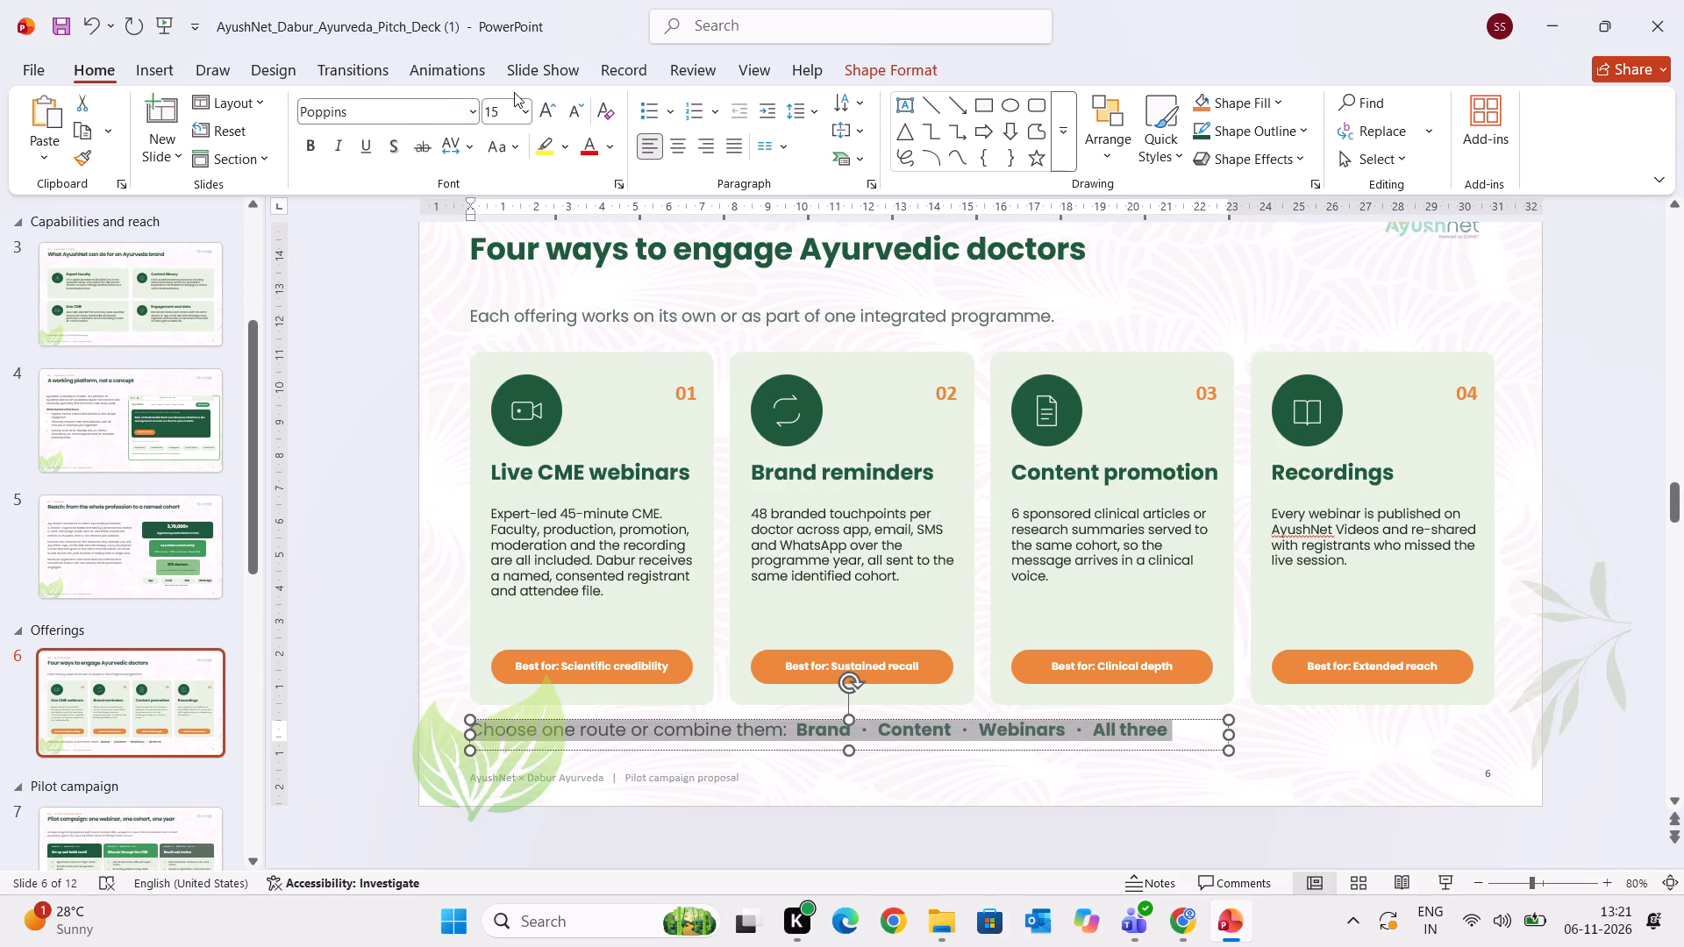
left_click(575, 104)
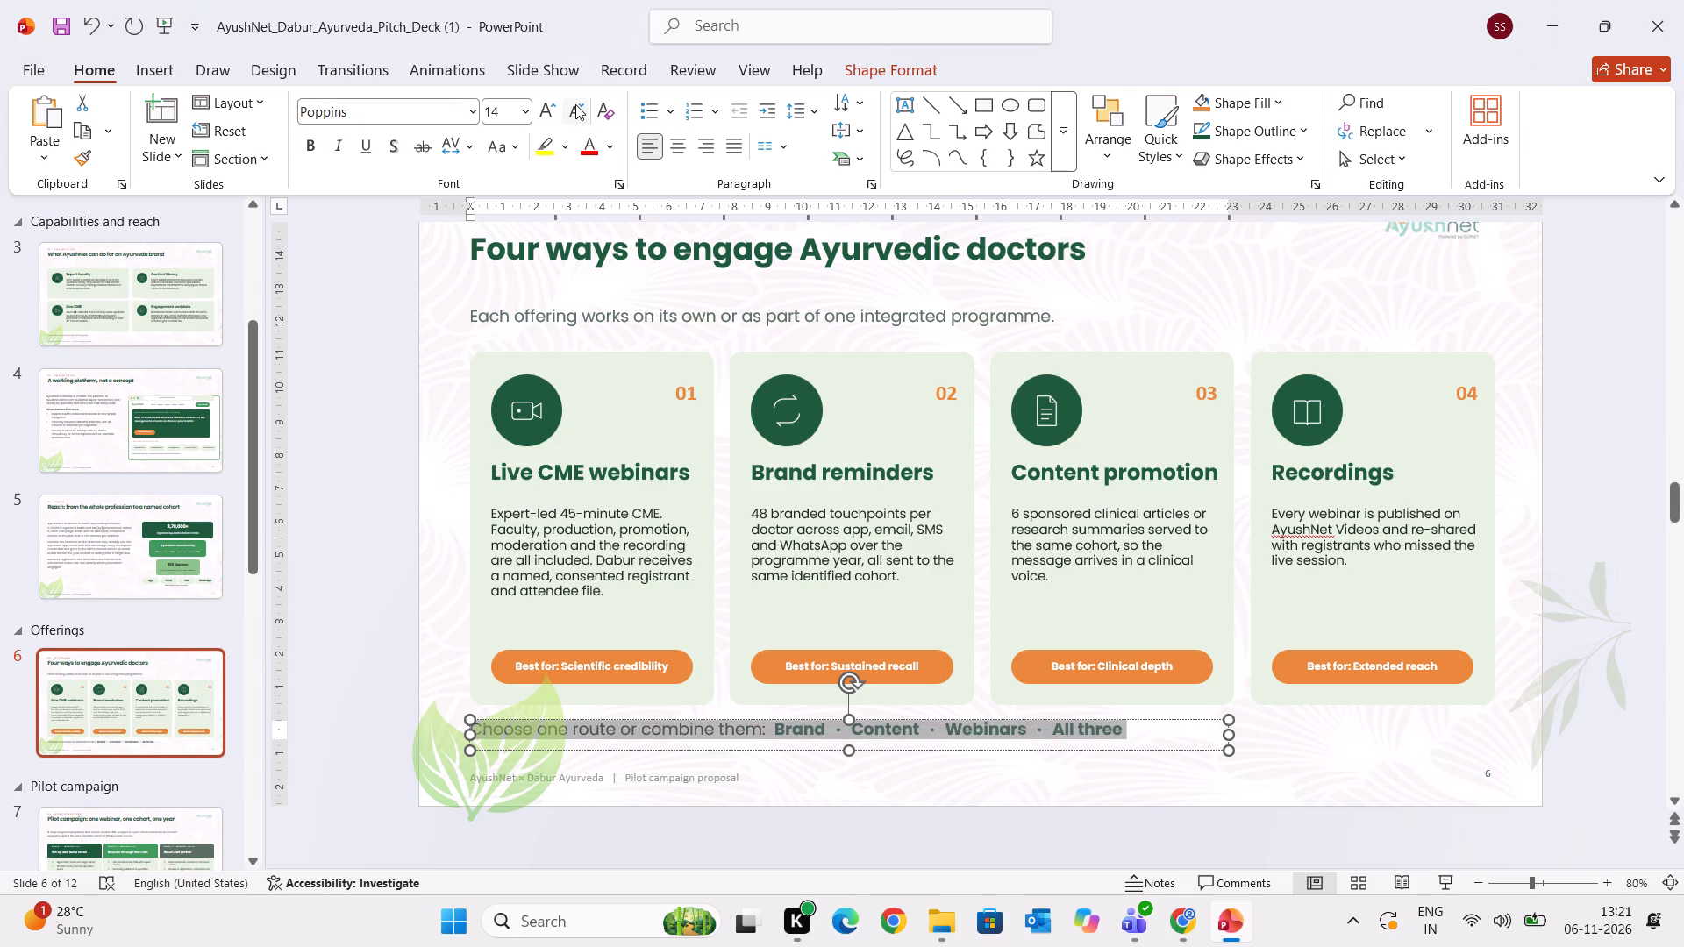
left_click(575, 104)
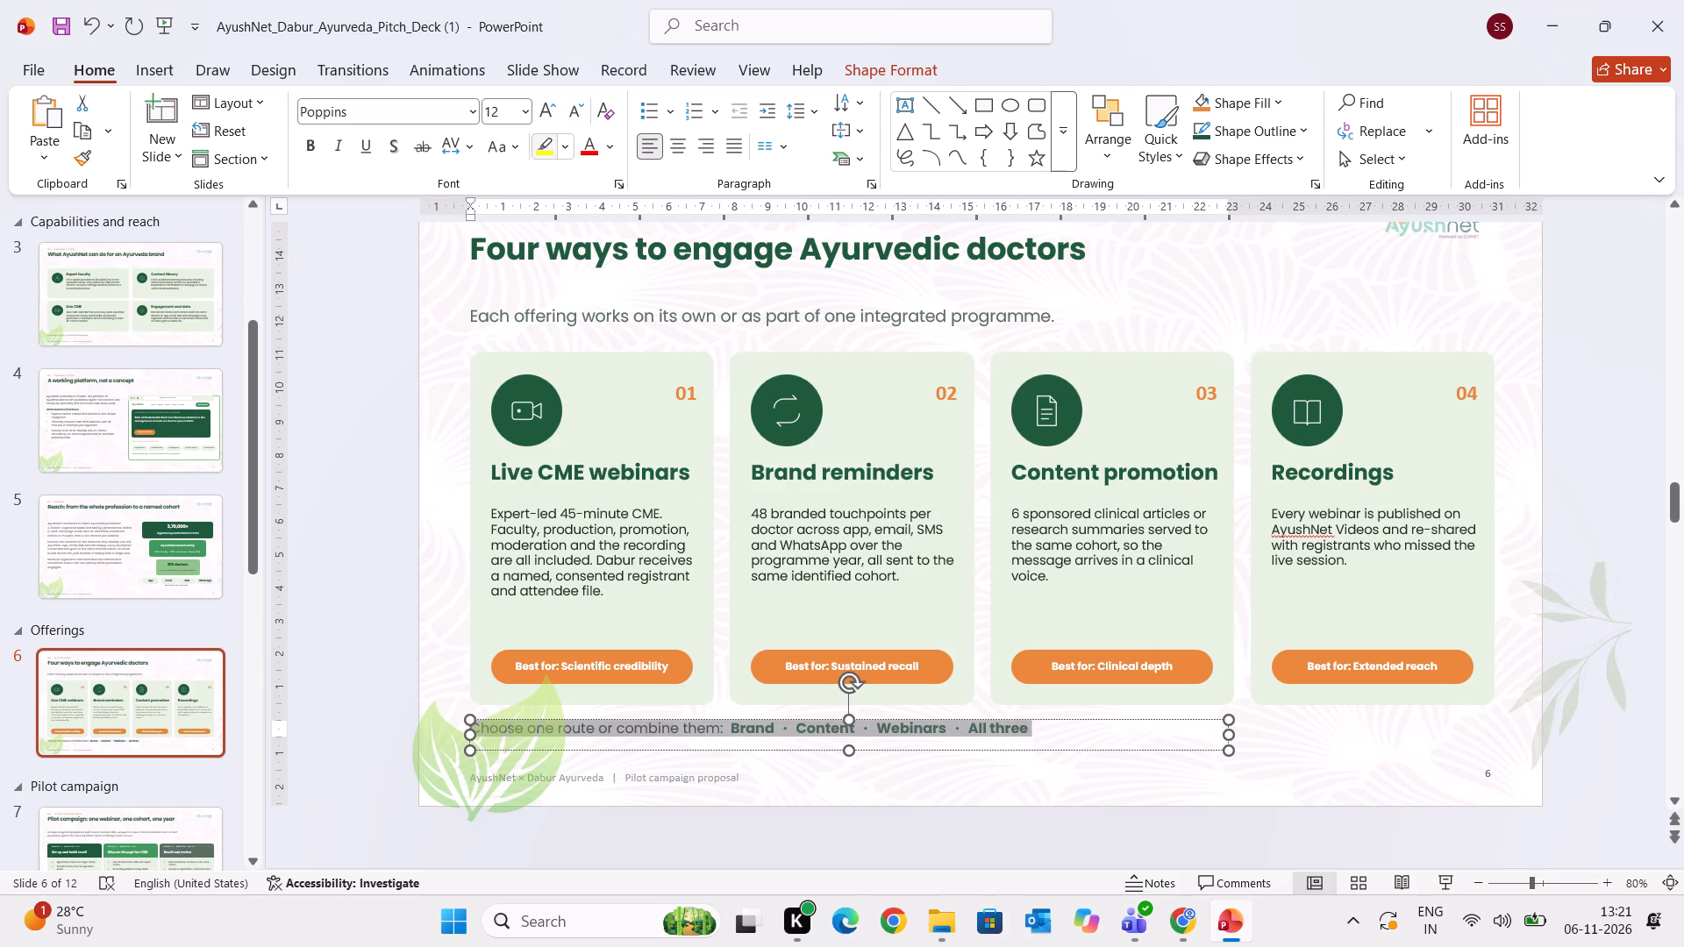
left_click(376, 584)
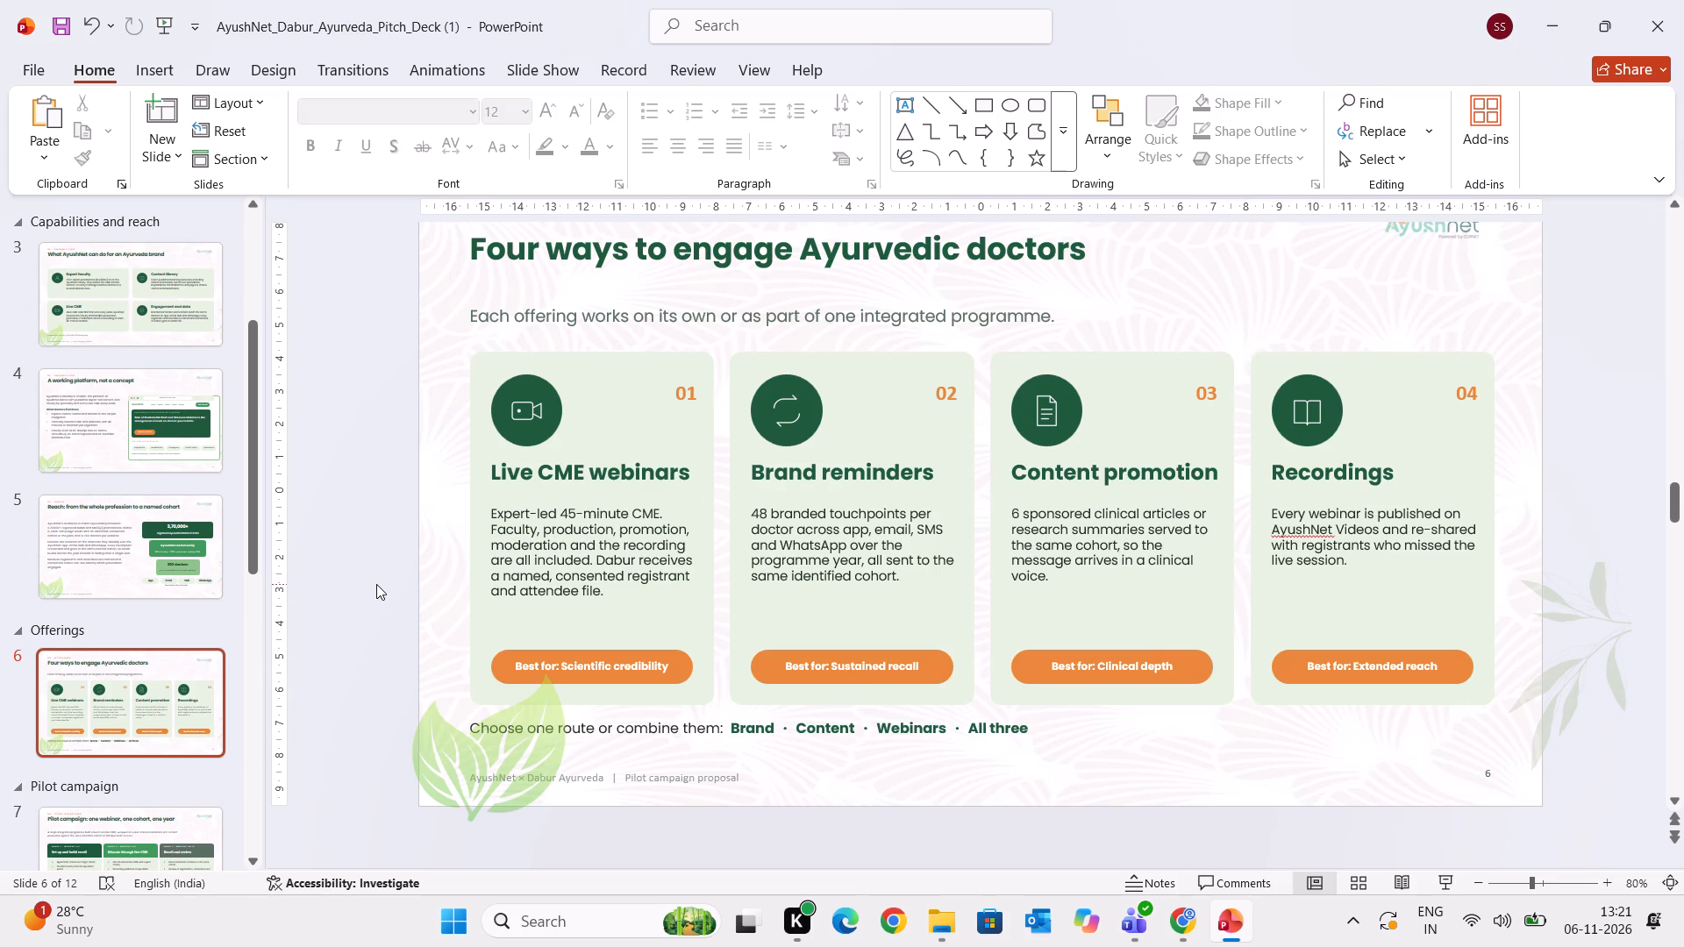
Review the slides back to the cover and forward to slide 7, checking the text formatting for consistency.
key("Up")
key("Up")
key("Up")
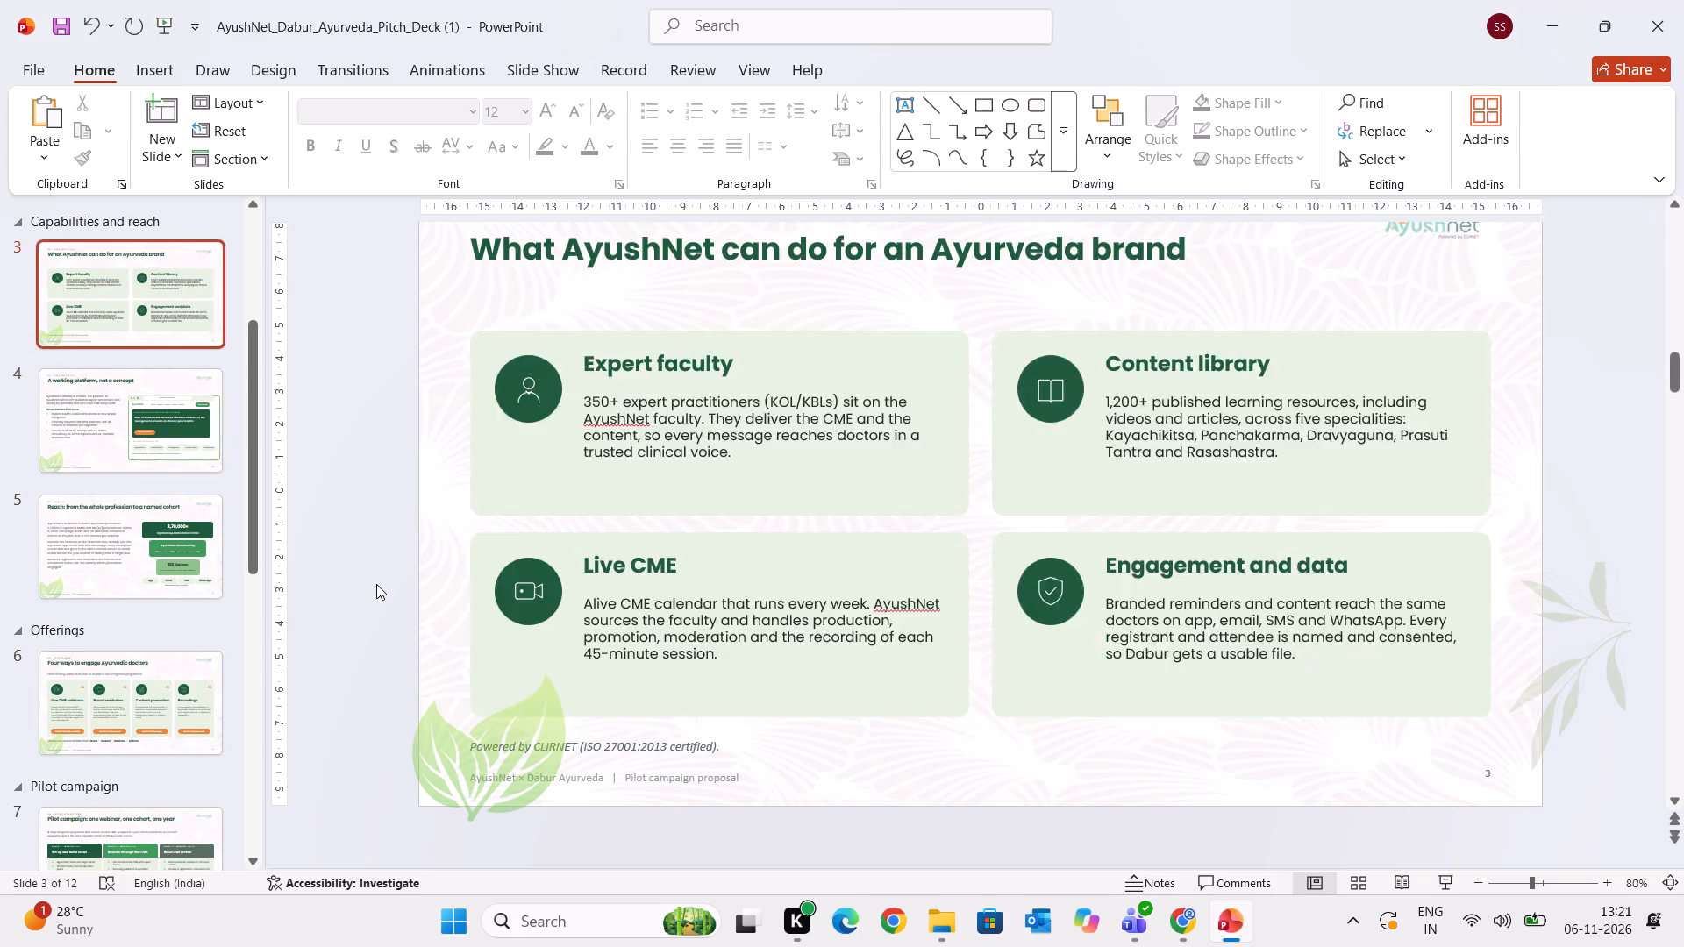
key("Up")
key("Up")
key("Up")
key("Up")
key("Up")
key("Down")
key("Down")
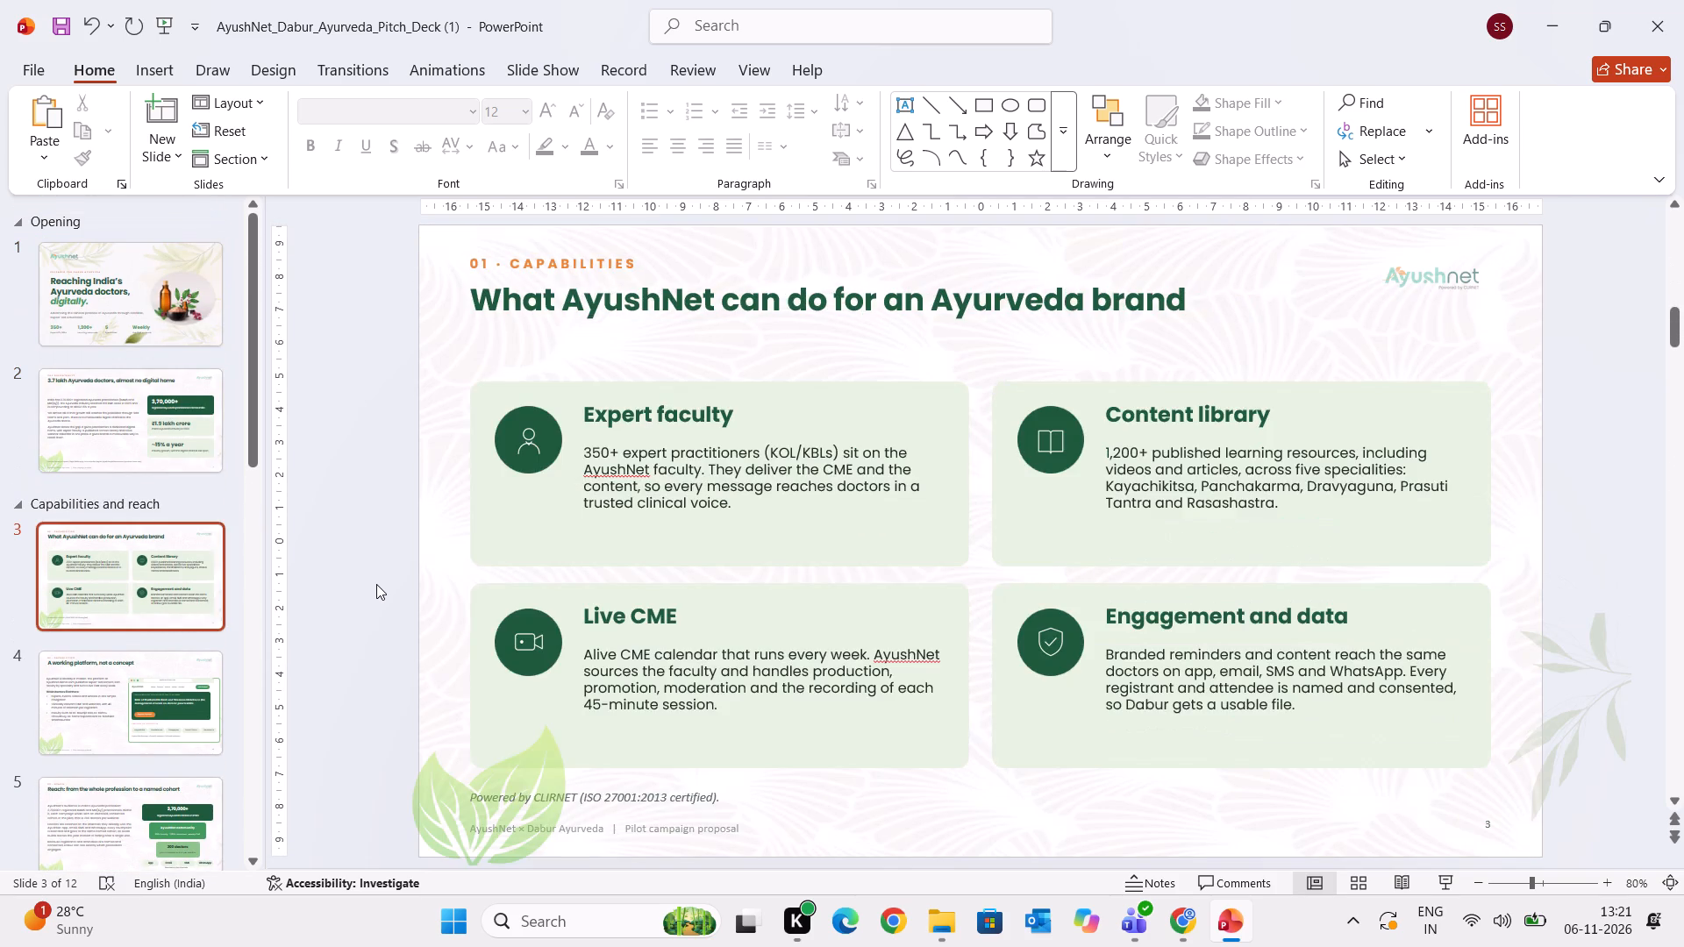
key("Down")
key("Down")
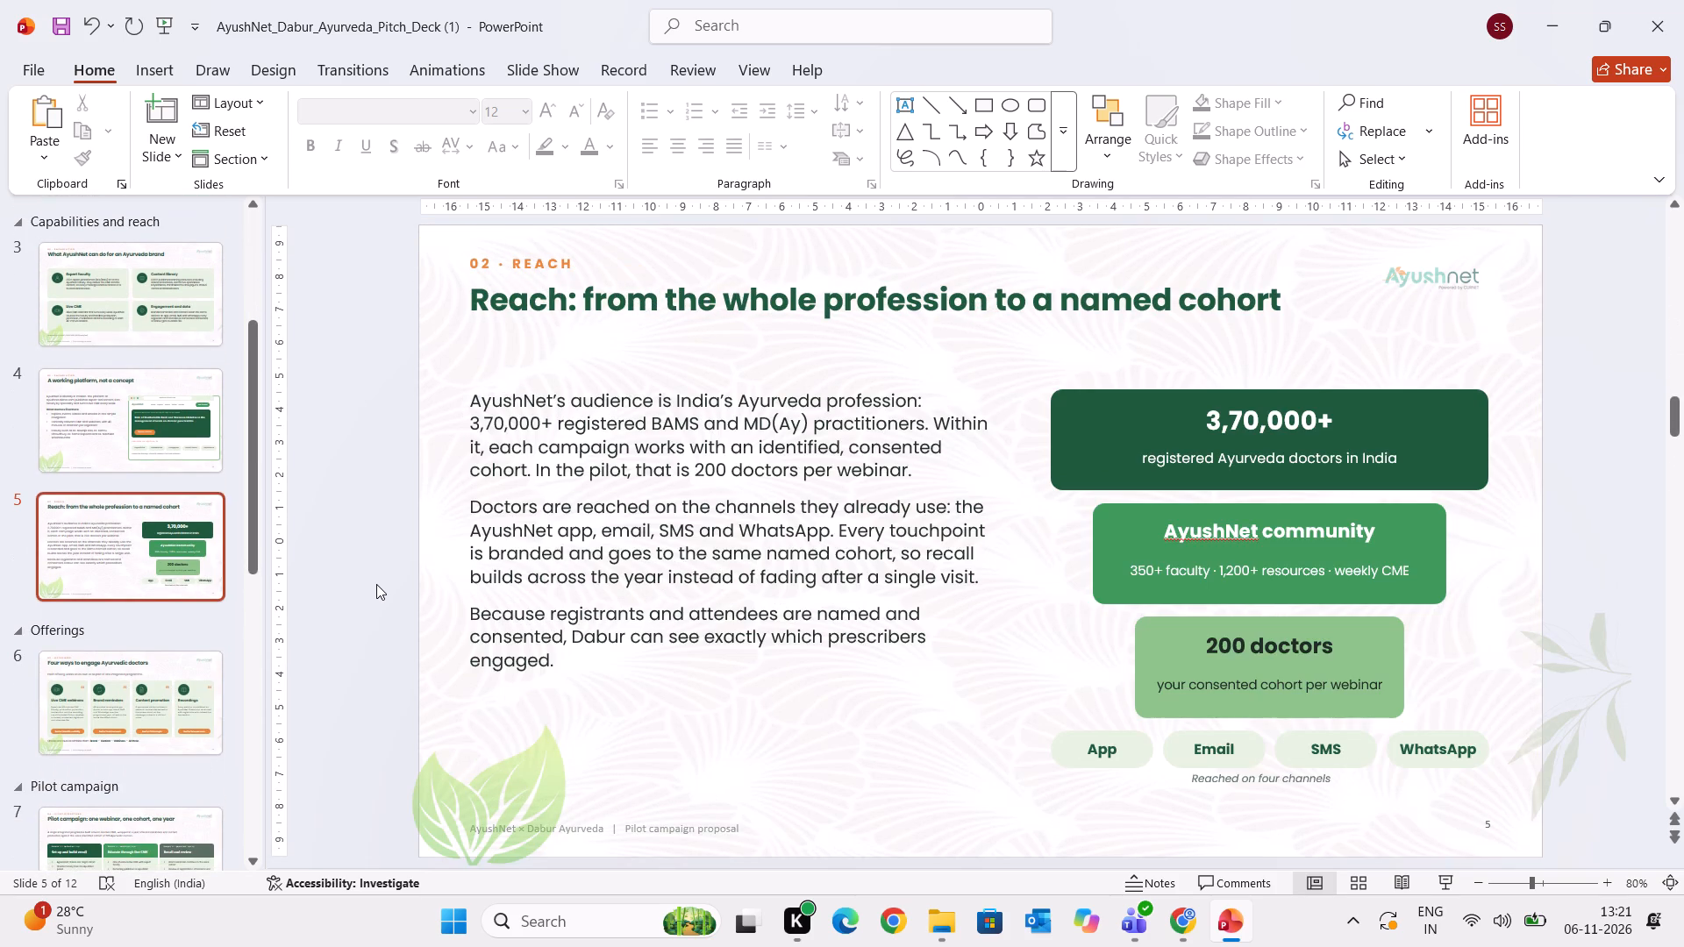
key("Down")
key("Down")
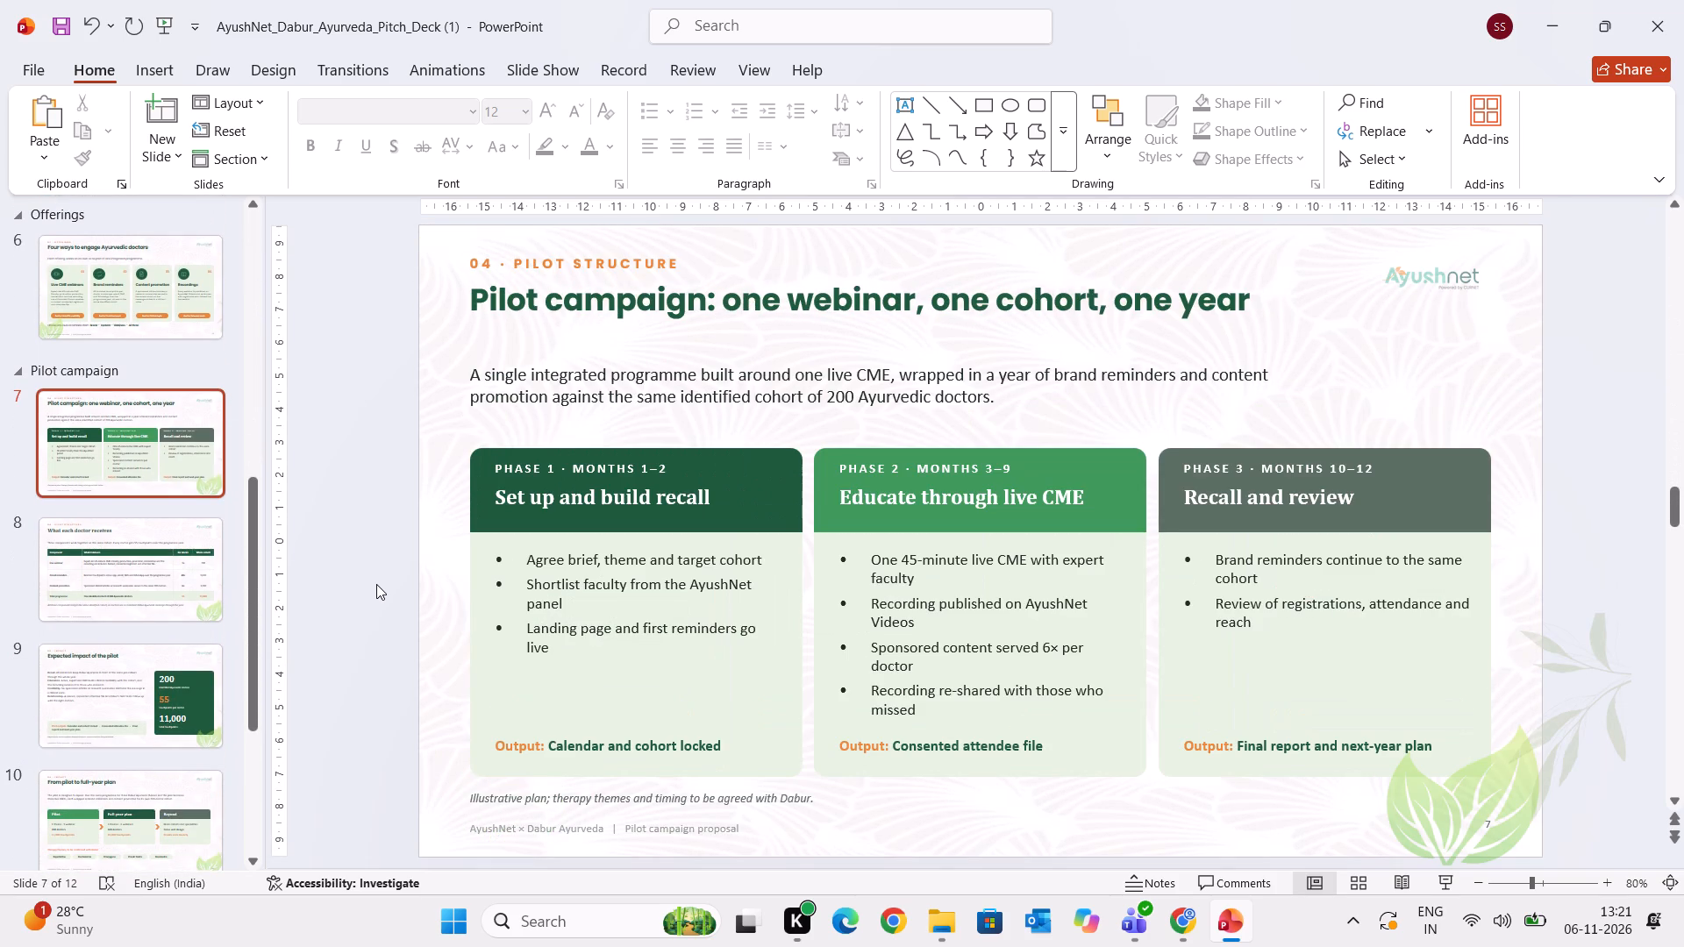
Format the introductory paragraph under the "Pilot campaign" title on slide 7 in Poppins at size 14.
left_click(886, 362)
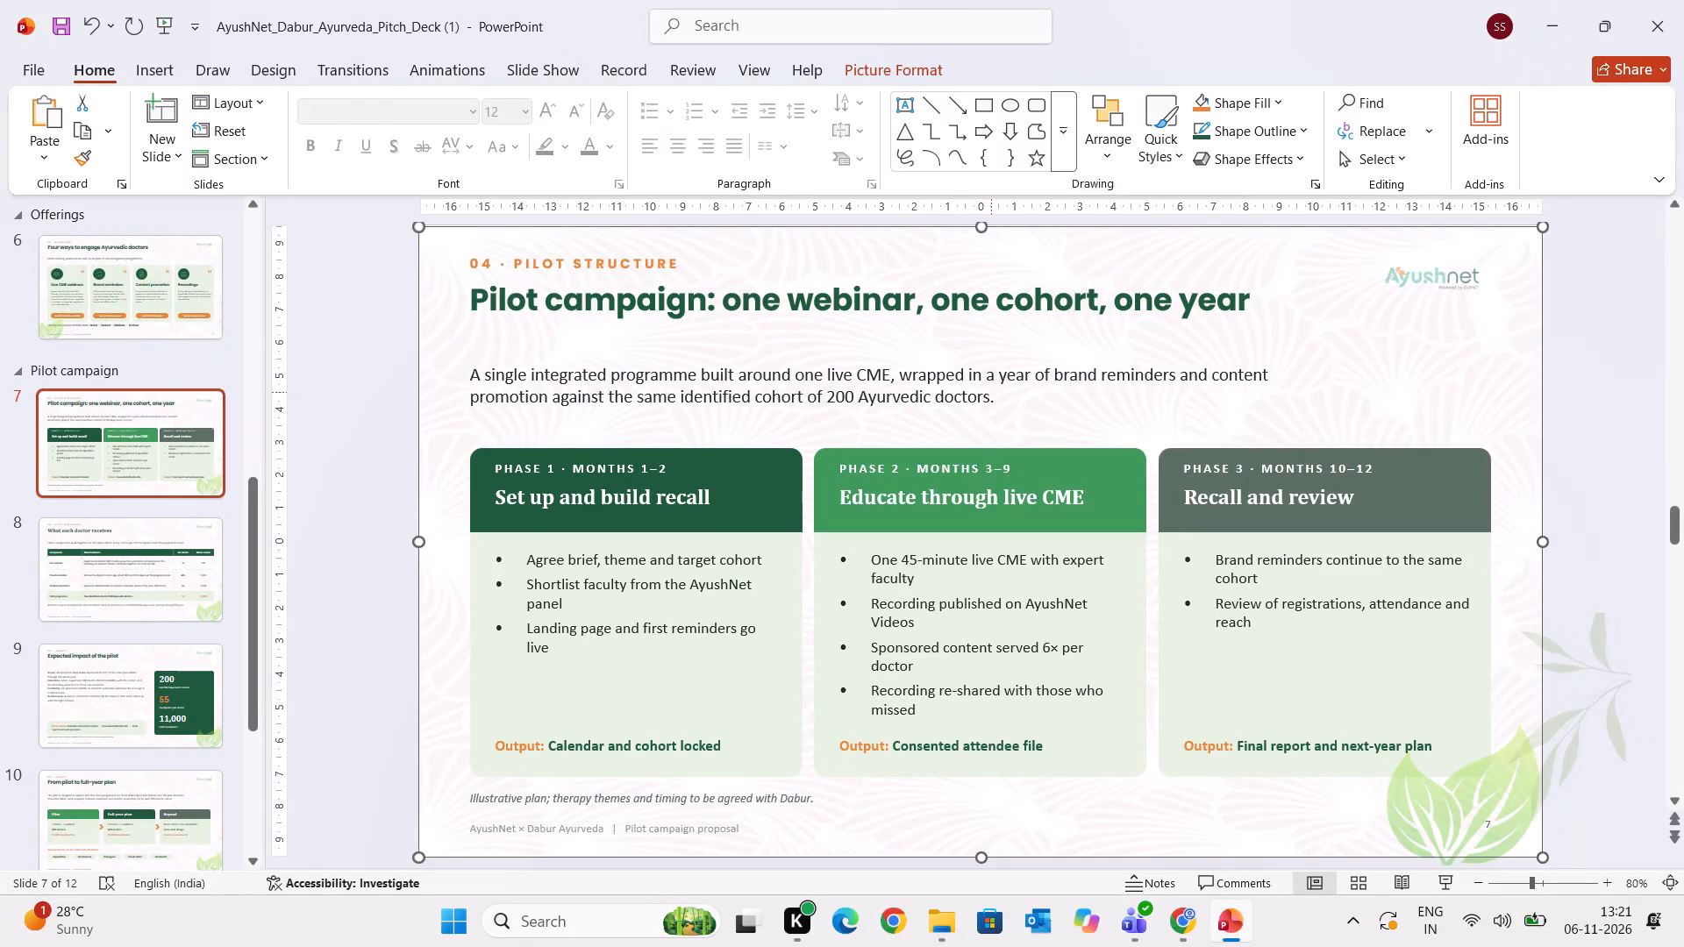
left_click_drag(992, 392, 341, 375)
left_click(403, 115)
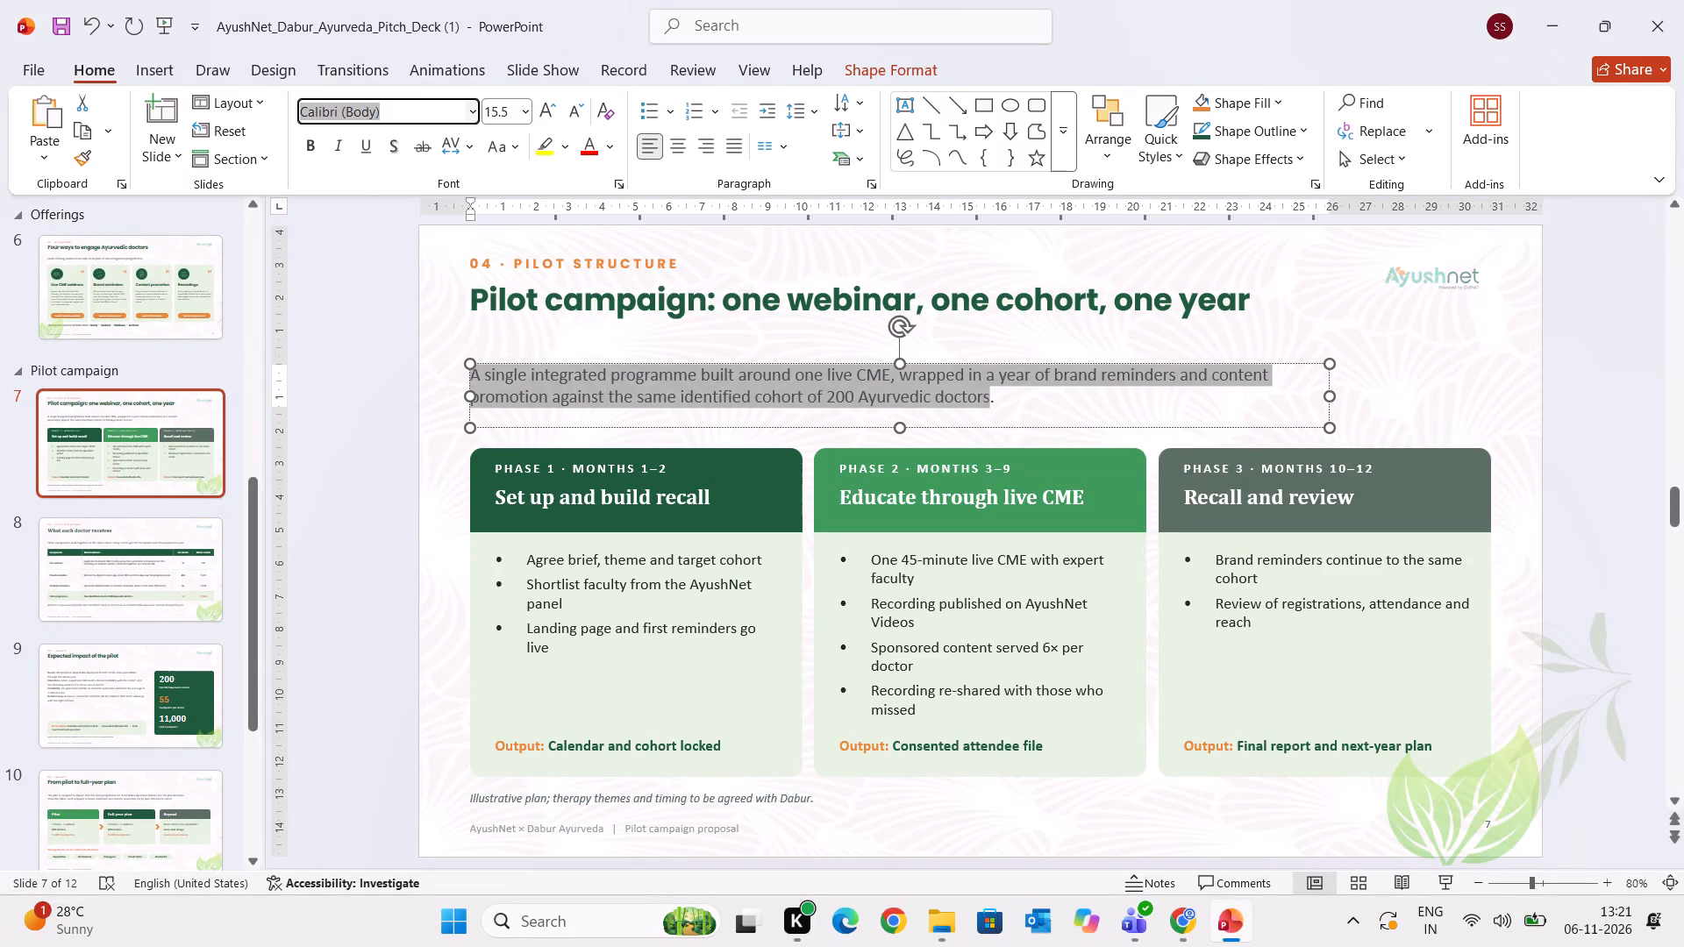
type("pop")
key("Return")
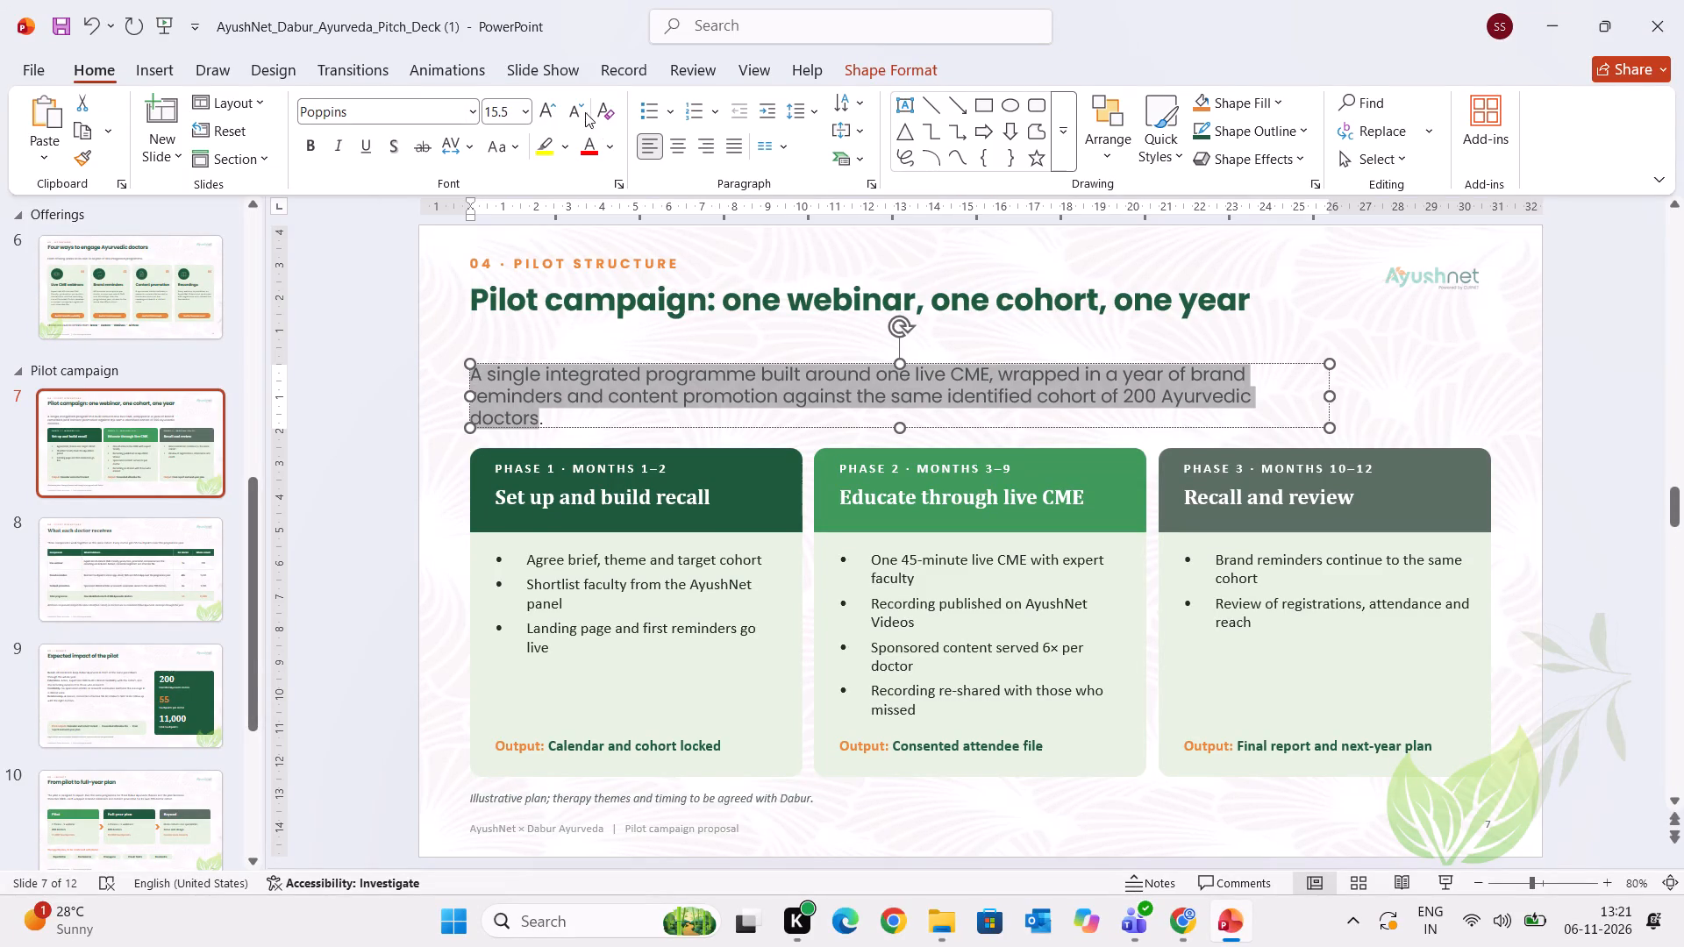
left_click(578, 111)
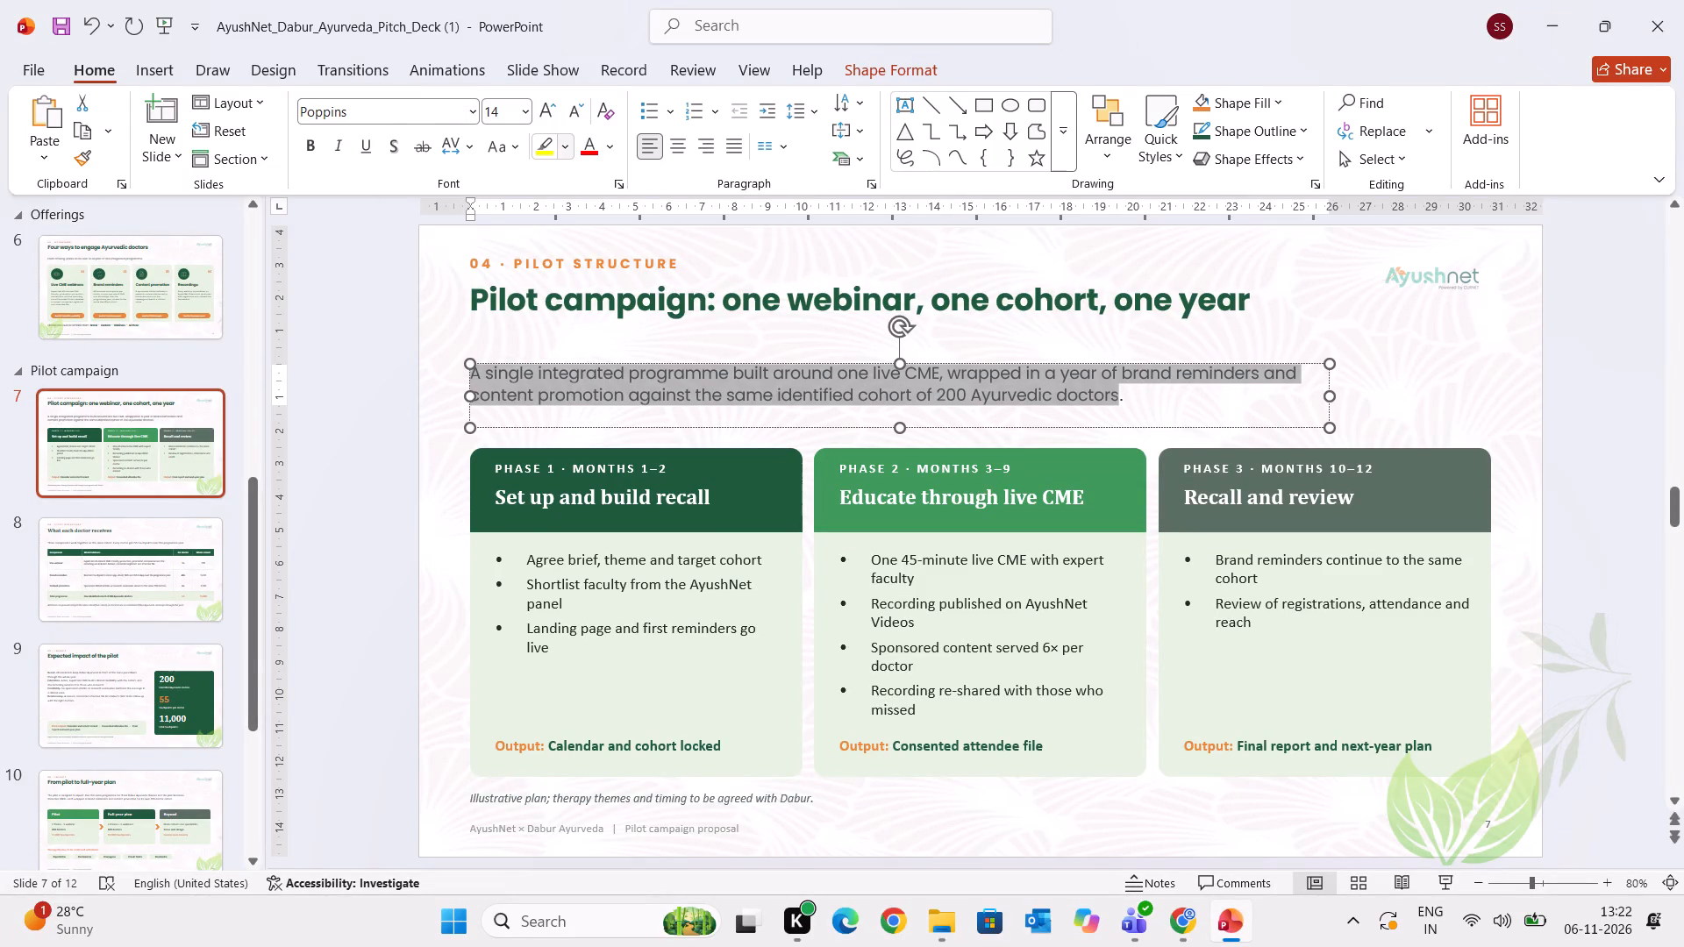
Format the "Phase 1 · Months 1–2" label on the first card in Poppins at size 10.
left_click(563, 502)
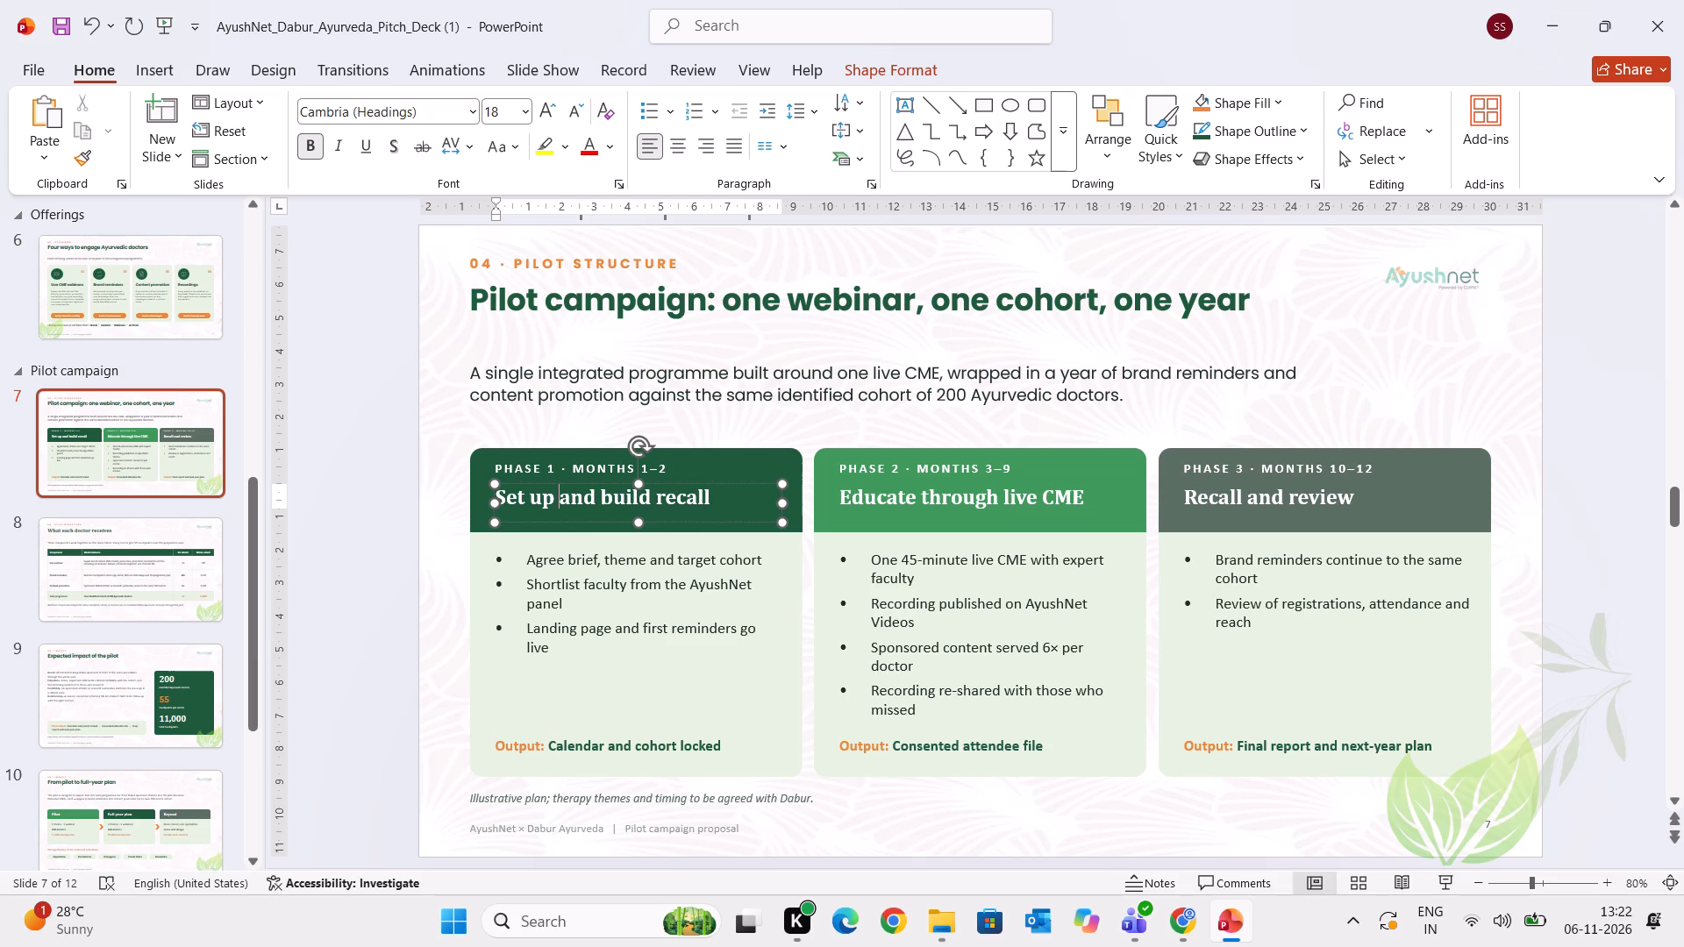
left_click(507, 465)
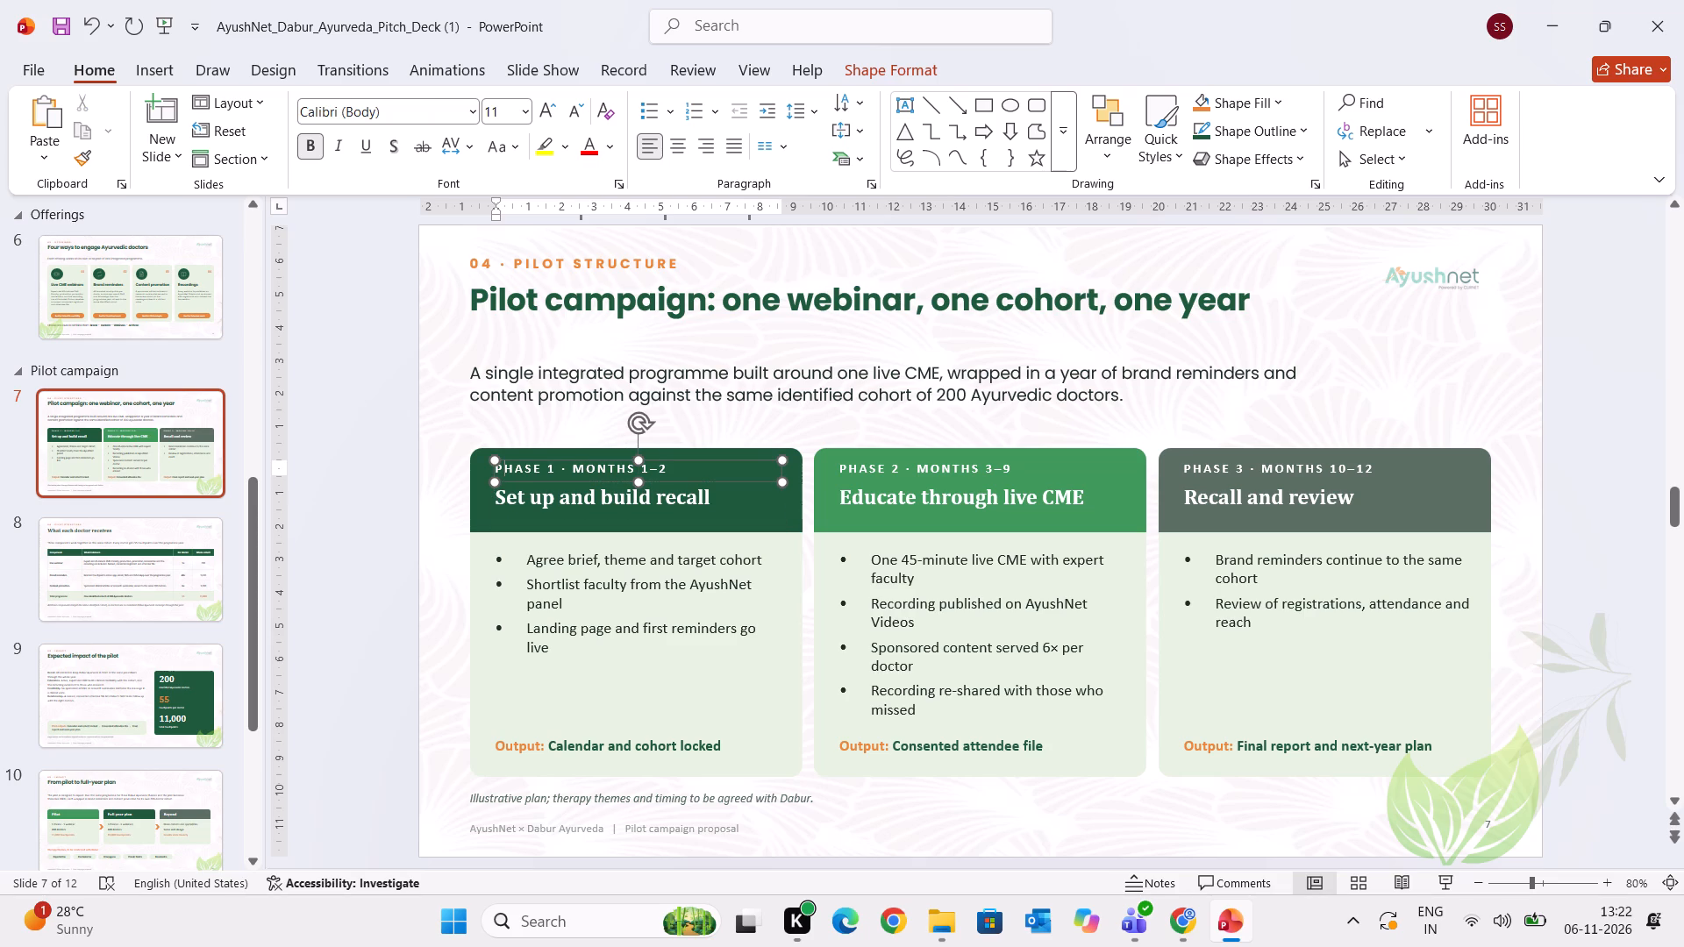
left_click_drag(665, 468, 210, 430)
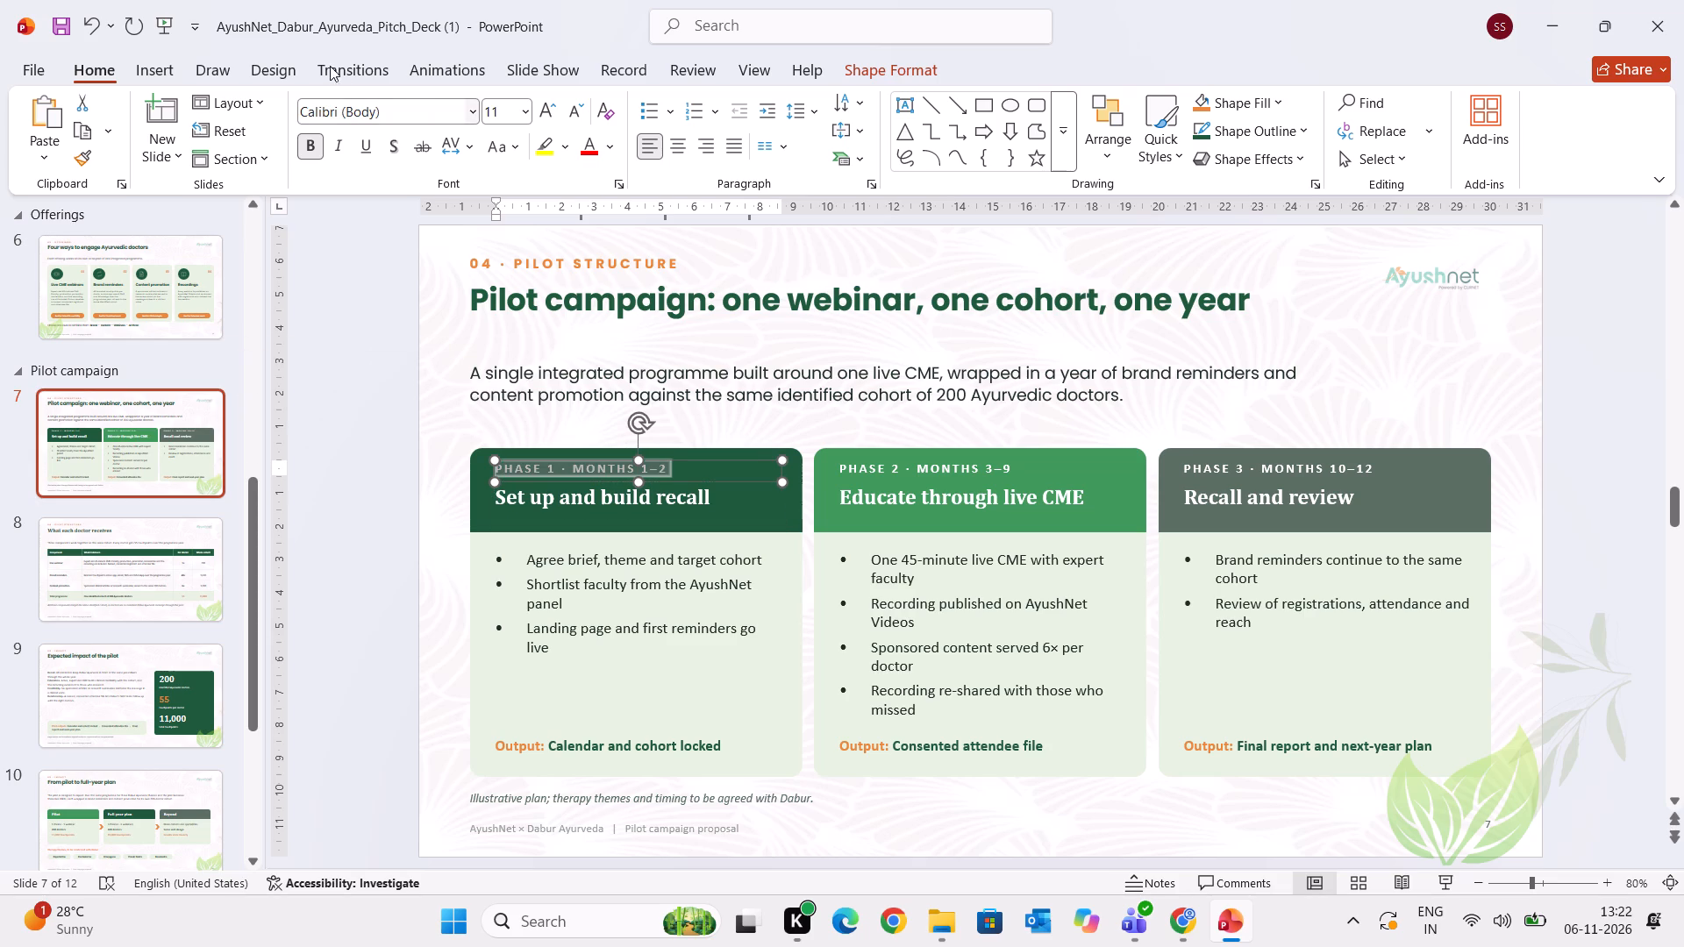
left_click(385, 114)
type("pop")
key("Return")
left_click(574, 118)
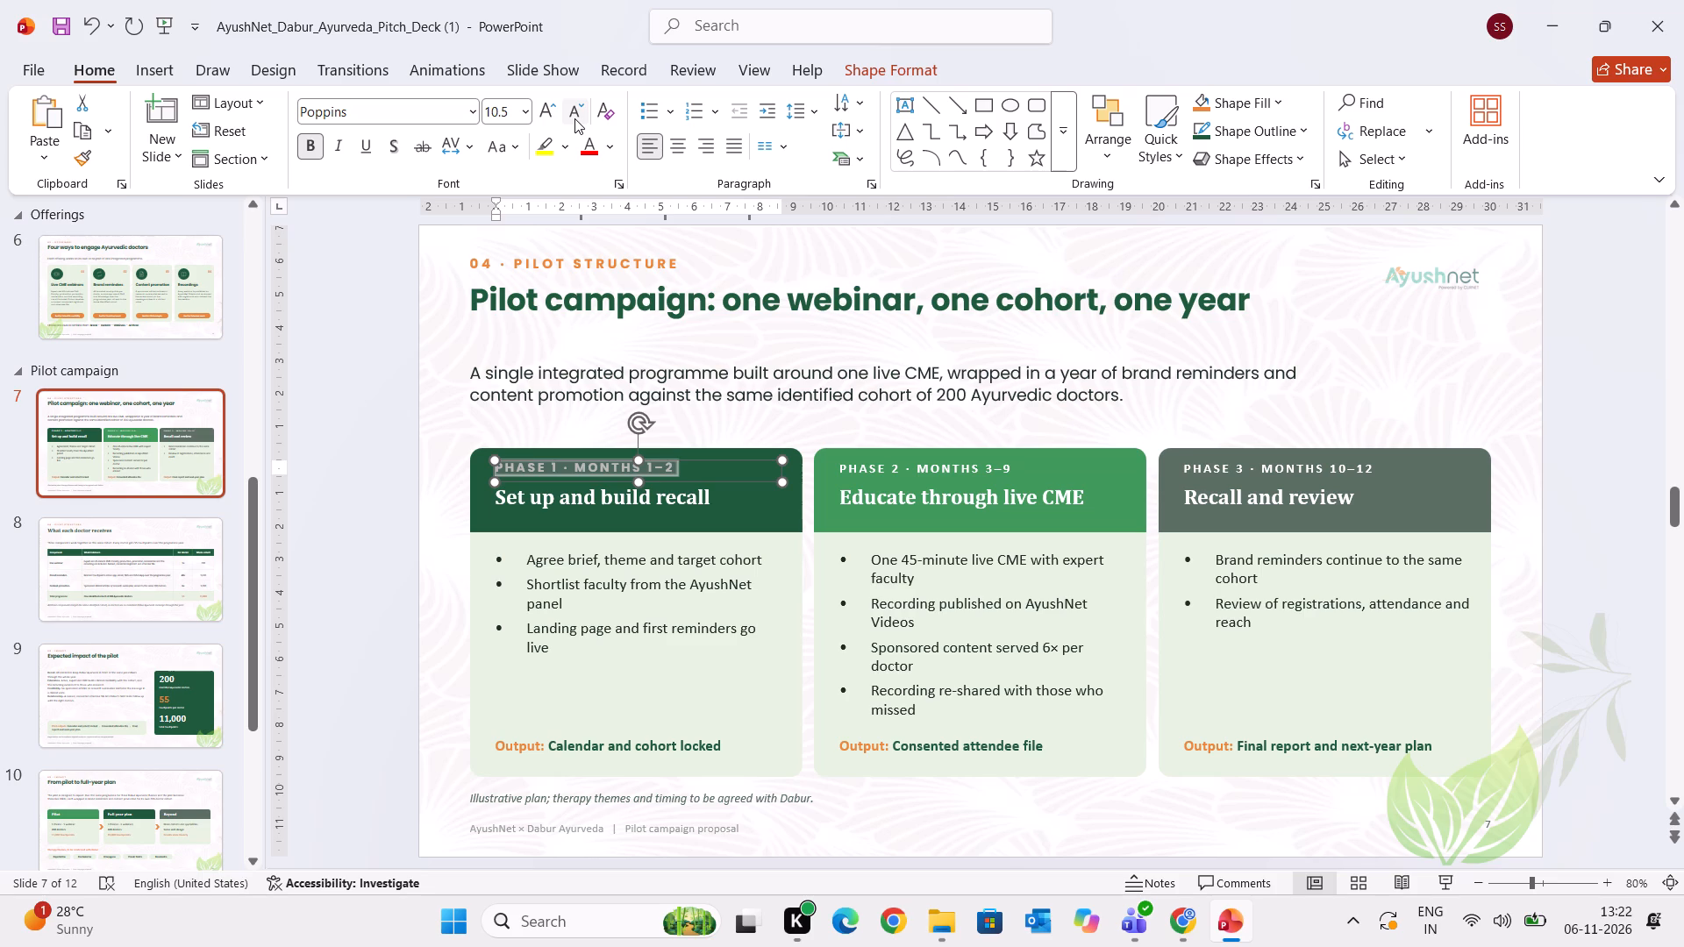
left_click(574, 118)
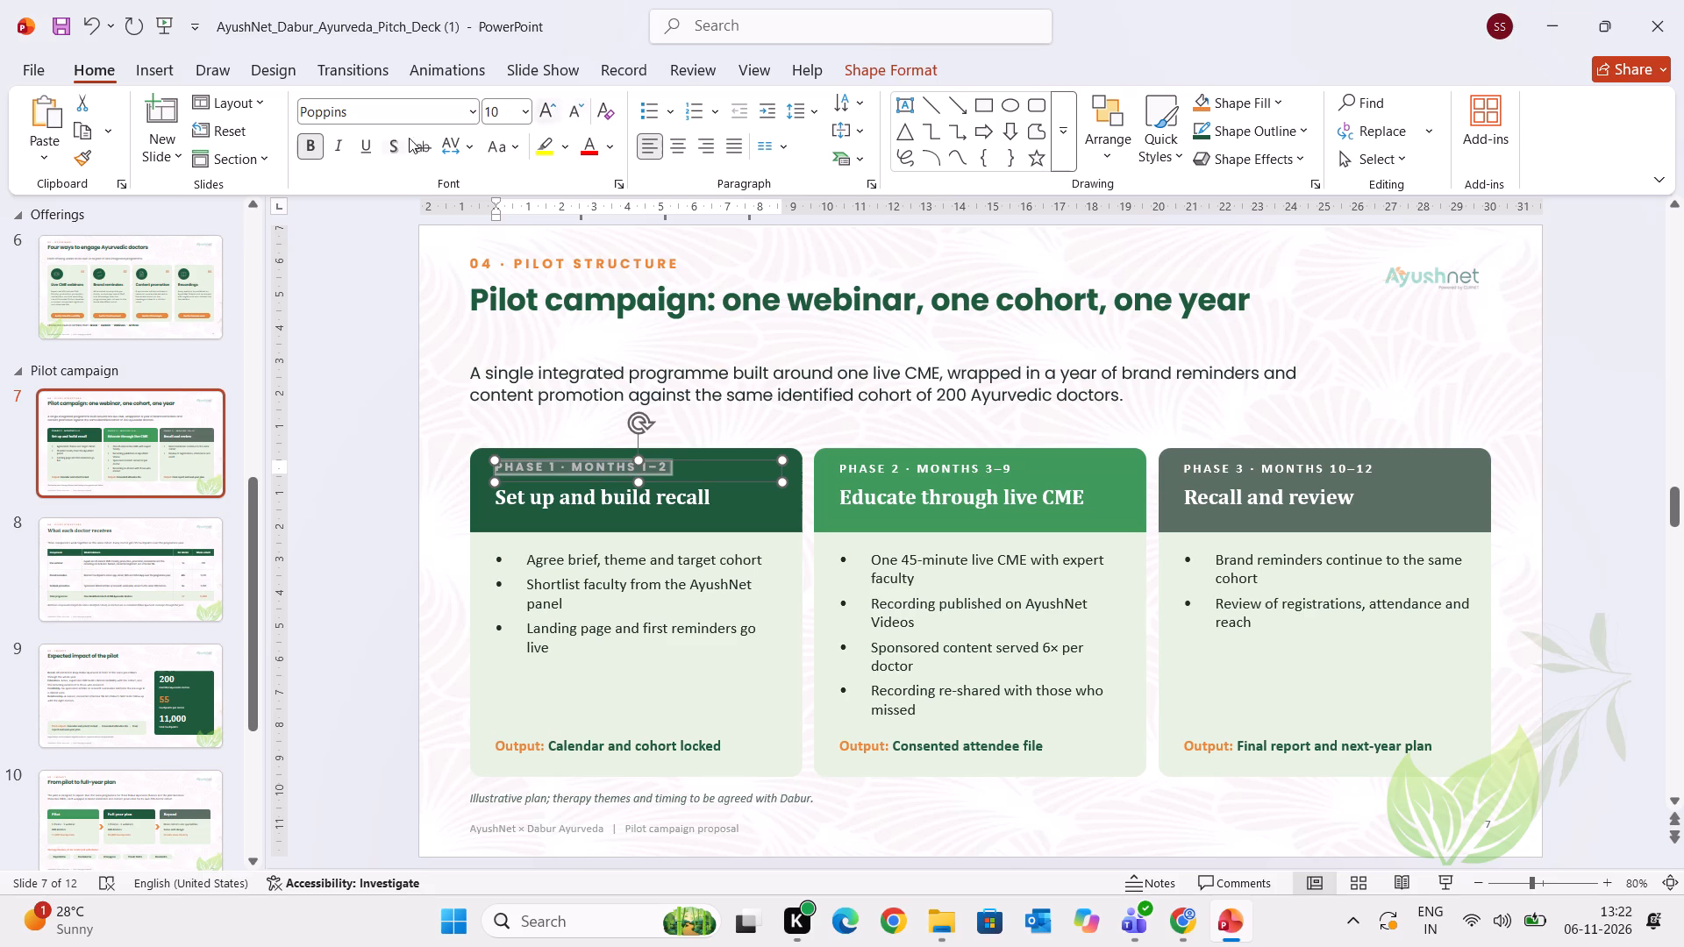
Copy the Phase 1 label's formatting onto the "Phase 2 · Months 3–9" and "Phase 3 · Months 10–12" labels.
left_click(81, 158)
left_click_drag(847, 461, 1077, 473)
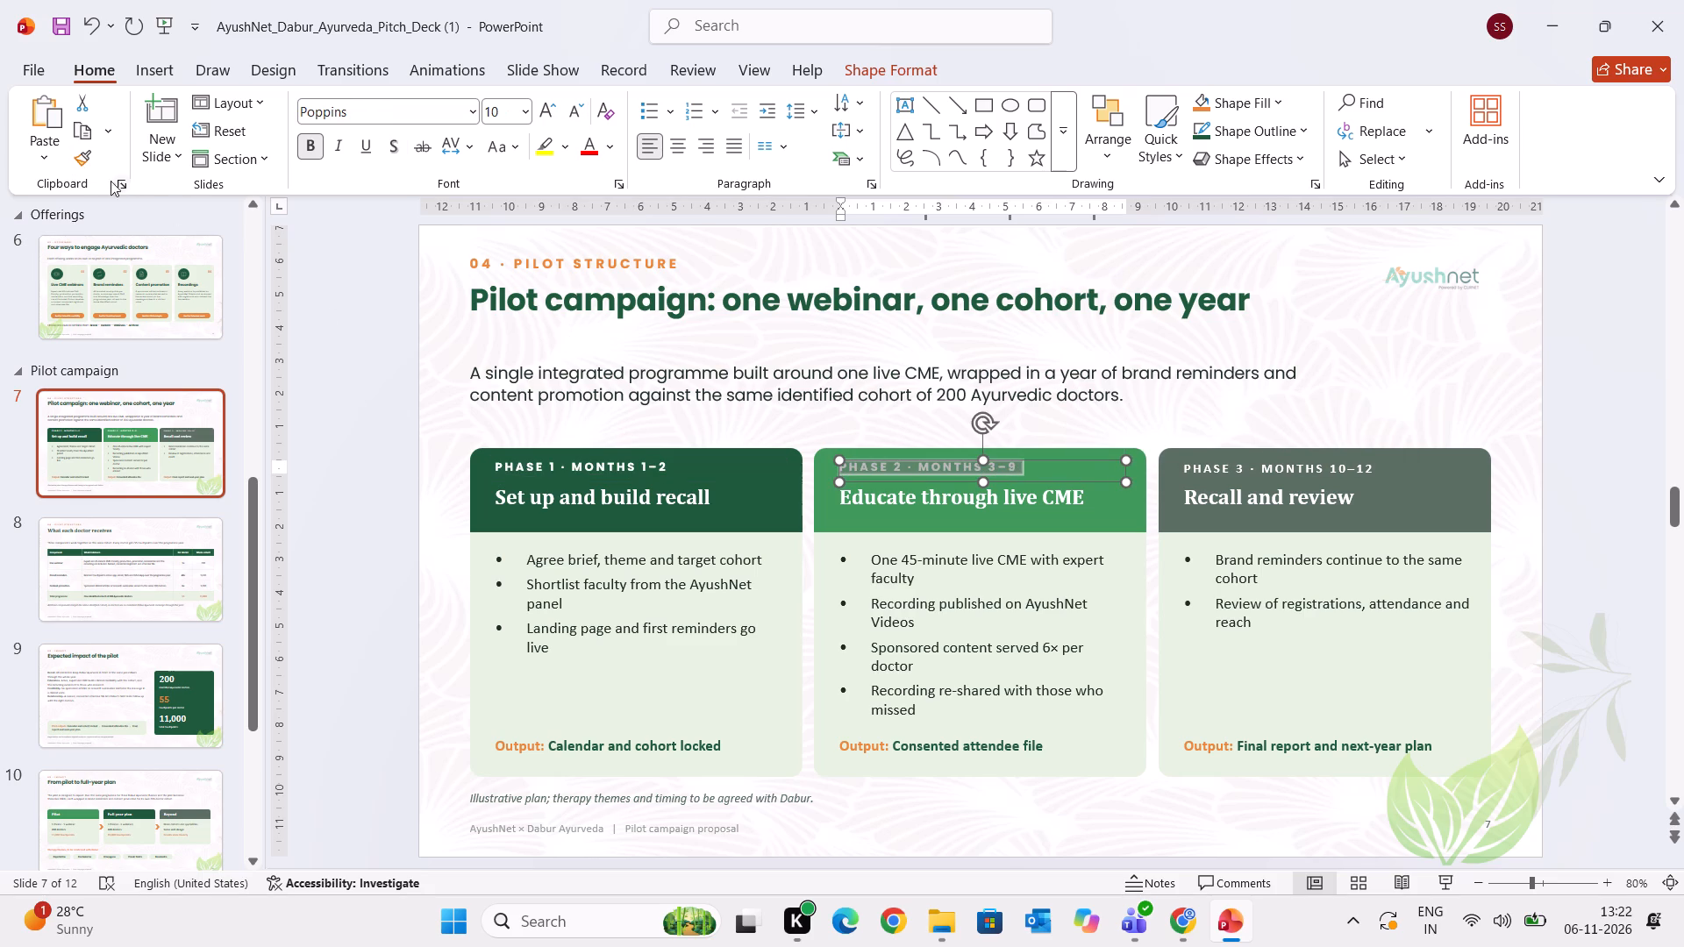
left_click(75, 153)
left_click_drag(1194, 463, 1415, 488)
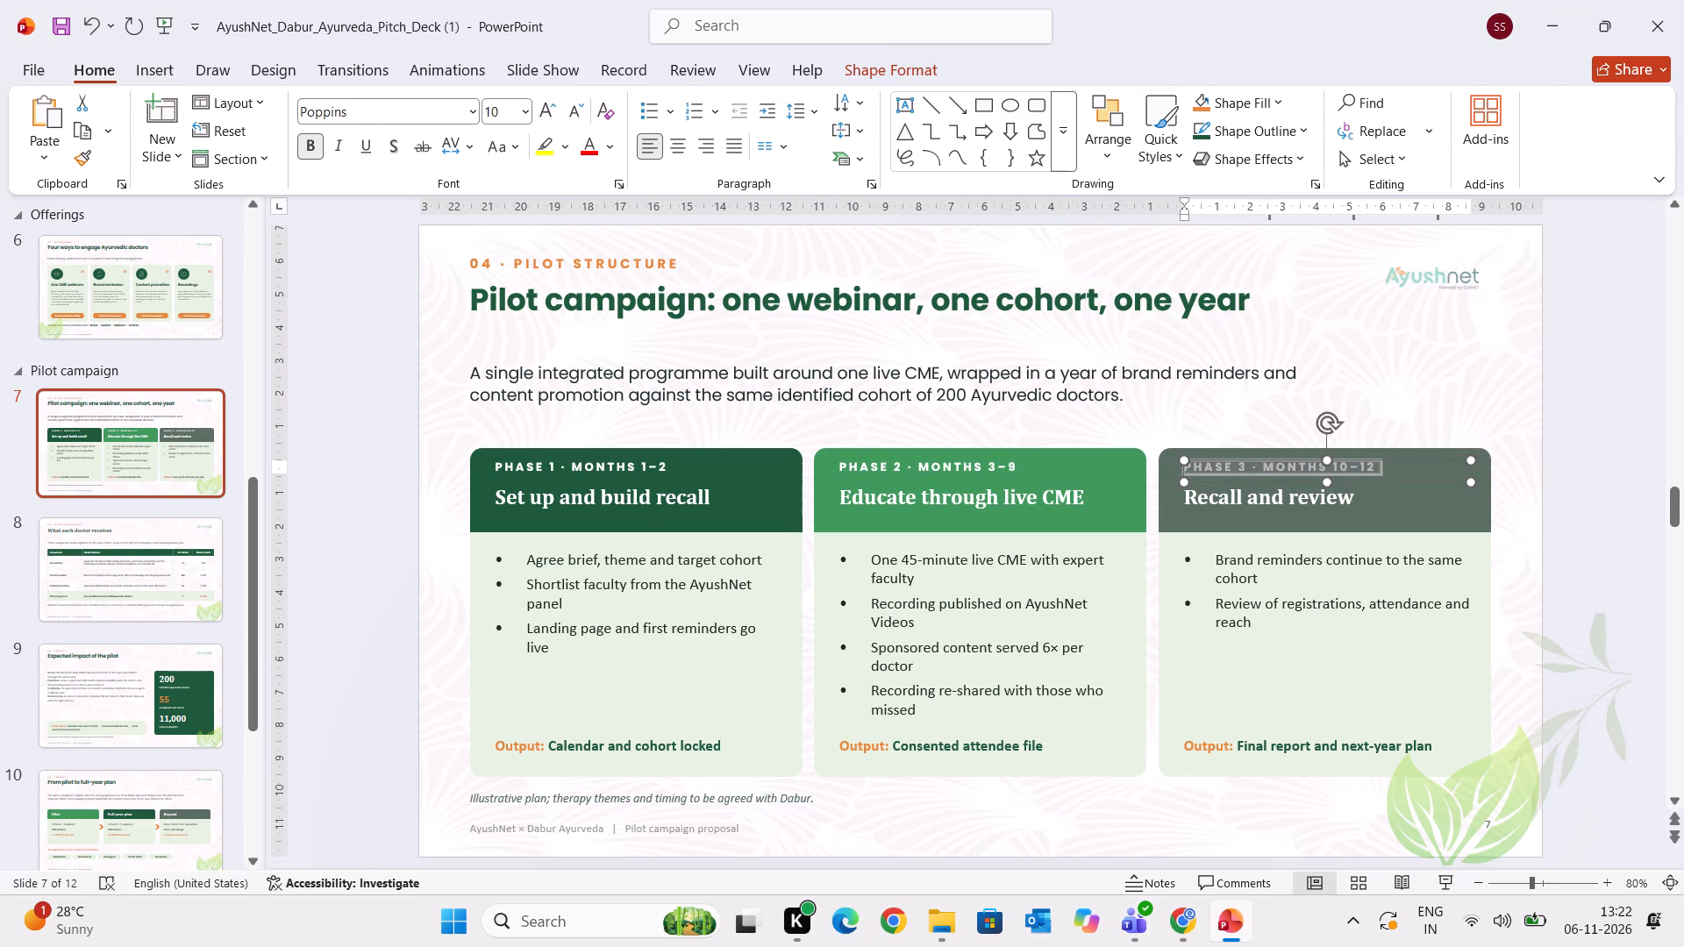
Format the "Set up and build recall" heading on the Phase 1 card in Poppins at size 16.
left_click(671, 496)
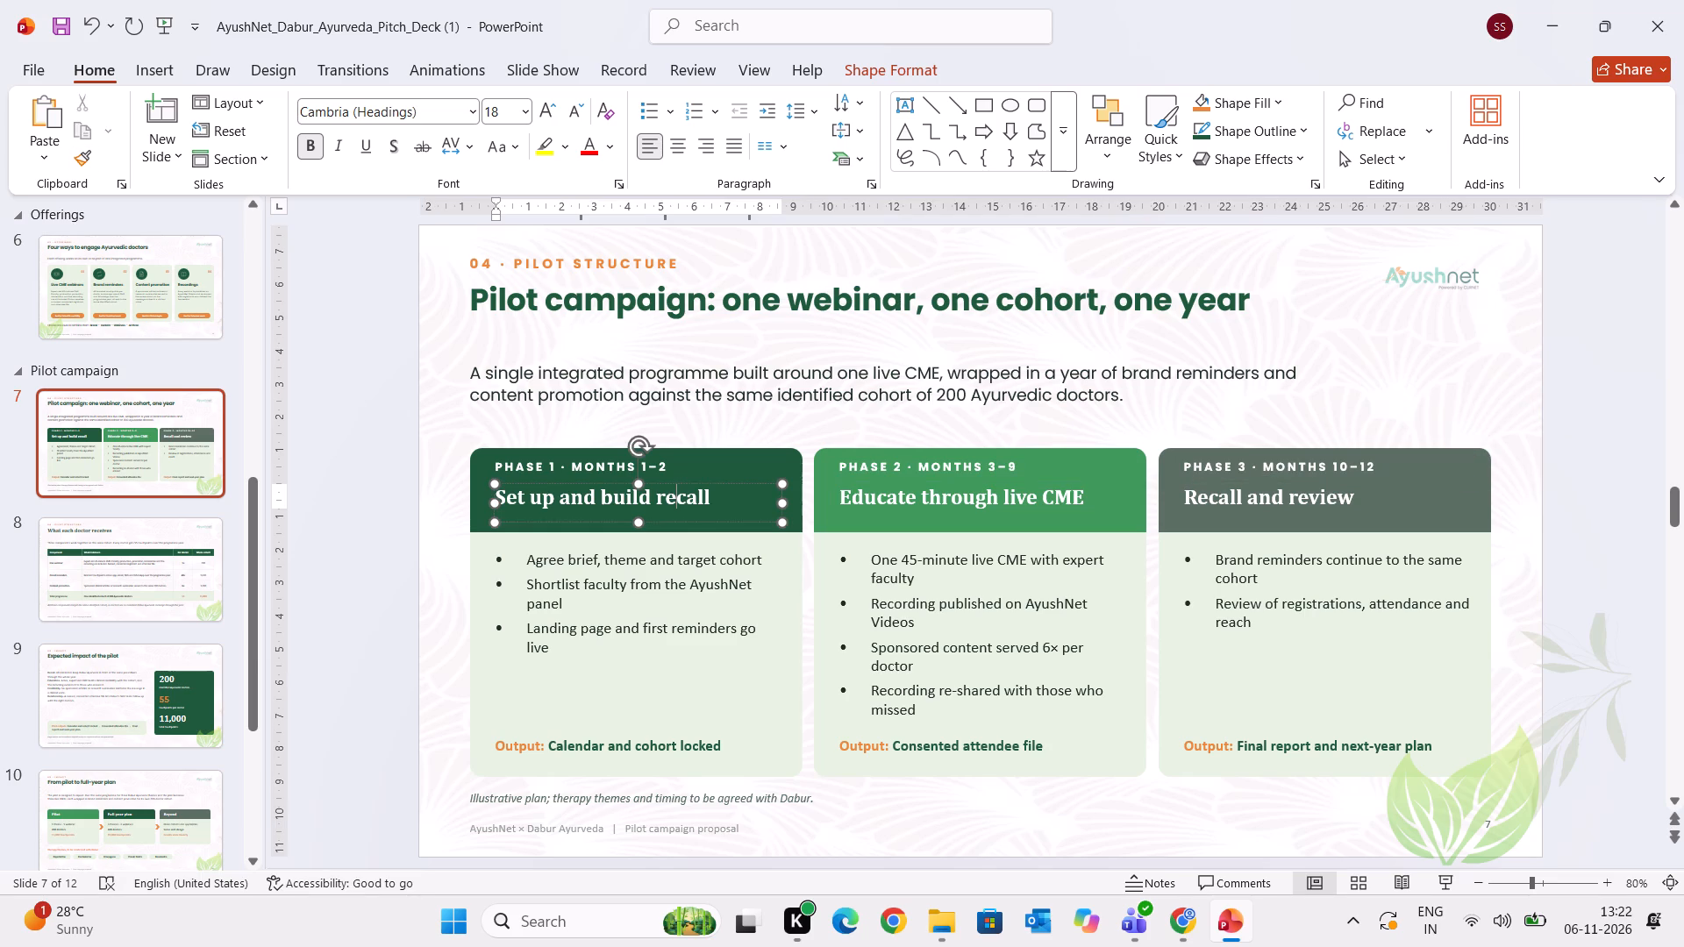
left_click_drag(708, 497, 348, 502)
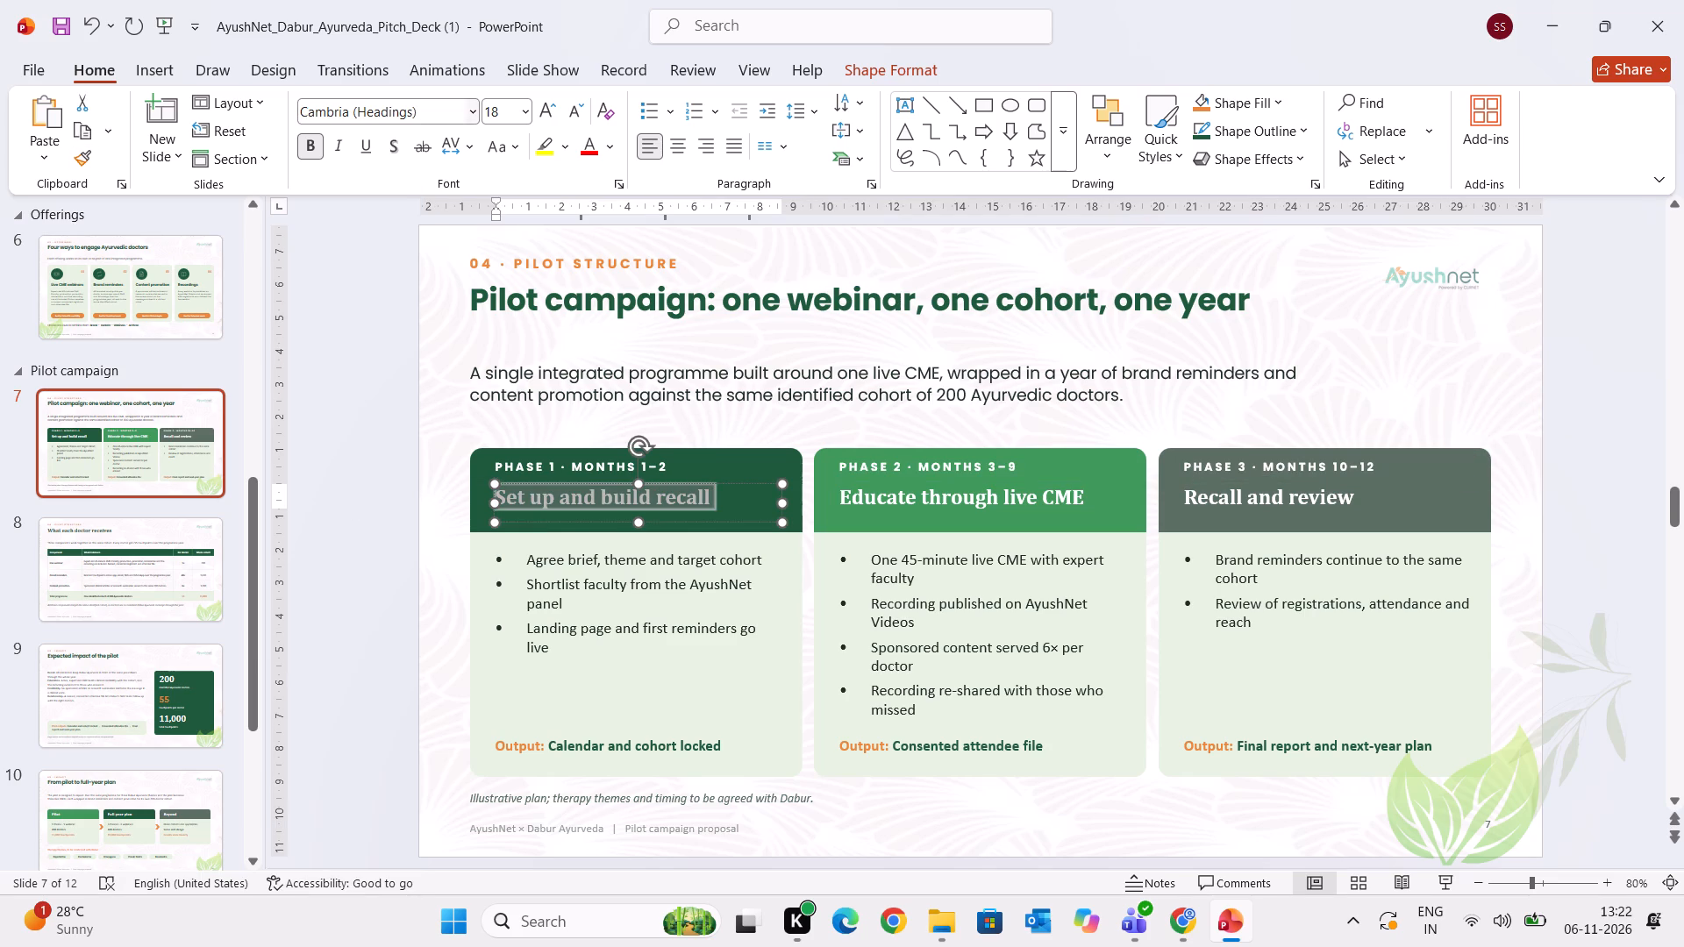
left_click(420, 119)
type("pop")
key("Return")
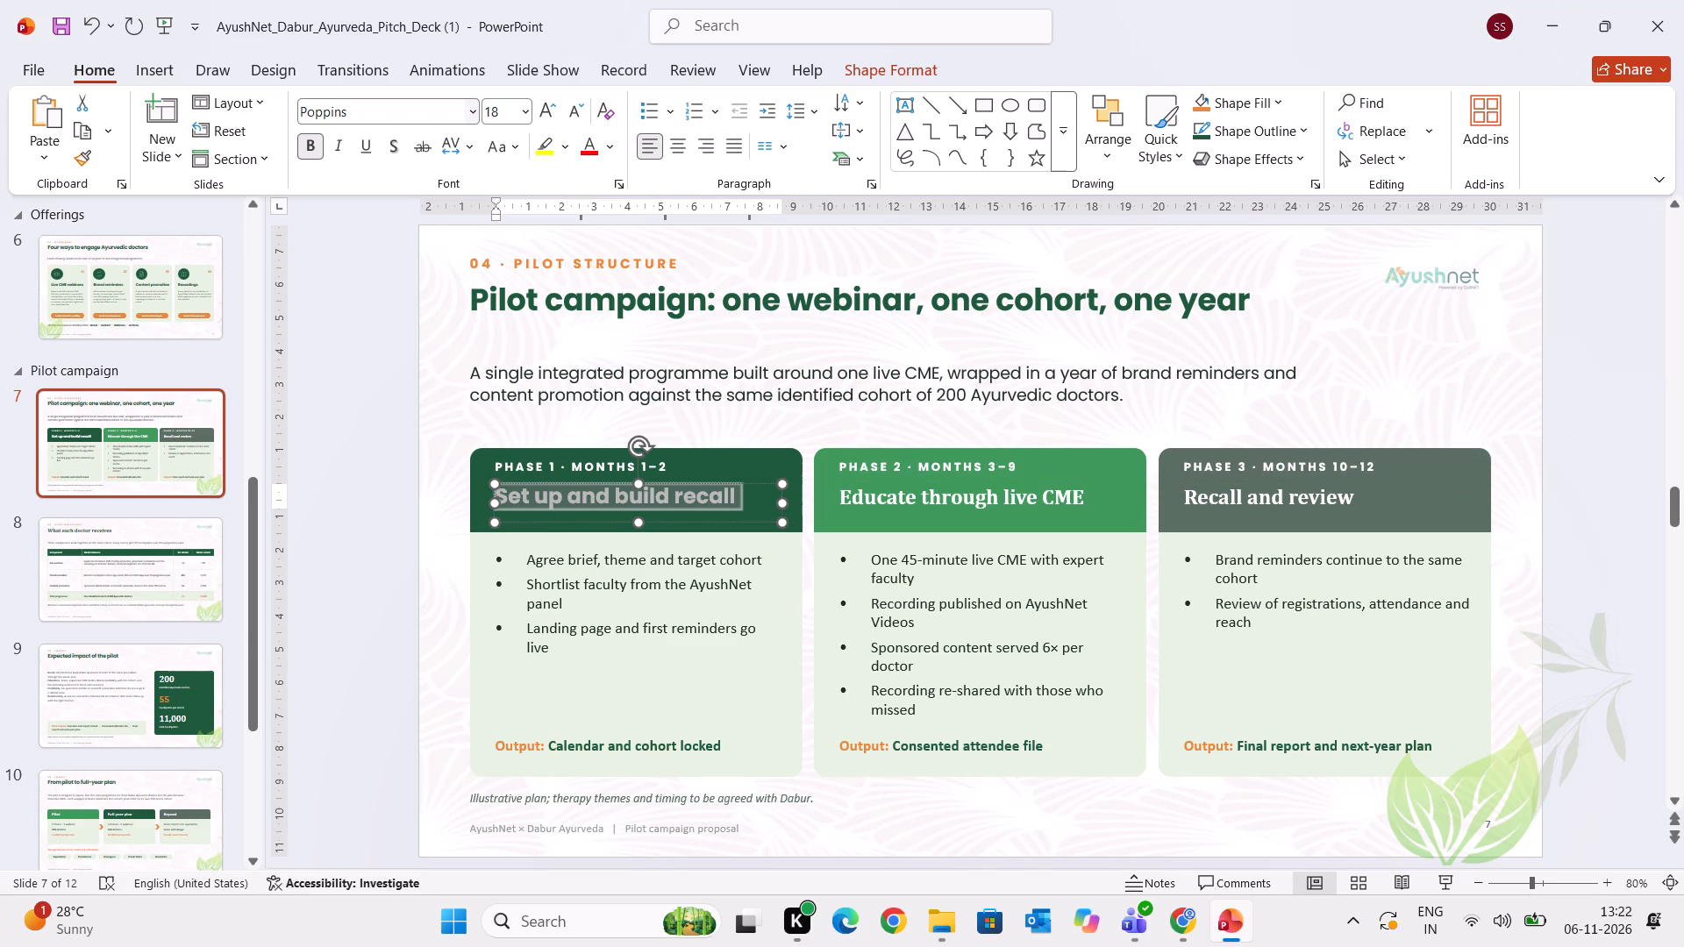
left_click(568, 117)
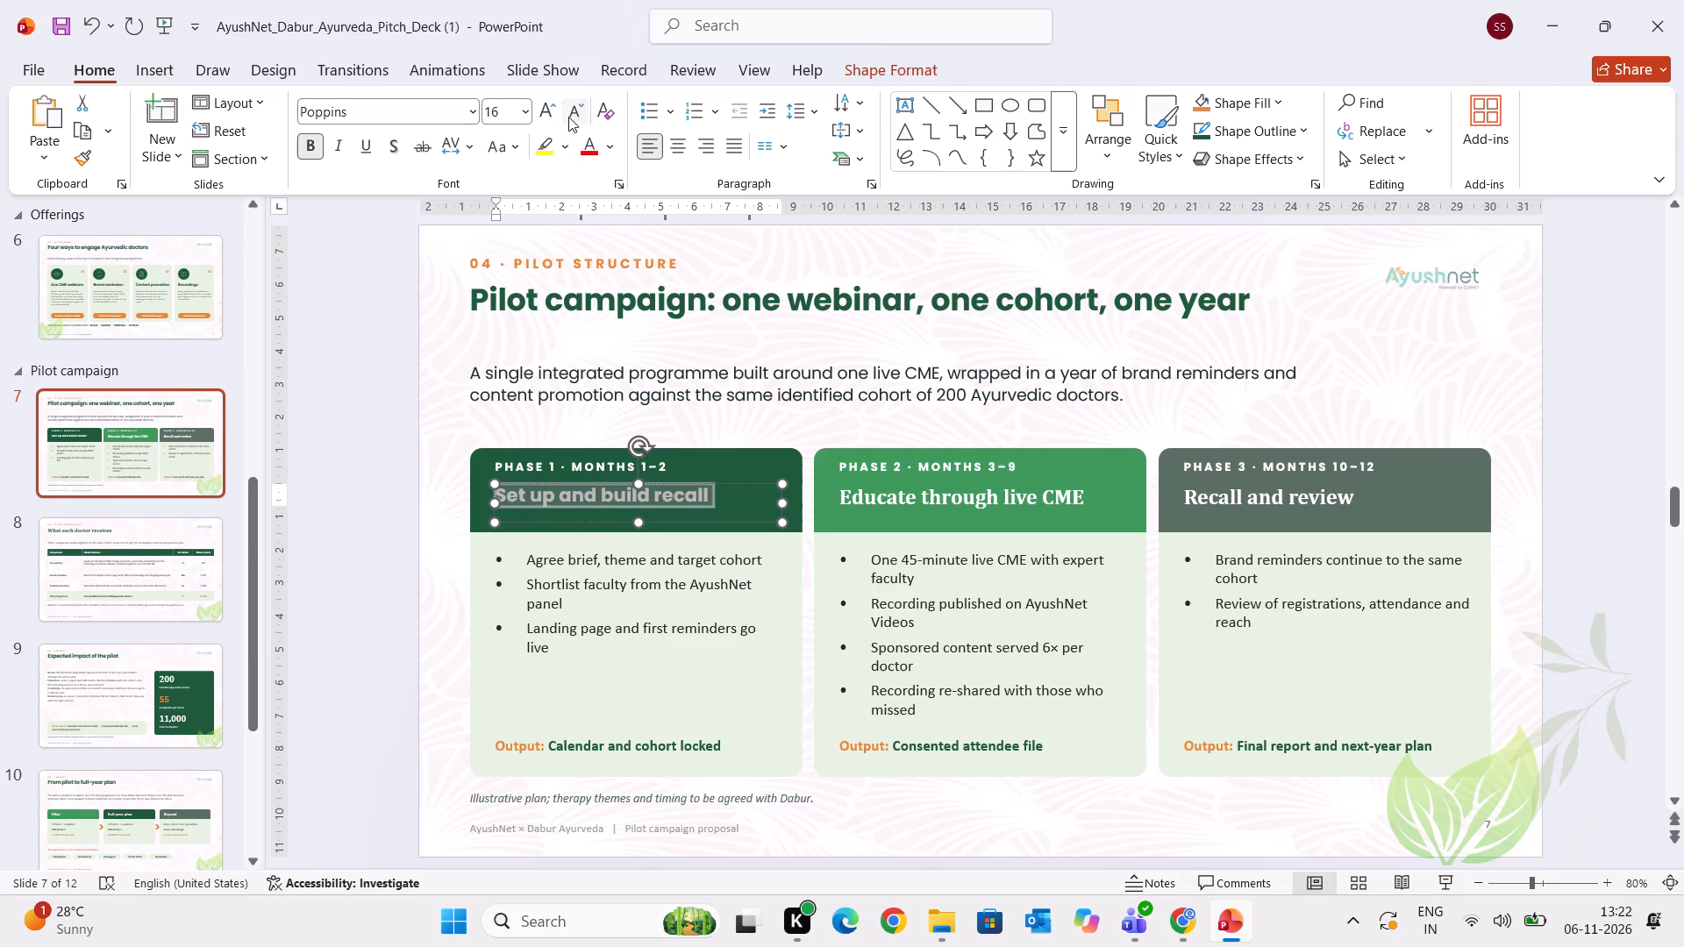
Copy the "Set up and build recall" heading's formatting onto the "Educate through live CME" and "Recall and review" headings.
left_click(81, 159)
left_click_drag(846, 495, 1105, 501)
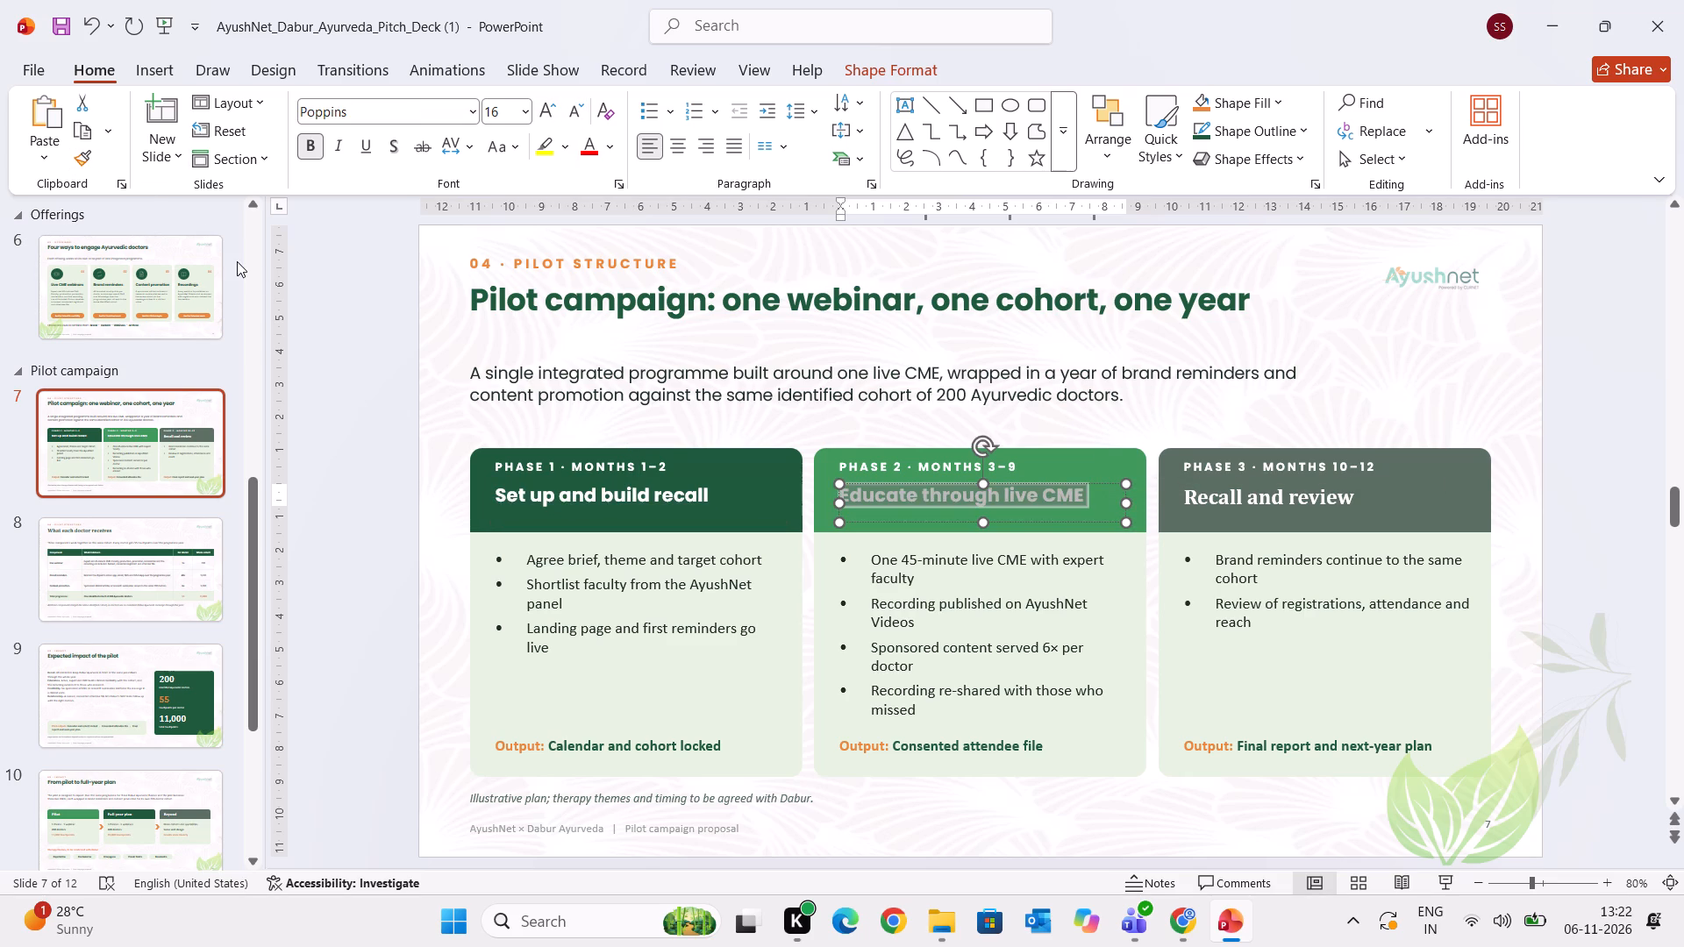
left_click(84, 161)
left_click_drag(1188, 493, 1397, 493)
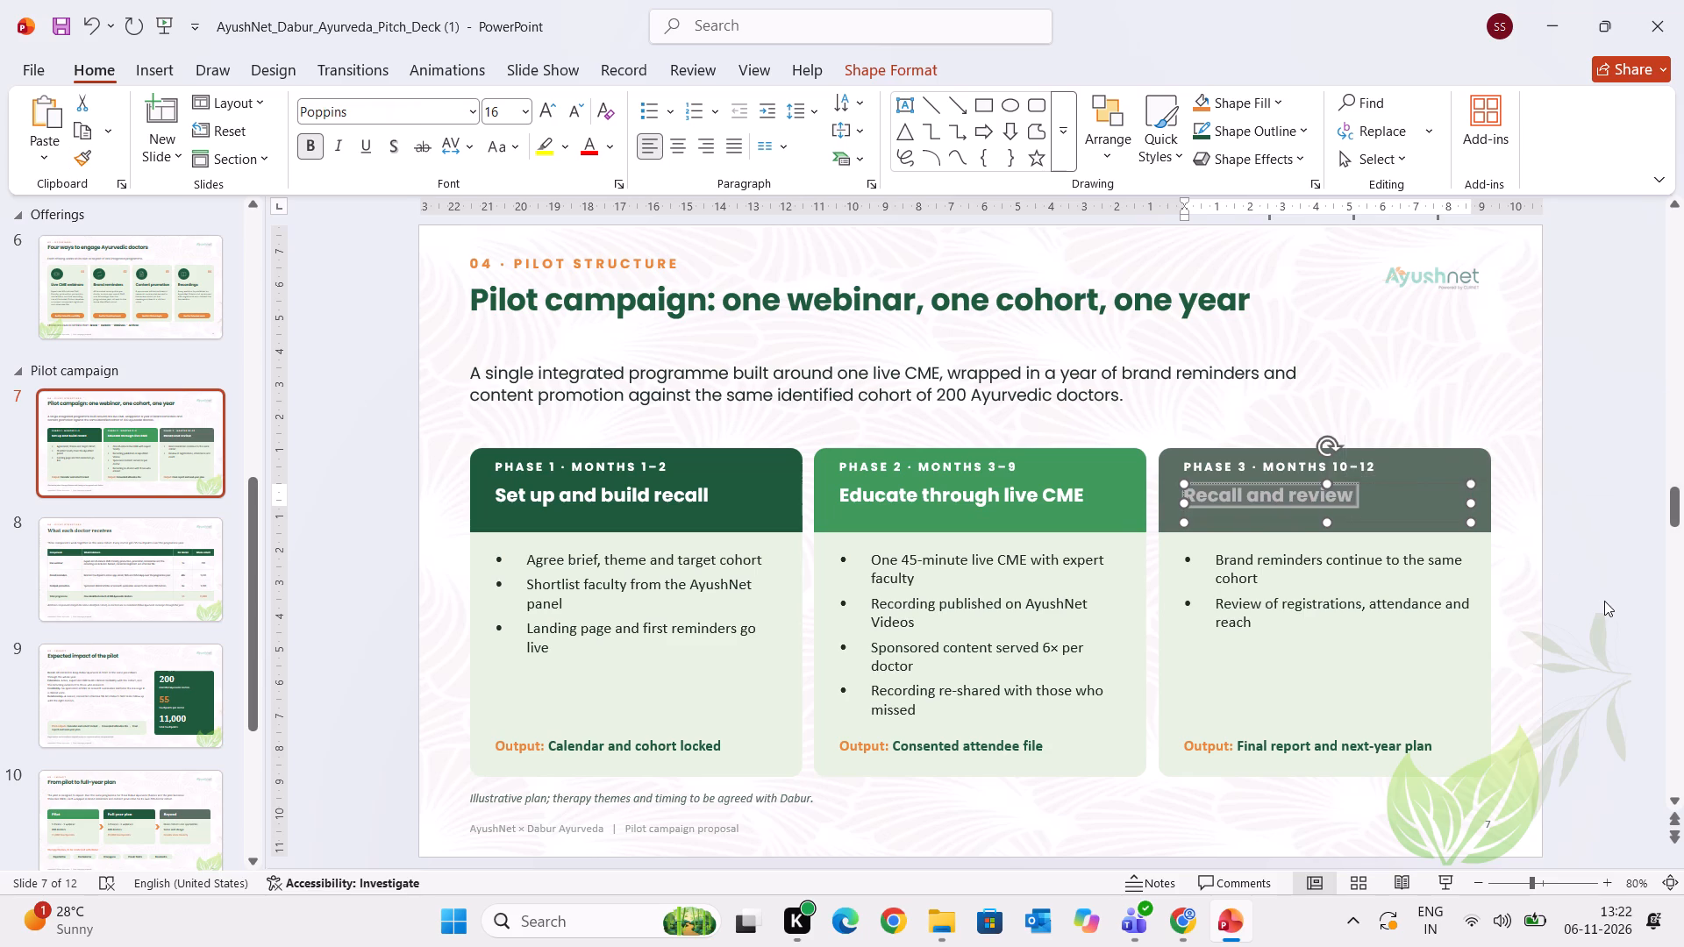
left_click(1604, 601)
Format all the bullet points on the Phase 1 card in Poppins at size 12.
left_click_drag(556, 646, 520, 545)
left_click(412, 114)
type("pop")
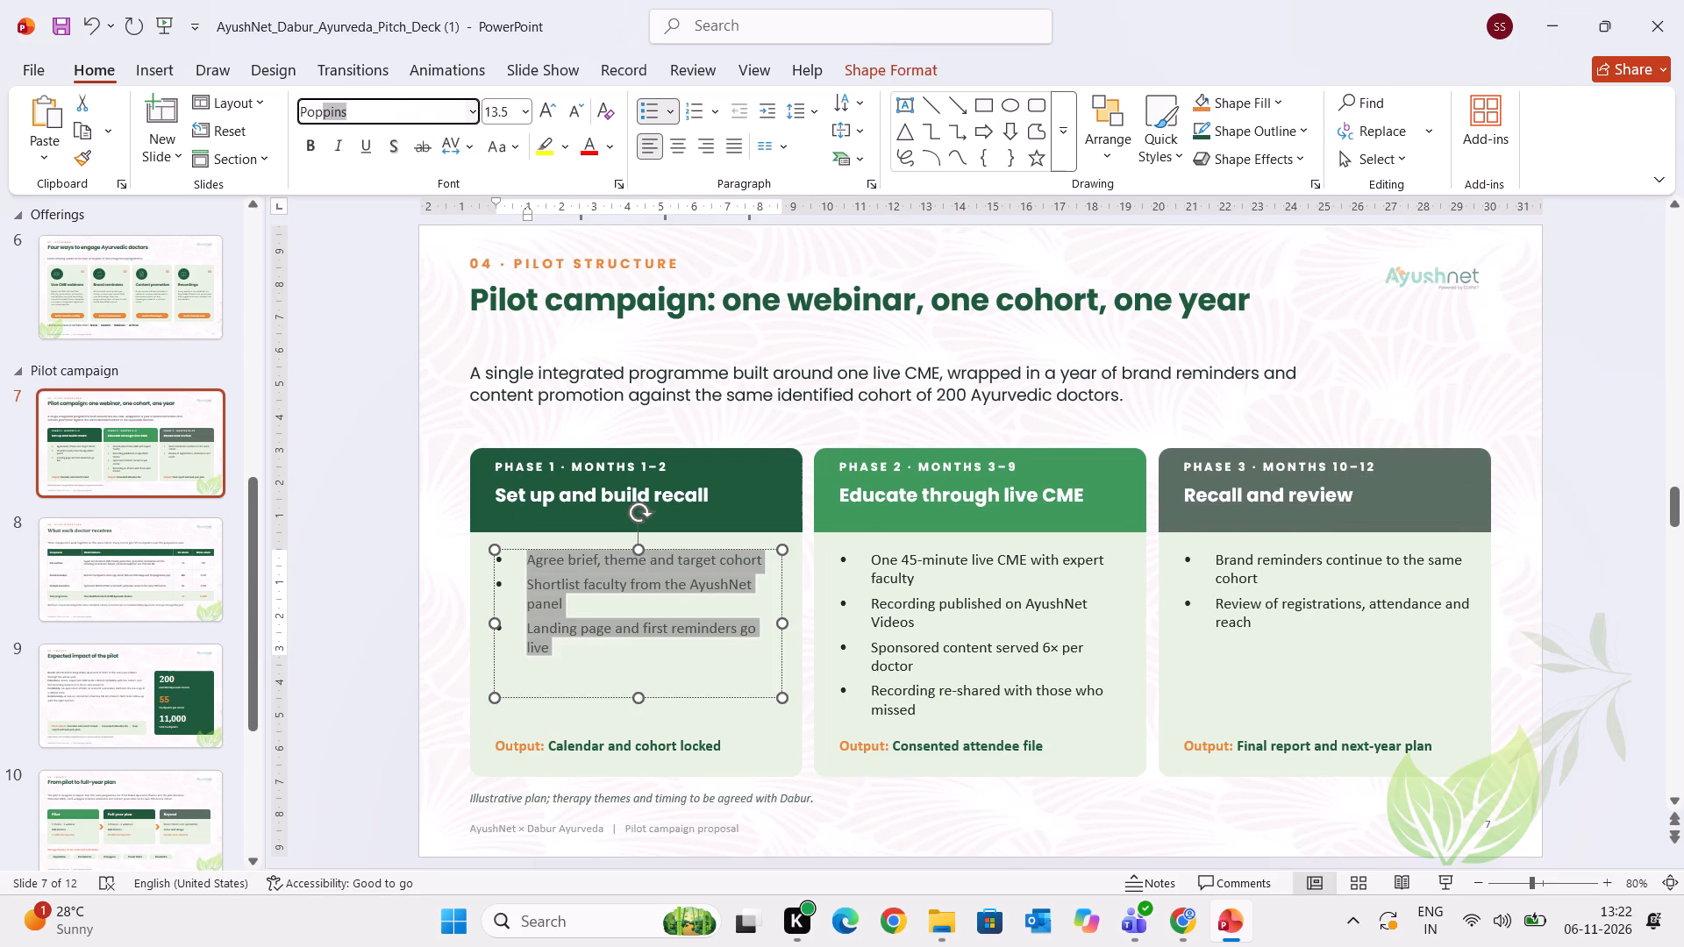
key("Return")
left_click(576, 112)
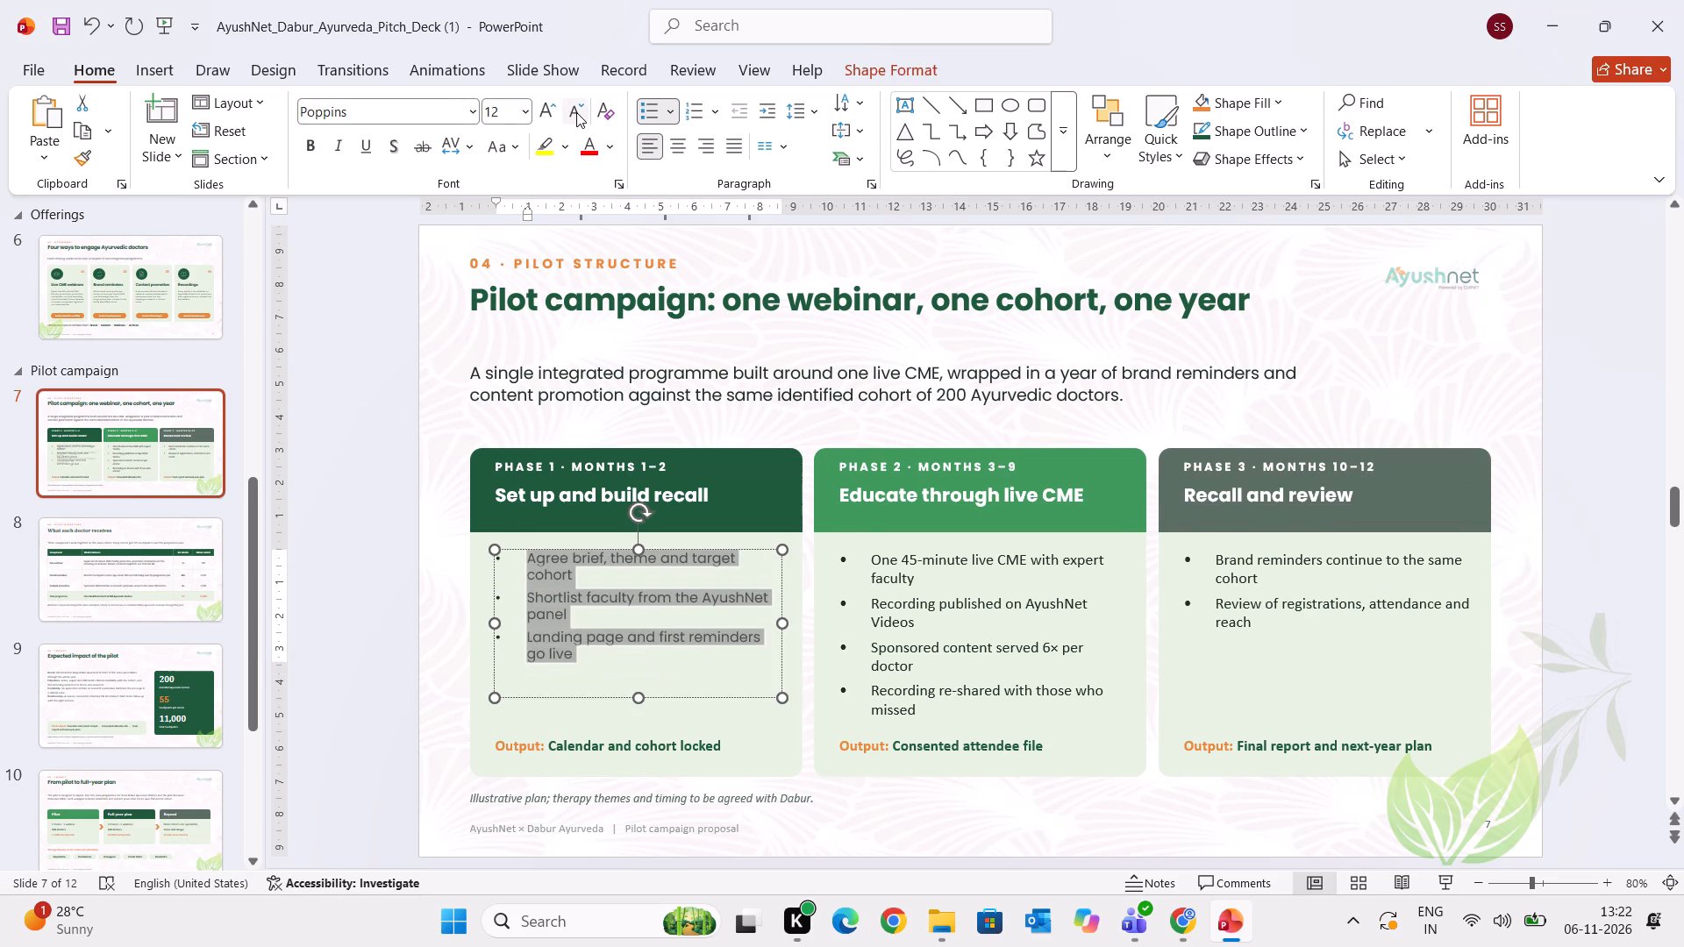
Copy the Phase 1 bullets' formatting onto all the bullet points of the Phase 2 and Phase 3 cards.
left_click(87, 156)
left_click_drag(875, 554, 908, 618)
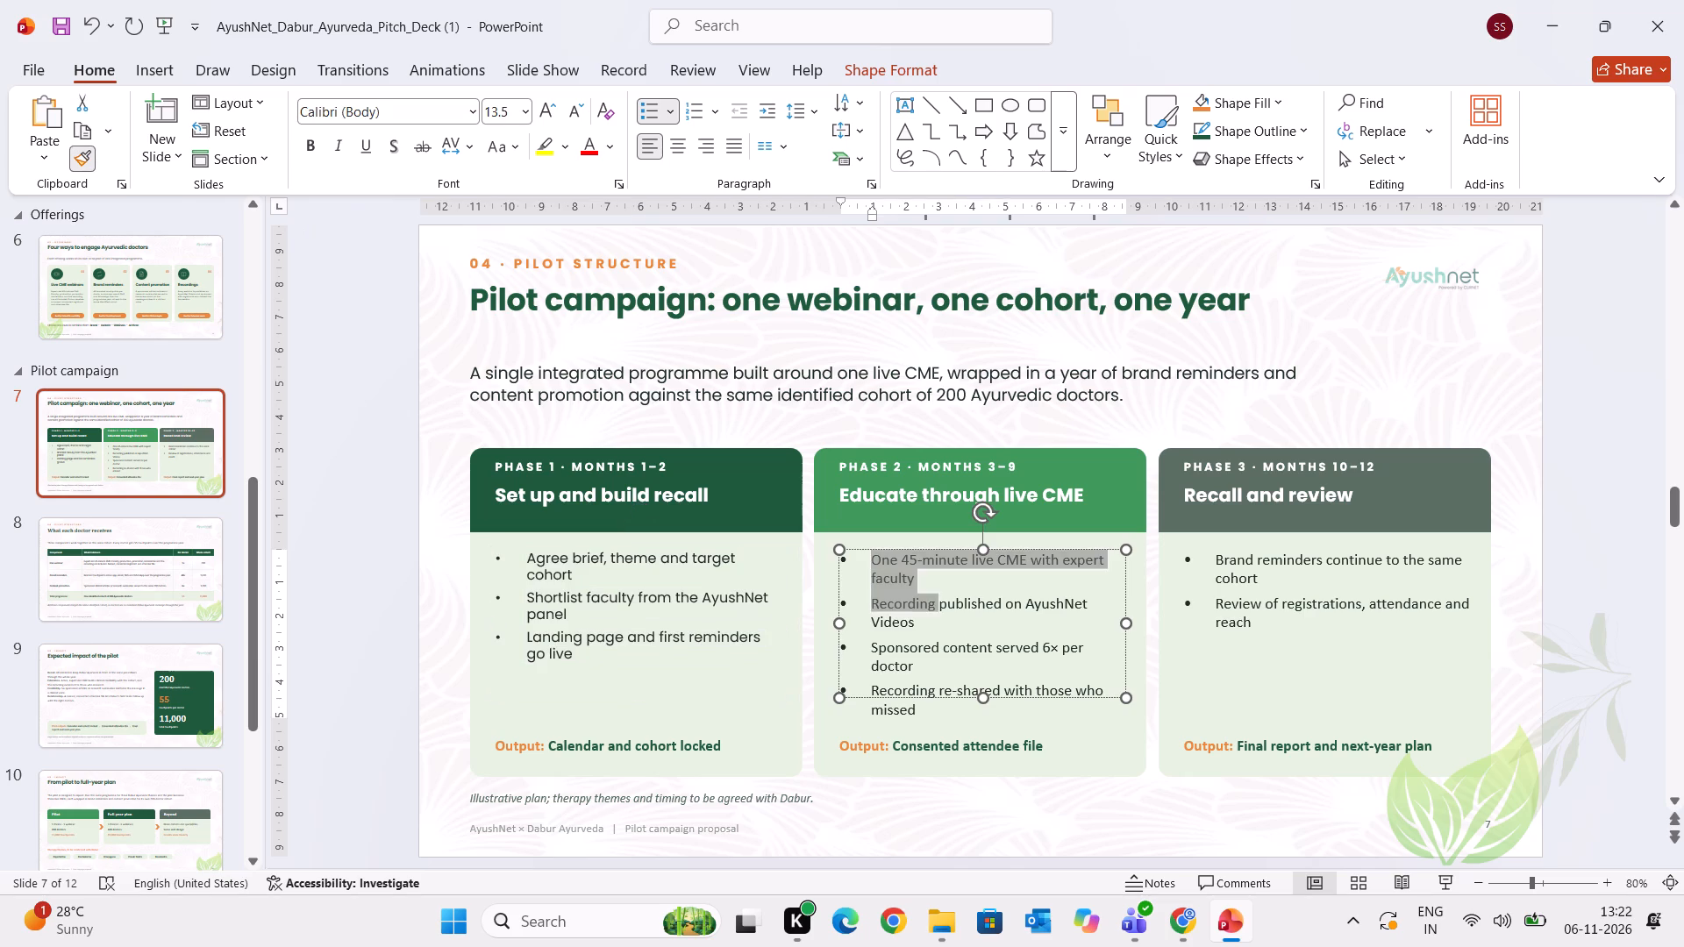
left_click_drag(908, 618, 945, 720)
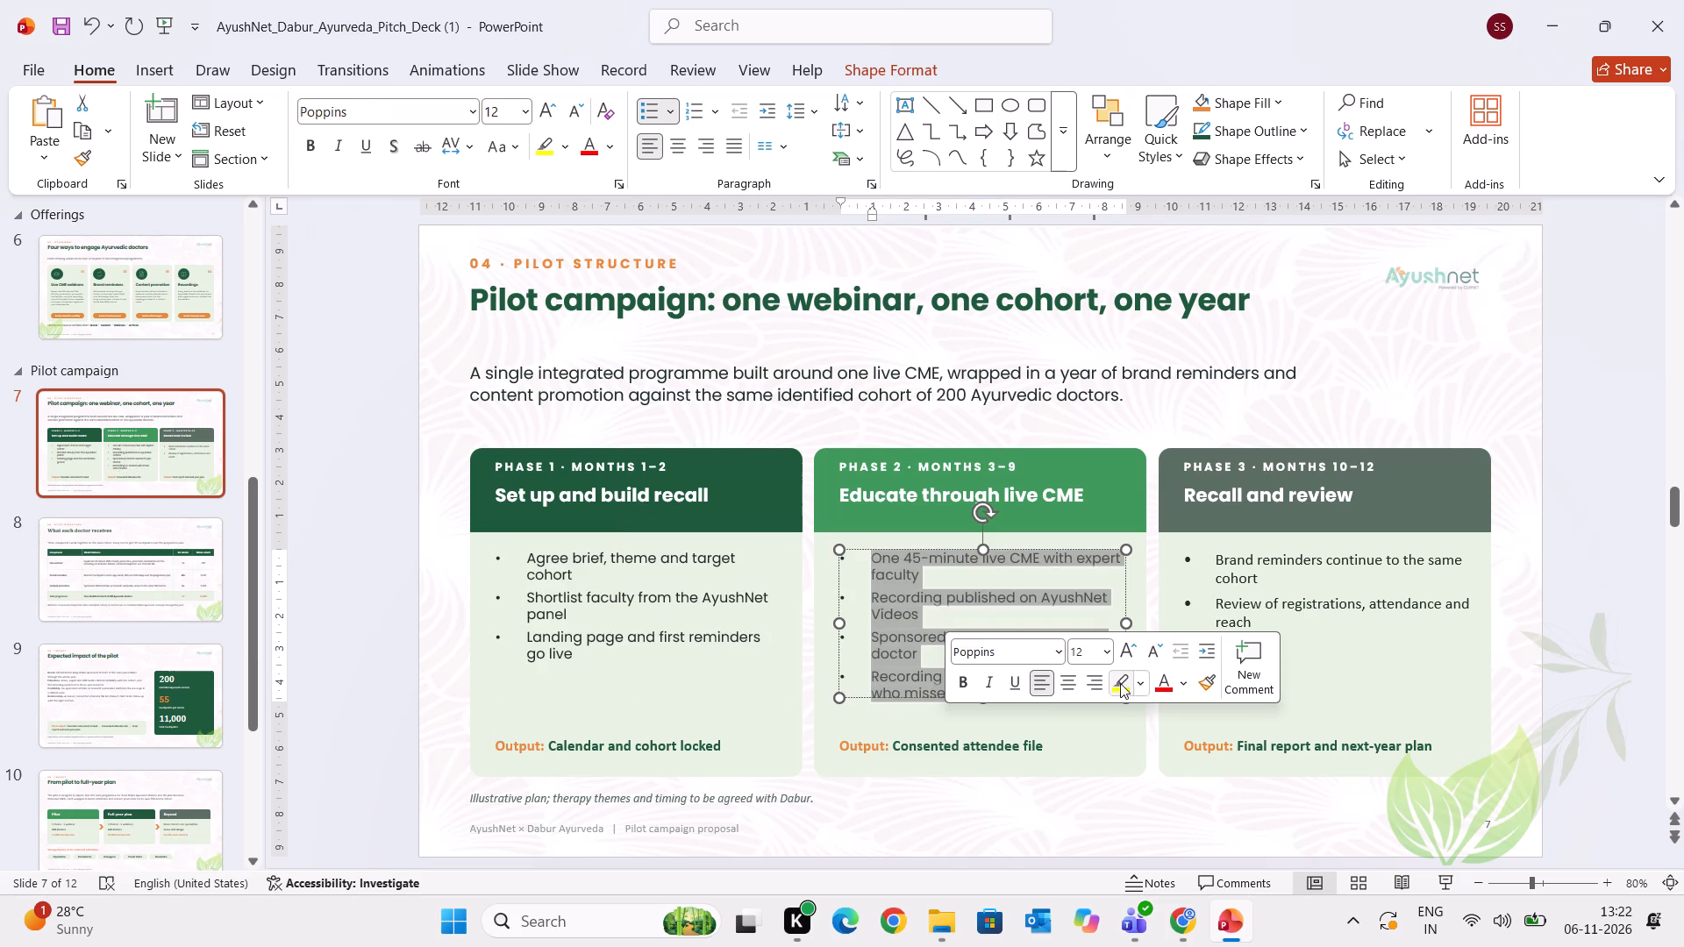
left_click(1202, 678)
left_click_drag(1217, 553, 1274, 656)
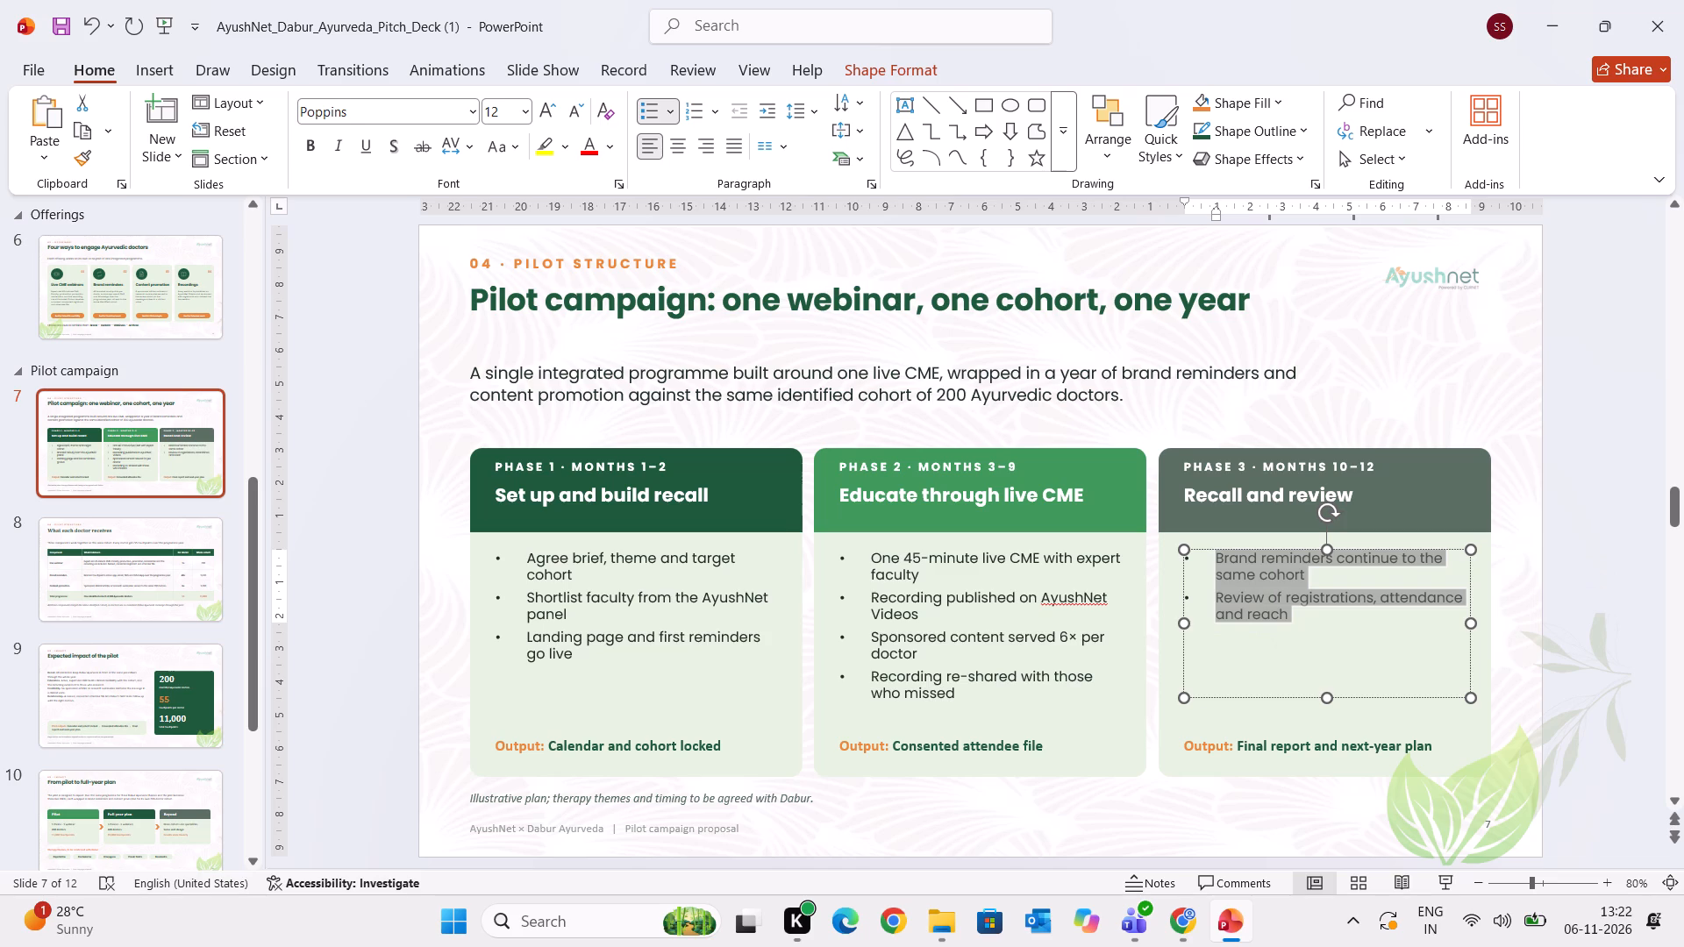
Format the whole "Output: Calendar and cohort locked" line on the Phase 1 card in Poppins at size 12.
left_click(716, 751)
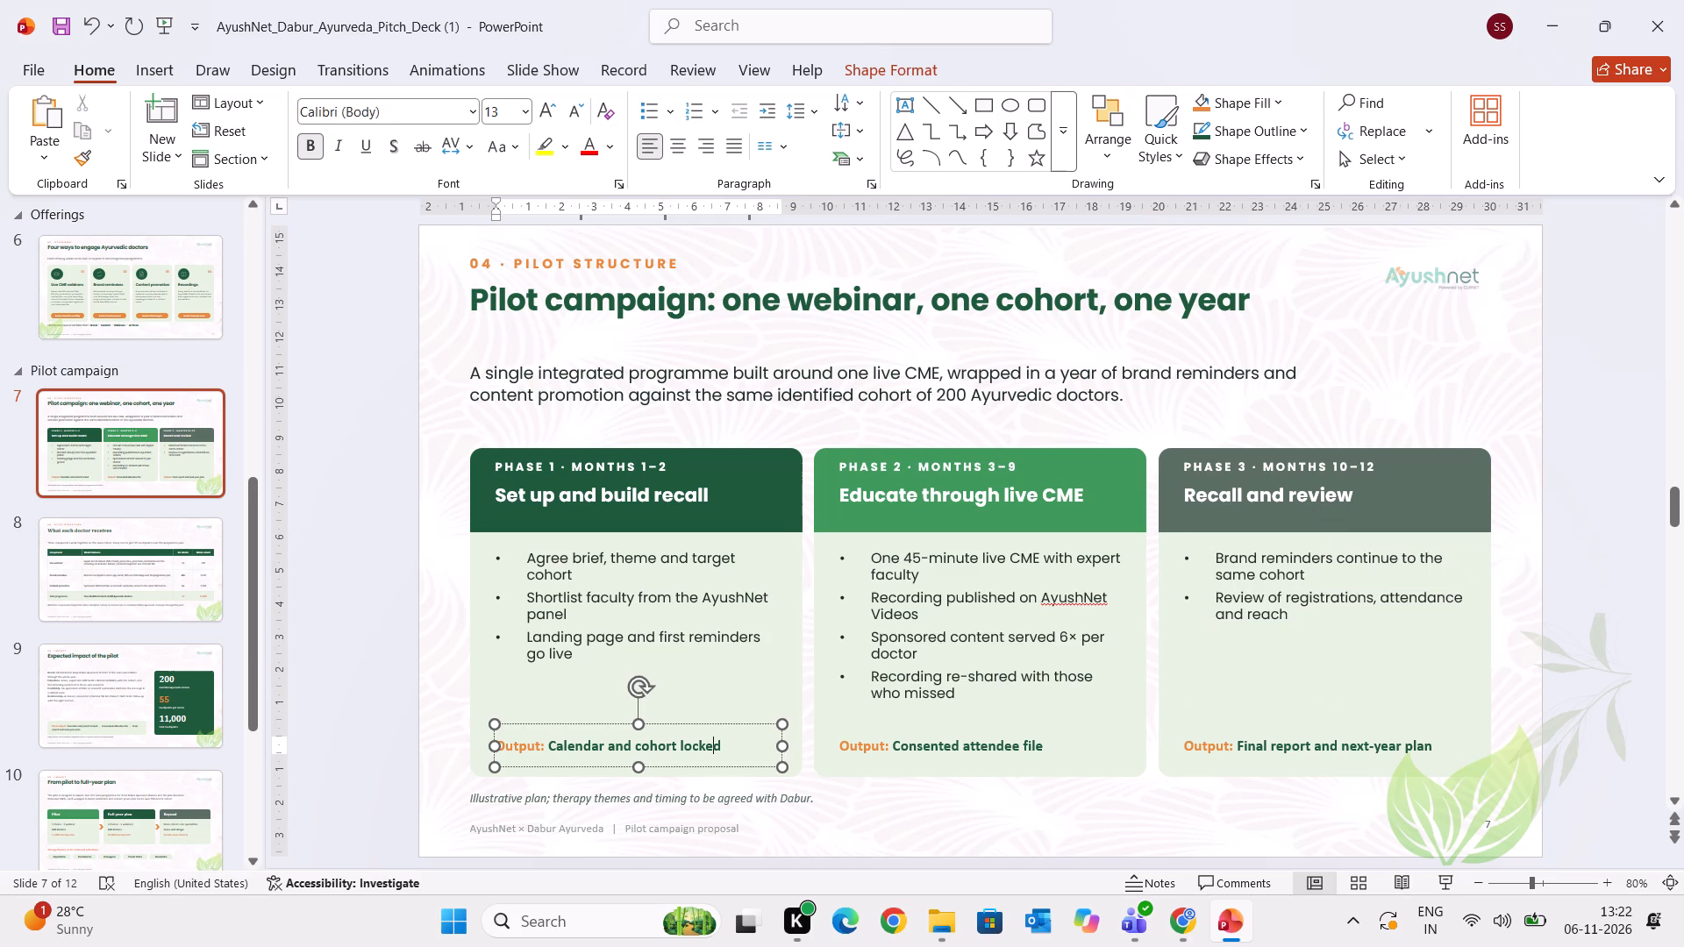
left_click_drag(717, 741, 520, 723)
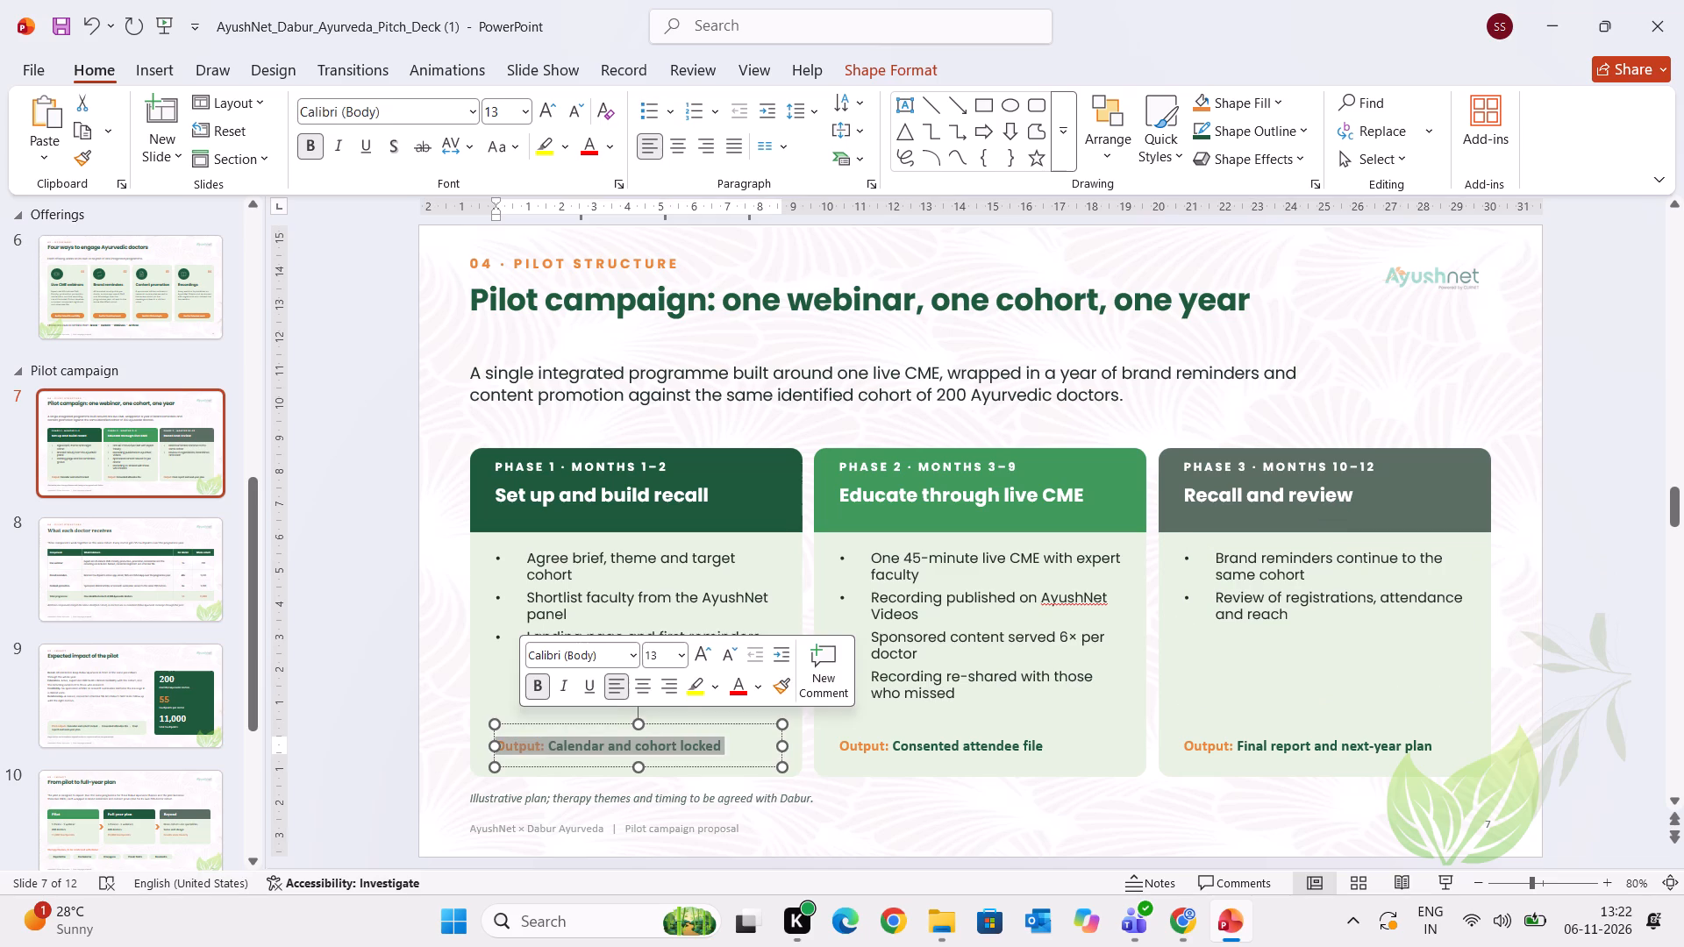
left_click(400, 113)
type("pop")
key("Return")
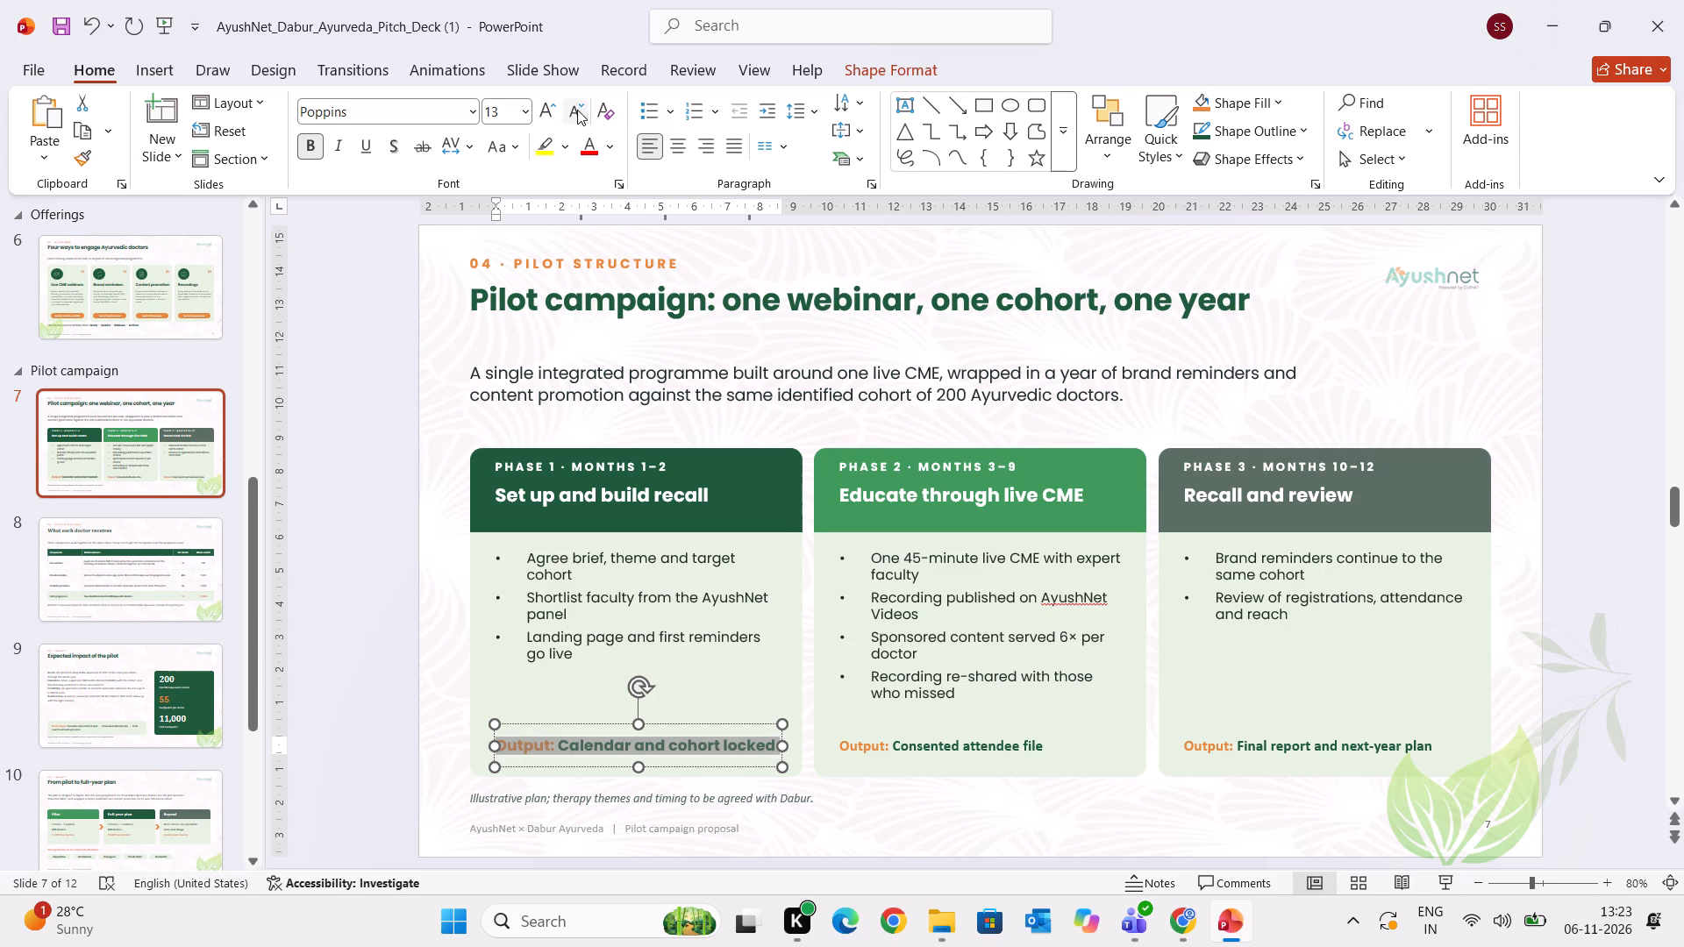
left_click(577, 109)
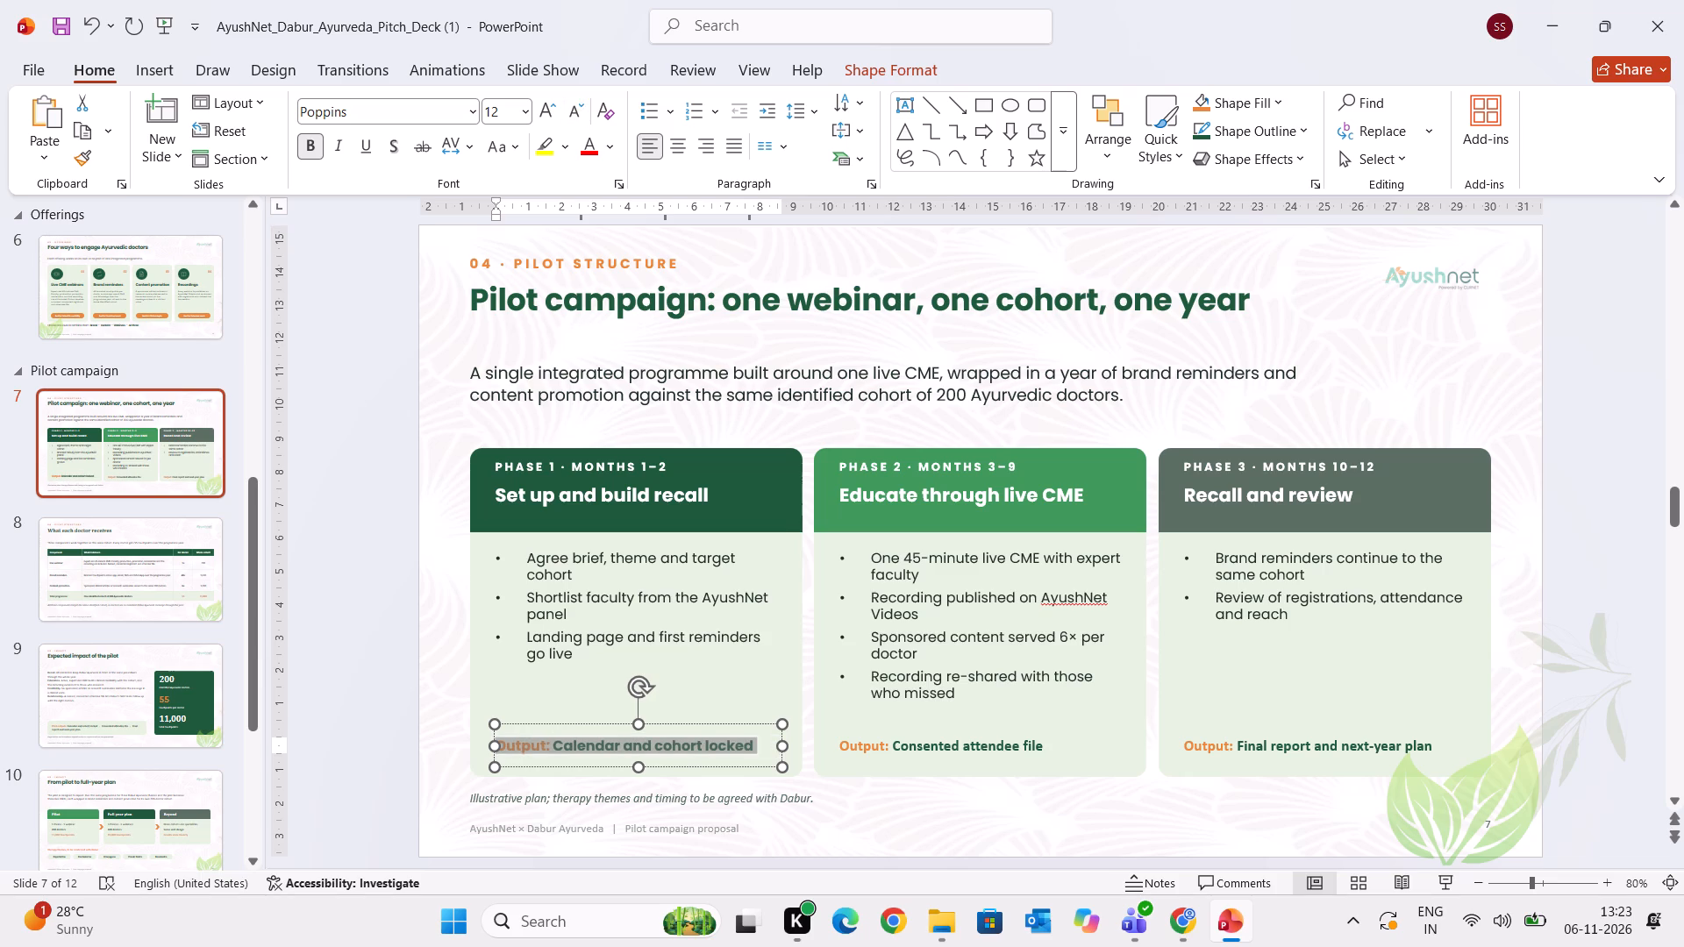
Format the whole "Output: Consented attendee file" line on the Phase 2 card in Poppins at size 12.
left_click(917, 749)
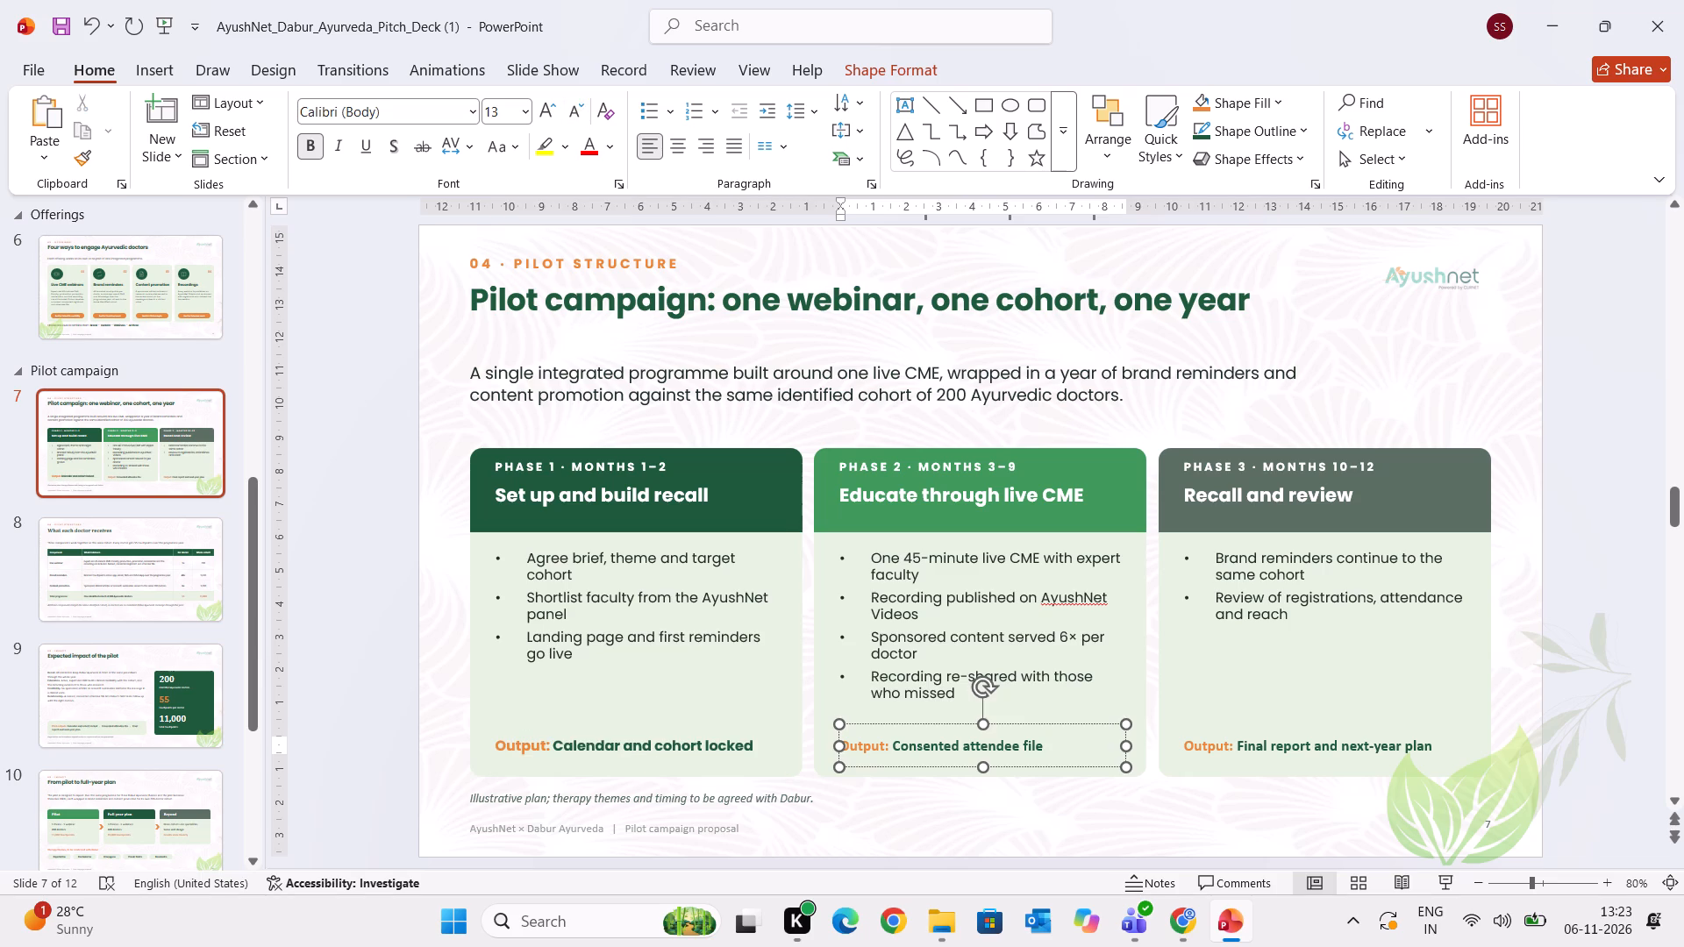
left_click_drag(1043, 747, 648, 672)
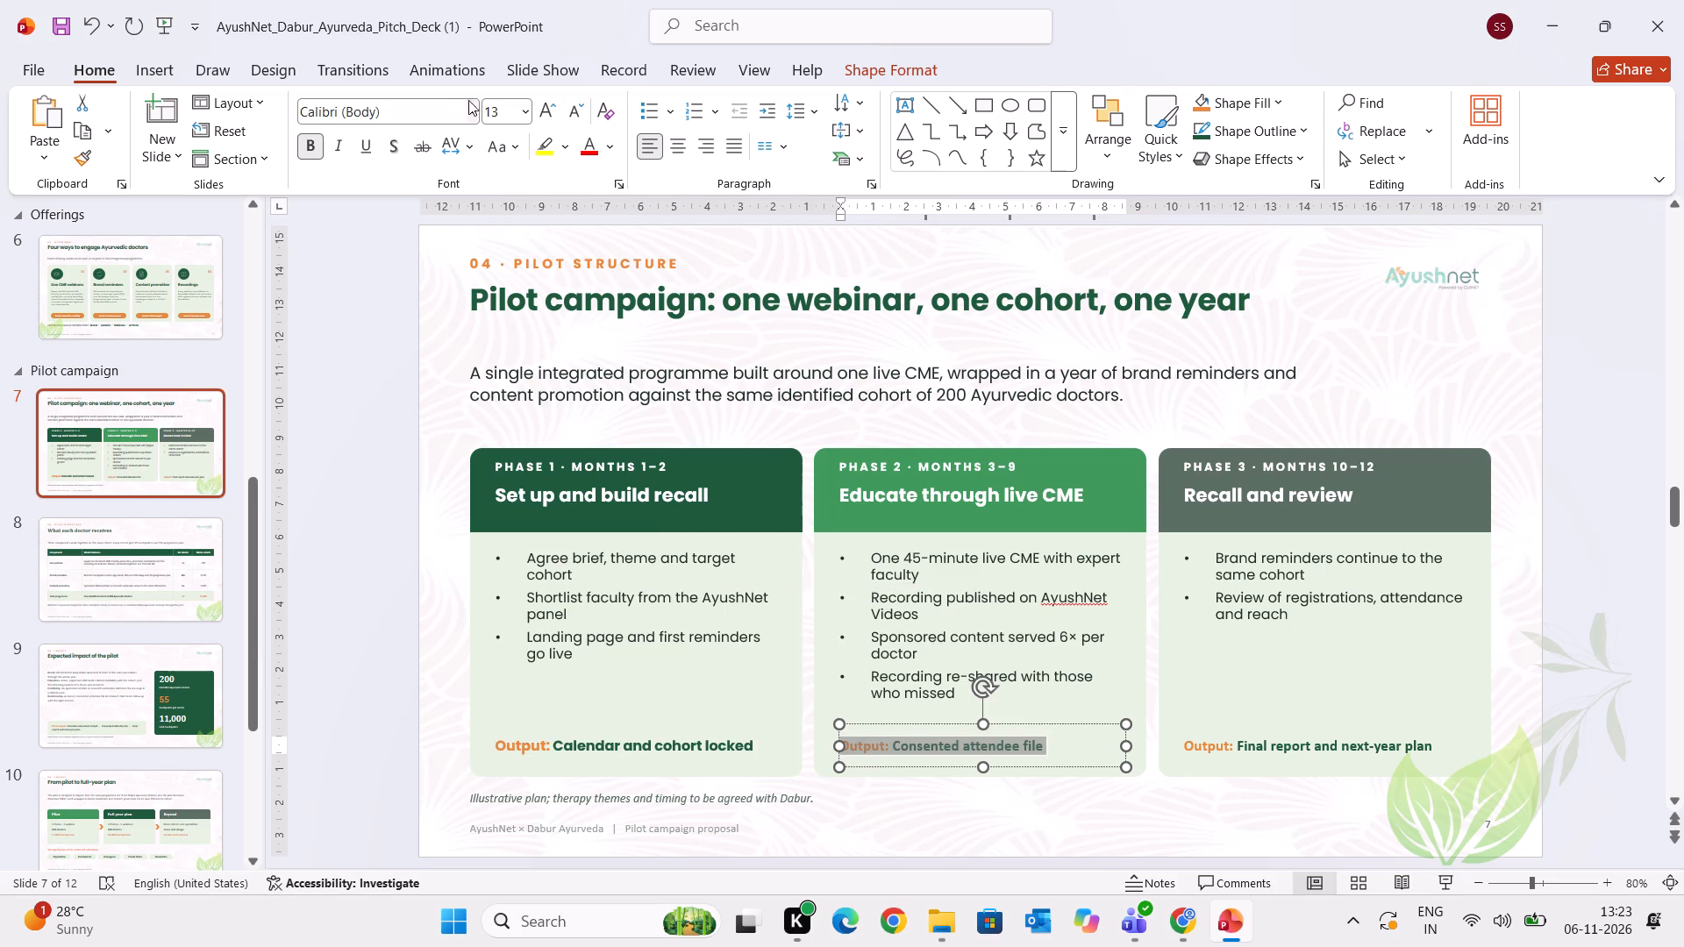
left_click(419, 101)
left_click(405, 120)
left_click(399, 114)
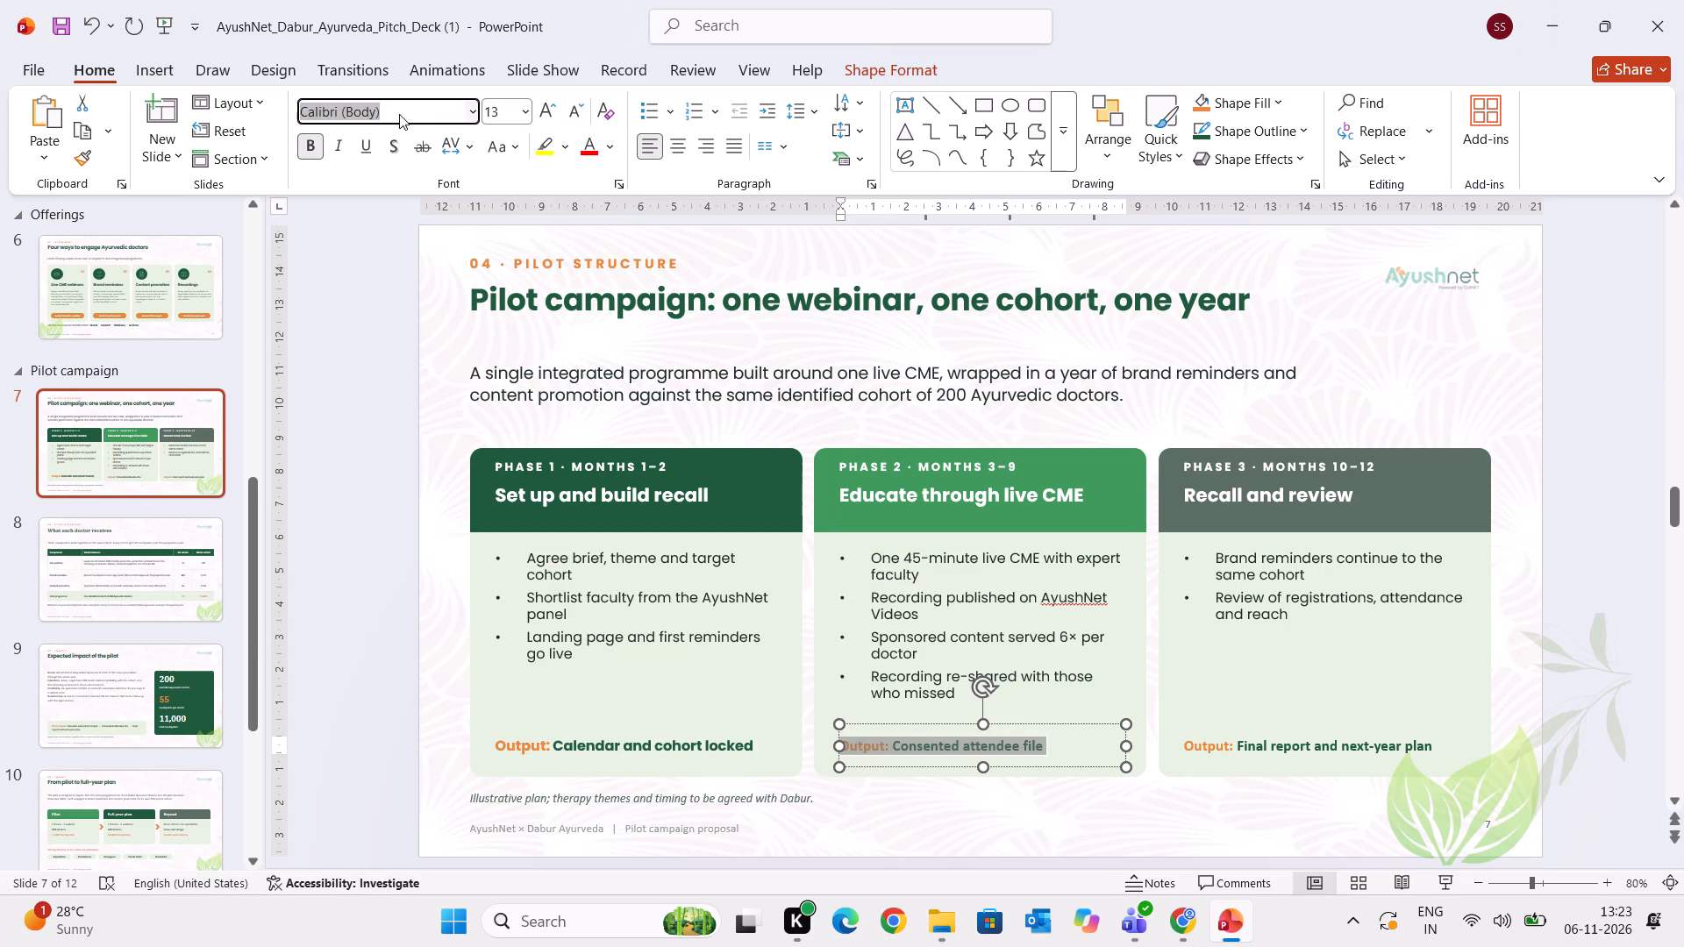
type("pop")
key("Return")
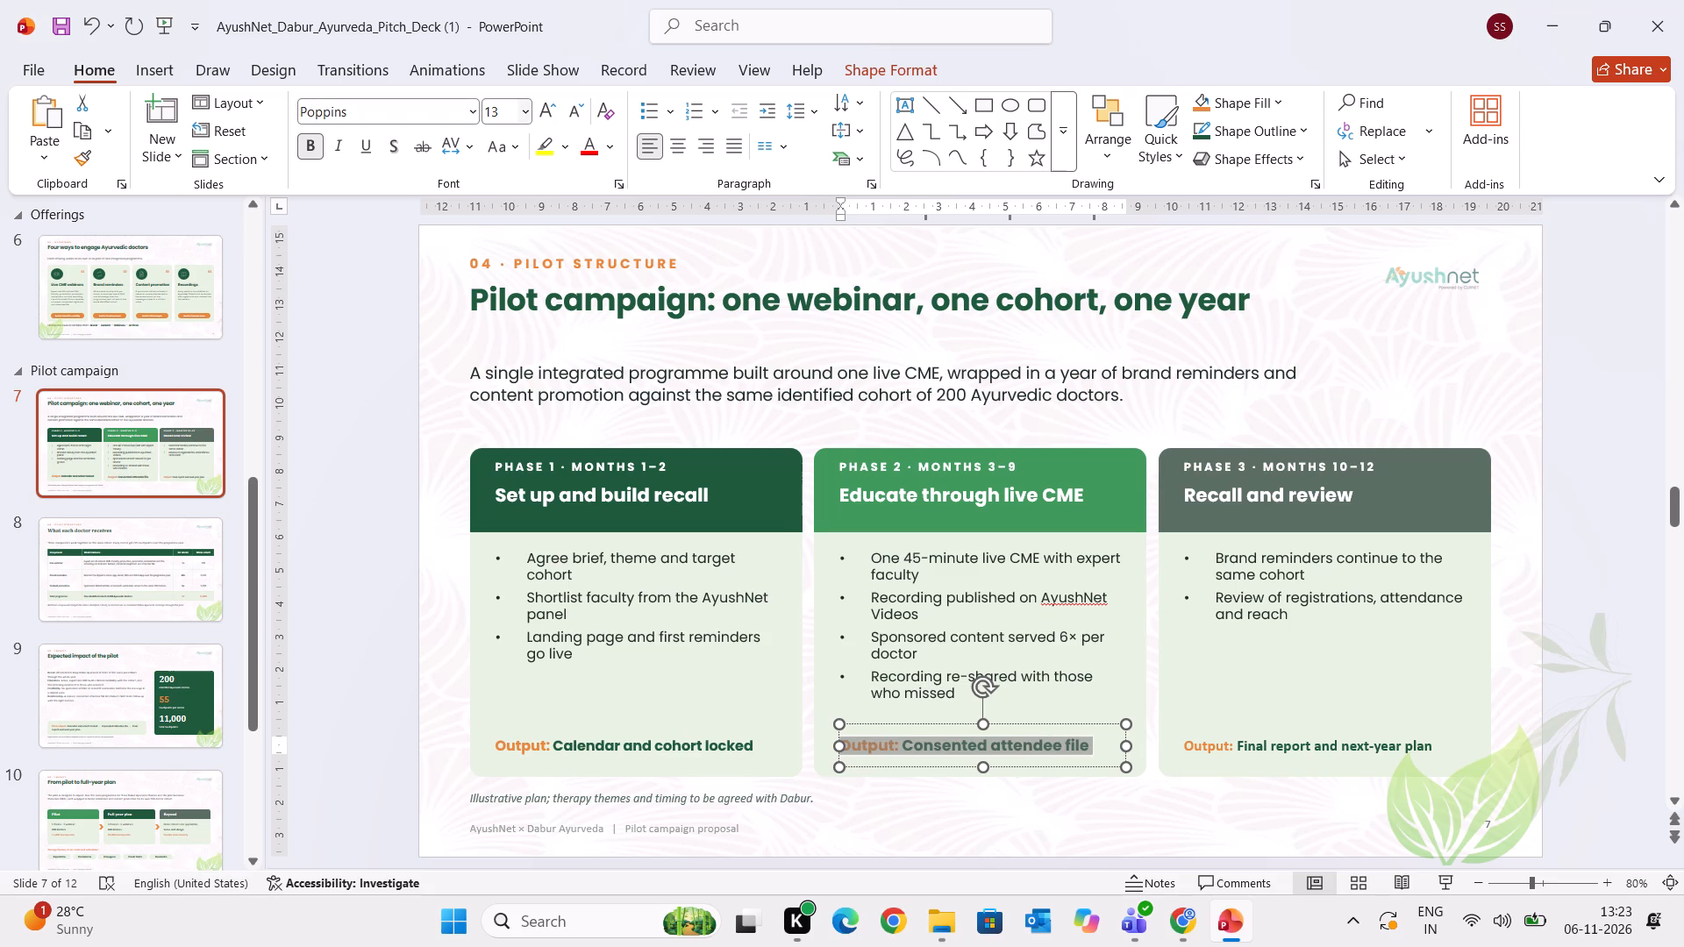
left_click(585, 116)
Format the whole "Output: Final report and next-year plan" line on the Phase 3 card in Poppins at size 12.
left_click(1245, 753)
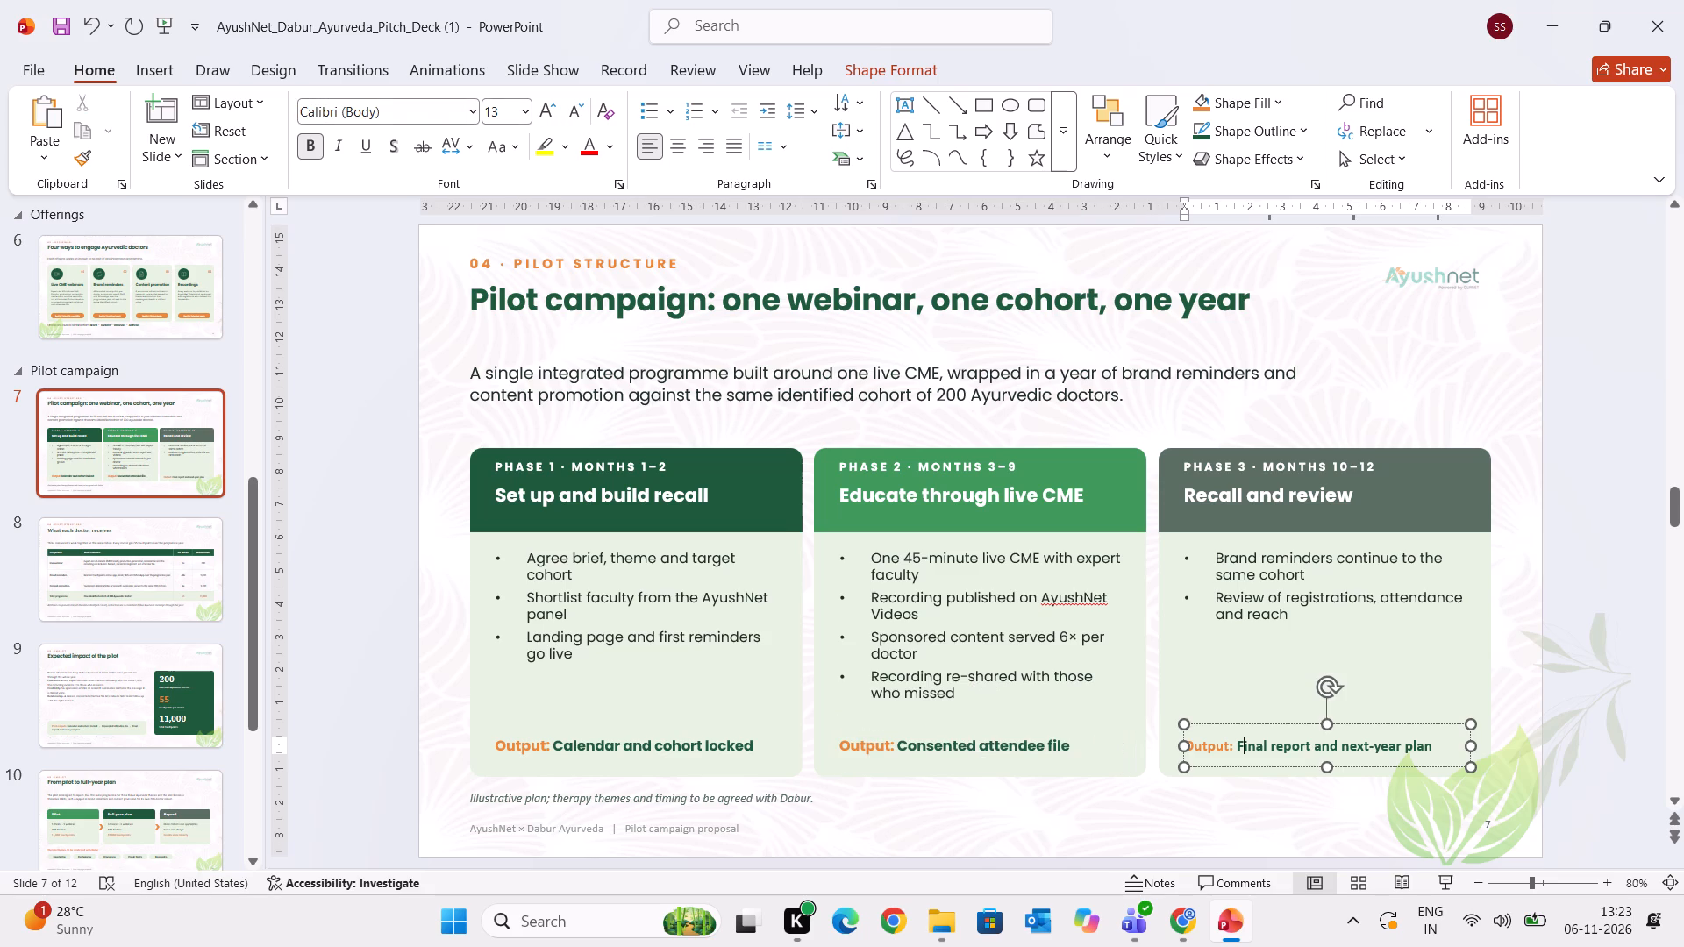
left_click(1431, 744)
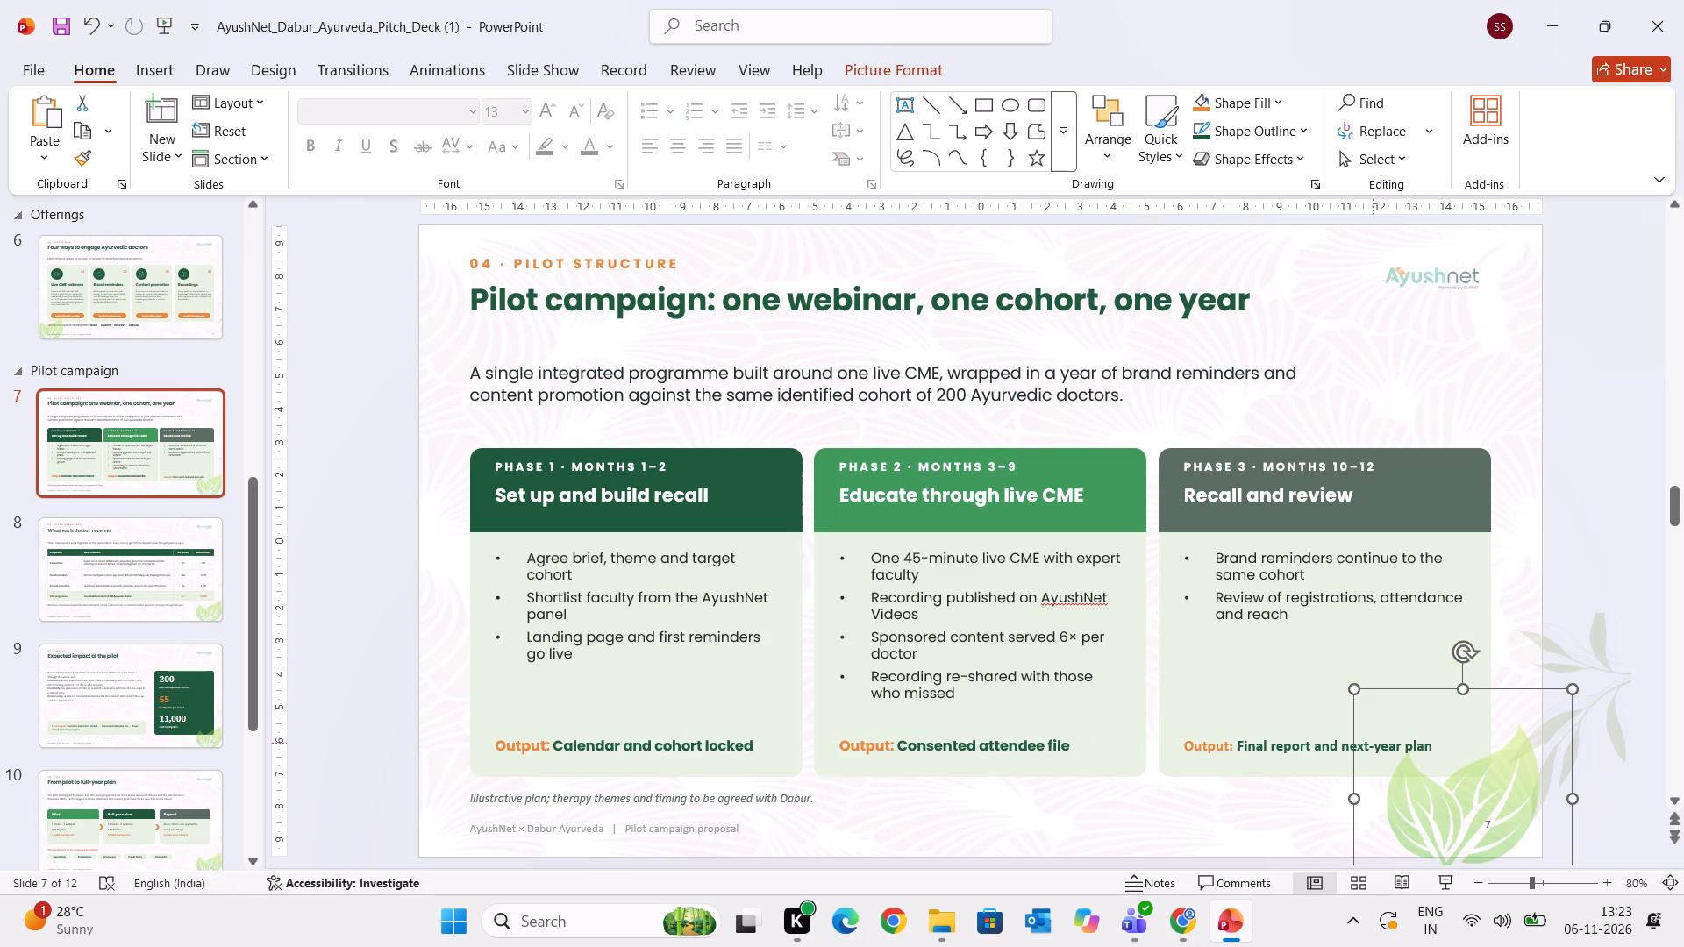
left_click(1305, 742)
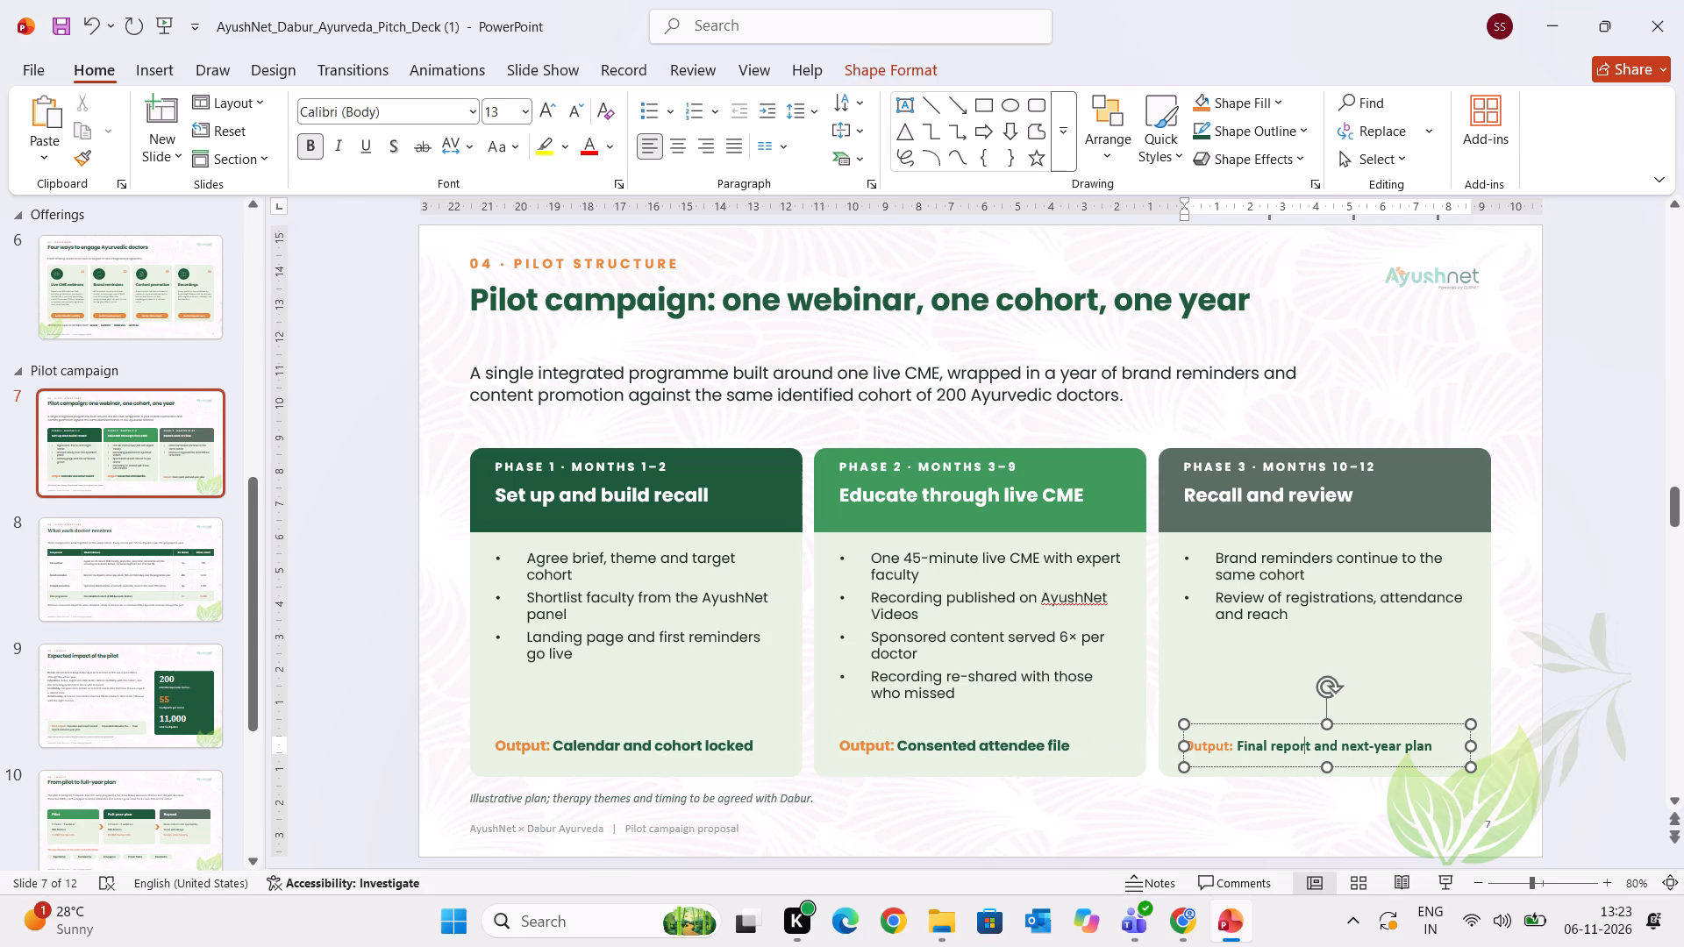
left_click(1422, 744)
left_click(1227, 748)
left_click_drag(1191, 745, 1431, 745)
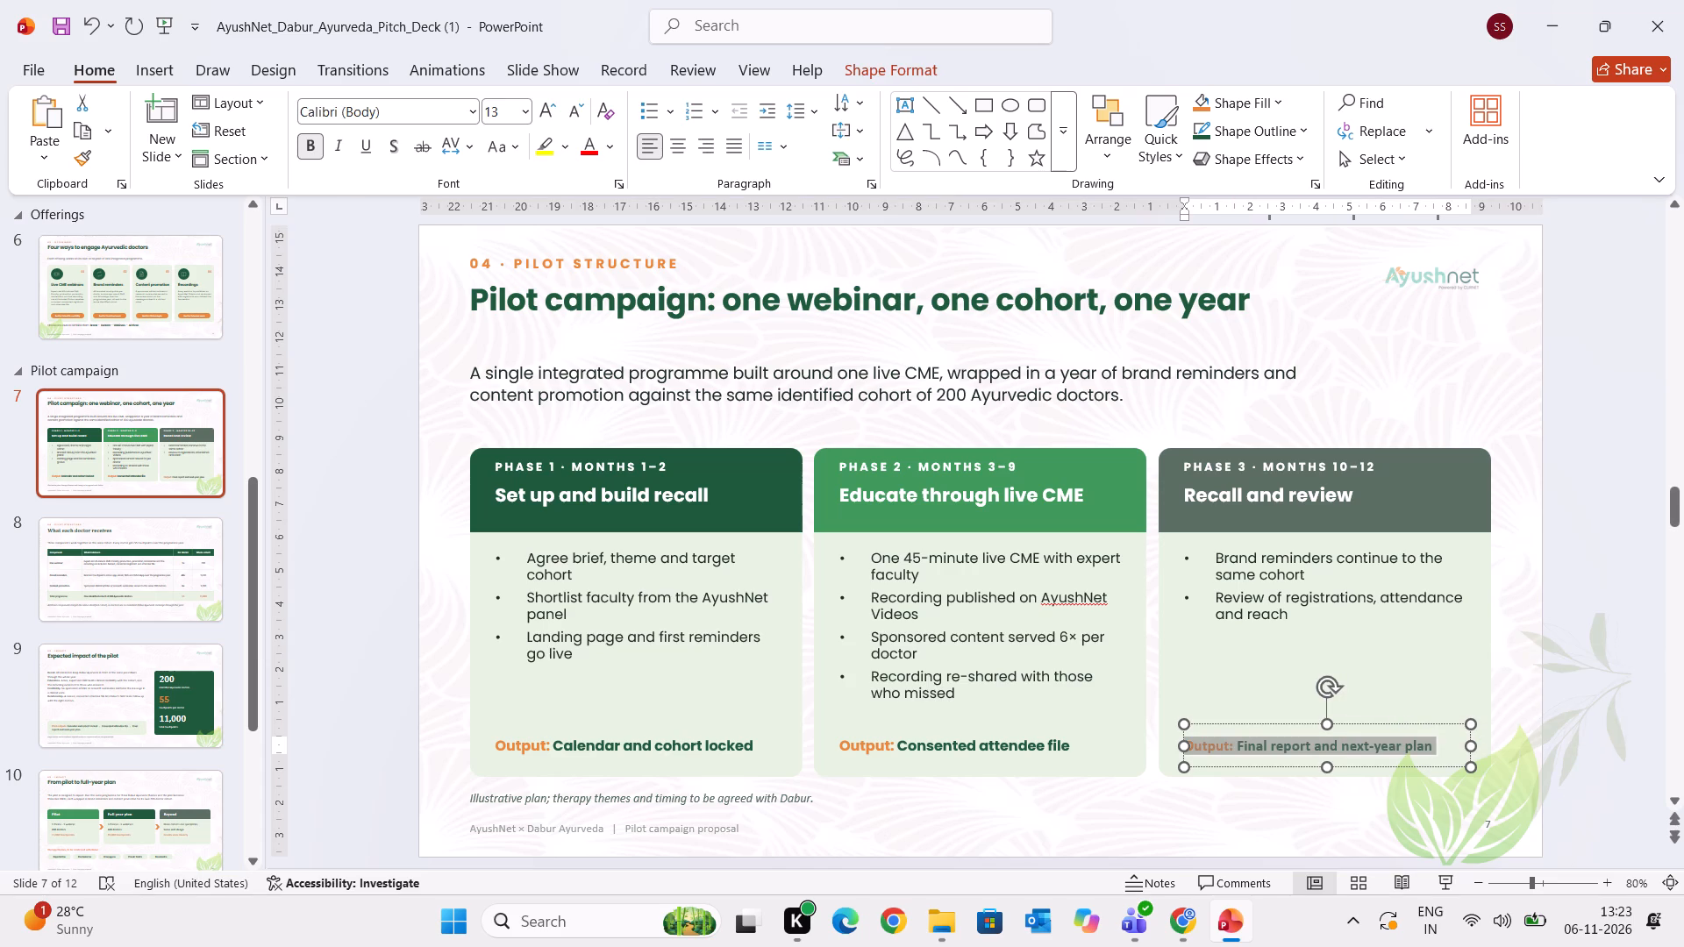
left_click(399, 108)
type("pop")
key("Return")
left_click(572, 117)
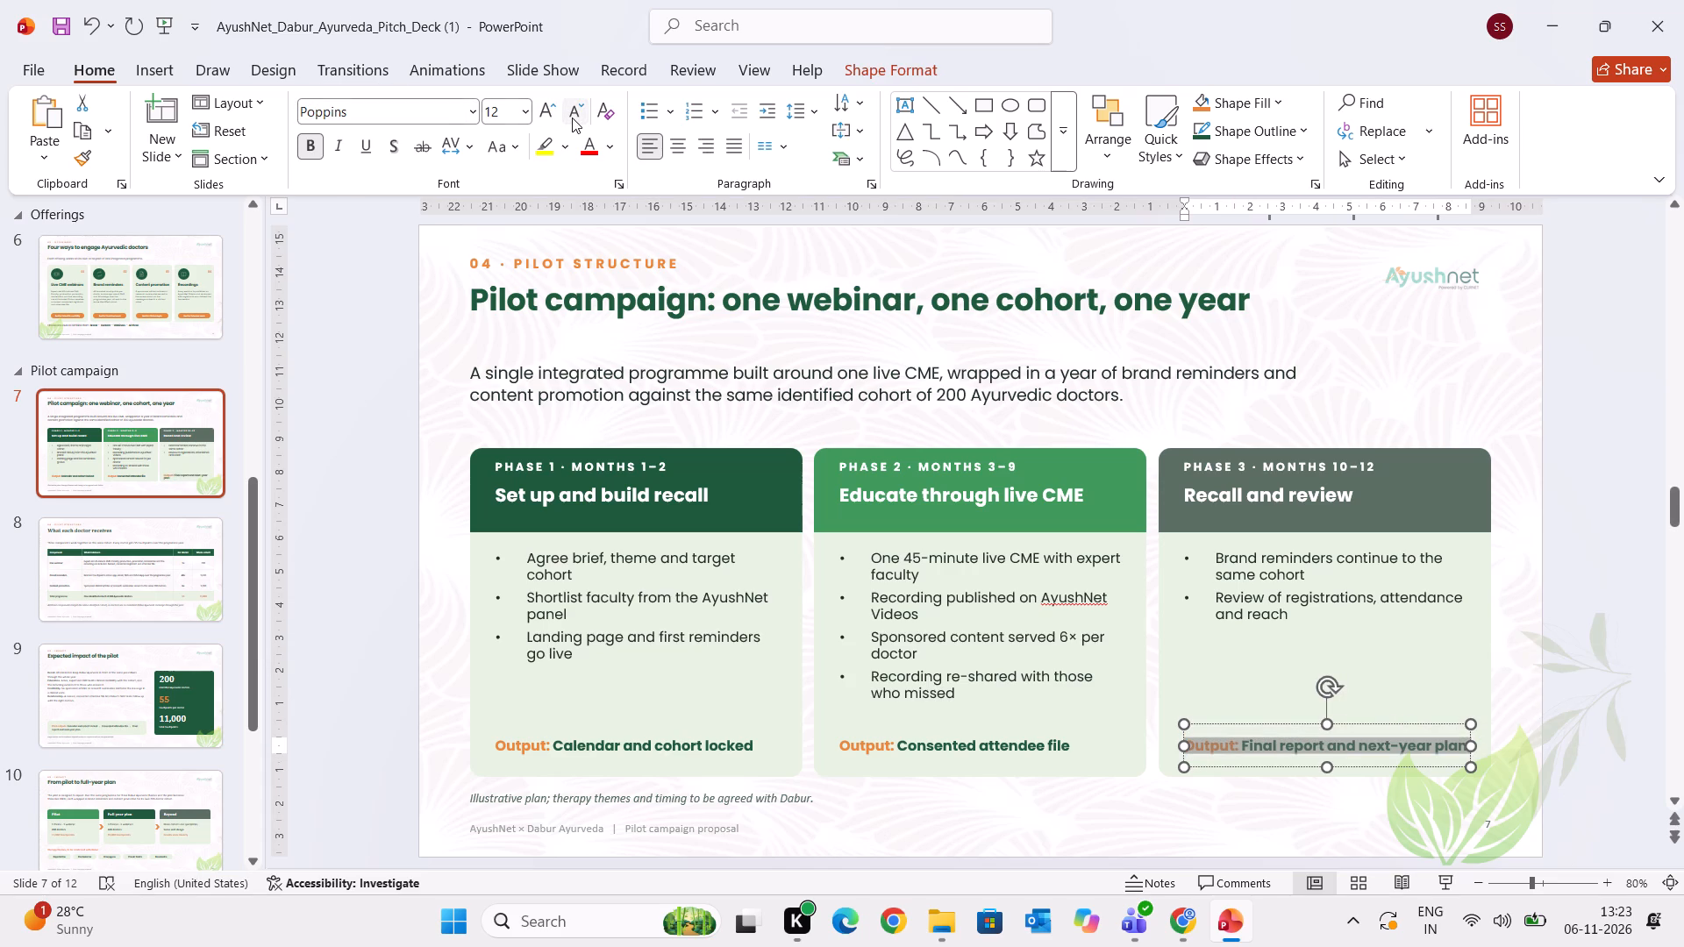
left_click(1601, 630)
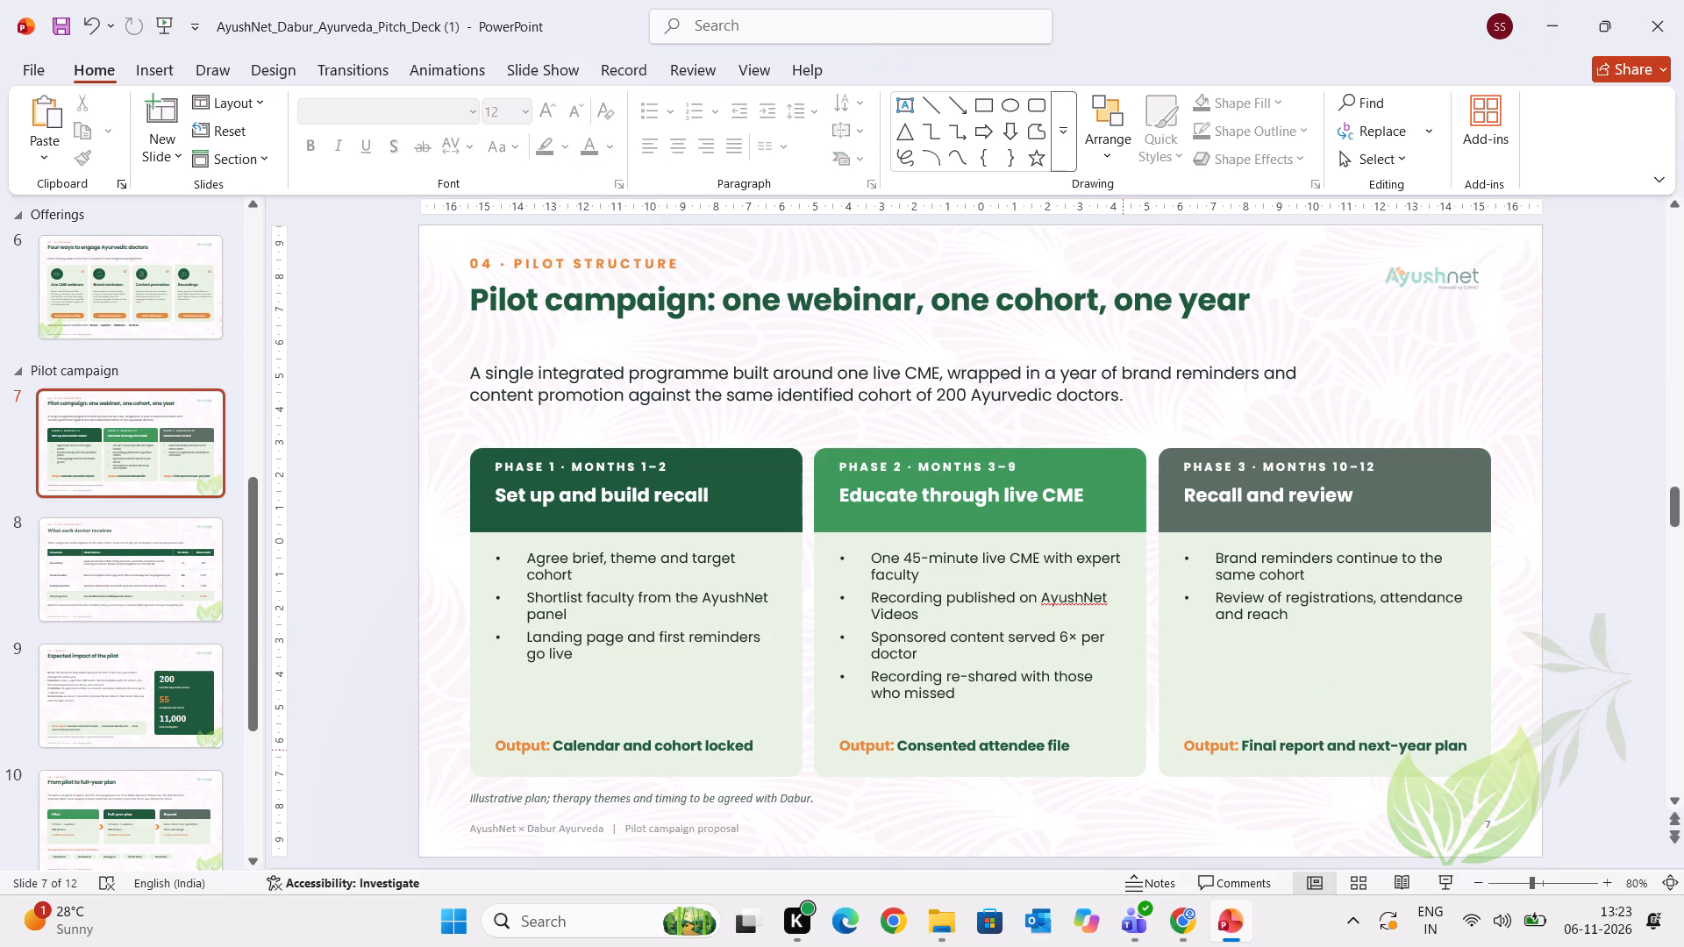
Format the italic "Illustrative plan" footnote below the phase cards in Poppins at size 9.
left_click(689, 792)
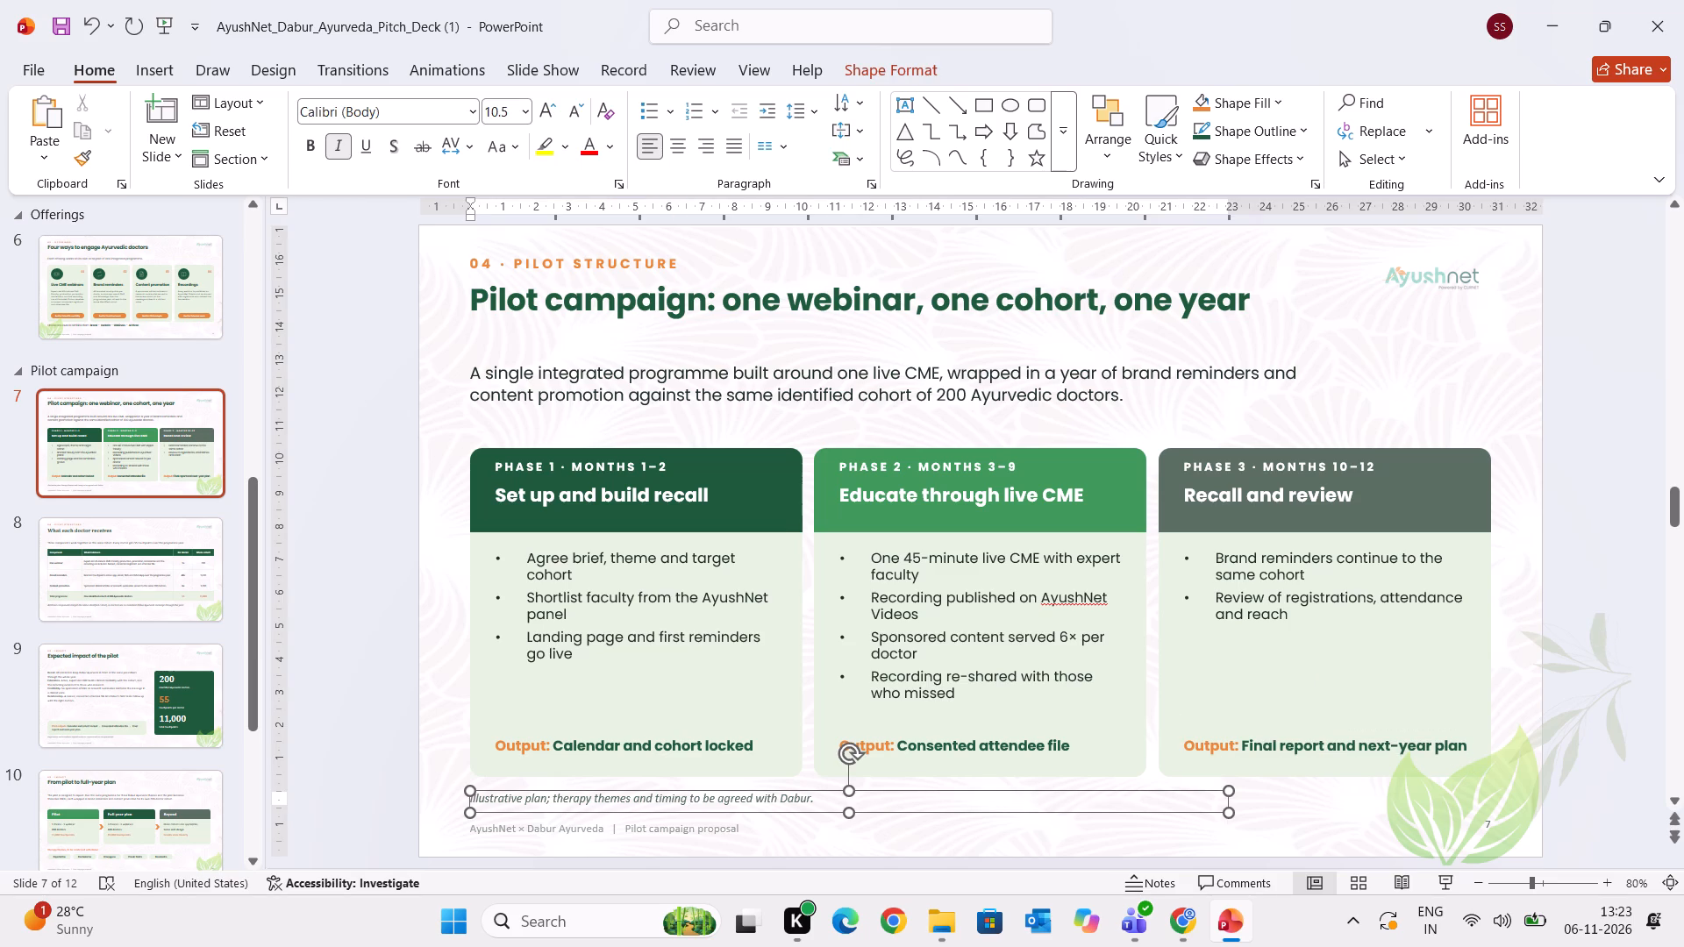
left_click_drag(813, 799, 170, 751)
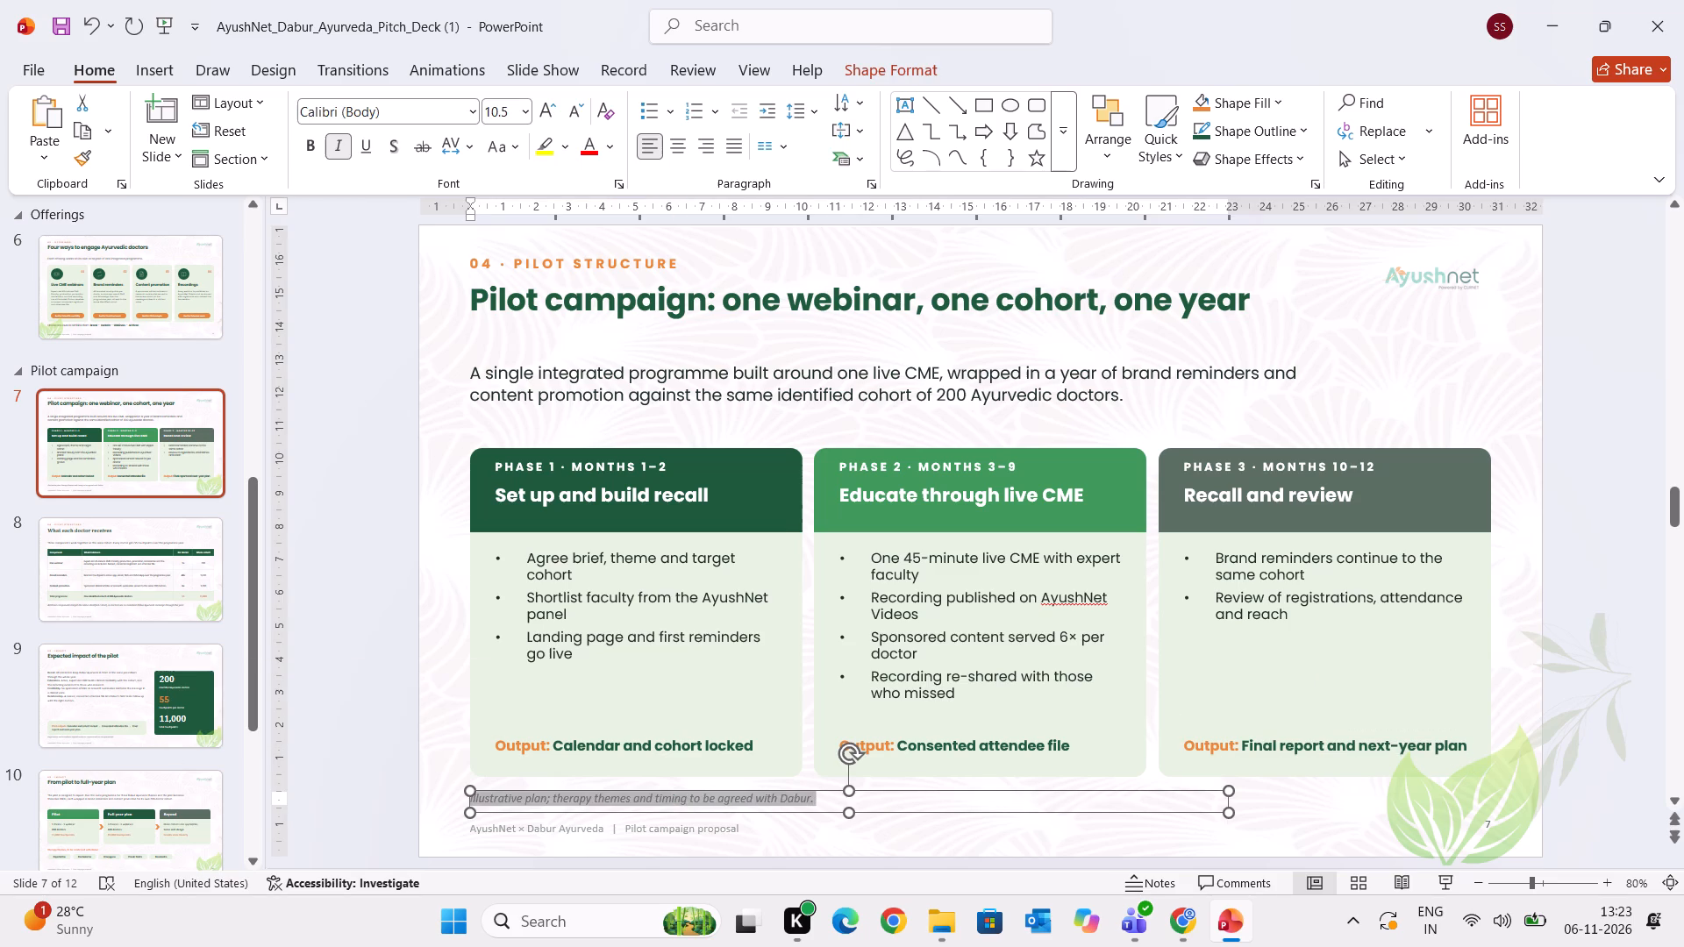
left_click(387, 110)
type("pop")
key("Return")
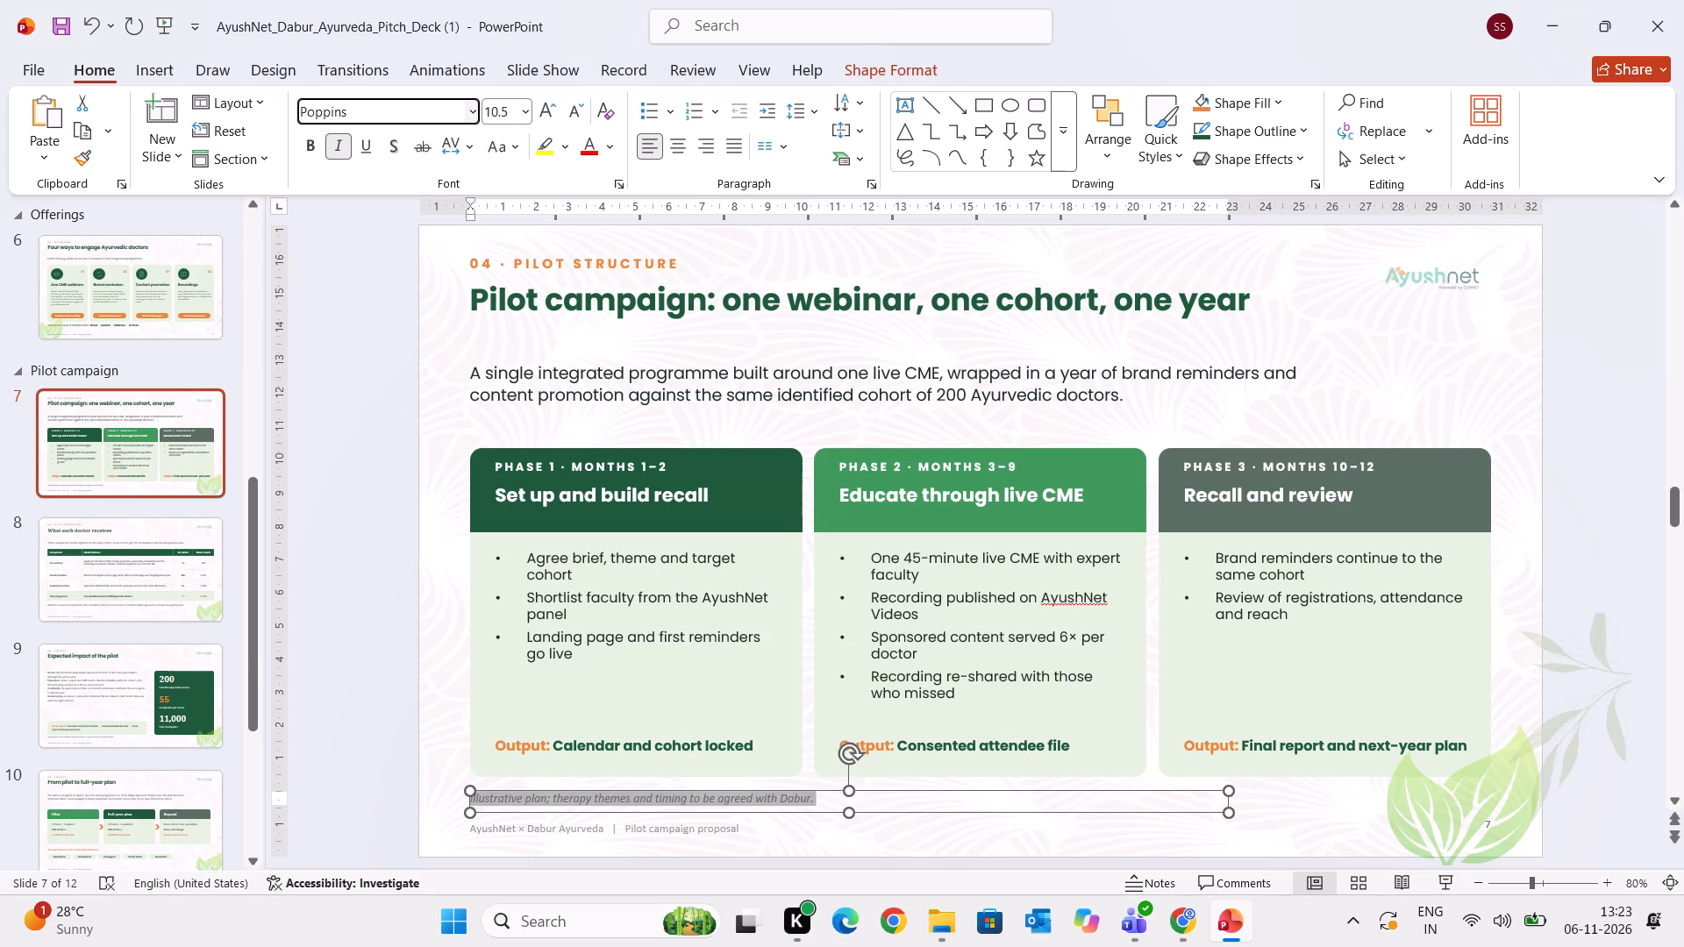
left_click(570, 115)
left_click(570, 115)
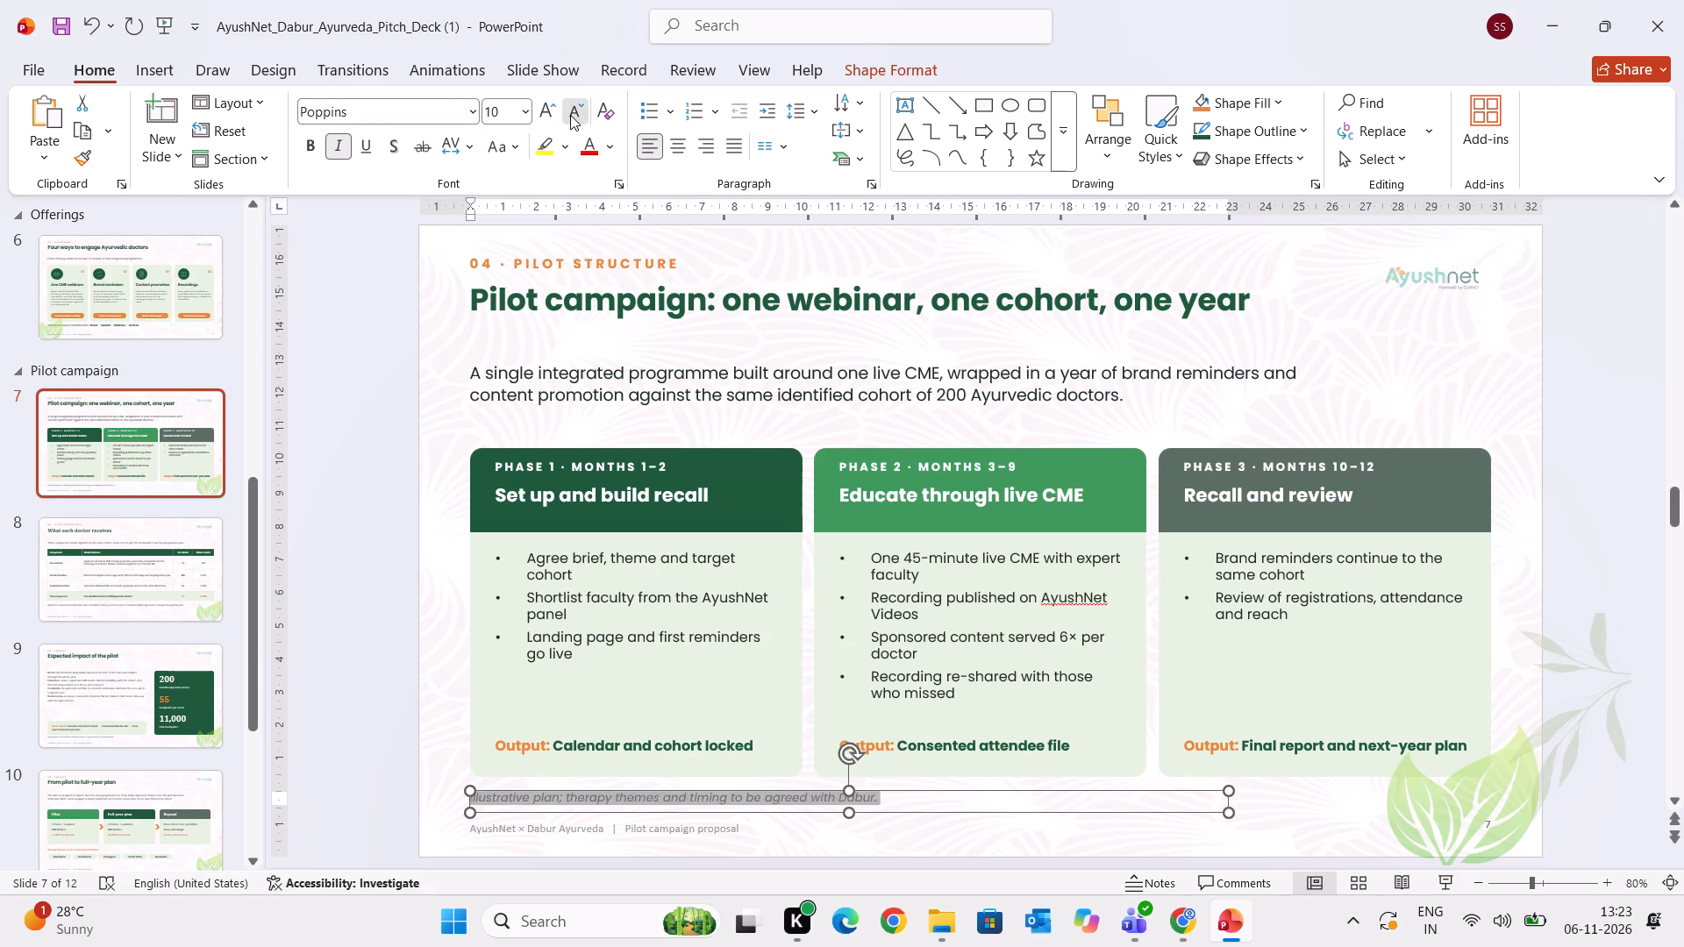
left_click(357, 419)
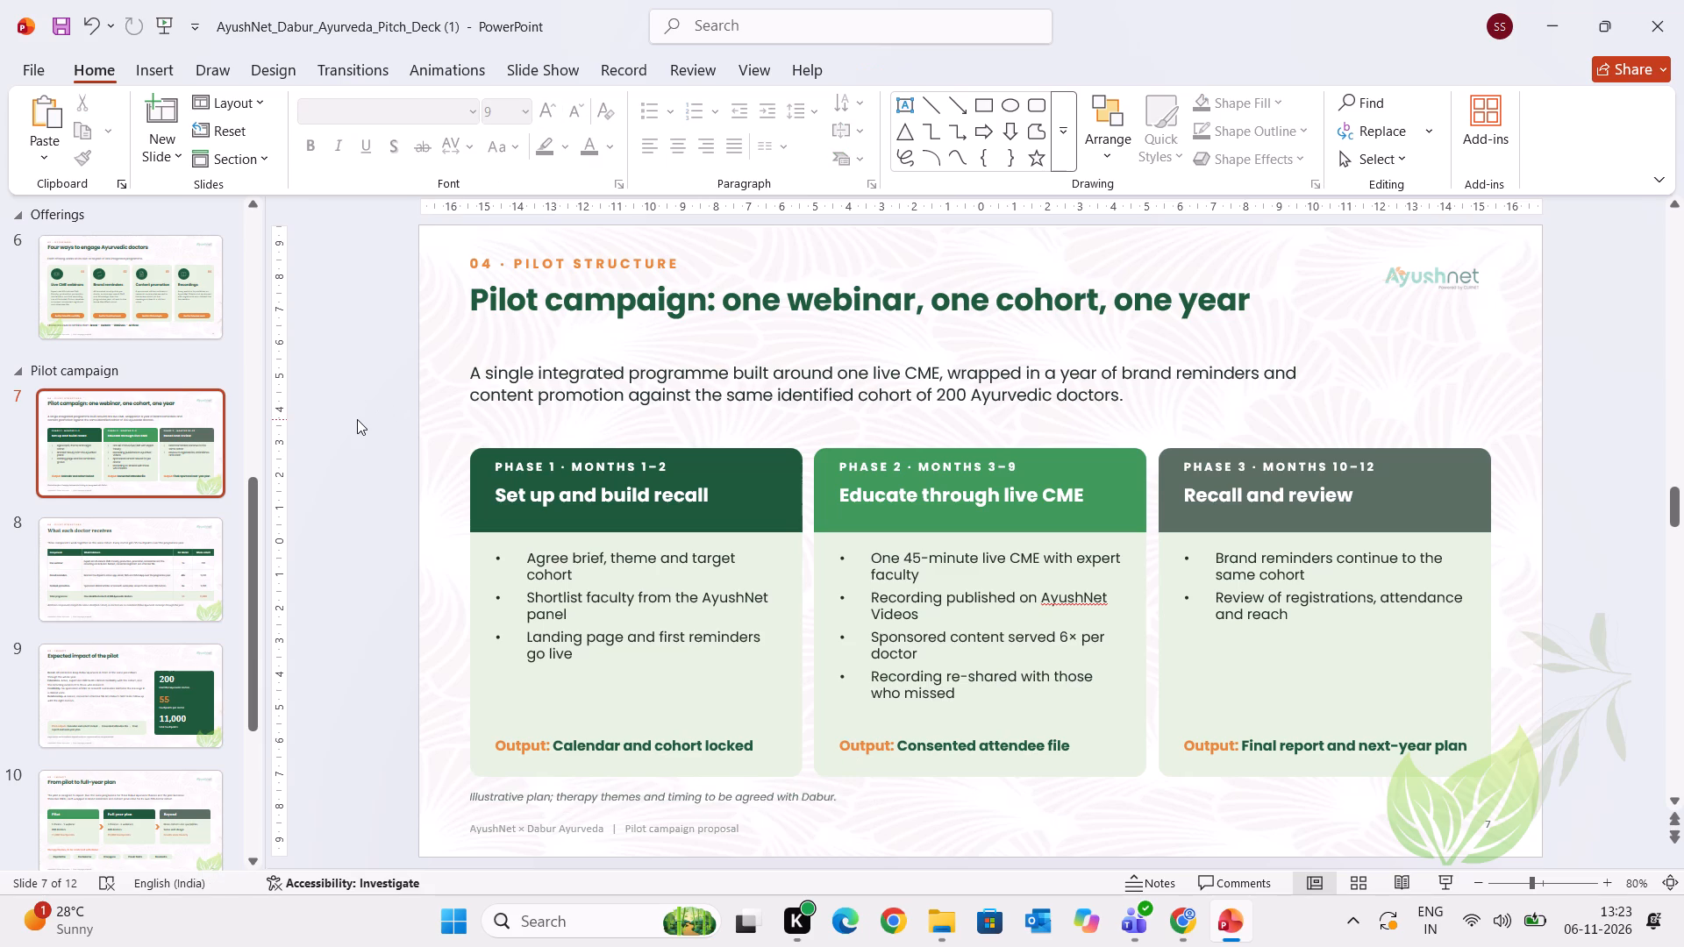
Copy the slide 7 title's formatting onto the whole "What each doctor receives" title on slide 8.
key("Down")
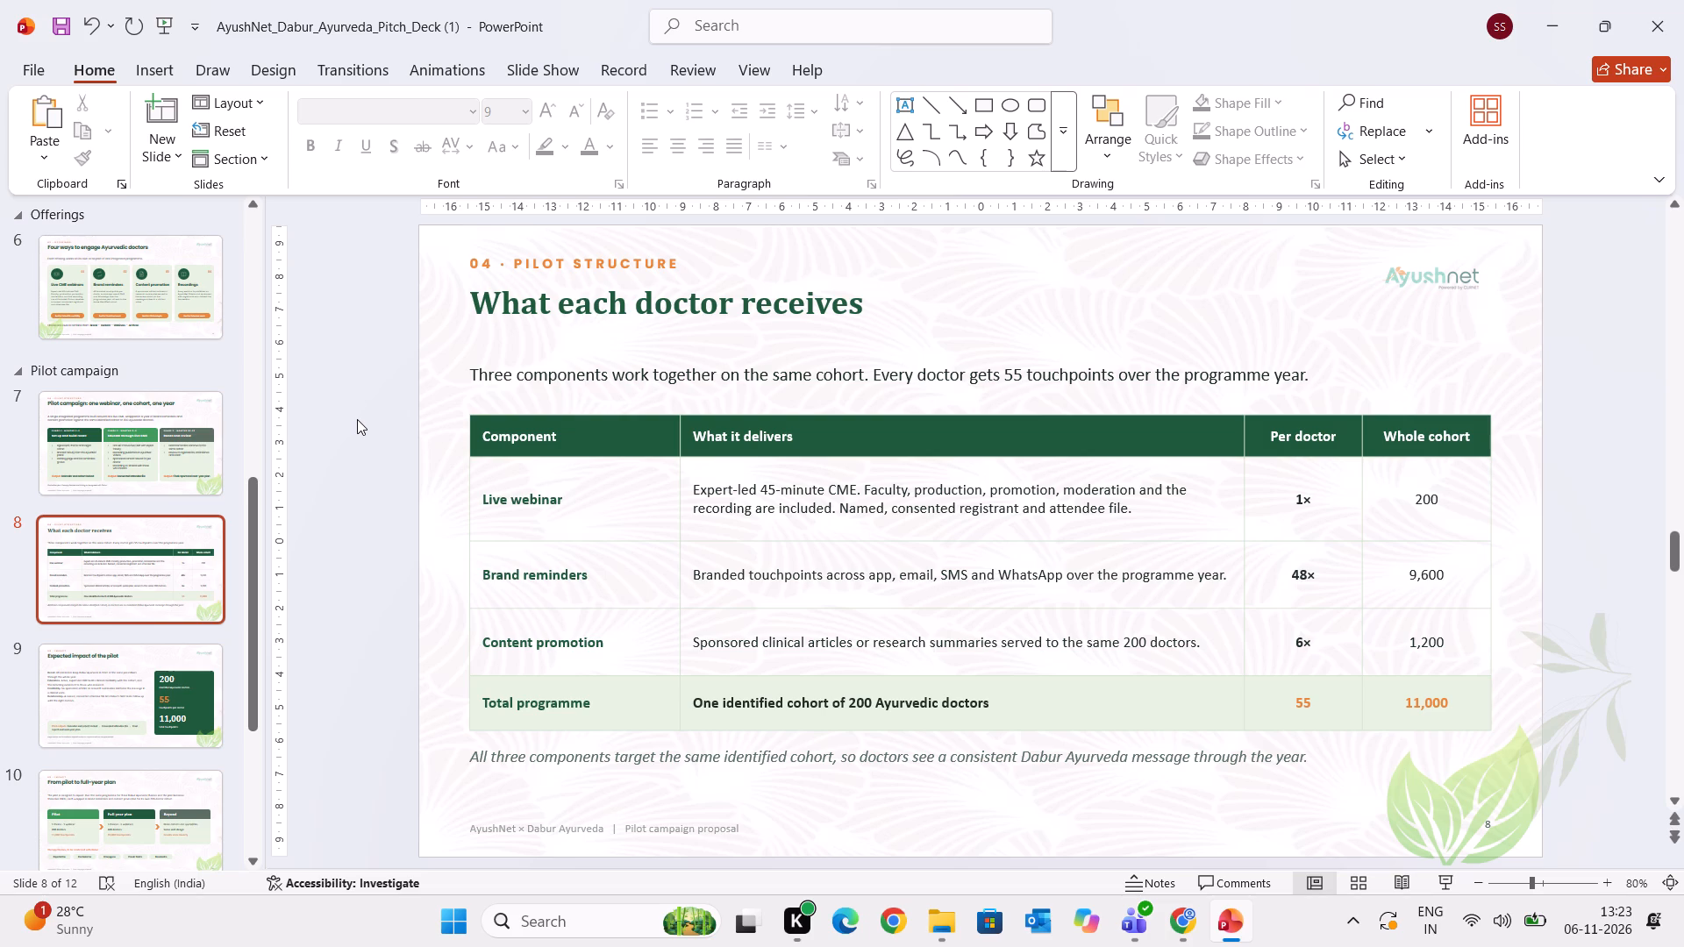
key("Down")
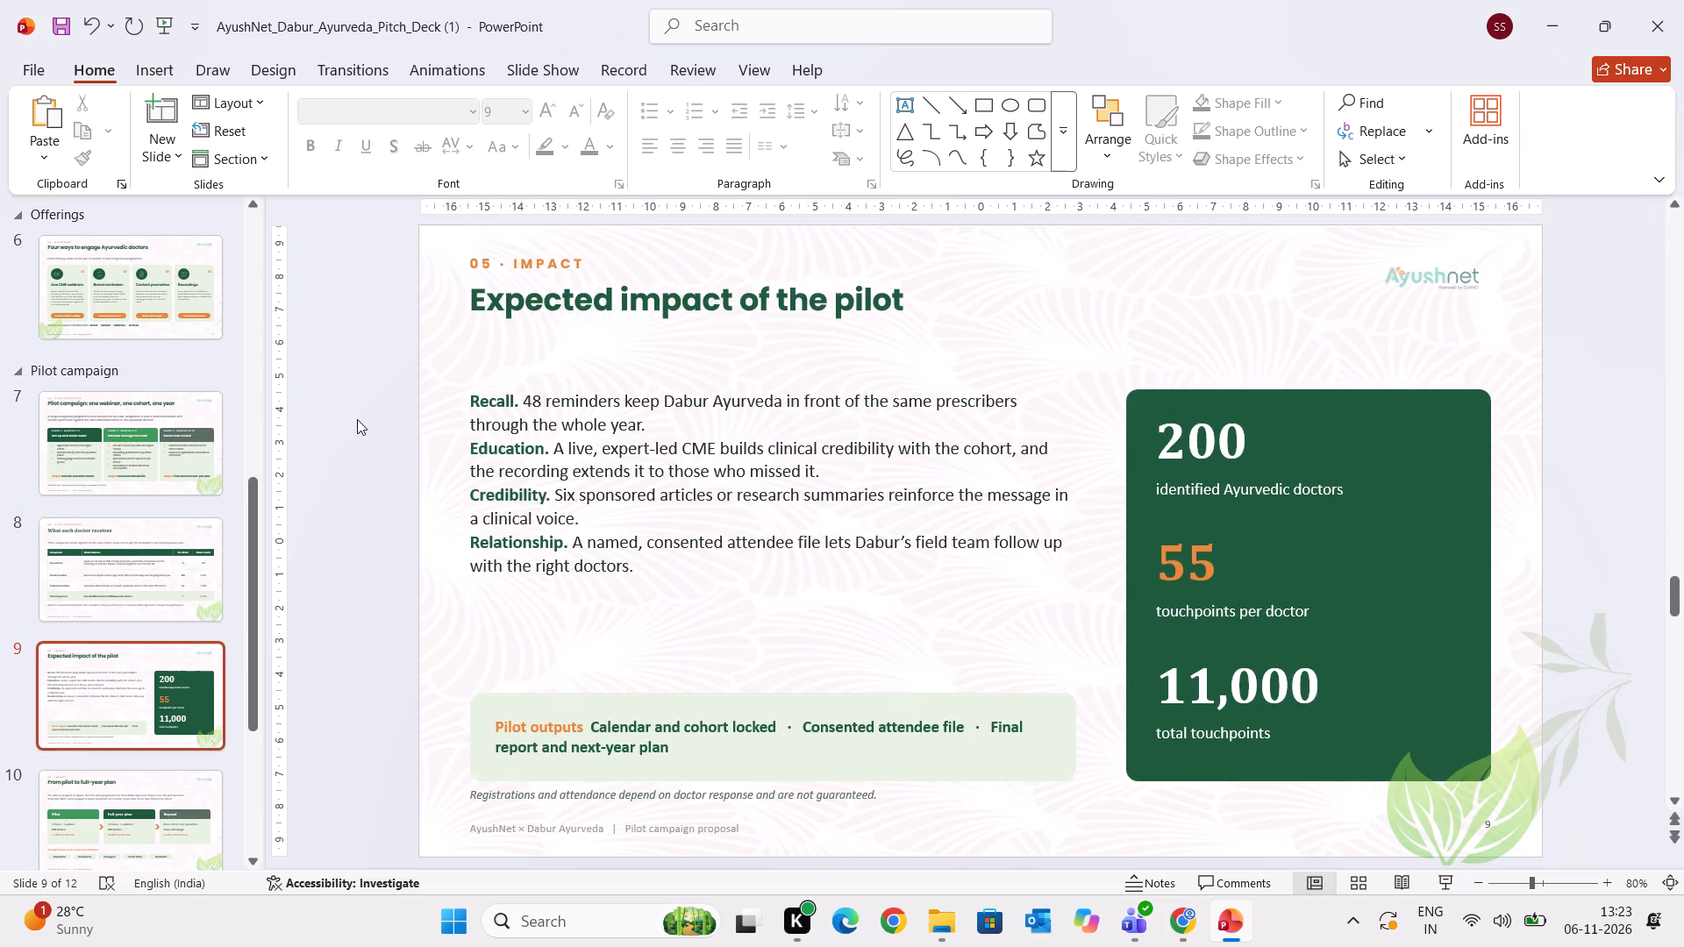
key("Up")
key("Up")
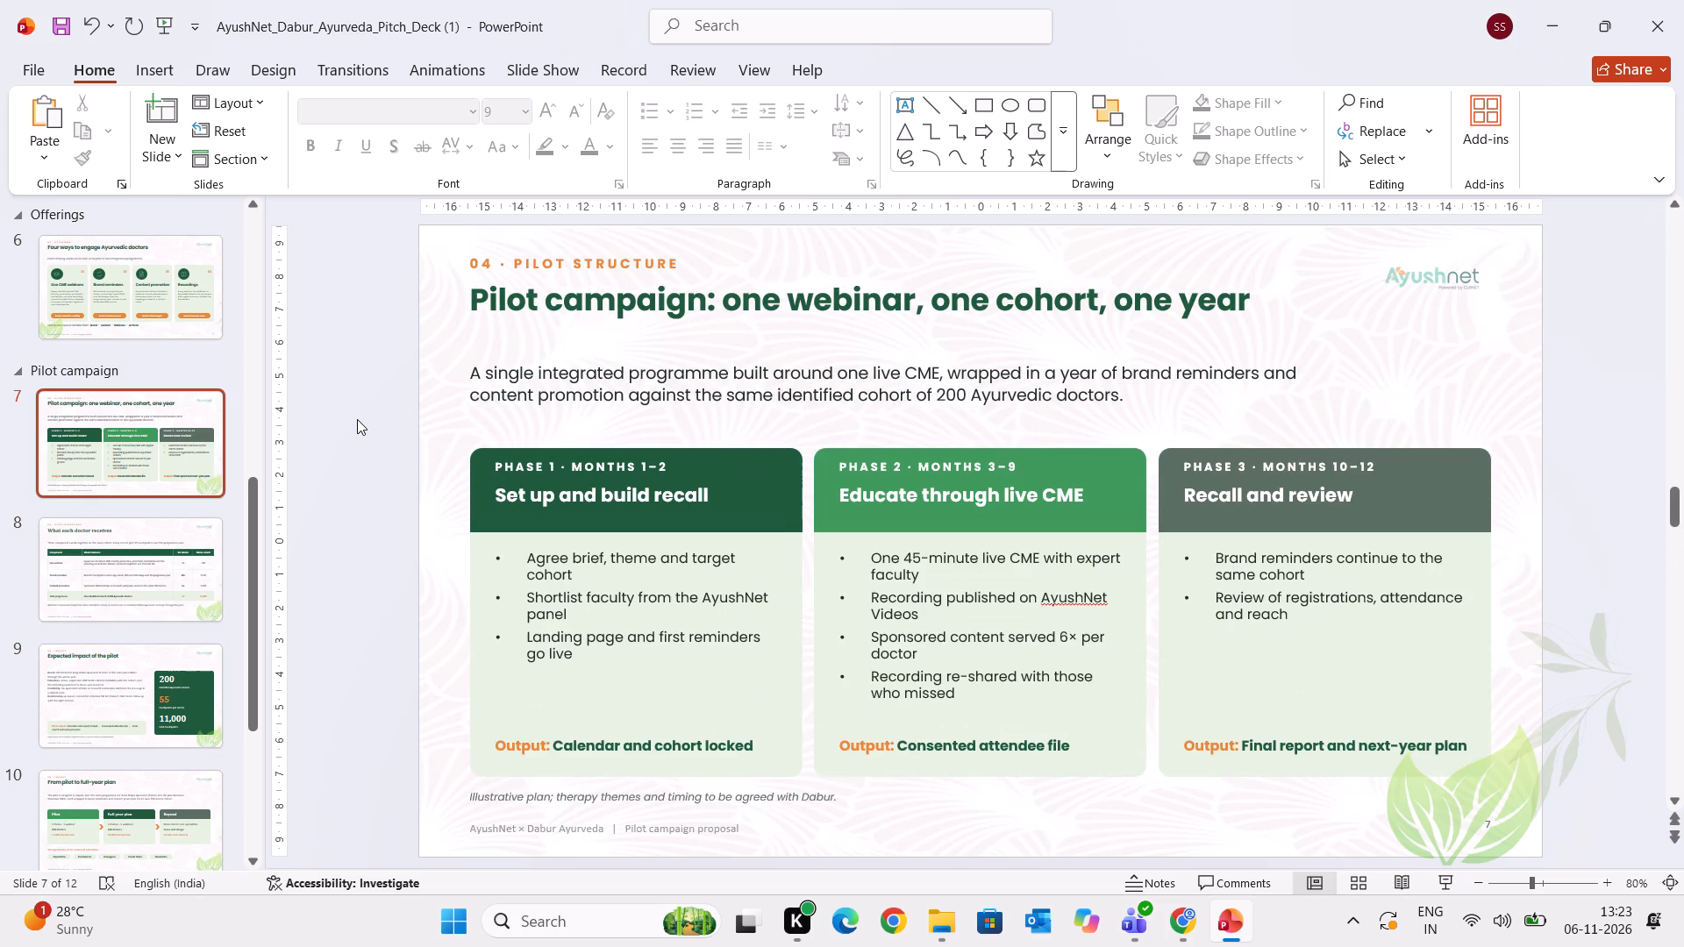
key("Down")
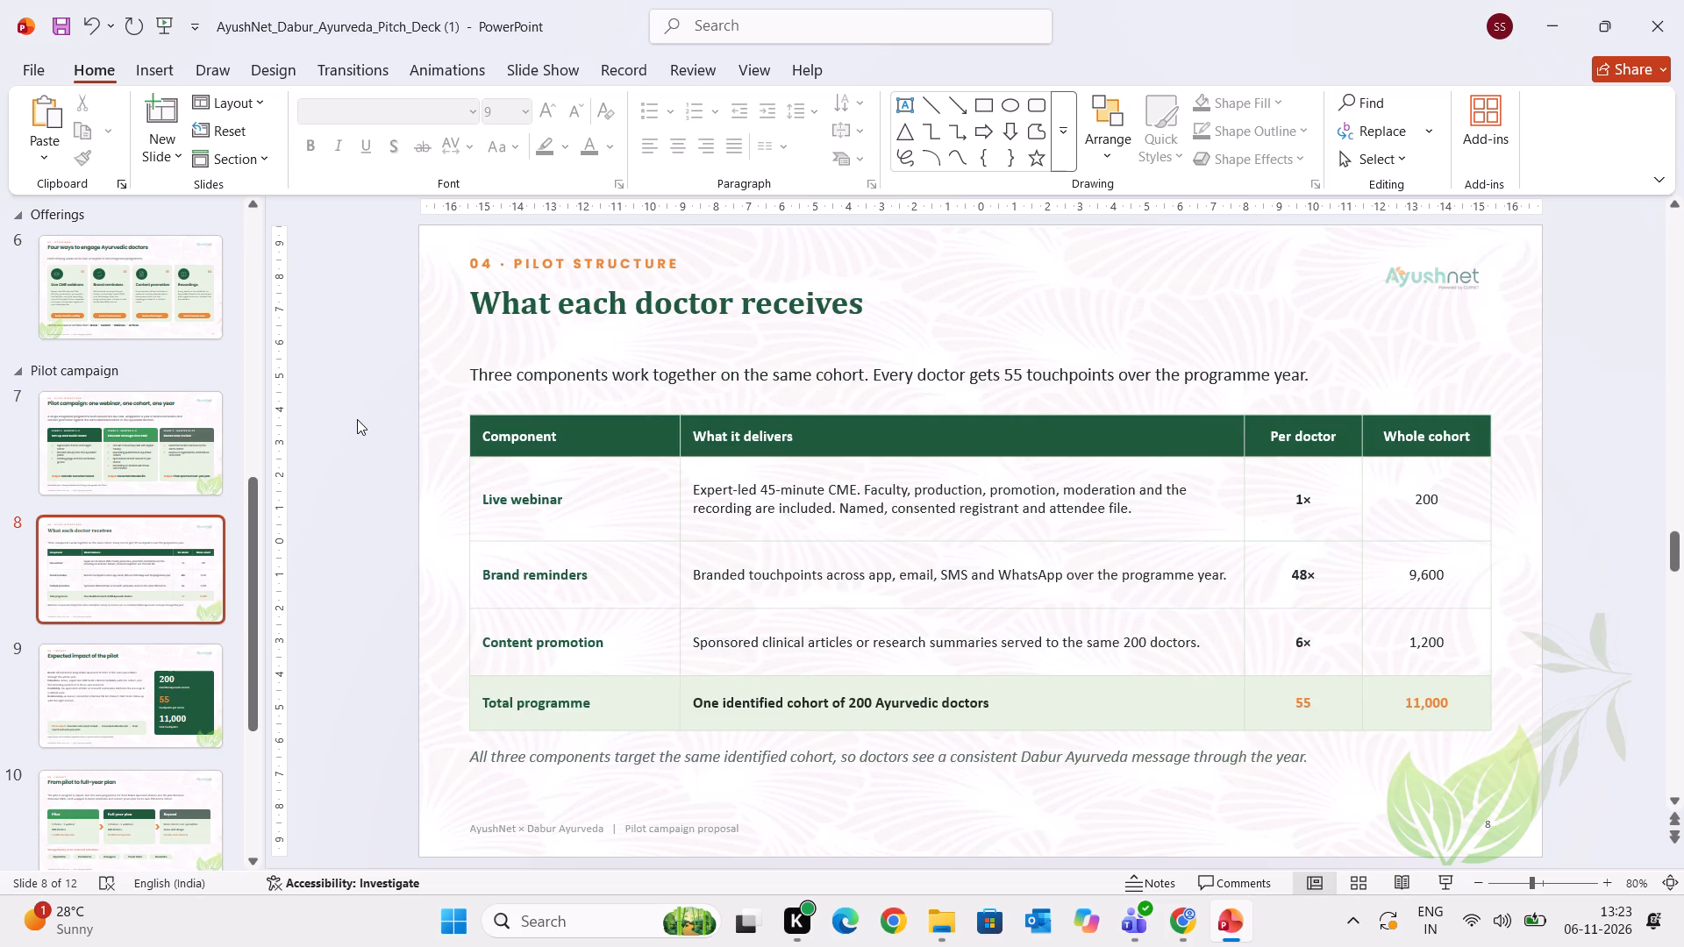
left_click(774, 300)
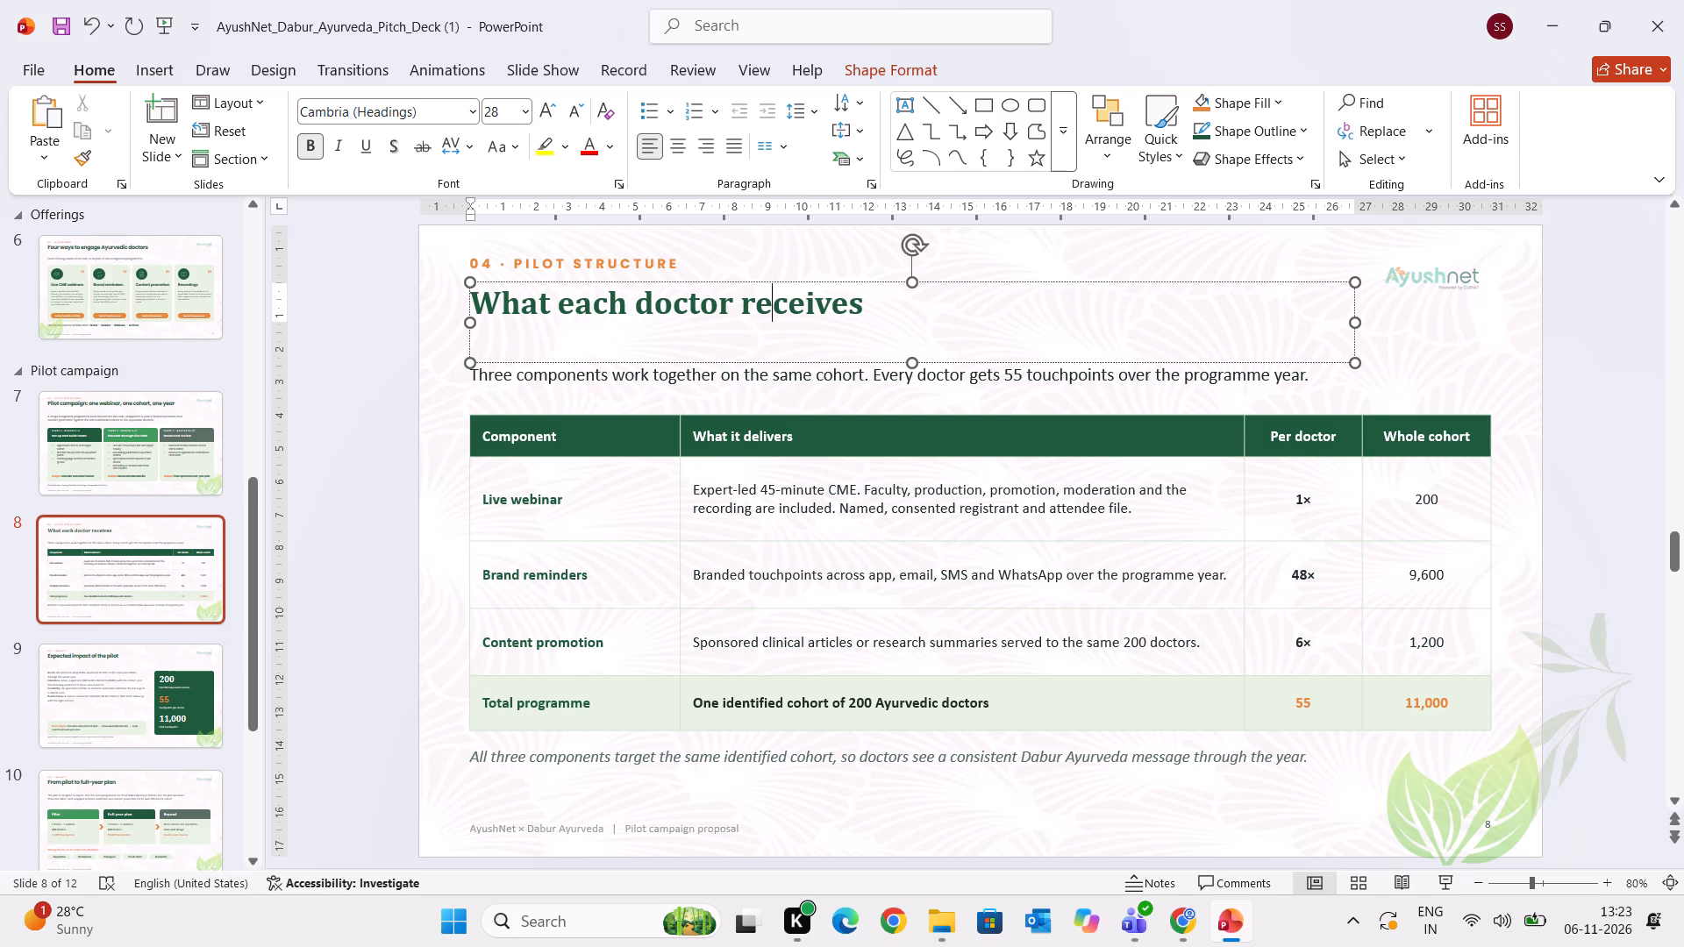
left_click(169, 485)
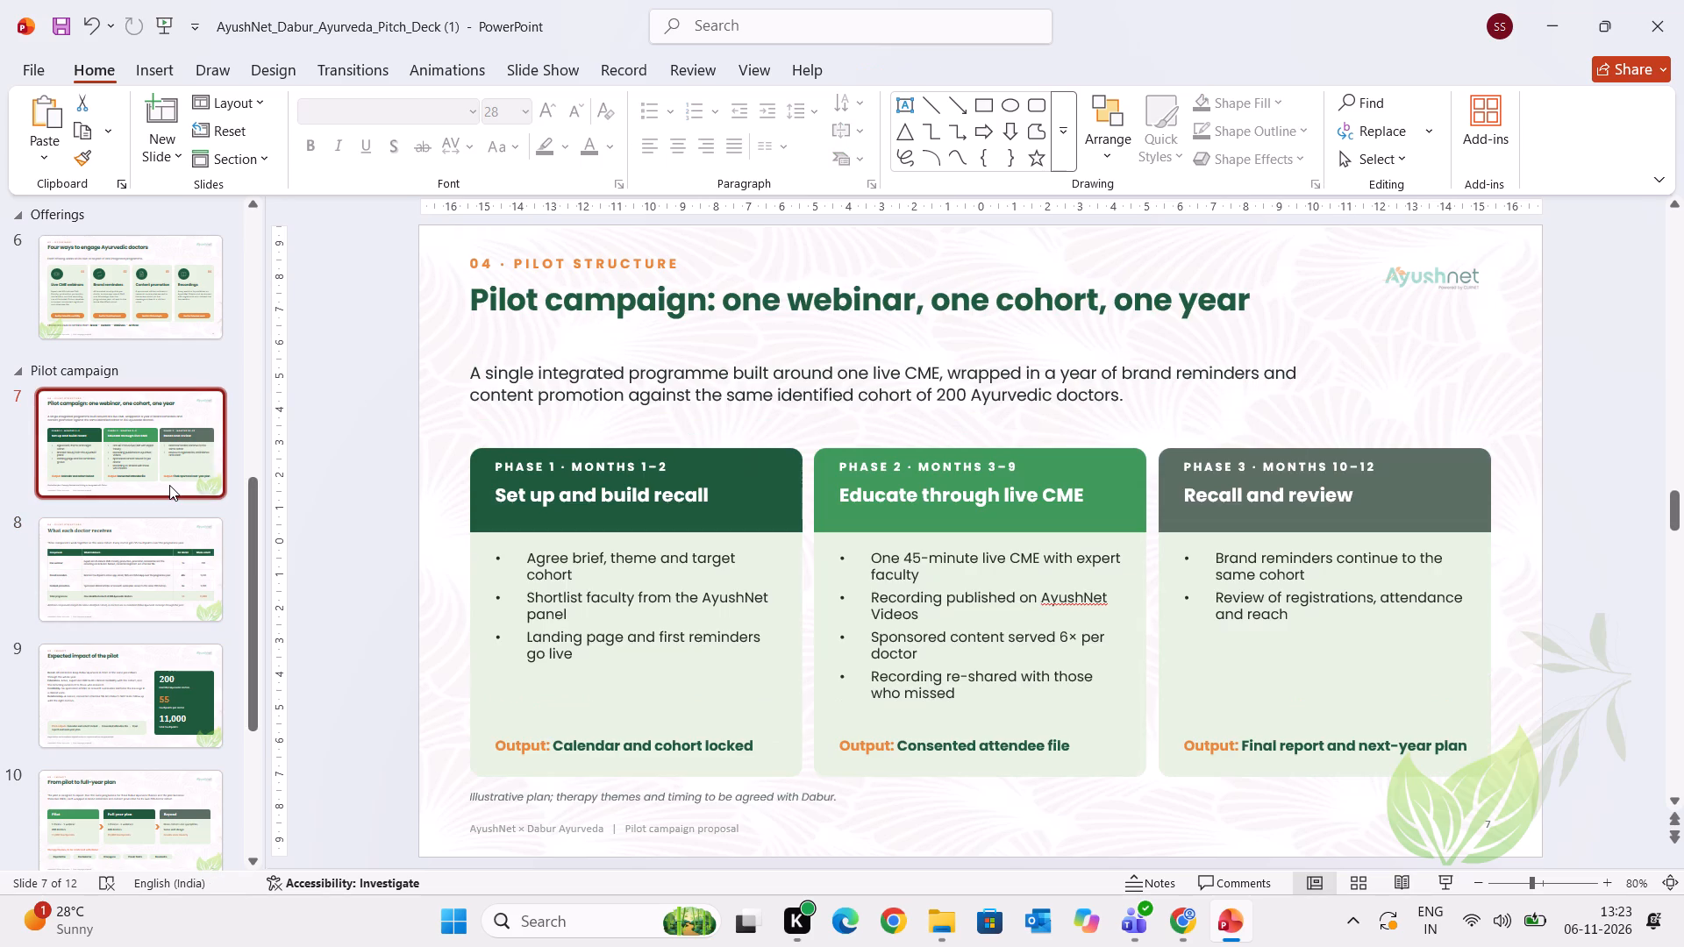
left_click(142, 589)
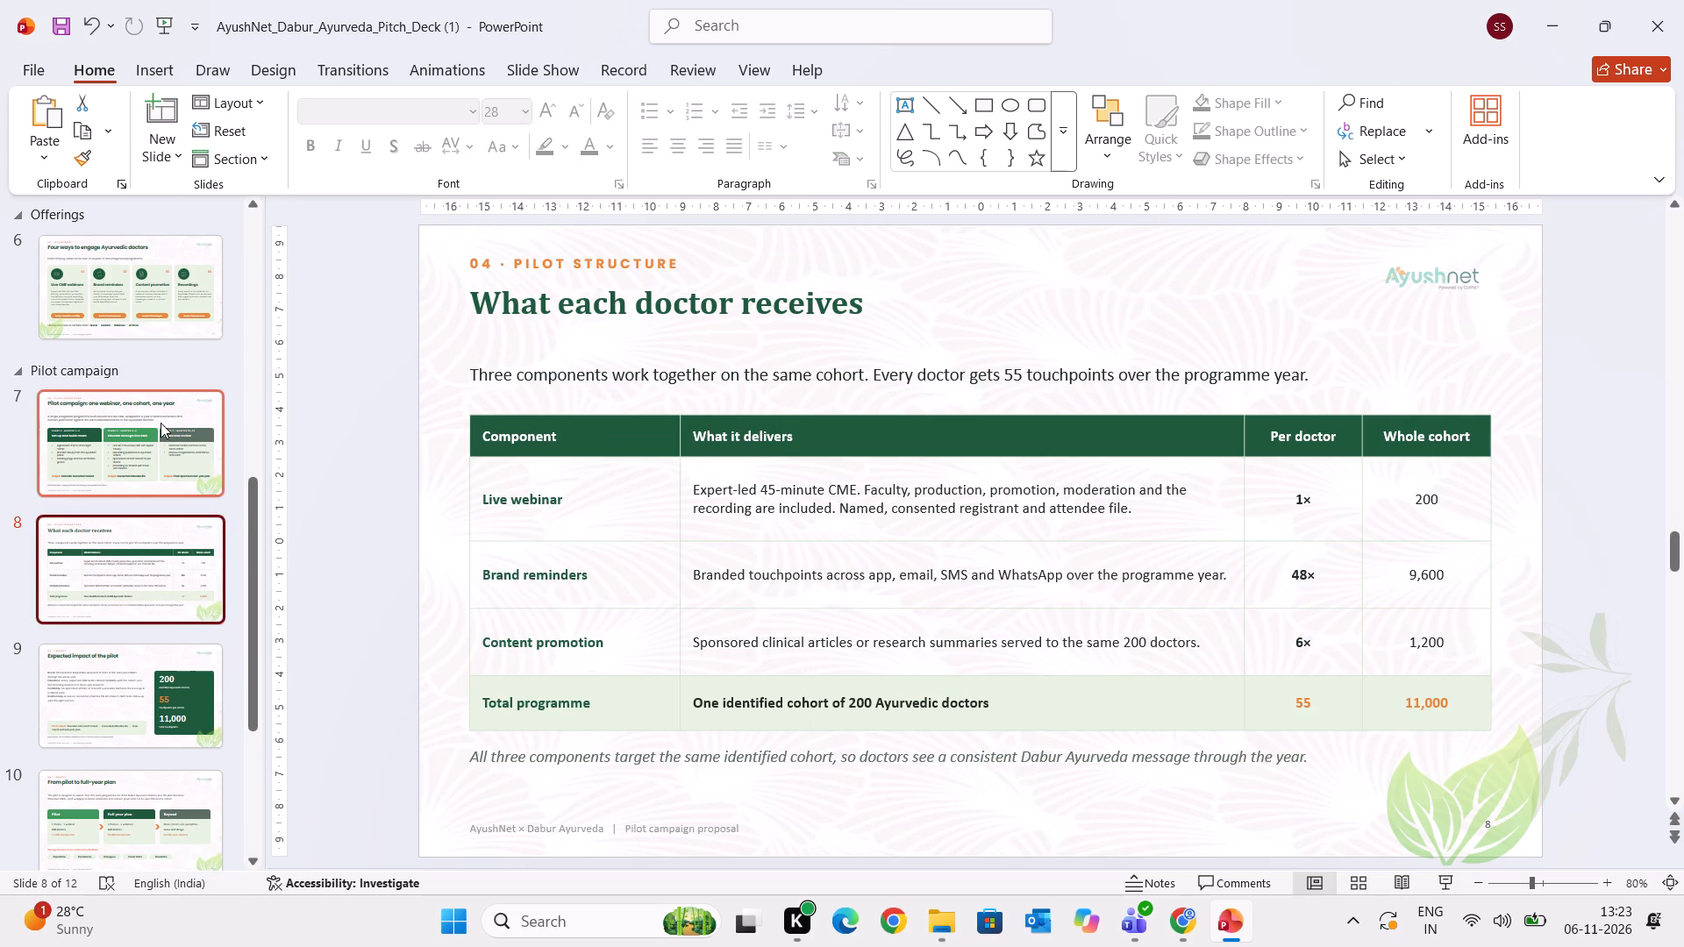
left_click(161, 423)
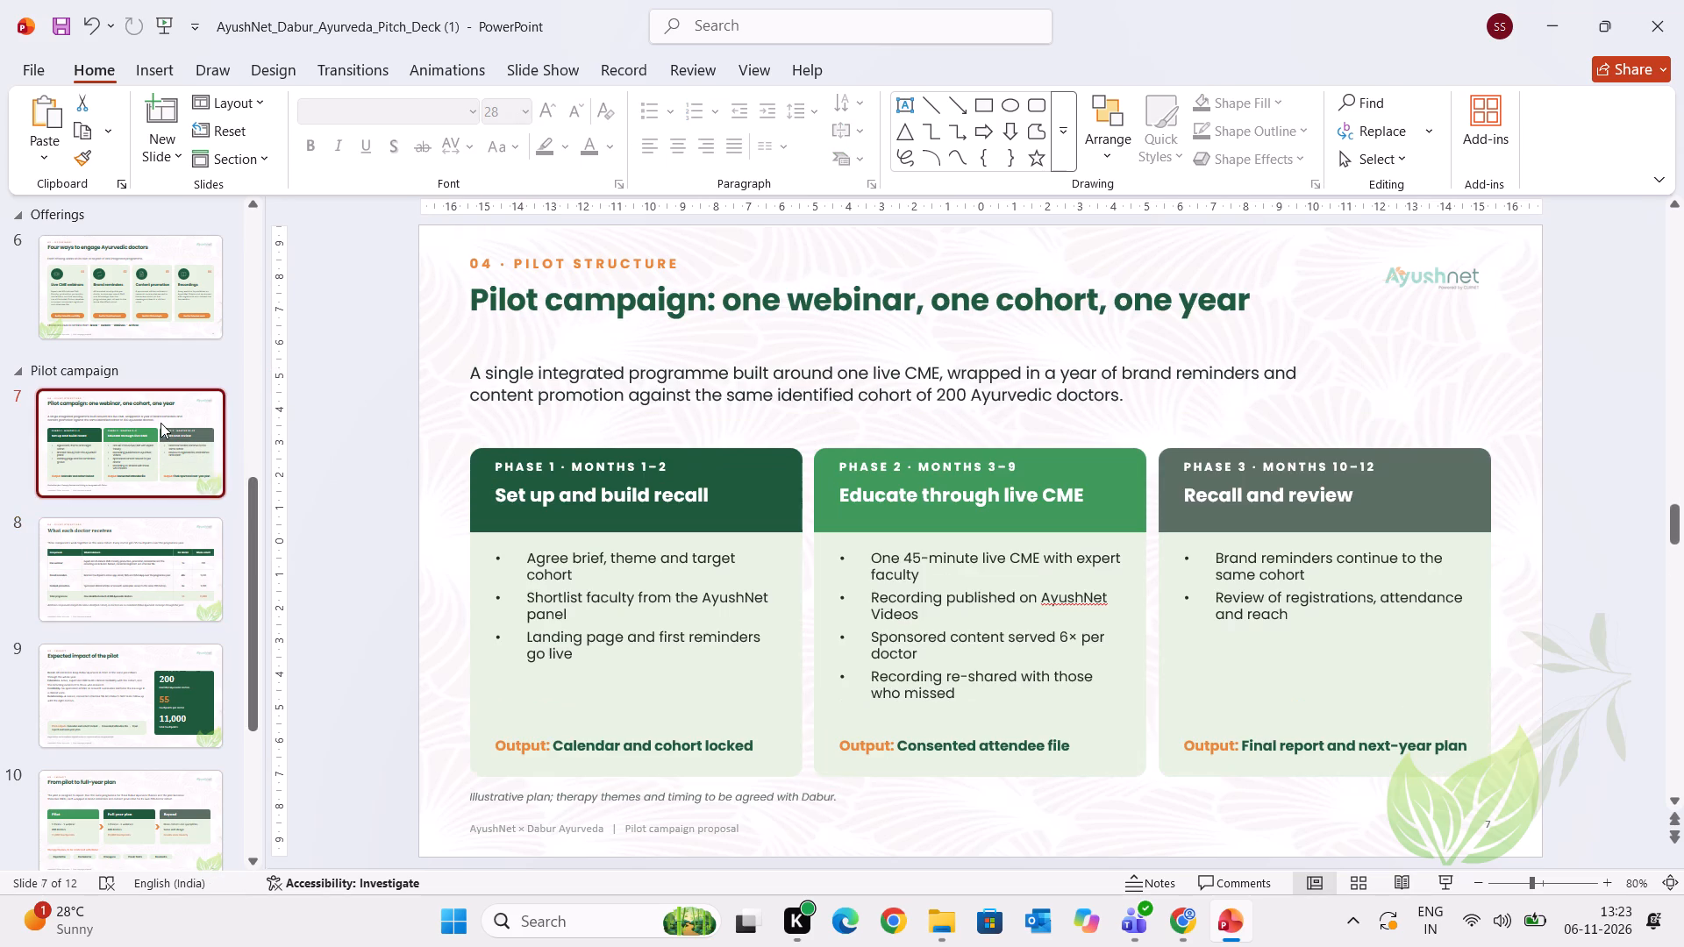
left_click(559, 288)
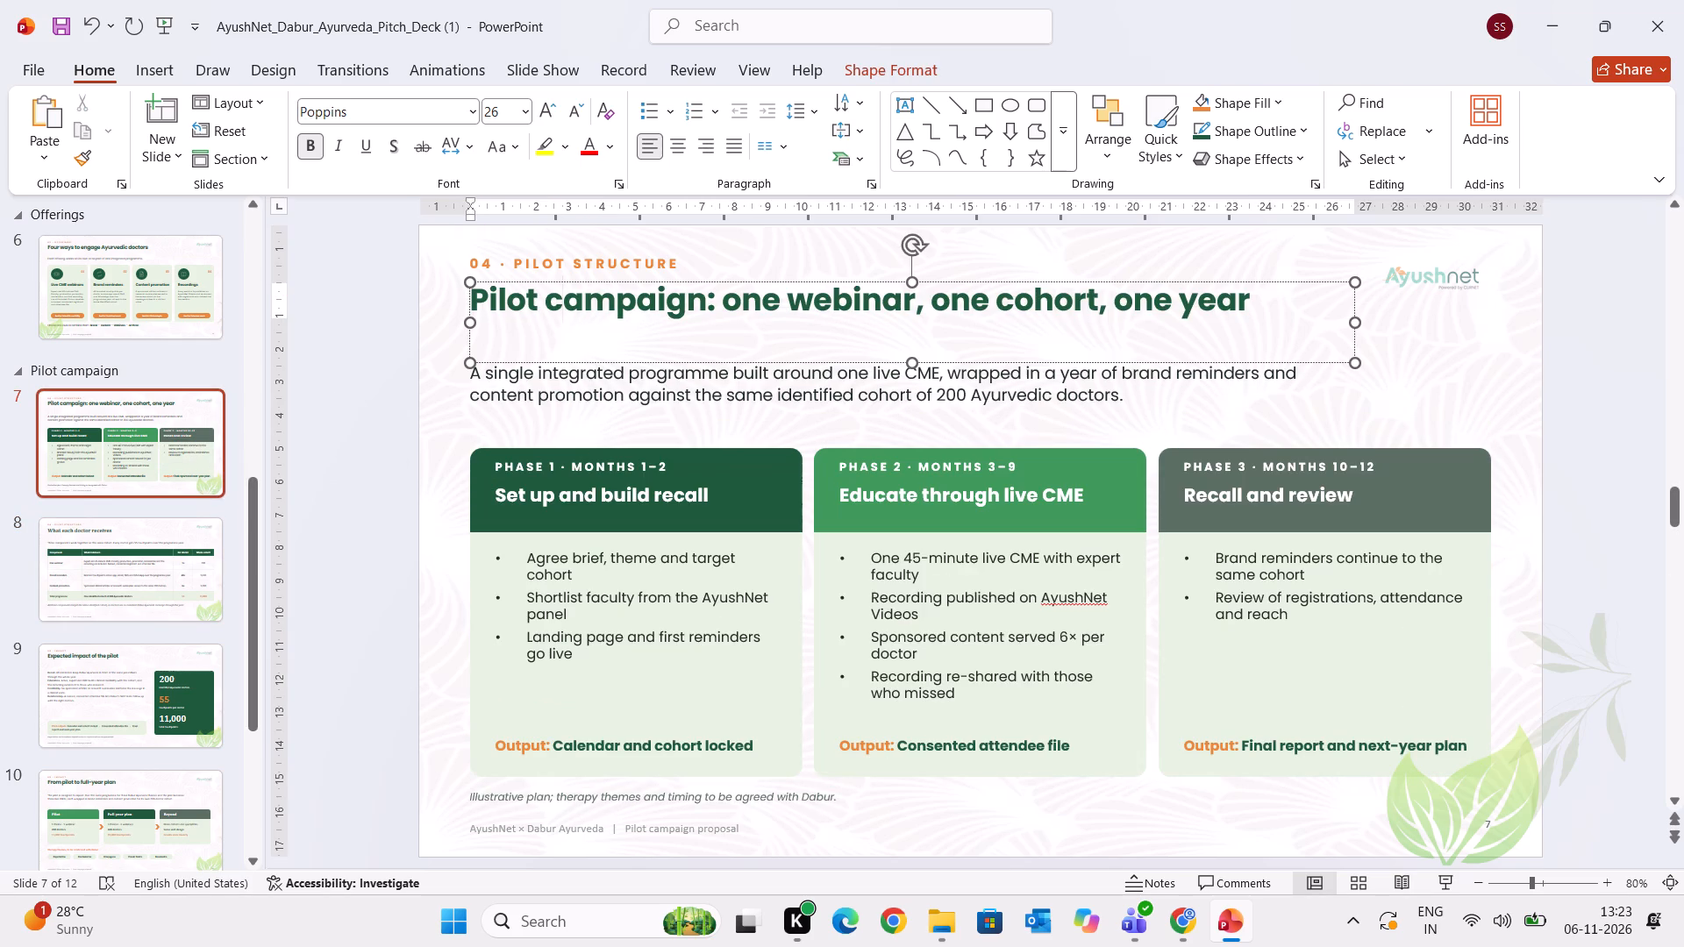
left_click_drag(1244, 301, 540, 203)
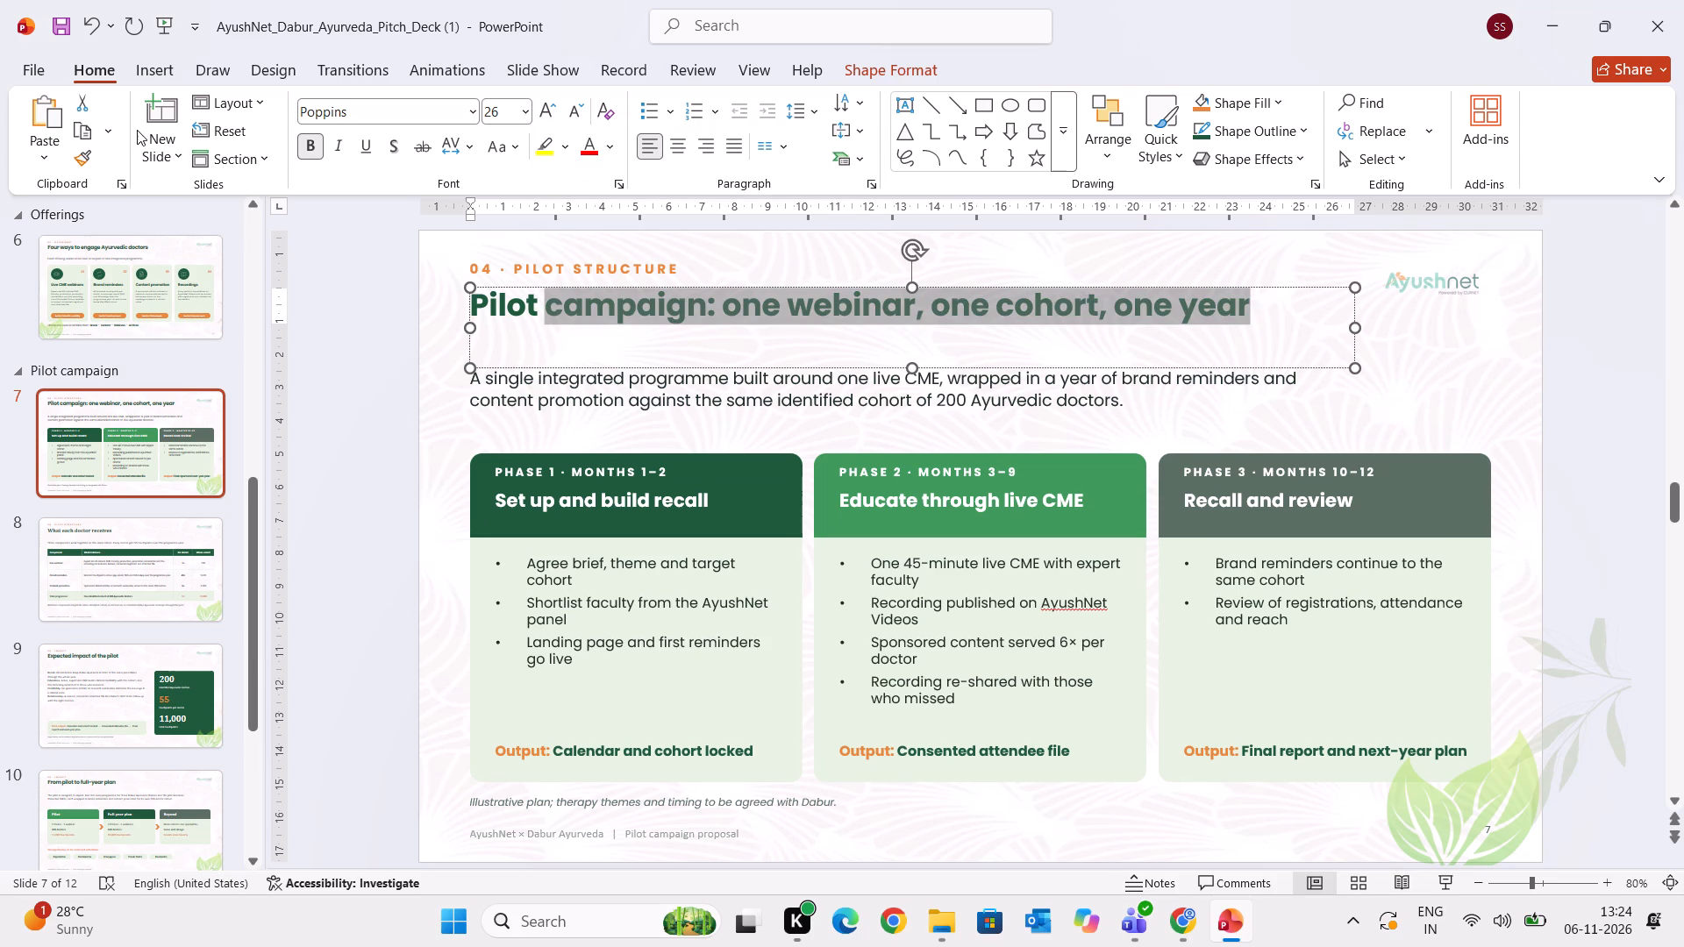
left_click(82, 155)
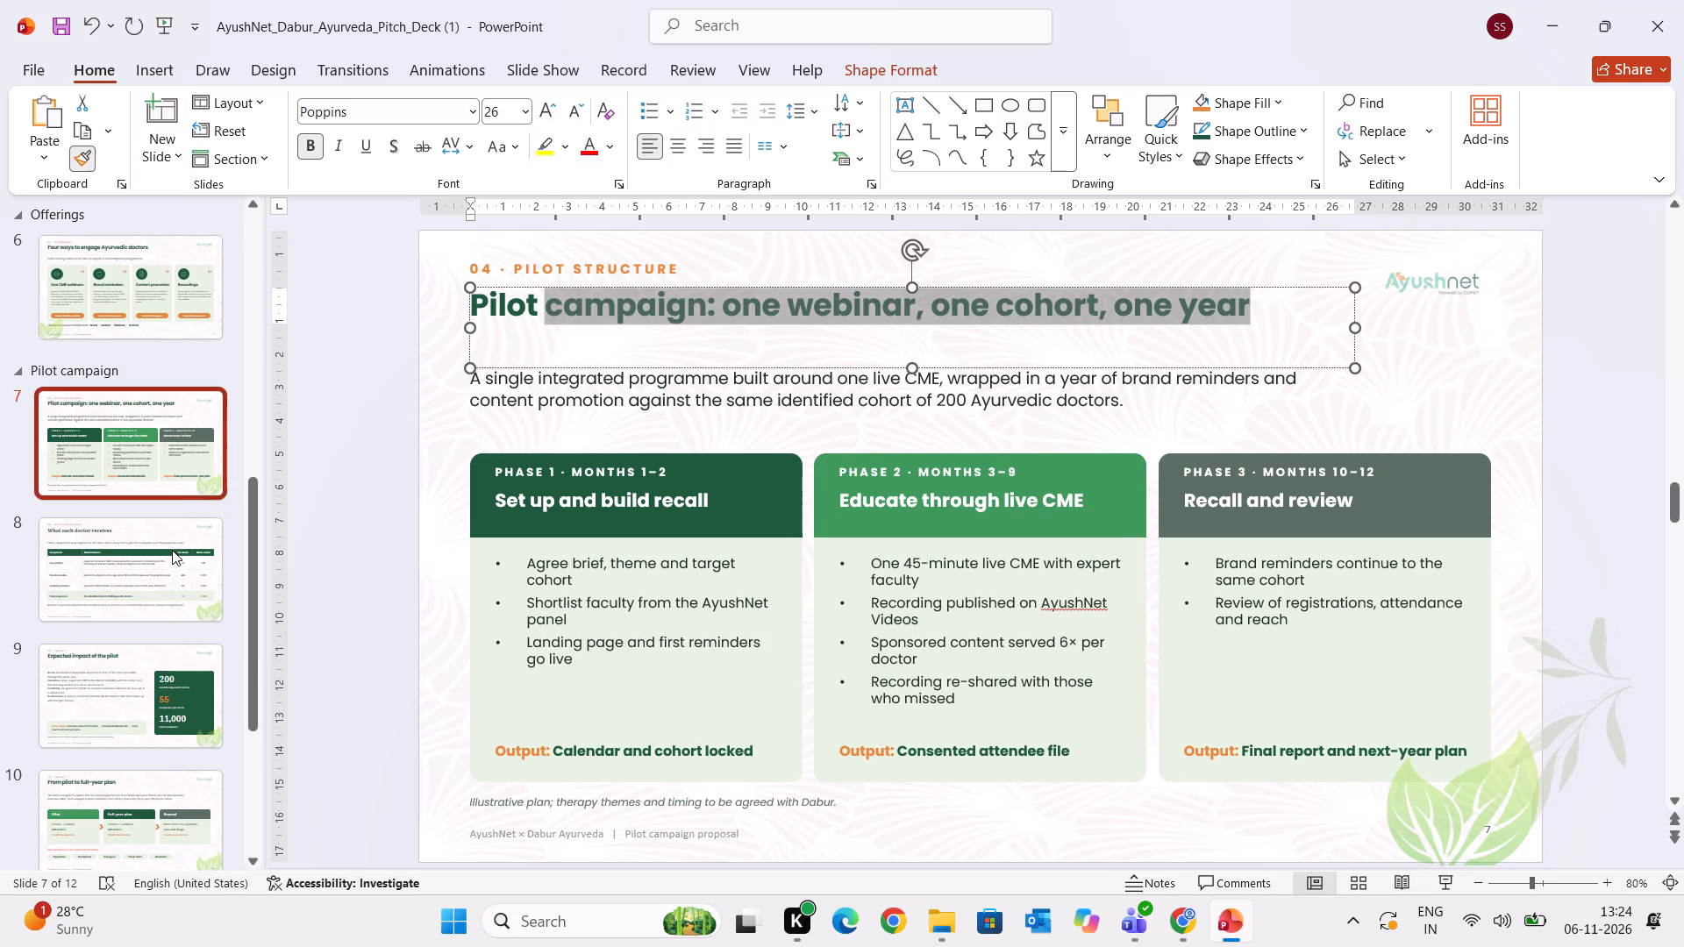
left_click(169, 569)
left_click_drag(479, 295, 976, 350)
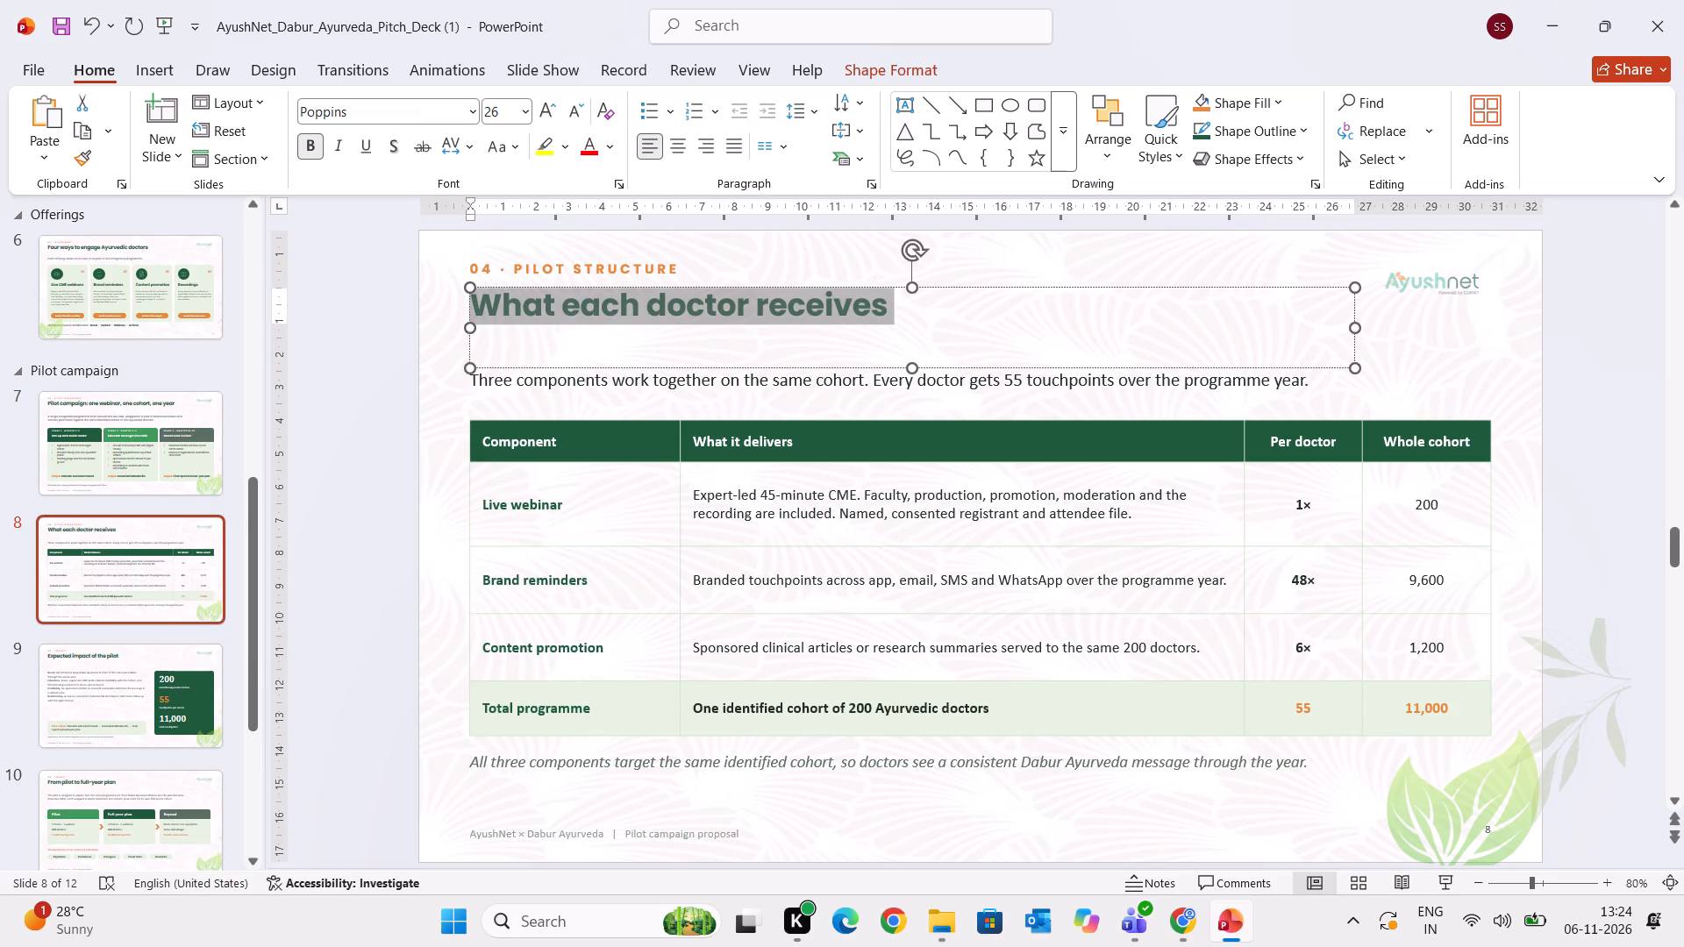
Format the whole "Three components work together" intro text on slide 8 in Poppins at size 12.
left_click(621, 359)
left_click(617, 380)
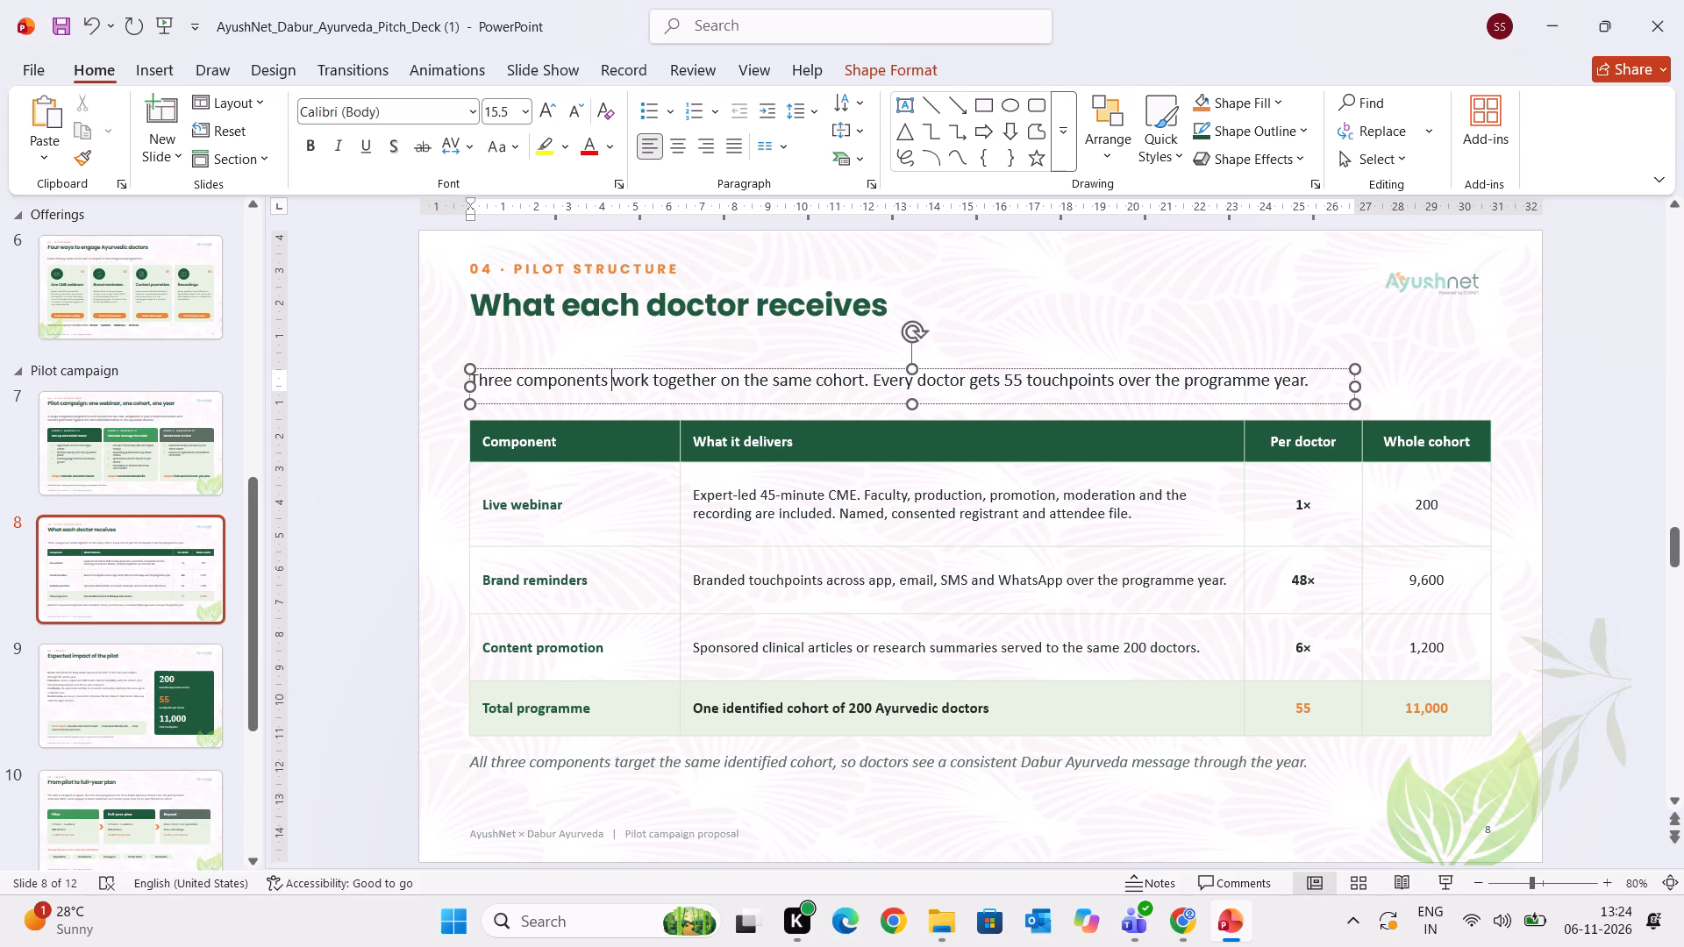
left_click_drag(1307, 380, 312, 310)
left_click(410, 105)
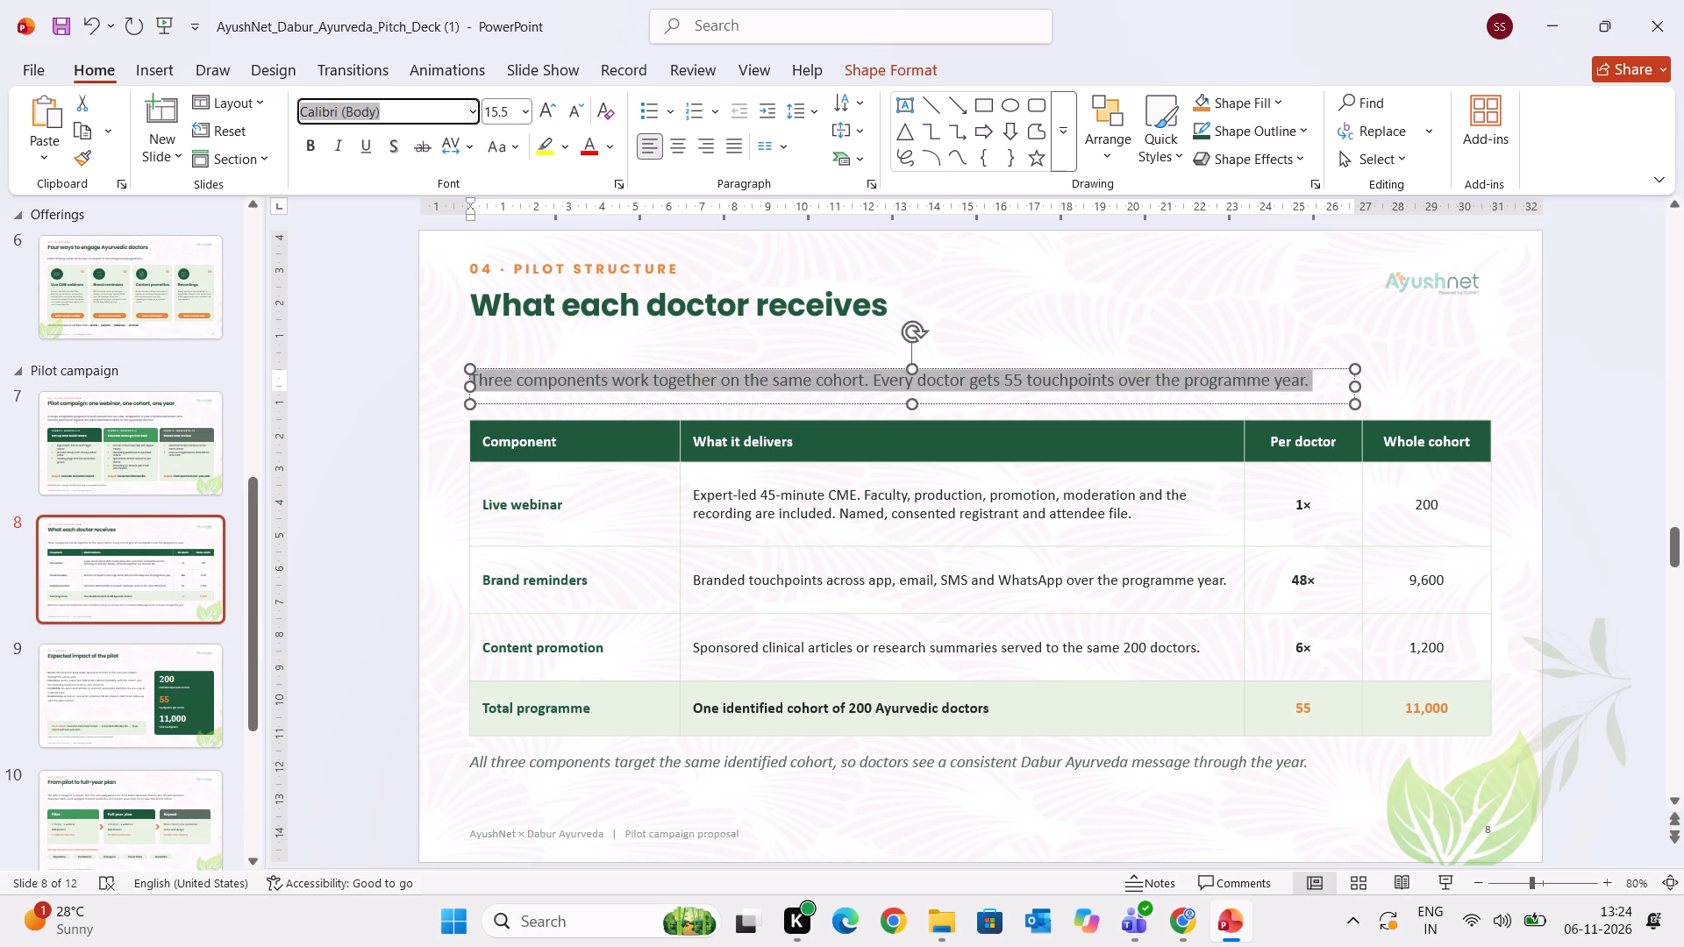
type("pop")
key("Return")
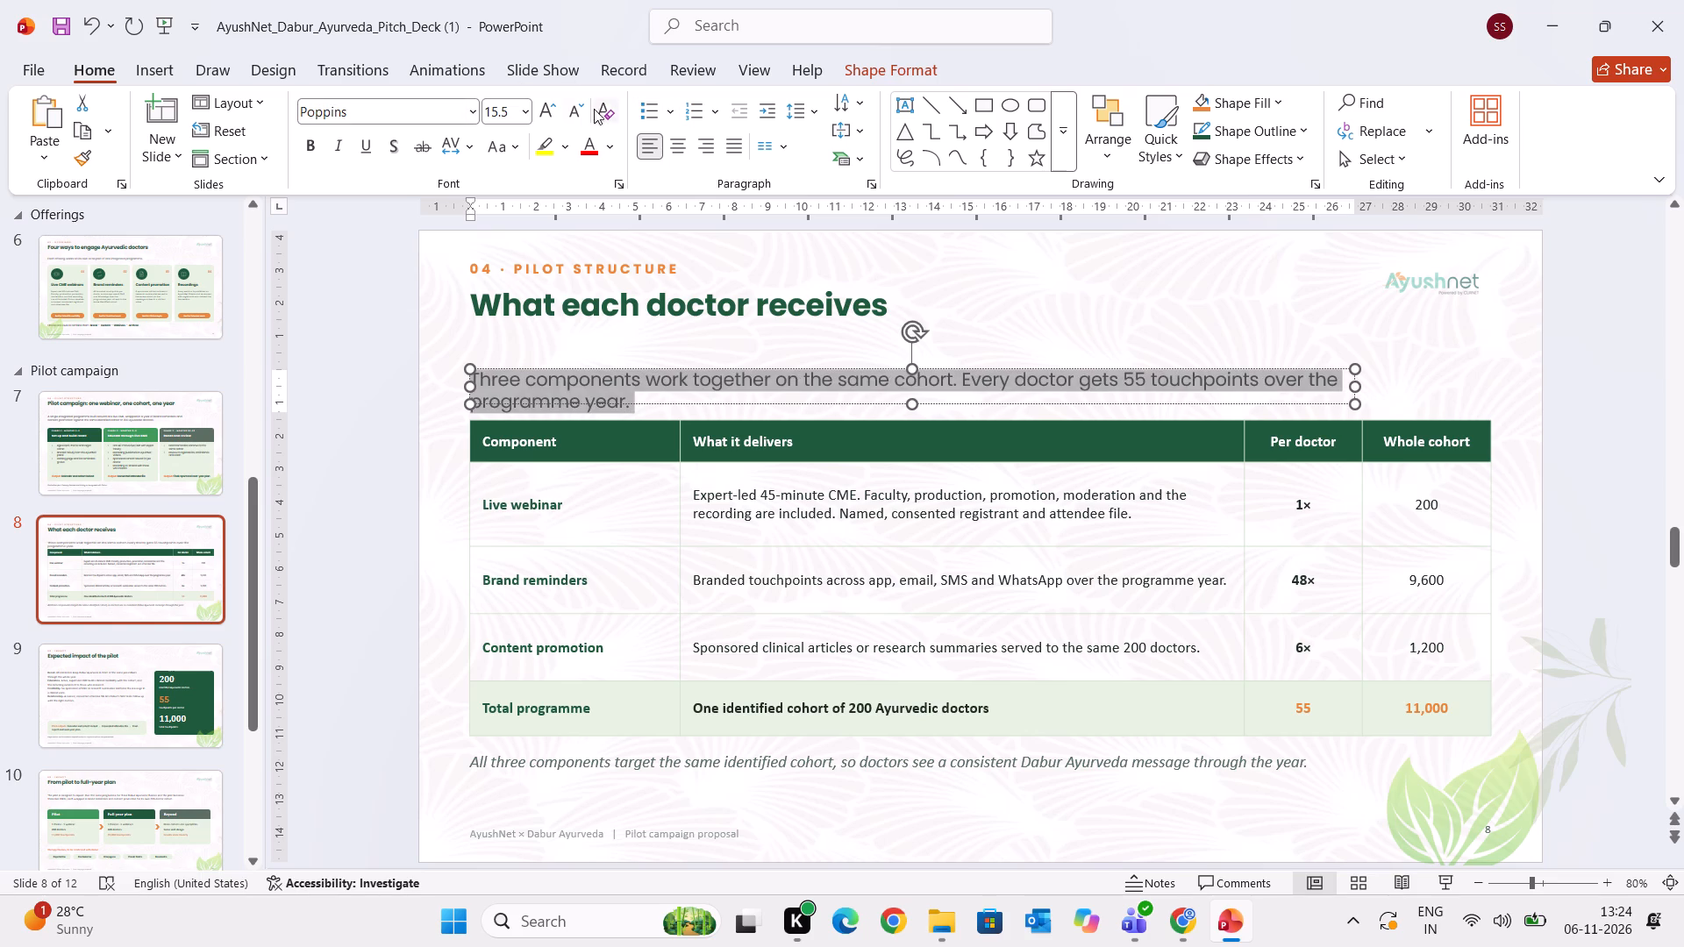
left_click(583, 112)
left_click(583, 112)
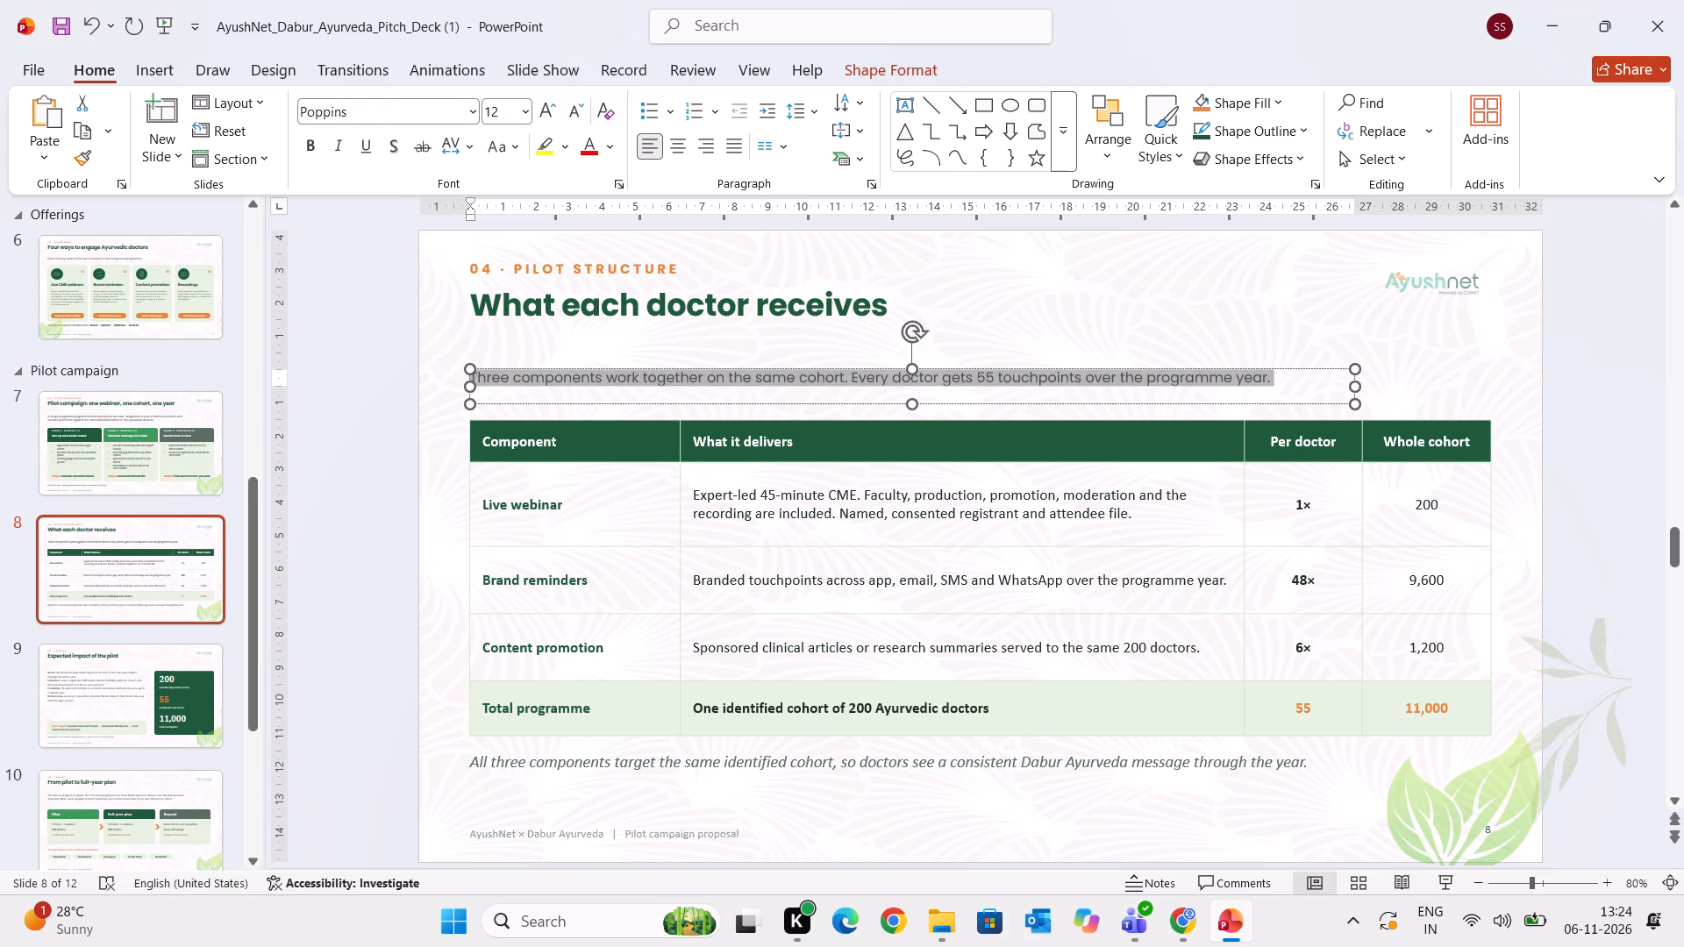
left_click(991, 509)
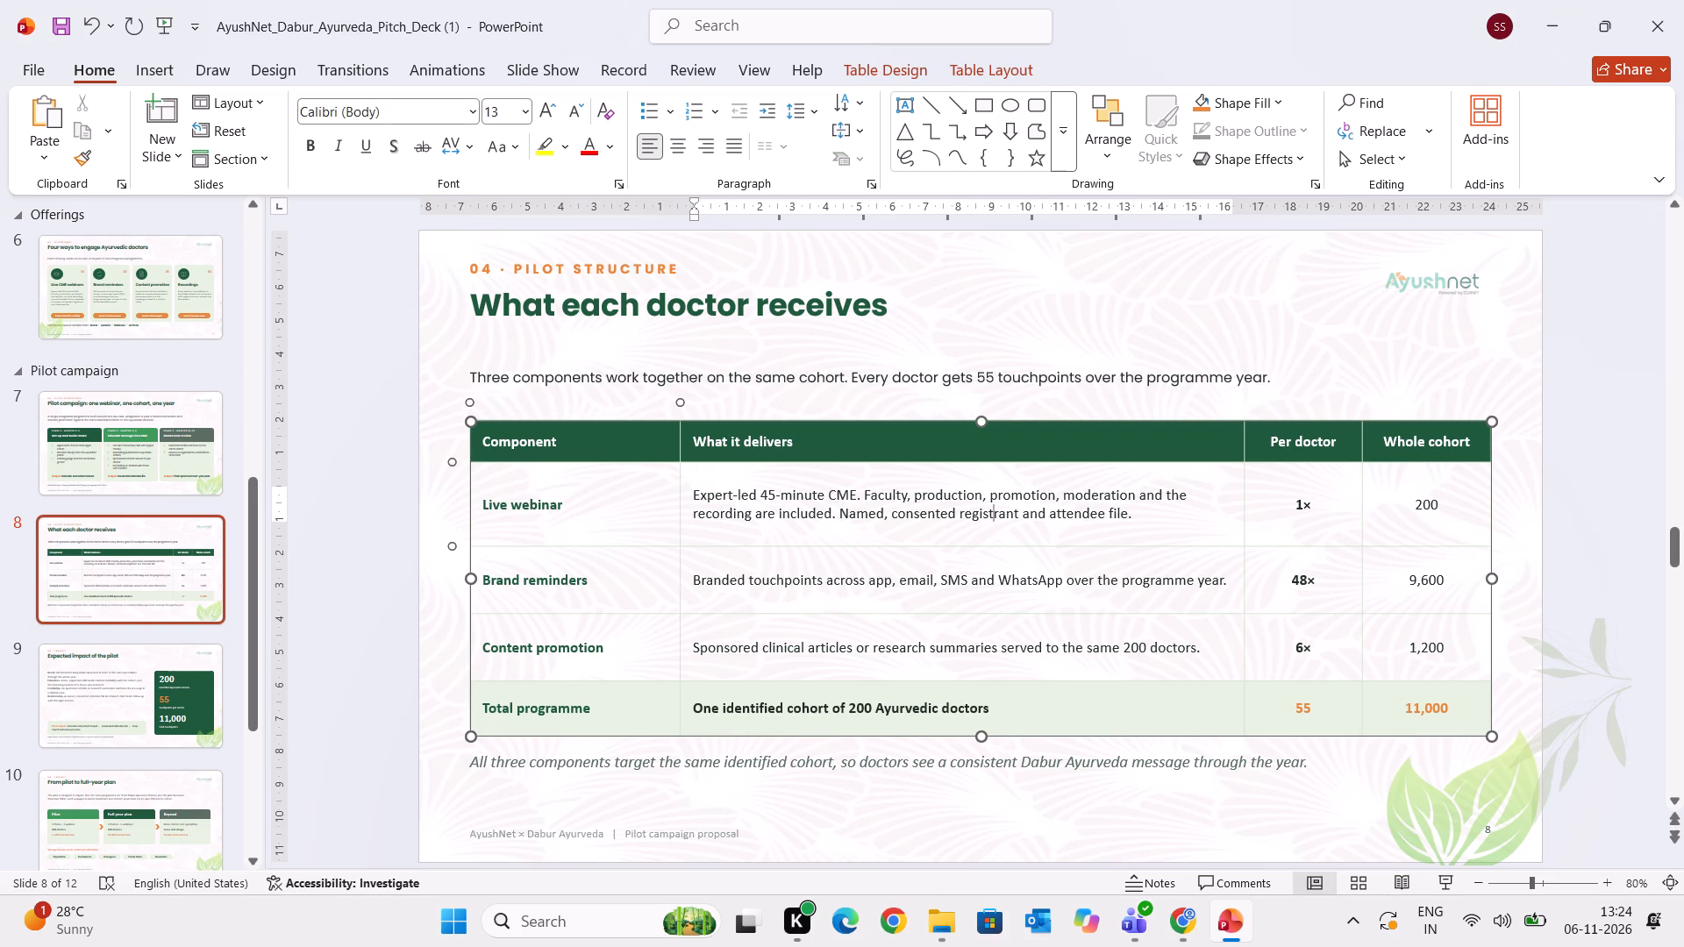
Check the intro text size on slide 7 and set slide 8's whole intro text to the matching size 14.
left_click(111, 443)
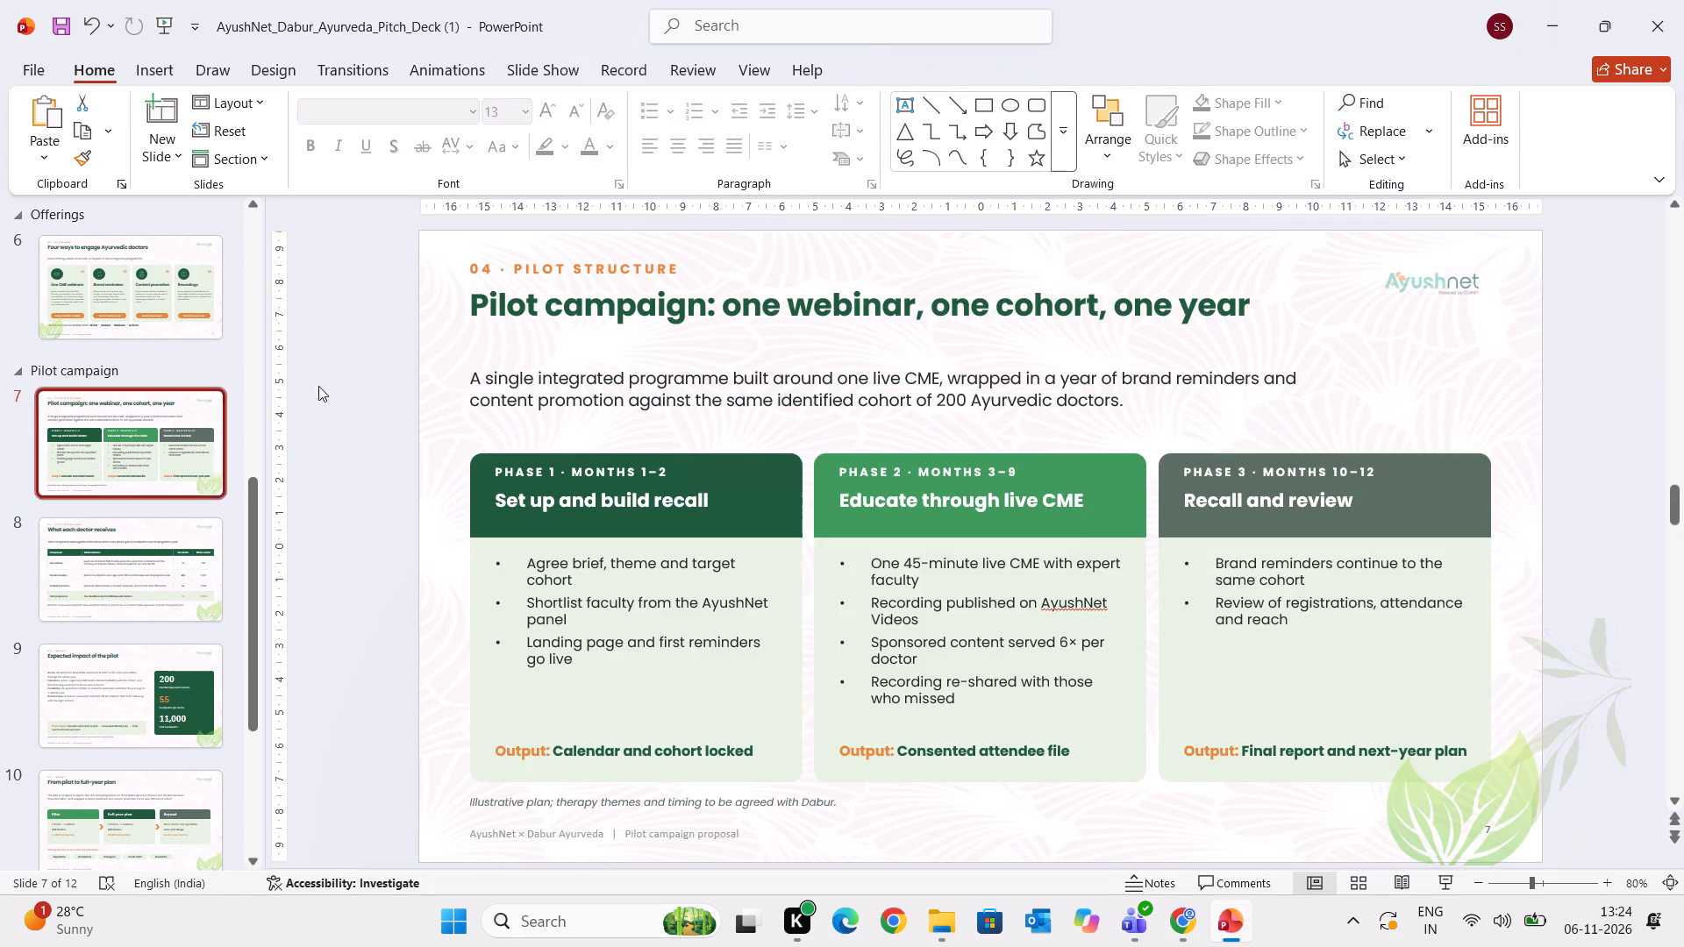
left_click(530, 388)
left_click(119, 553)
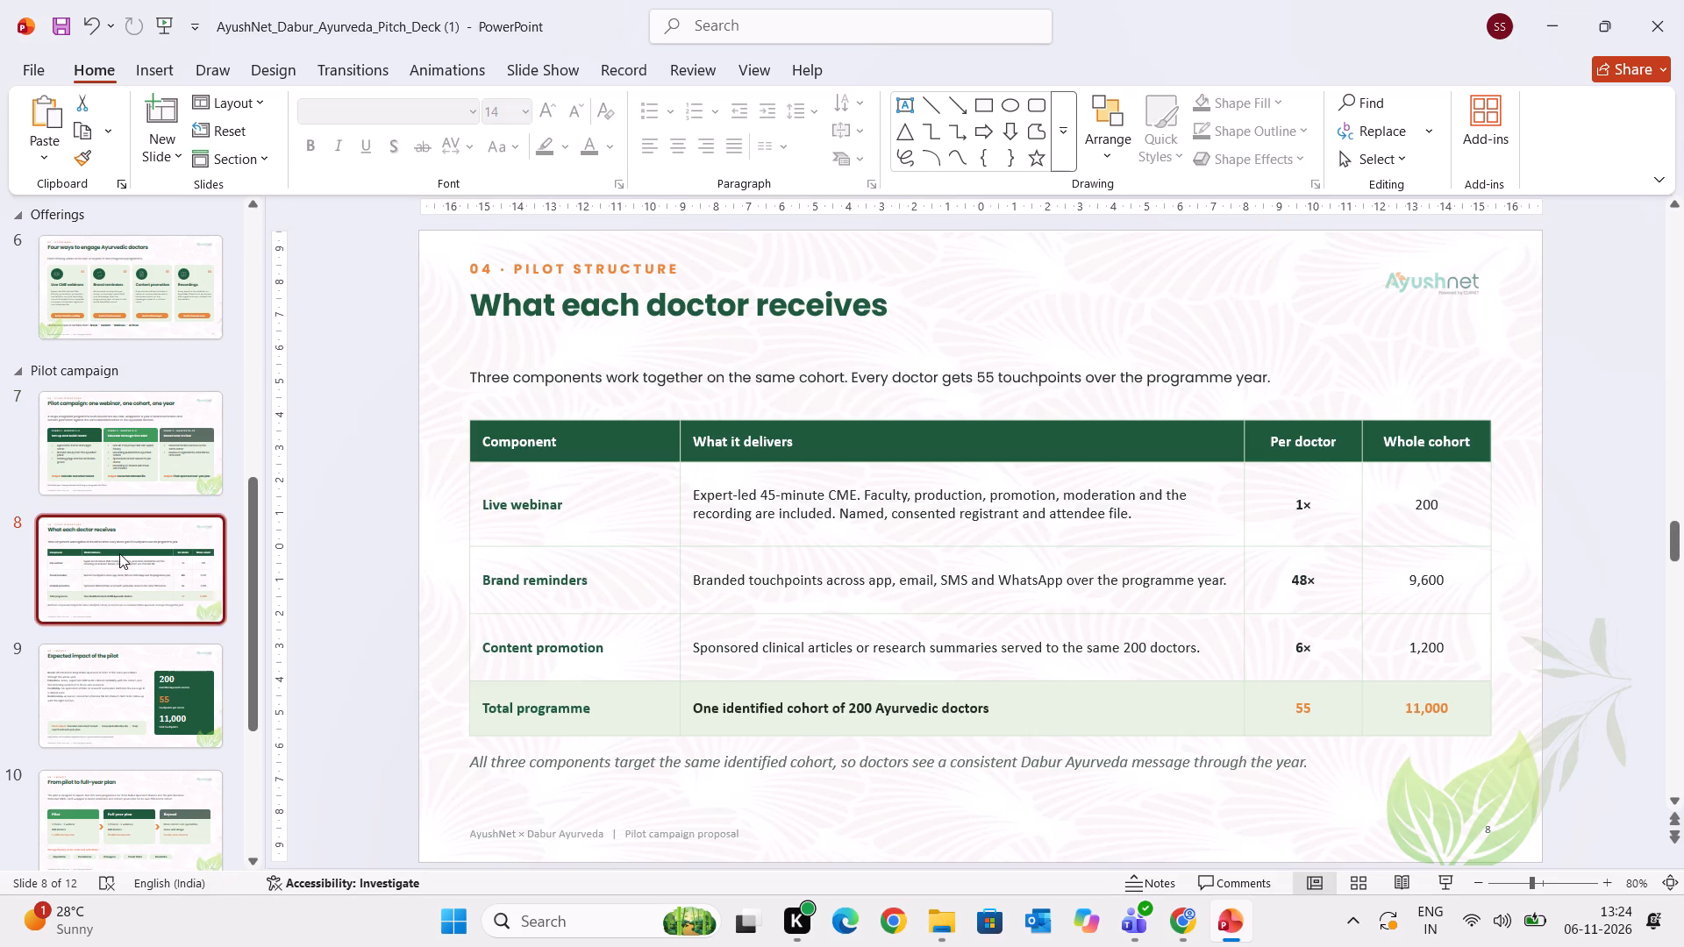
left_click(515, 374)
left_click(543, 106)
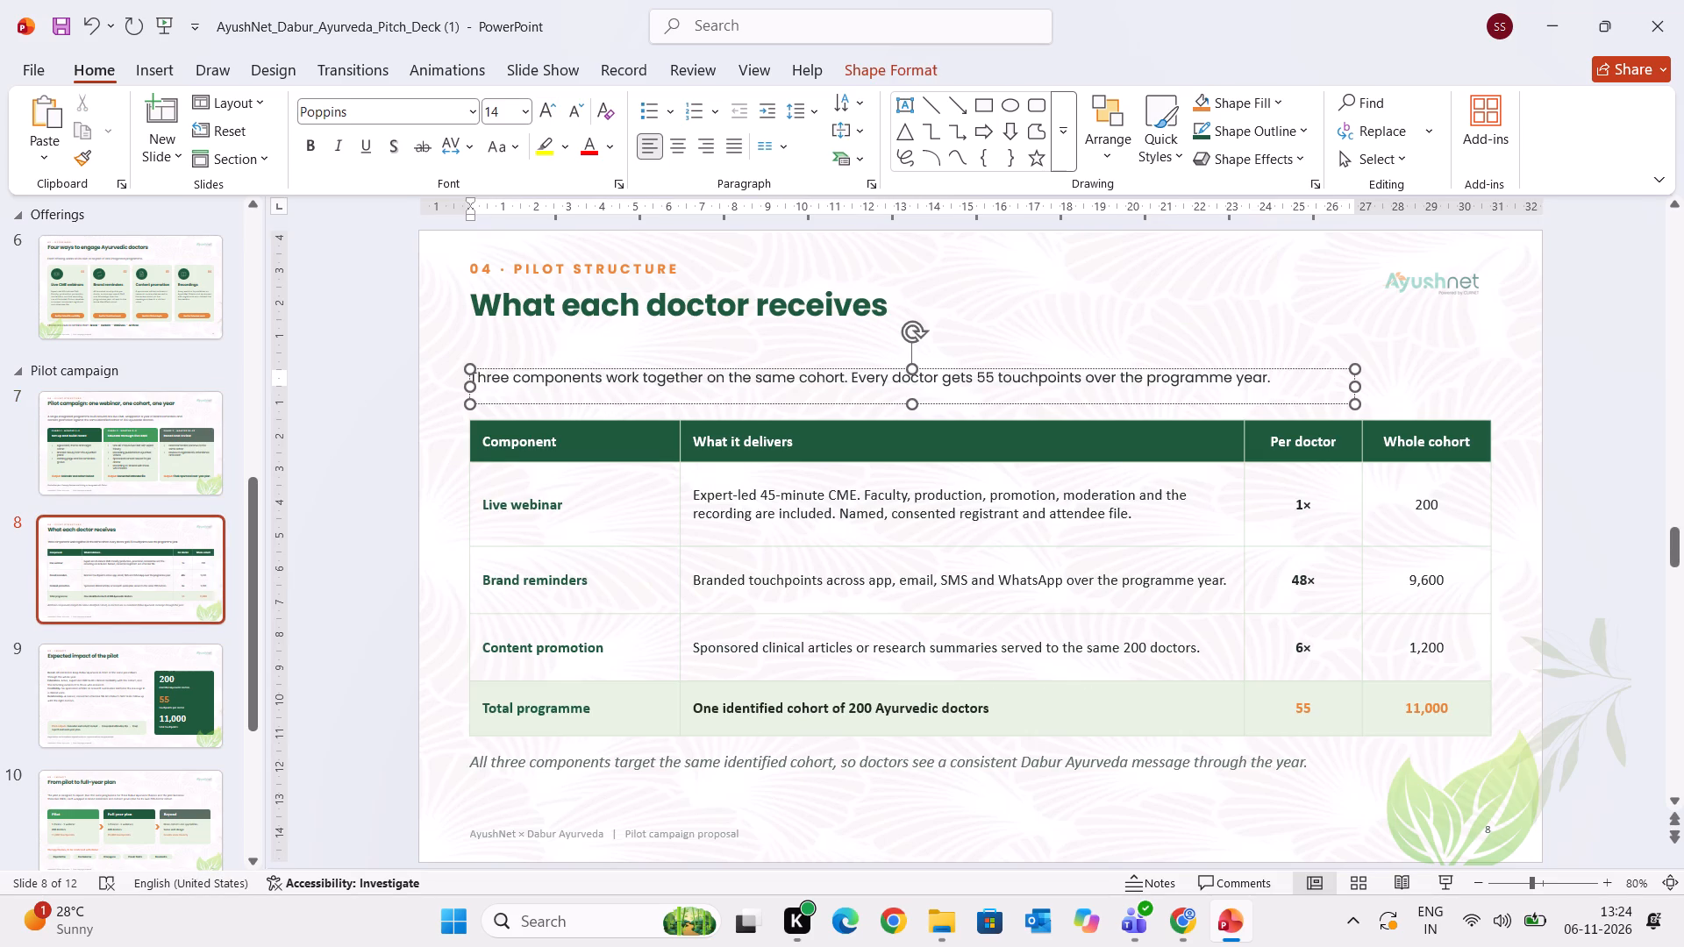
left_click_drag(1270, 378, 289, 306)
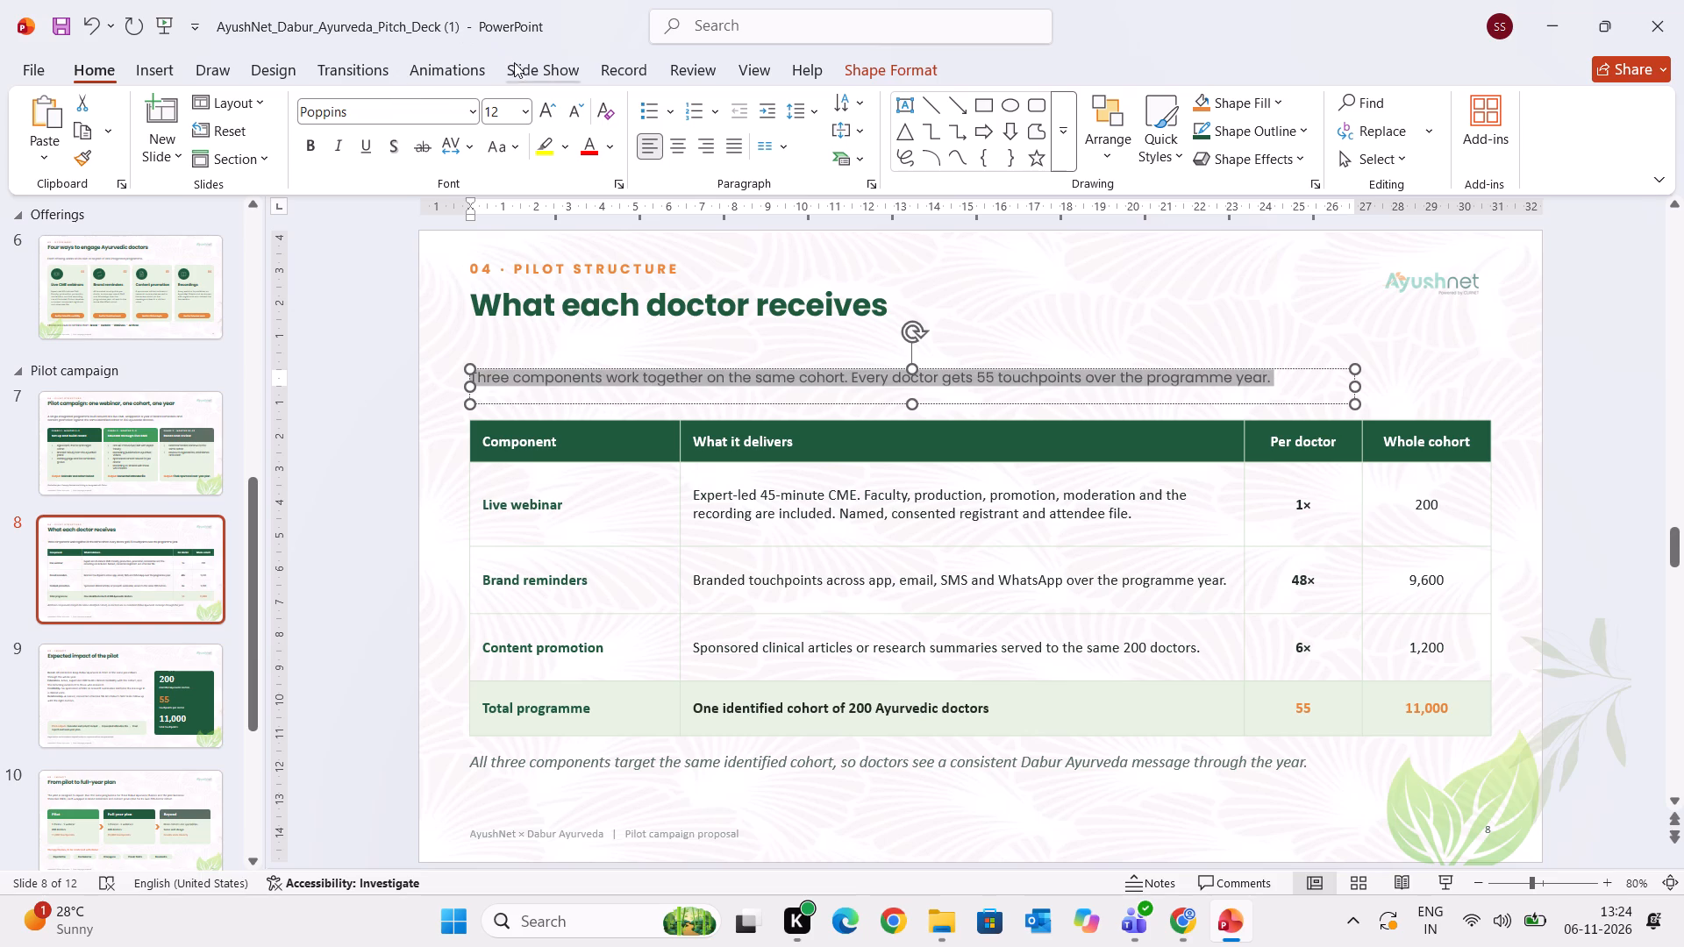
left_click(541, 103)
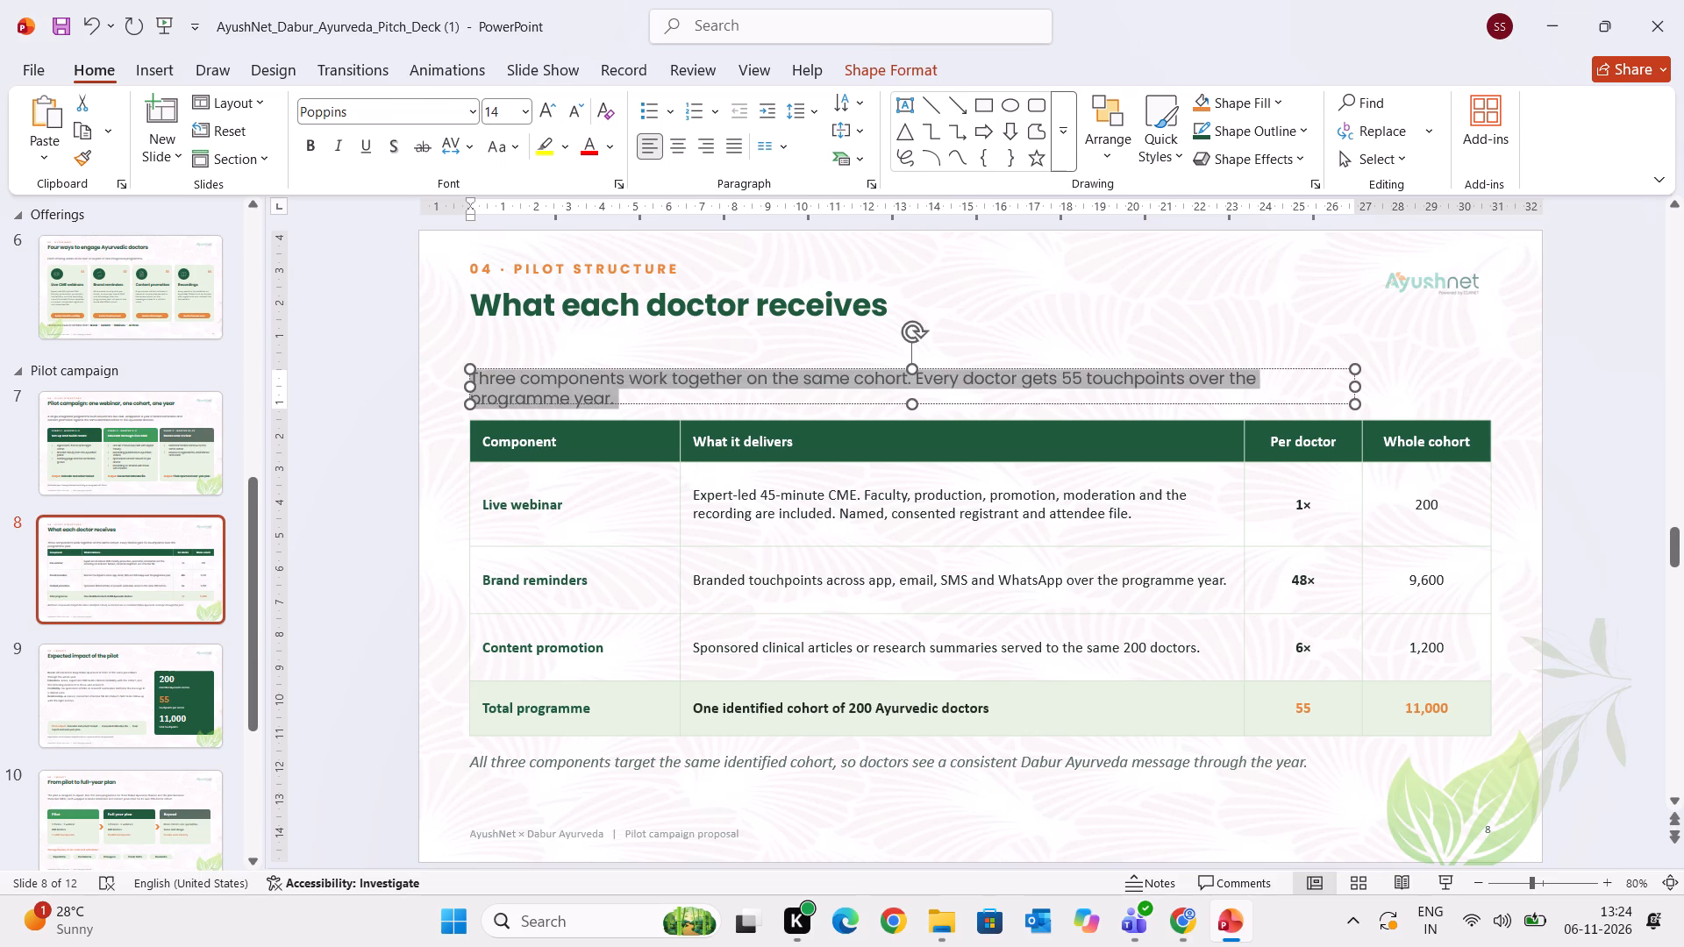
Widen the text box of slide 8's intro text so that it fits on a single line.
left_click_drag(1359, 385, 1440, 369)
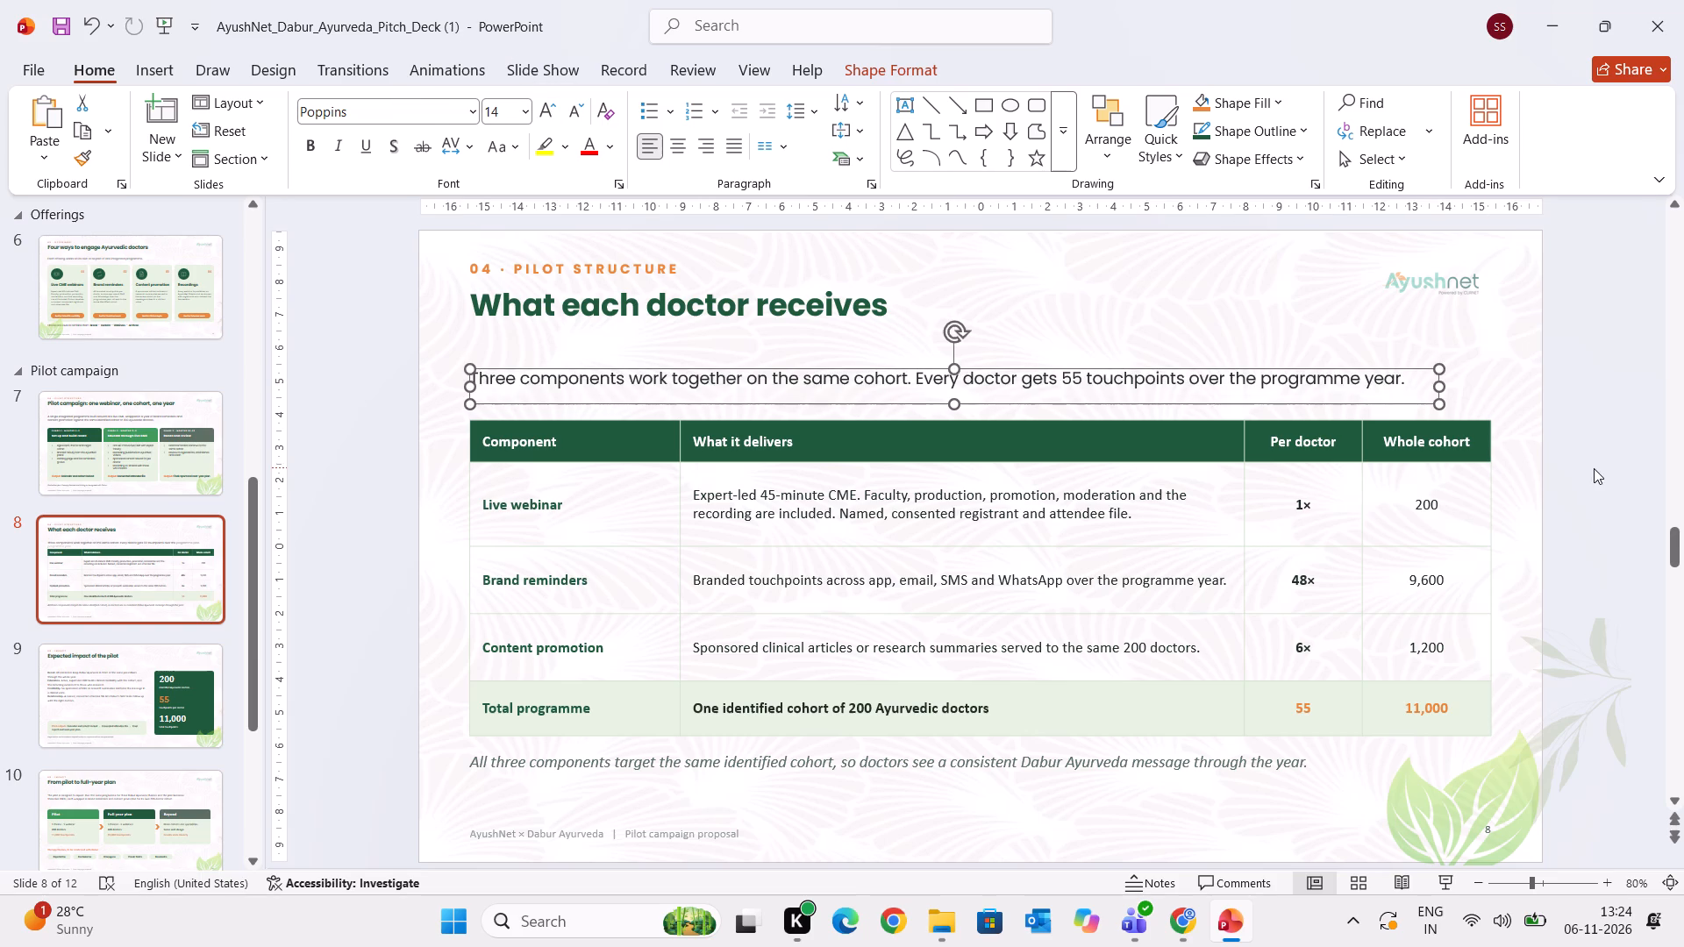
Format all the text in slide 8's component table in Poppins at size 11.
left_click(1594, 468)
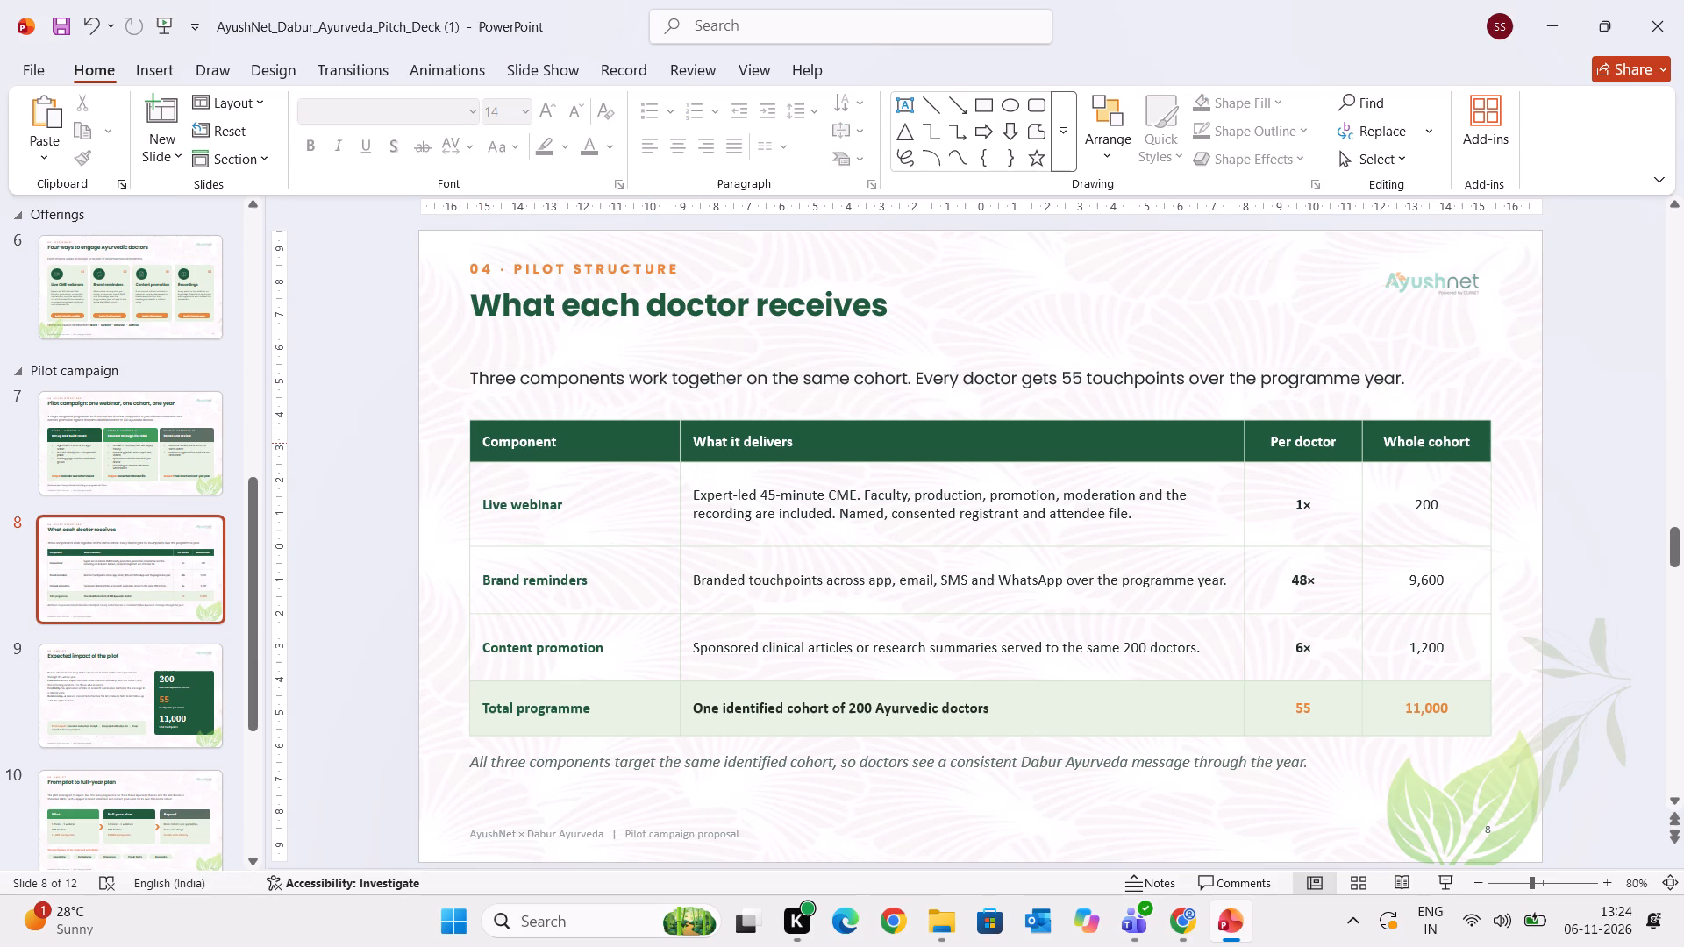
left_click(482, 431)
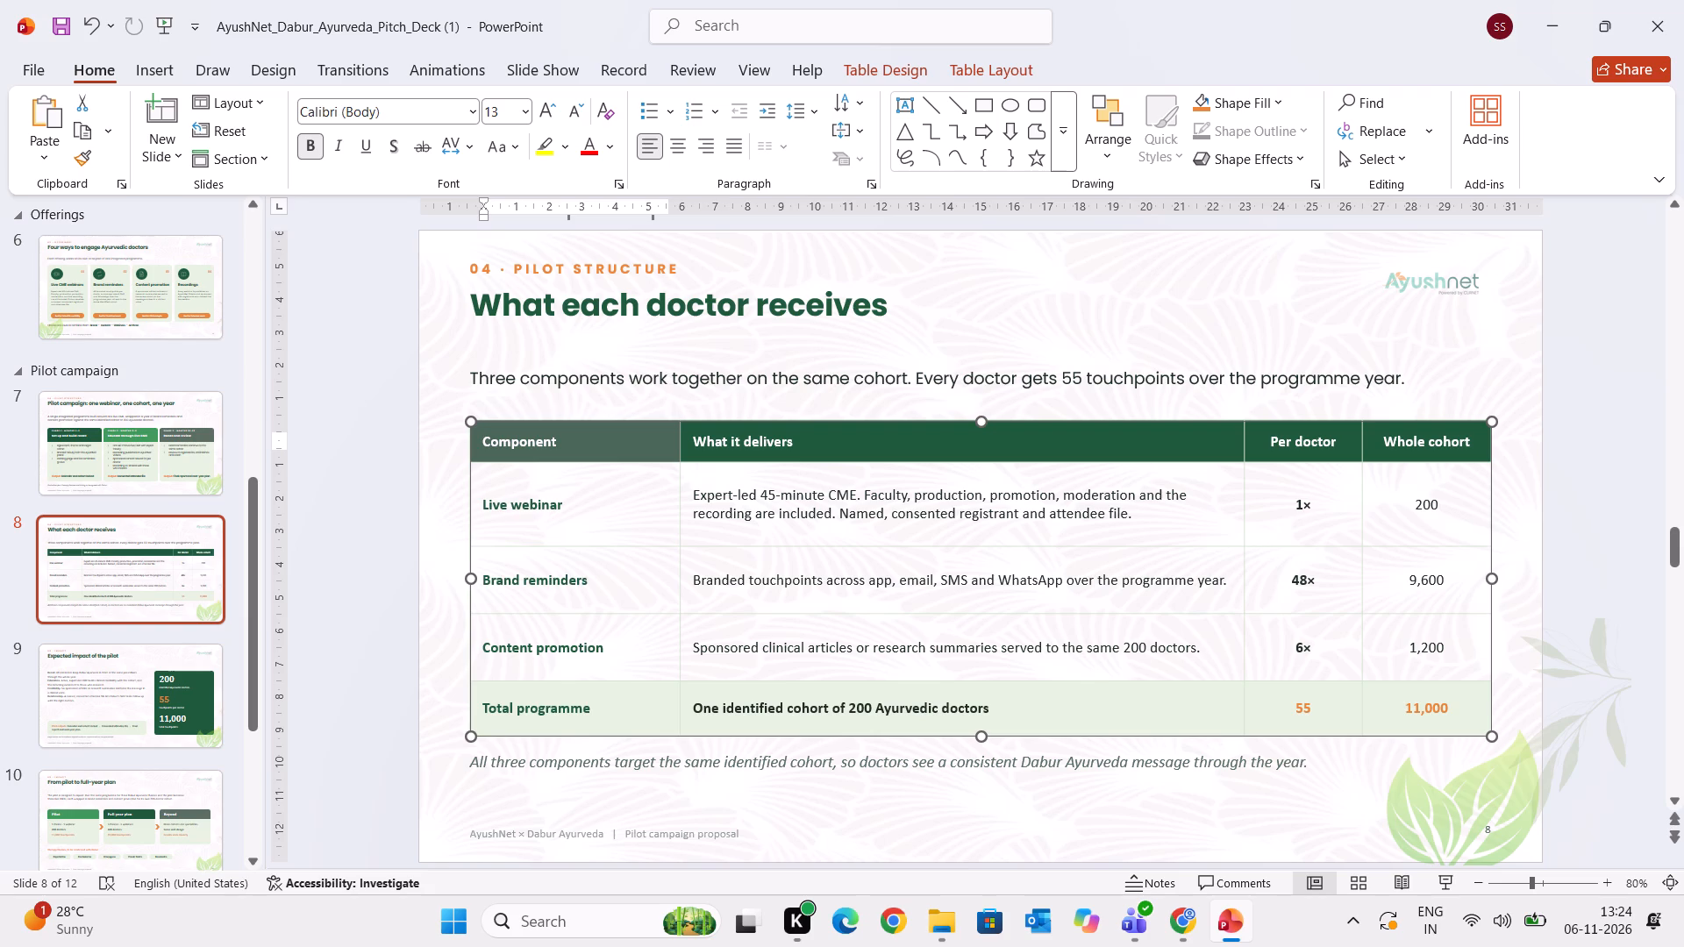
left_click(1459, 715)
left_click(1461, 696)
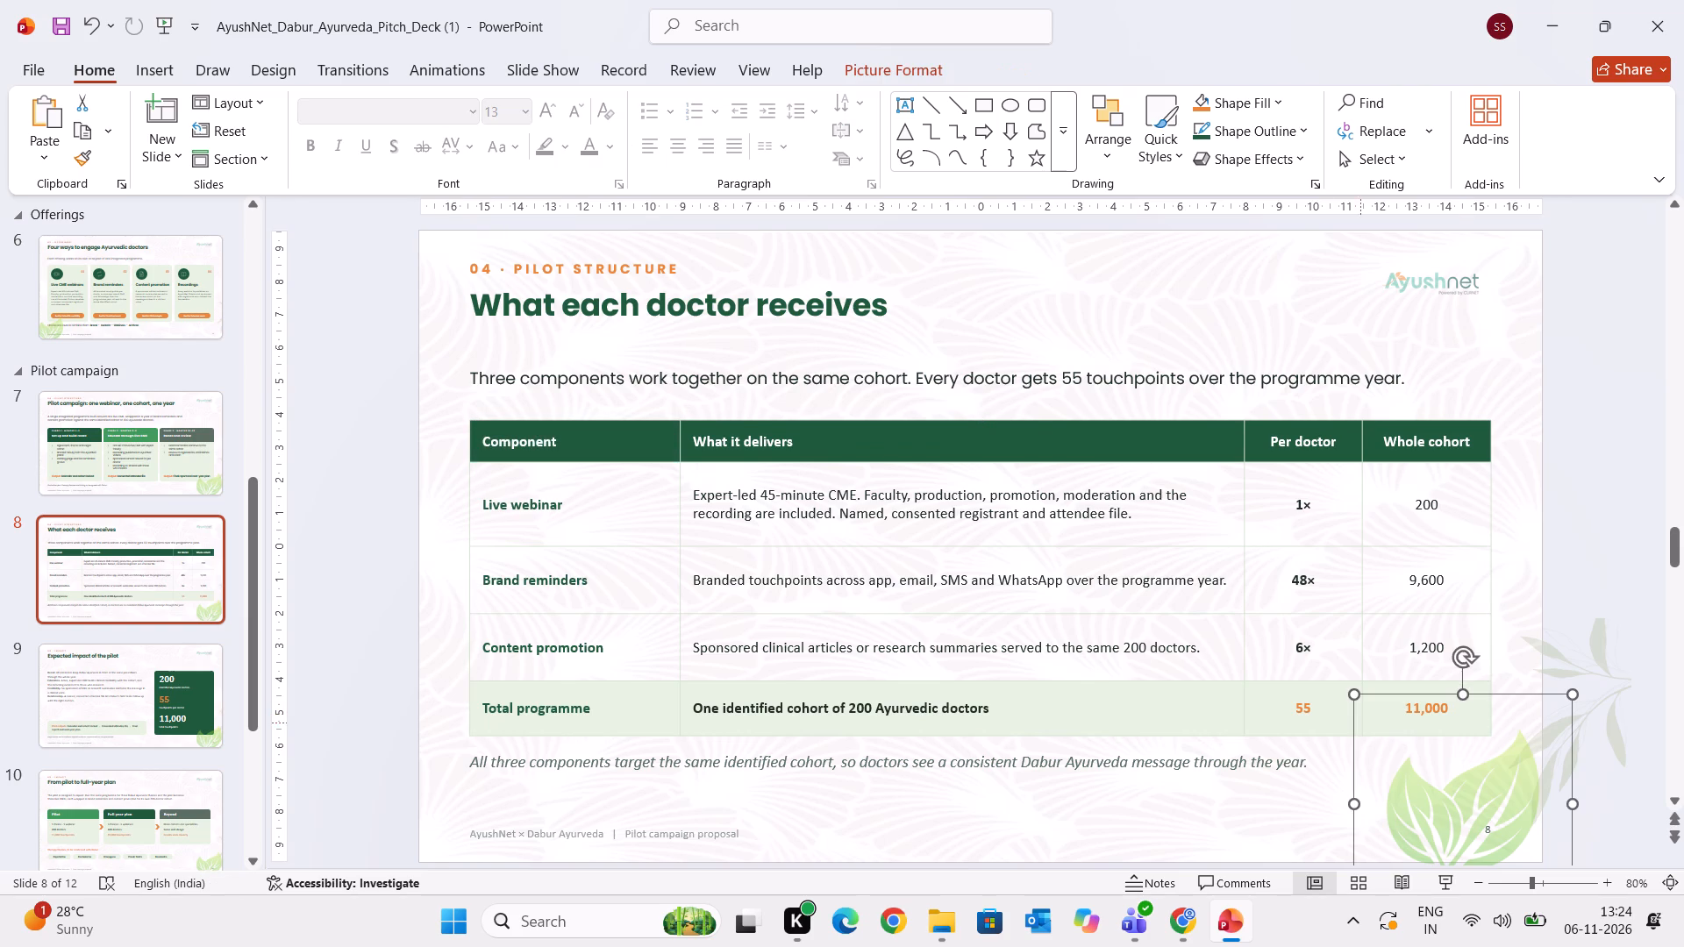
left_click(1325, 731)
left_click_drag(1478, 438, 846, 708)
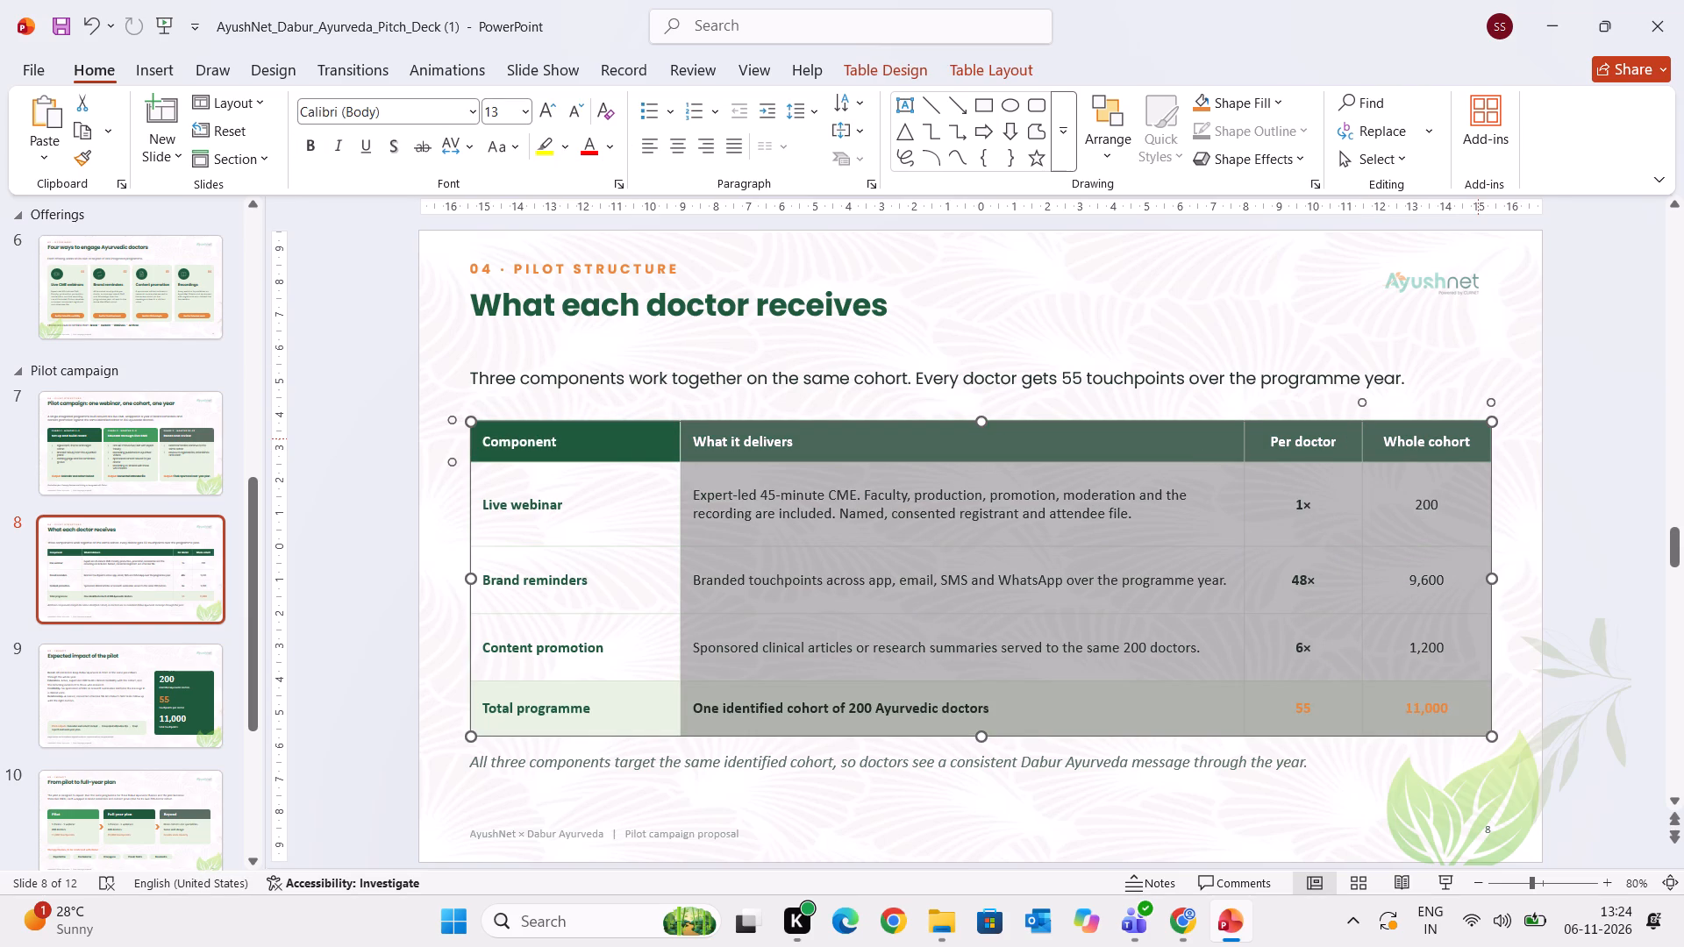
left_click_drag(846, 708, 549, 742)
left_click(415, 109)
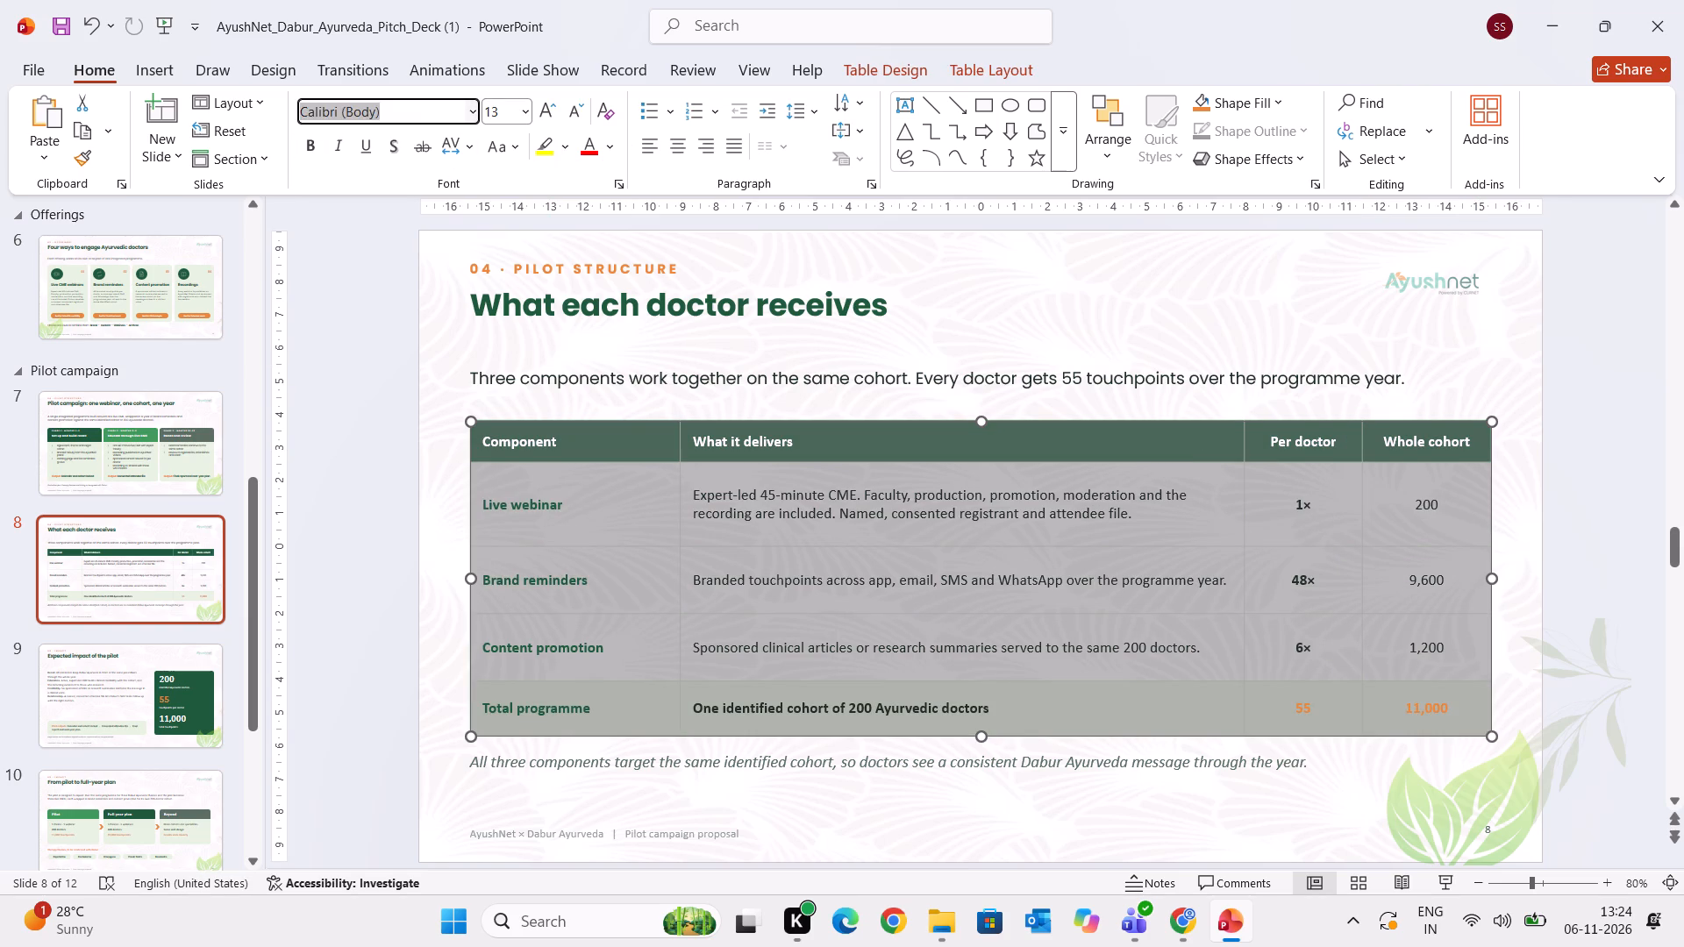
type("pop")
key("Return")
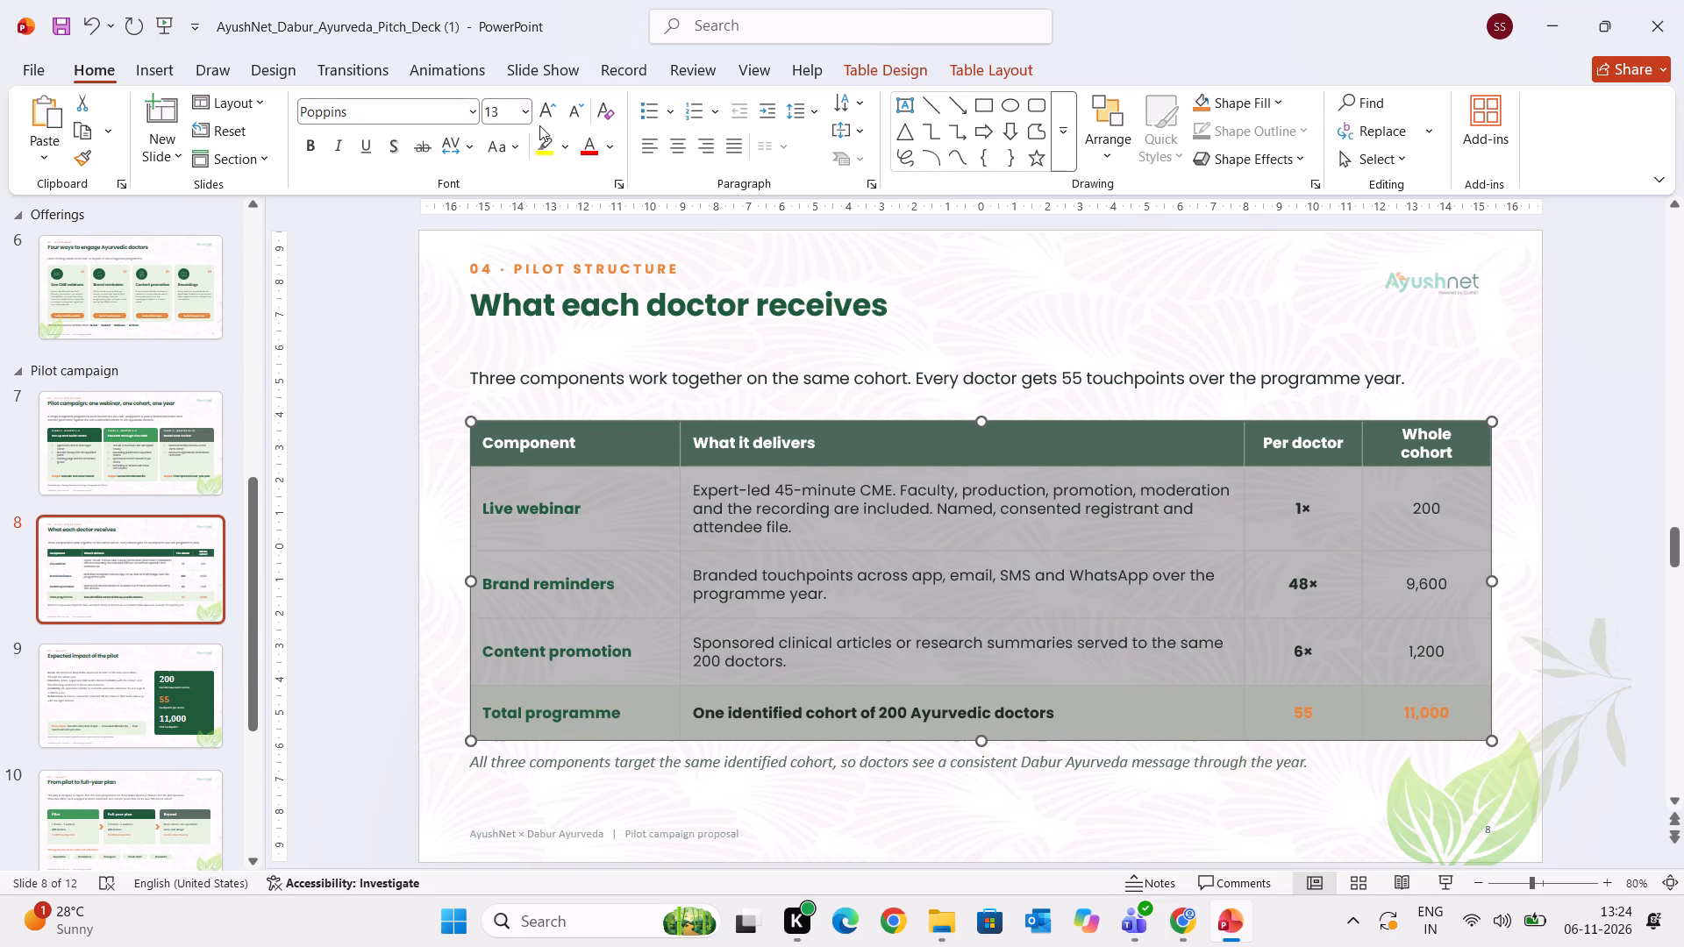
left_click(573, 113)
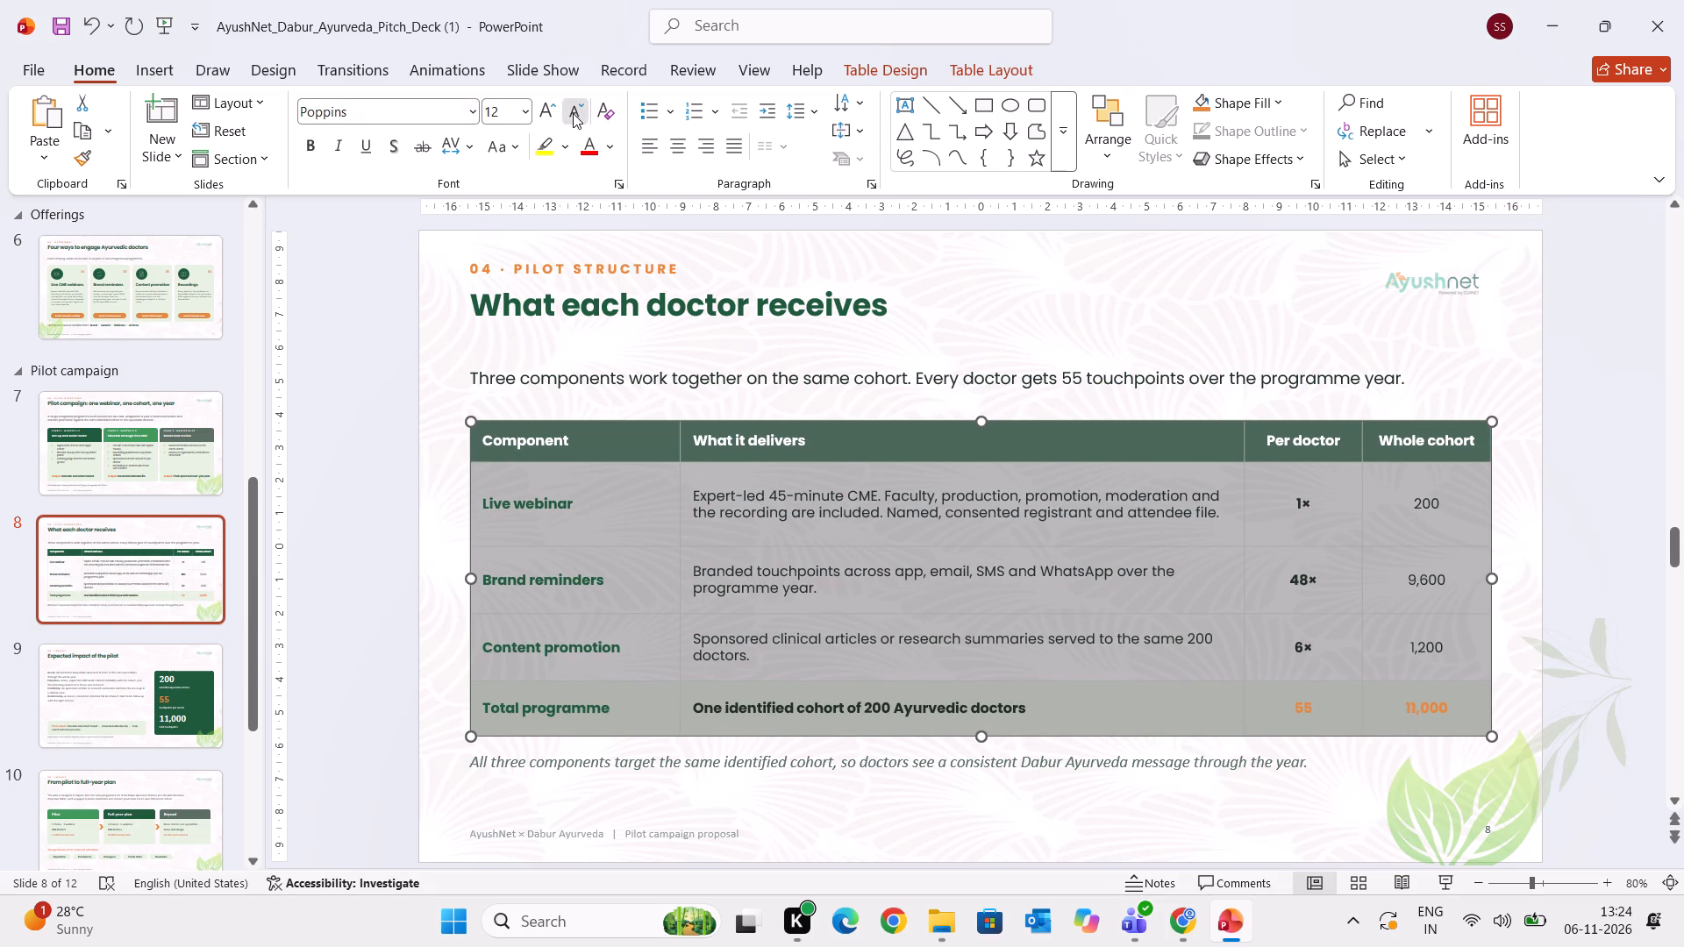
left_click(573, 113)
left_click(1618, 660)
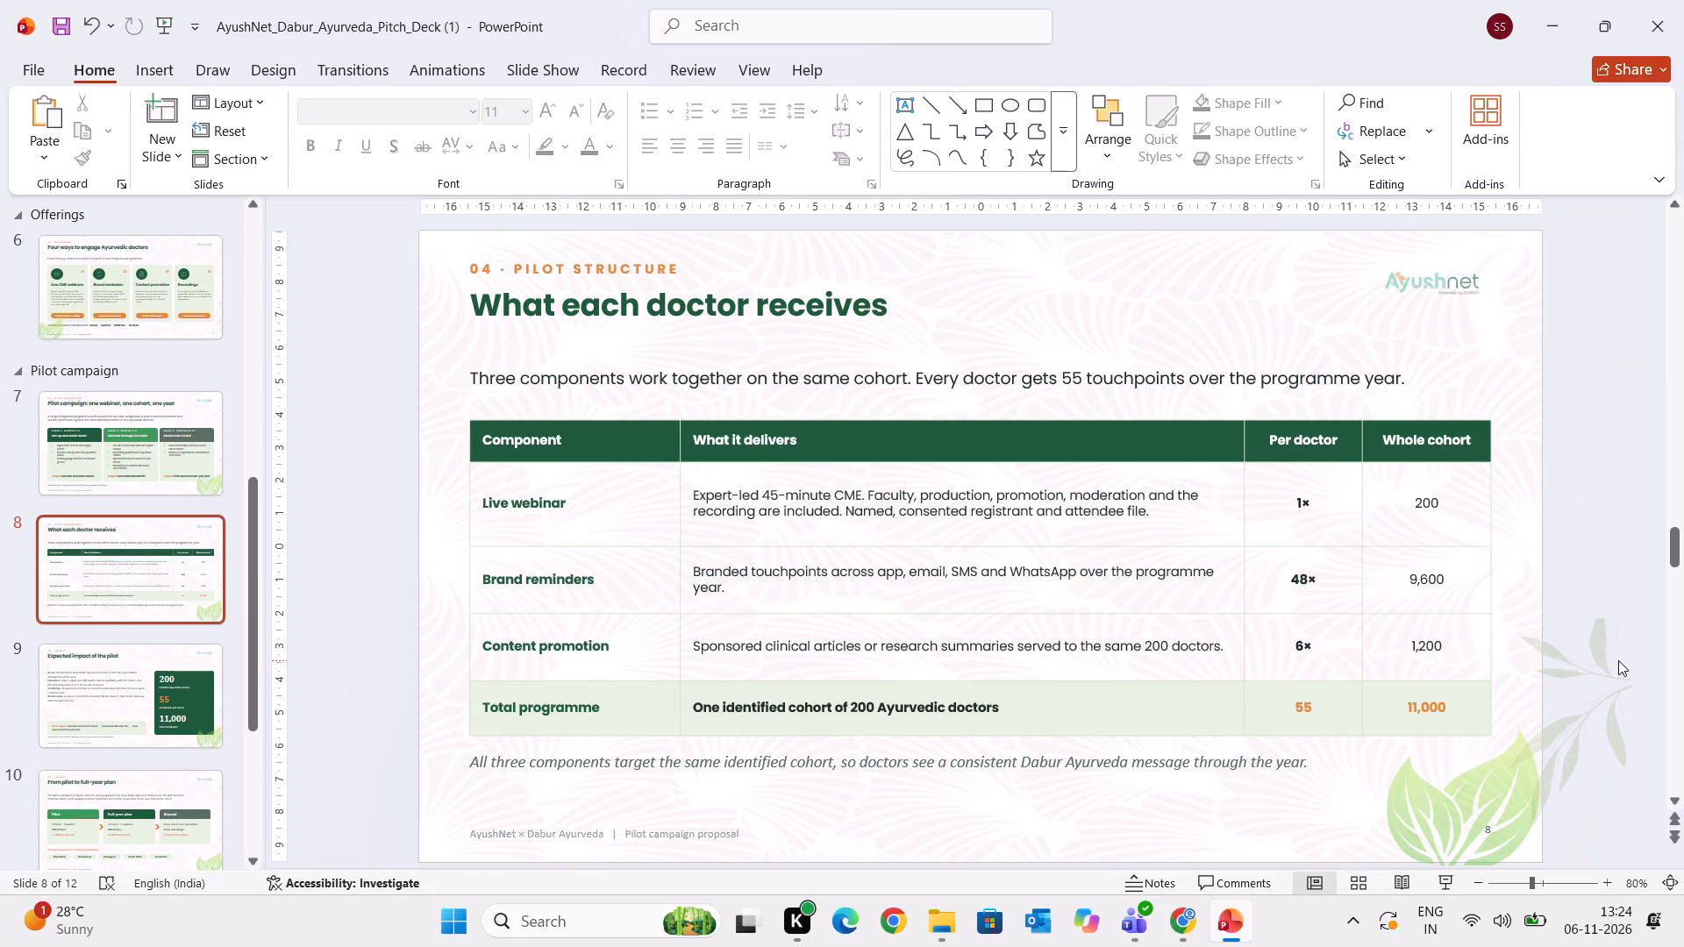
Format the italic "All three components target" footnote below slide 8's table in Poppins at size 11.
left_click(806, 773)
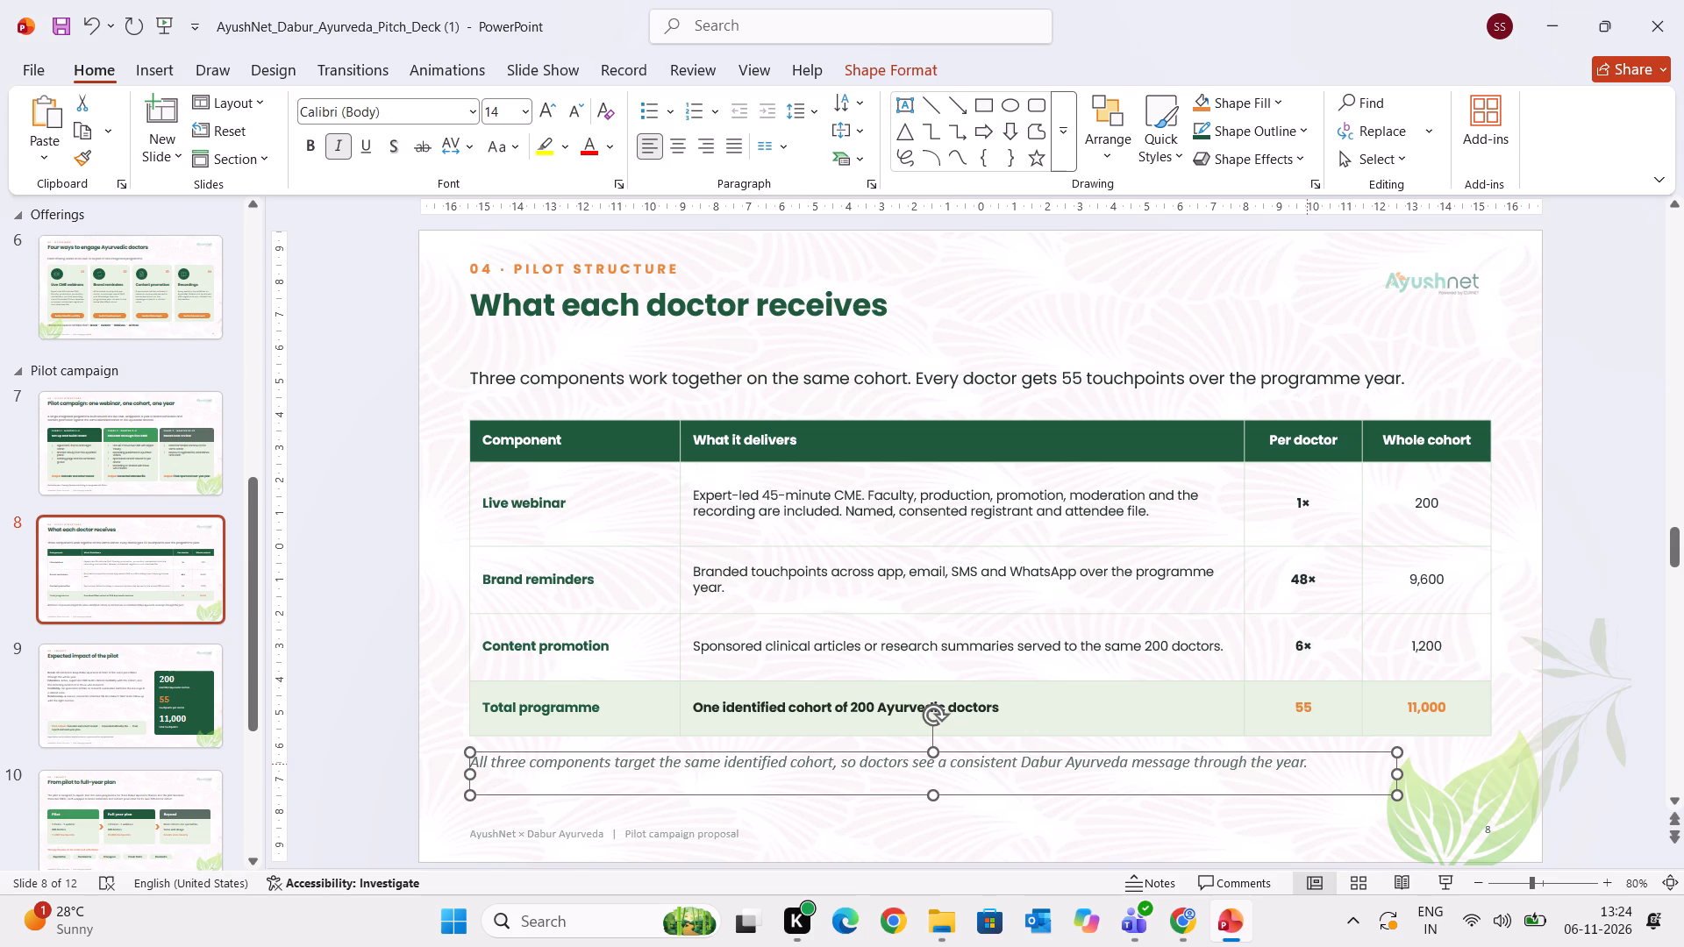
left_click_drag(1303, 765, 347, 744)
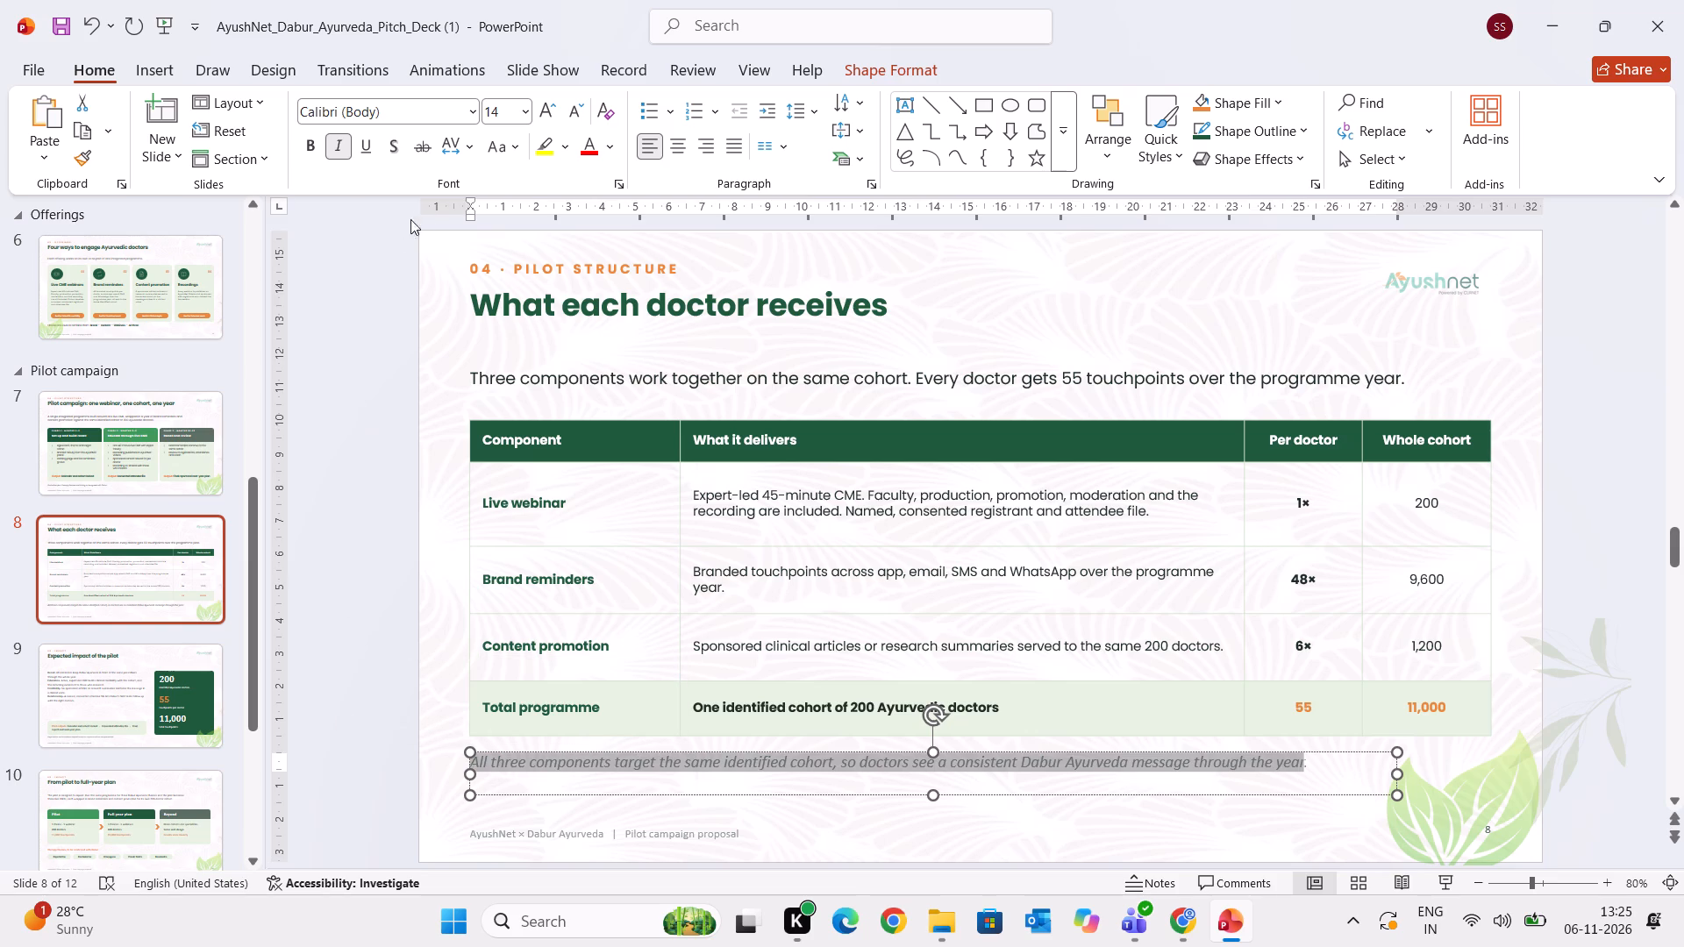
left_click(402, 120)
left_click(399, 115)
type("pop")
key("Return")
left_click(574, 109)
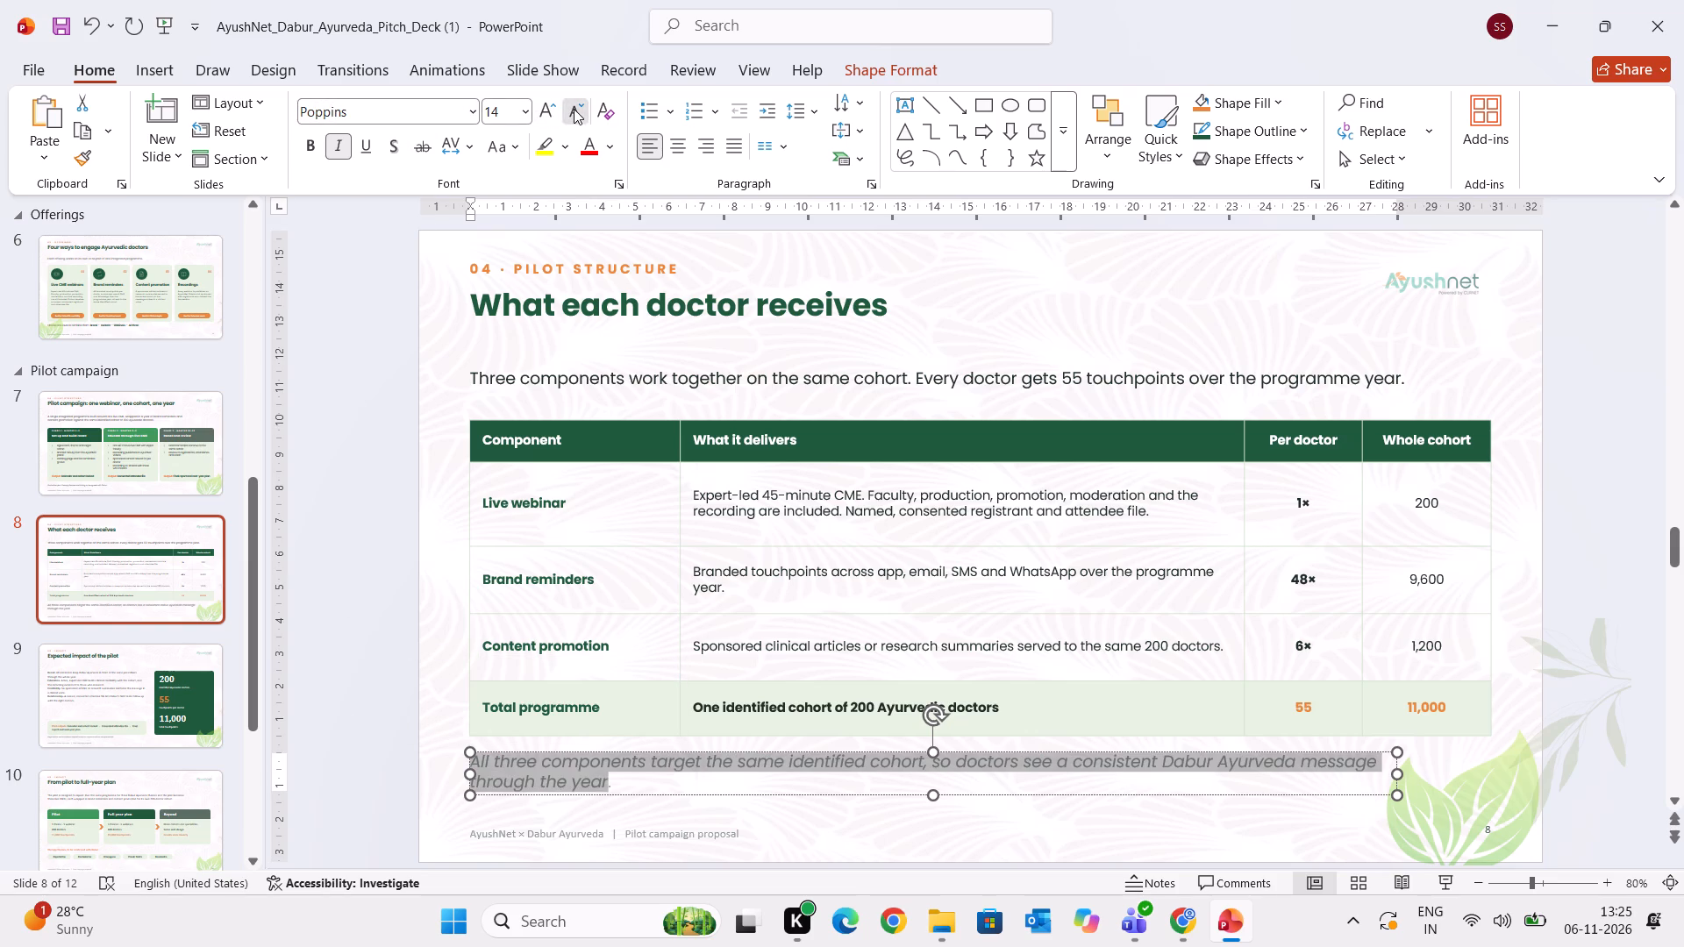
left_click(574, 109)
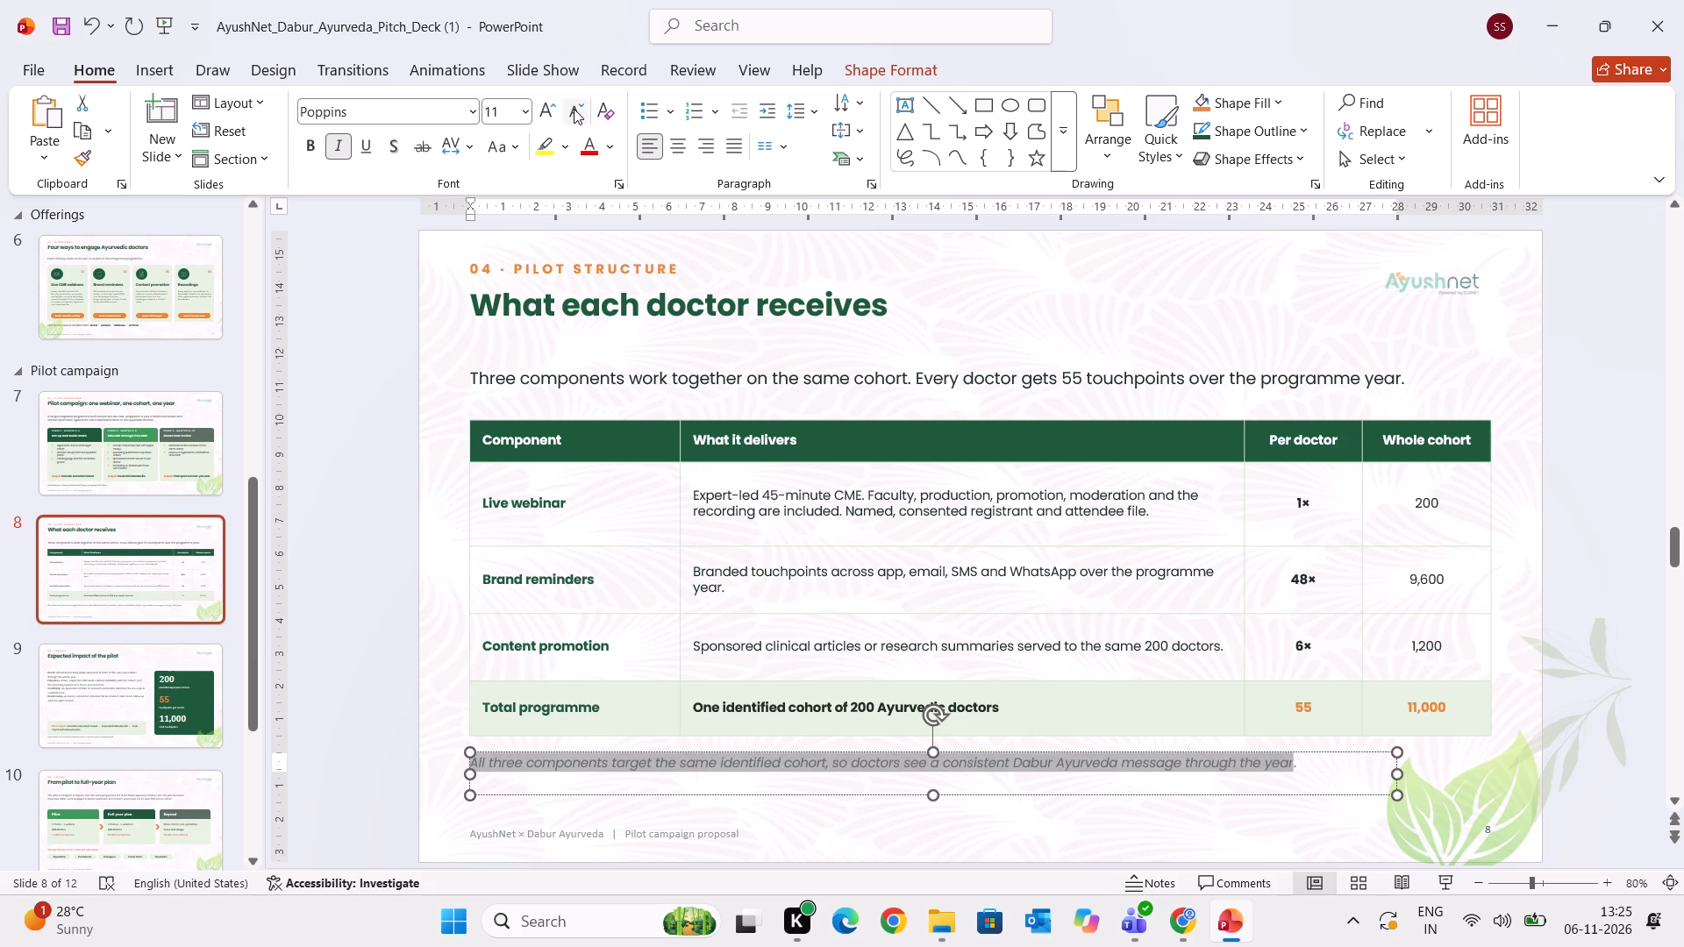
left_click(1613, 737)
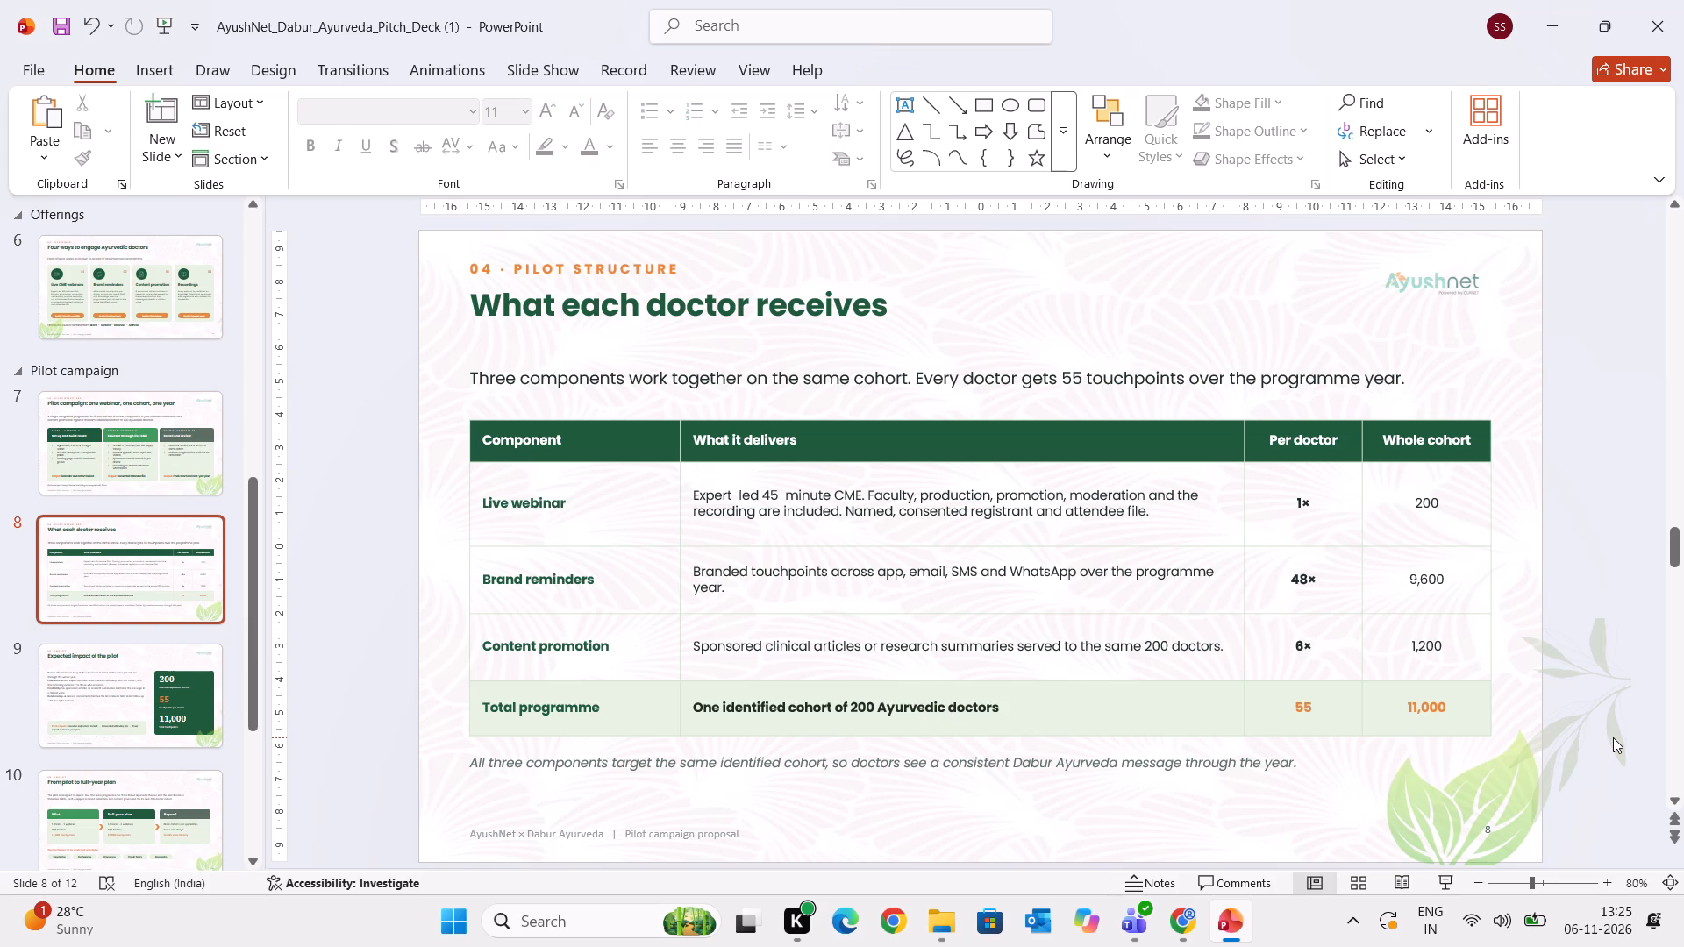
Format slide 9's four body paragraphs, from Recall to Relationship, in Poppins at size 14.
left_click(159, 688)
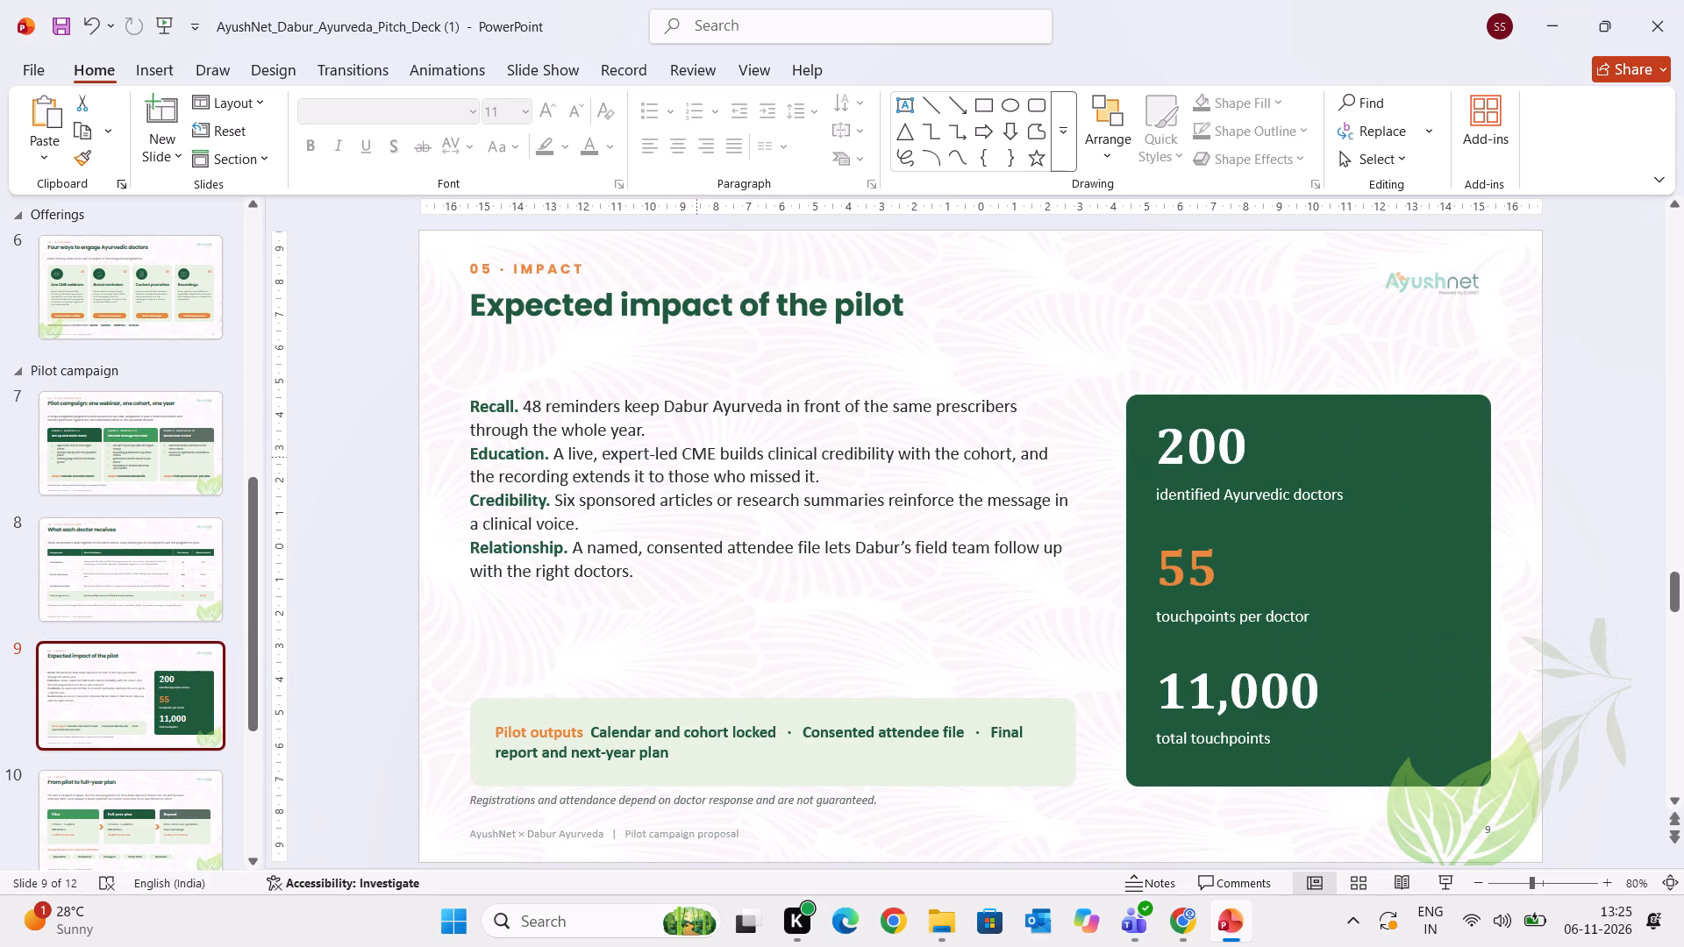
left_click_drag(651, 575, 423, 349)
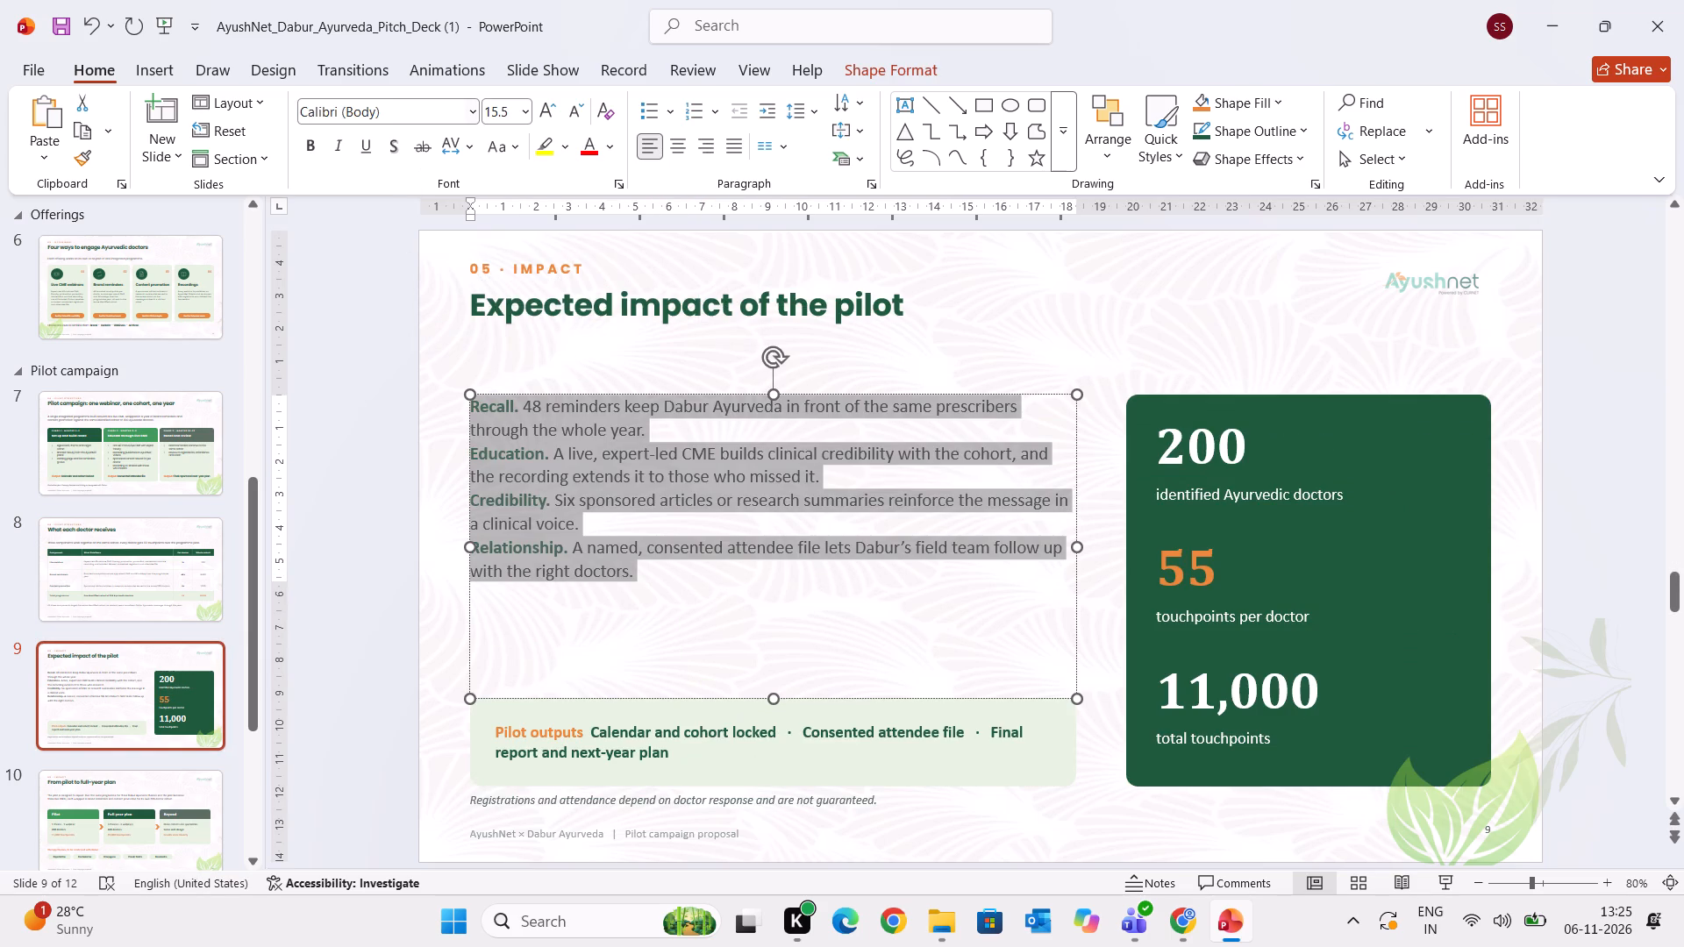
left_click(400, 113)
type("pop")
key("Return")
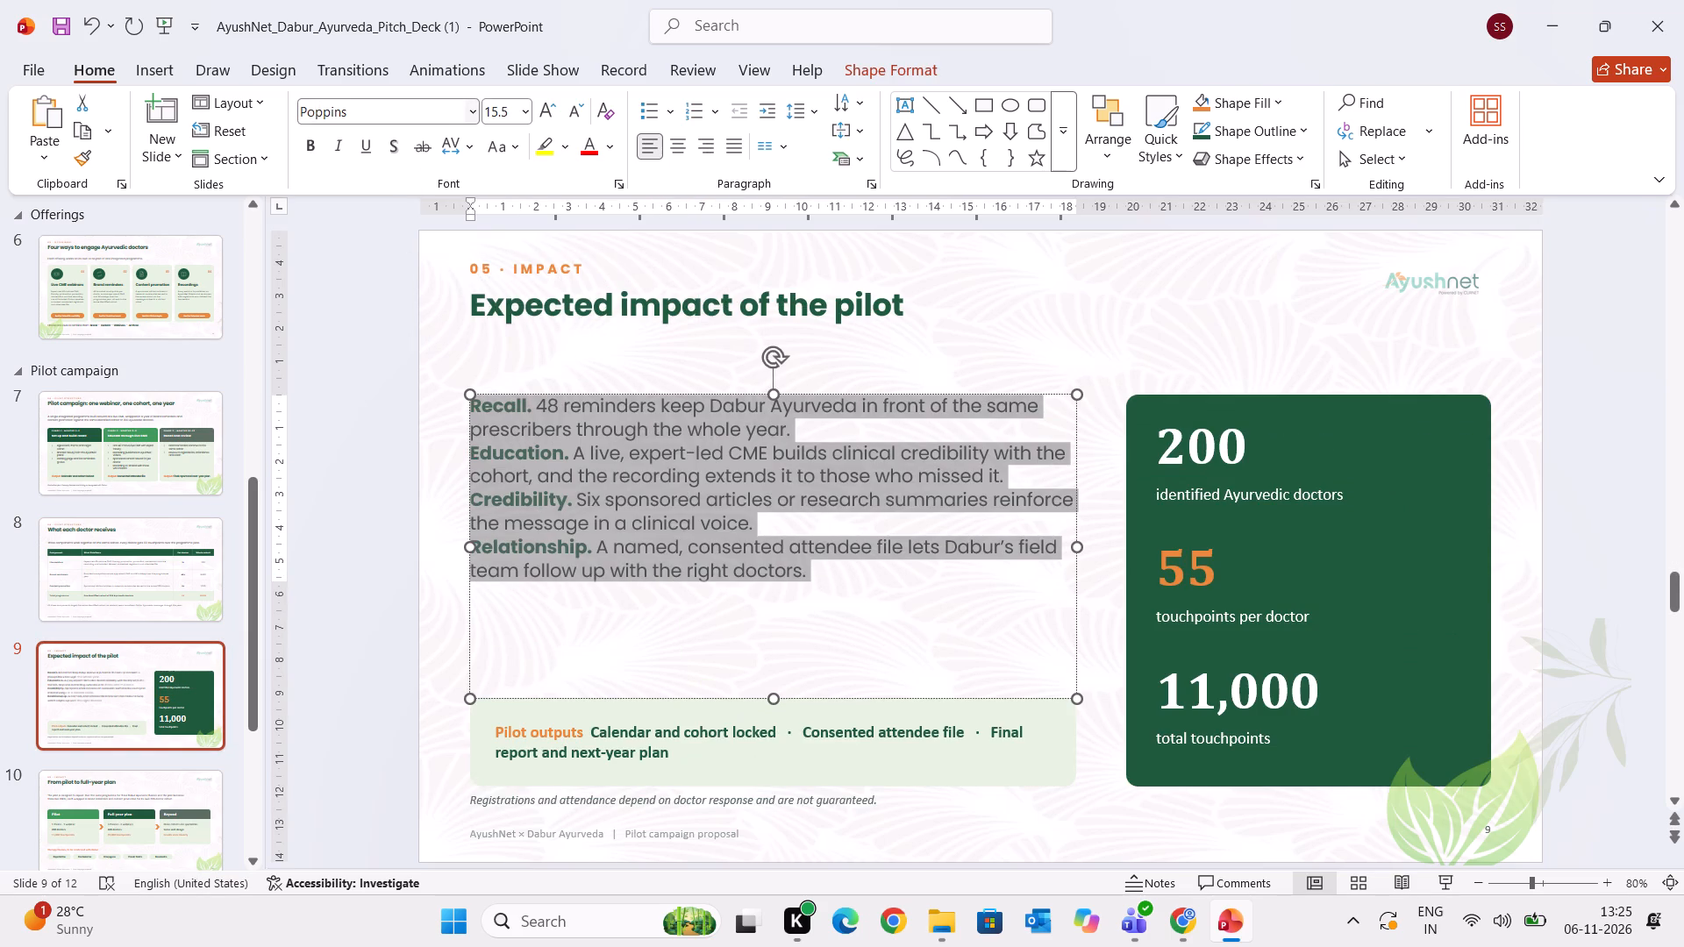
left_click(572, 117)
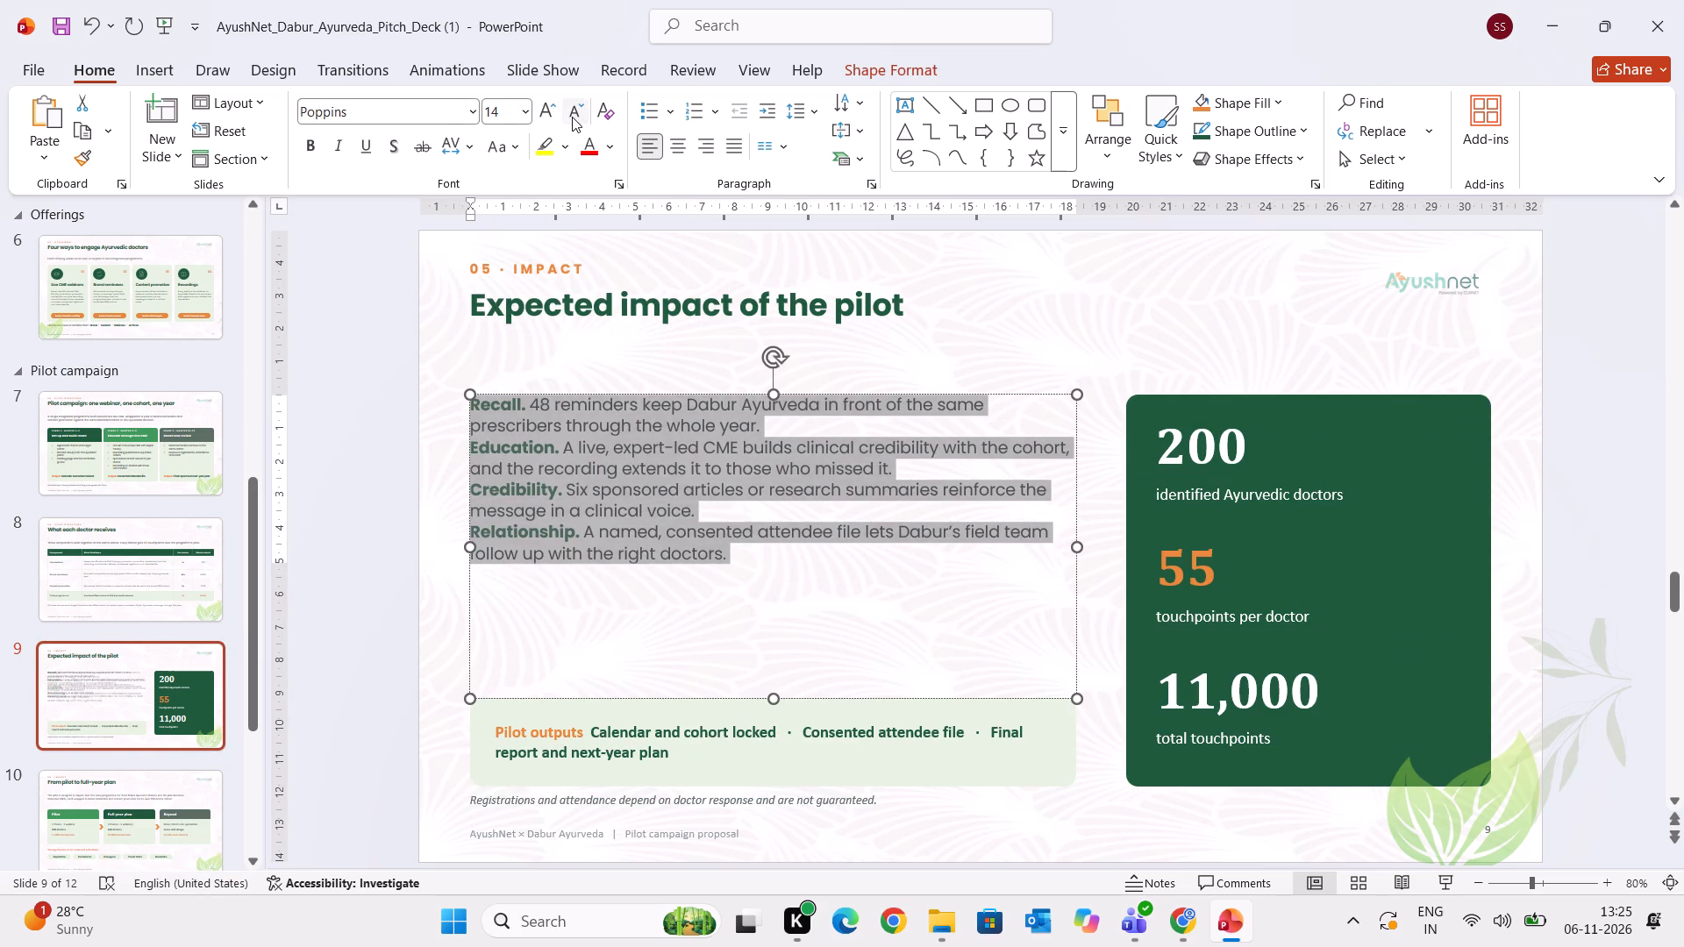
left_click(451, 700)
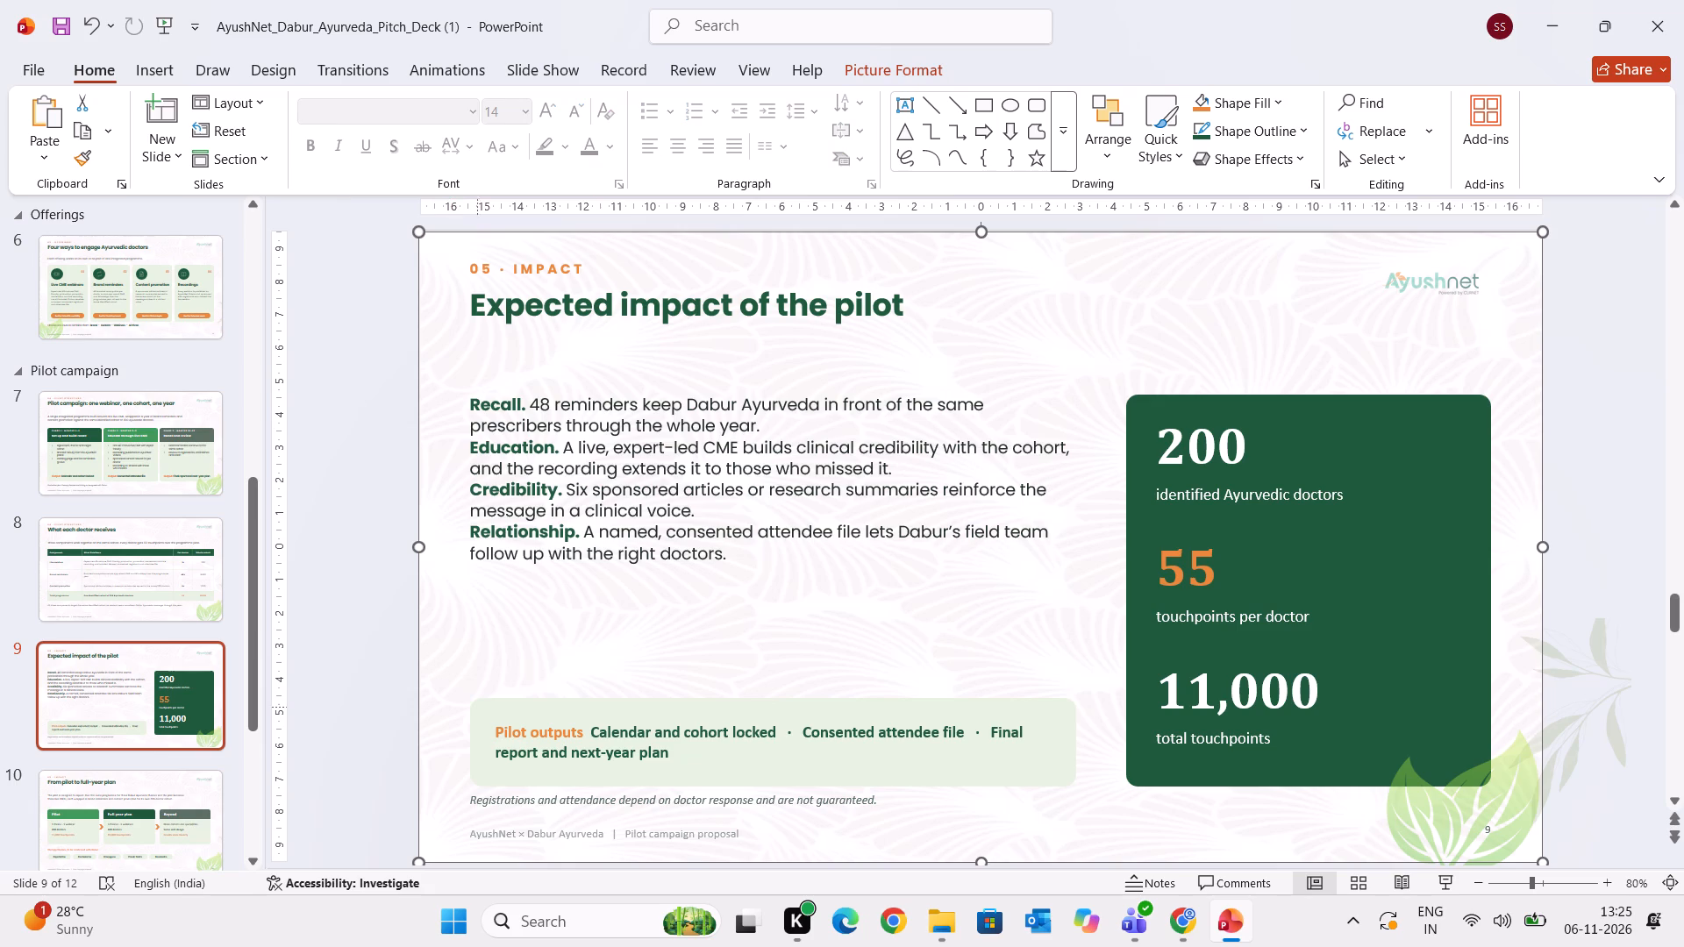
Format the whole "Pilot outputs" callout text on slide 9 in Poppins at size 12.
left_click(689, 751)
left_click_drag(681, 751, 601, 751)
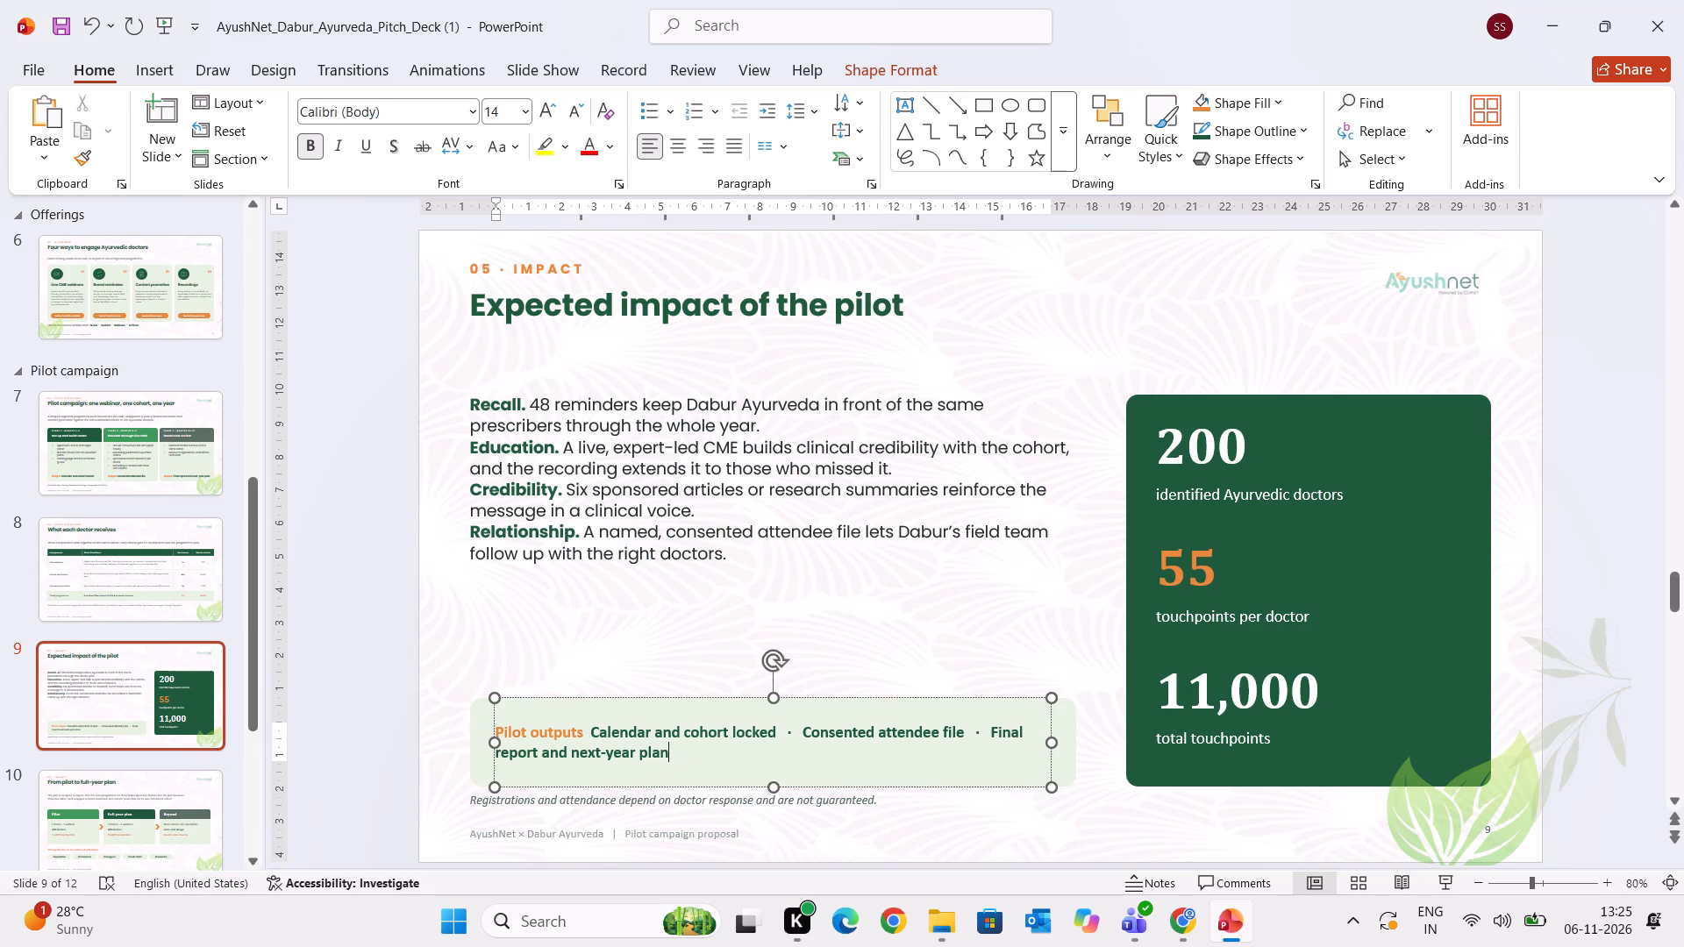
left_click_drag(601, 751, 427, 703)
left_click(398, 119)
type("pop")
key("Return")
left_click(577, 123)
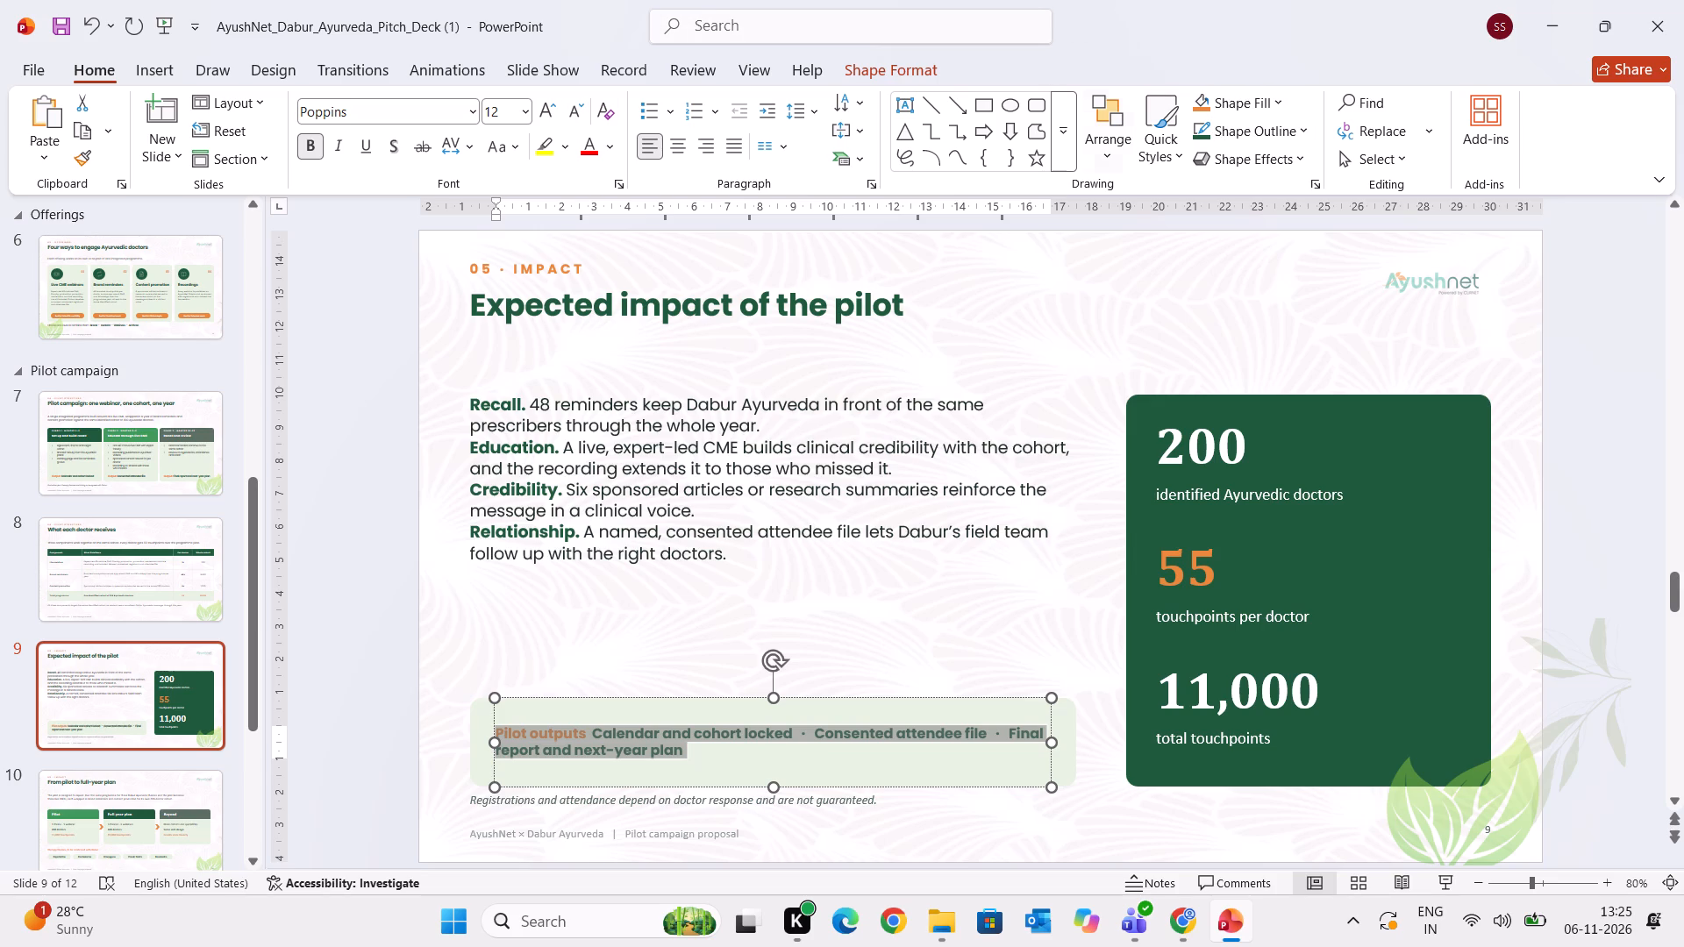
Format the figure "200" in slide 9's dark green statistics card in Poppins at size 40.
left_click(1179, 523)
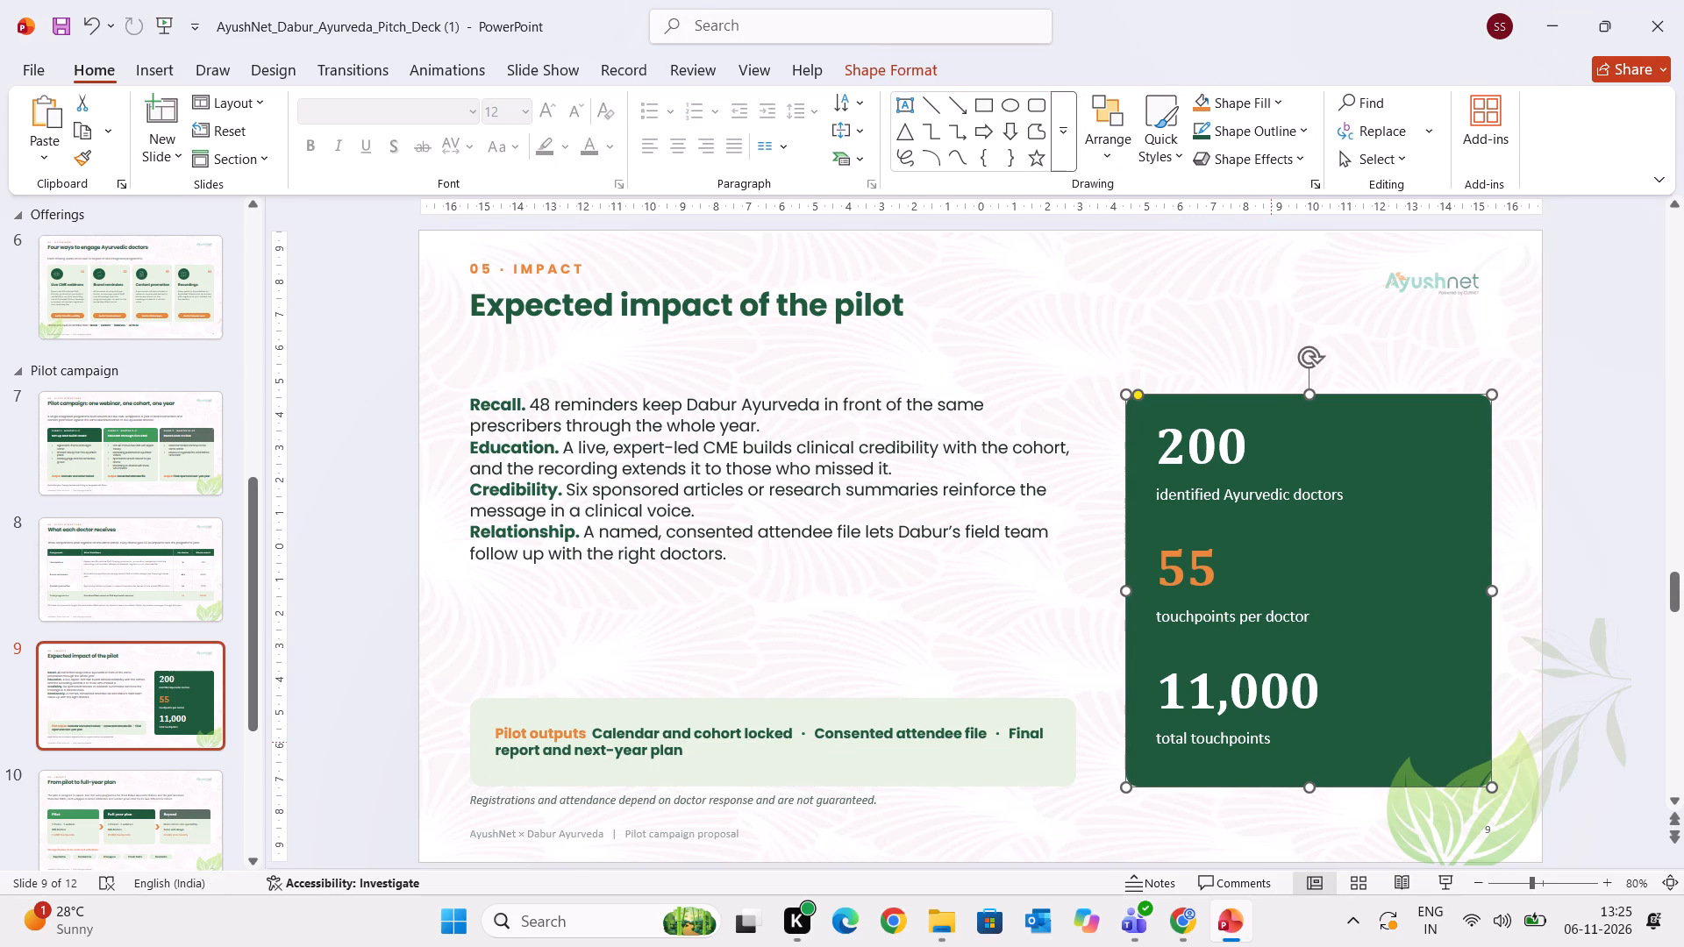
left_click_drag(1265, 738, 1143, 497)
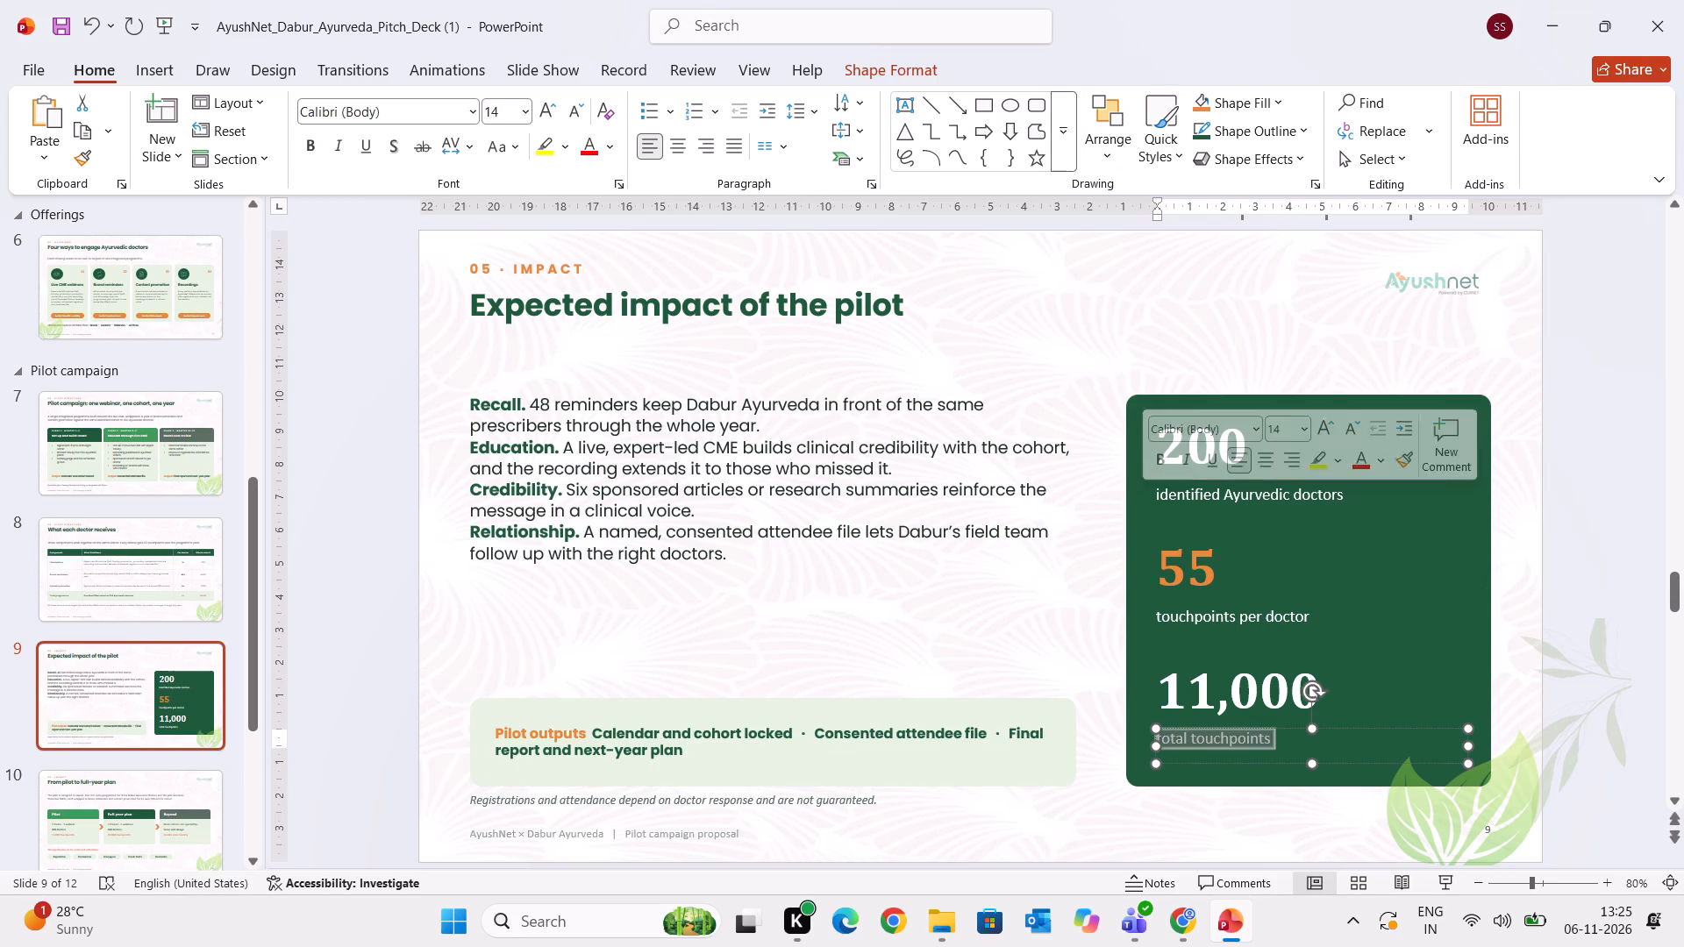
left_click(1187, 580)
left_click(1224, 454)
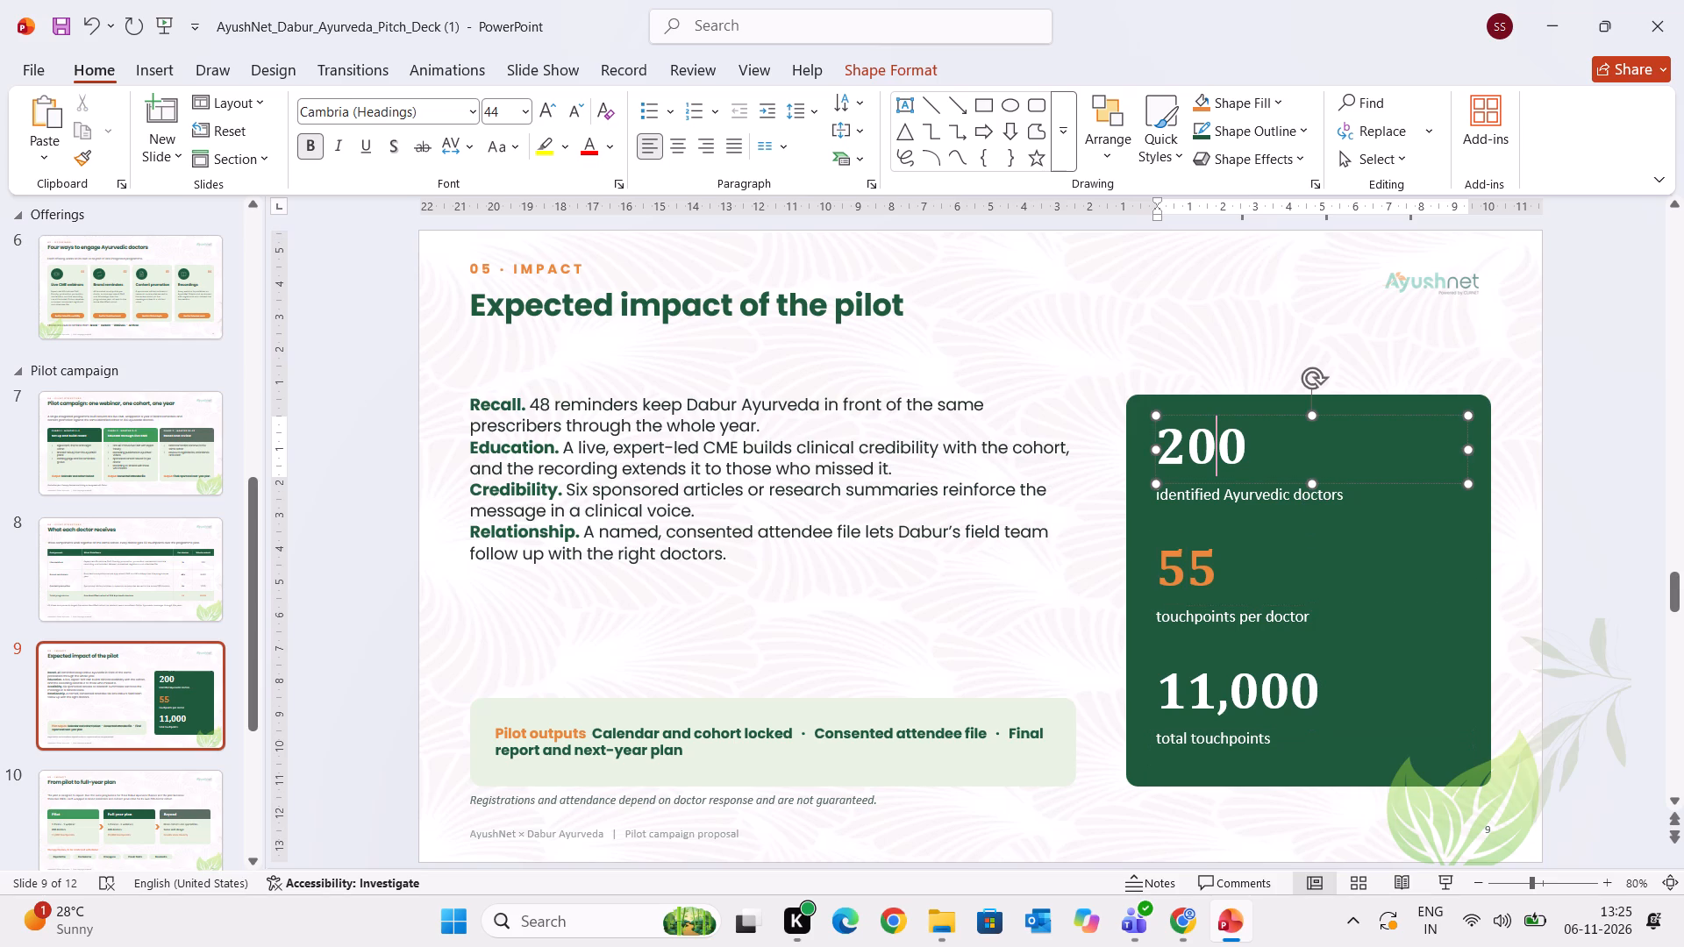
left_click_drag(1241, 451, 1117, 447)
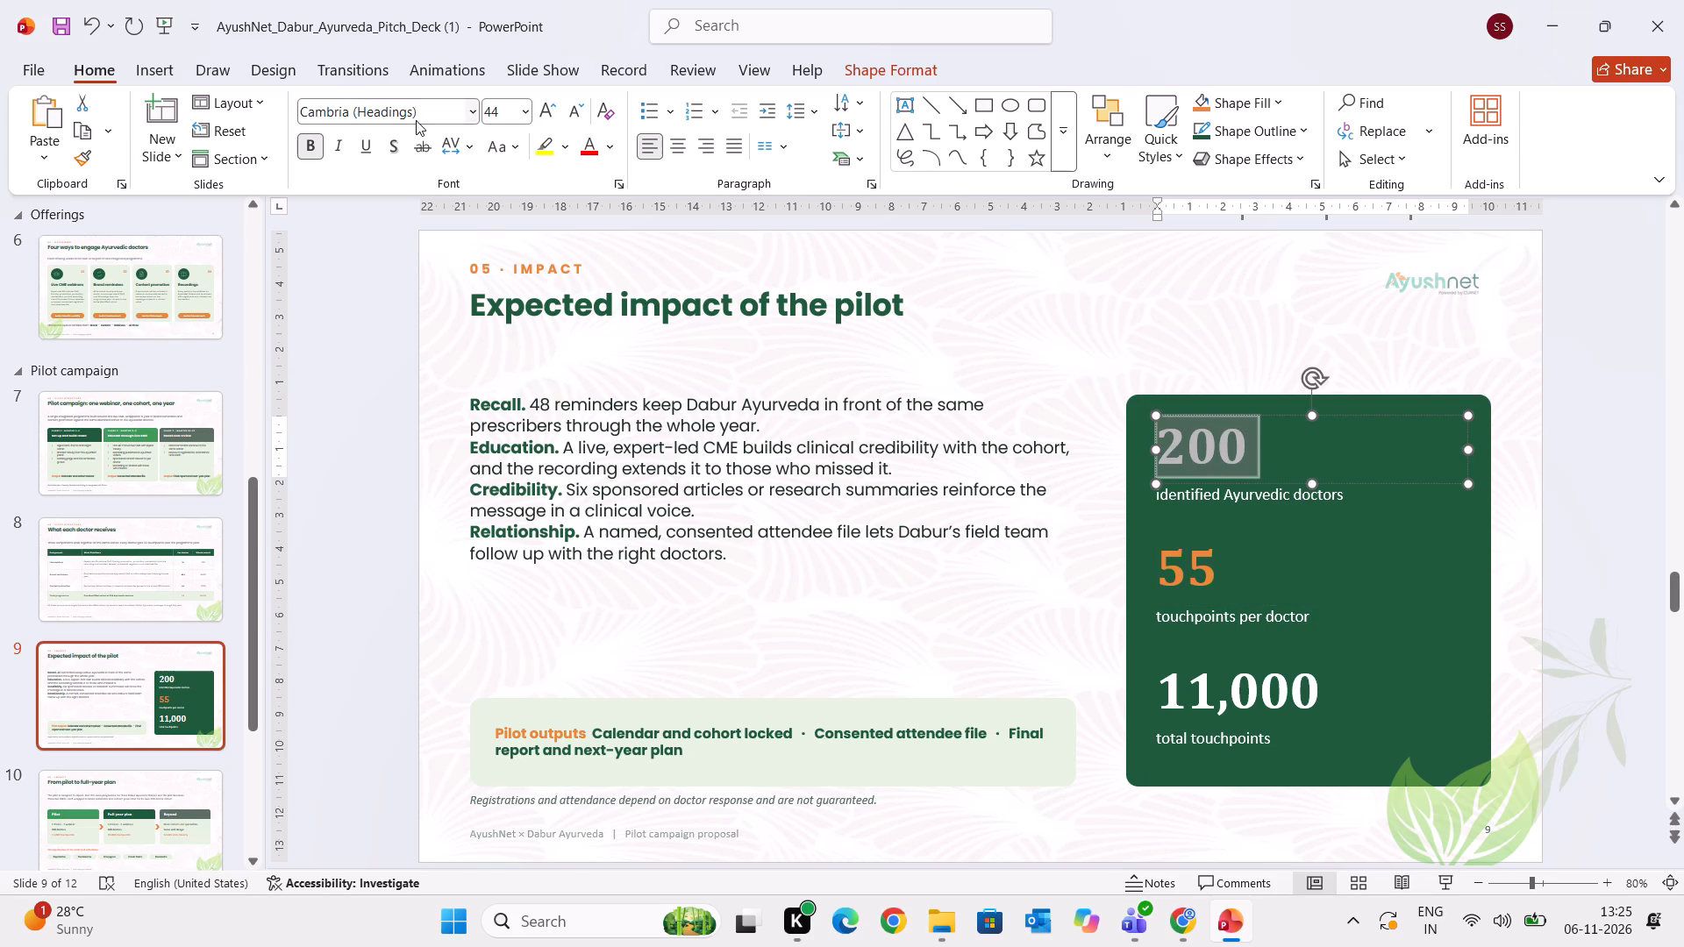
left_click(416, 120)
left_click(418, 104)
type("pop")
key("Return")
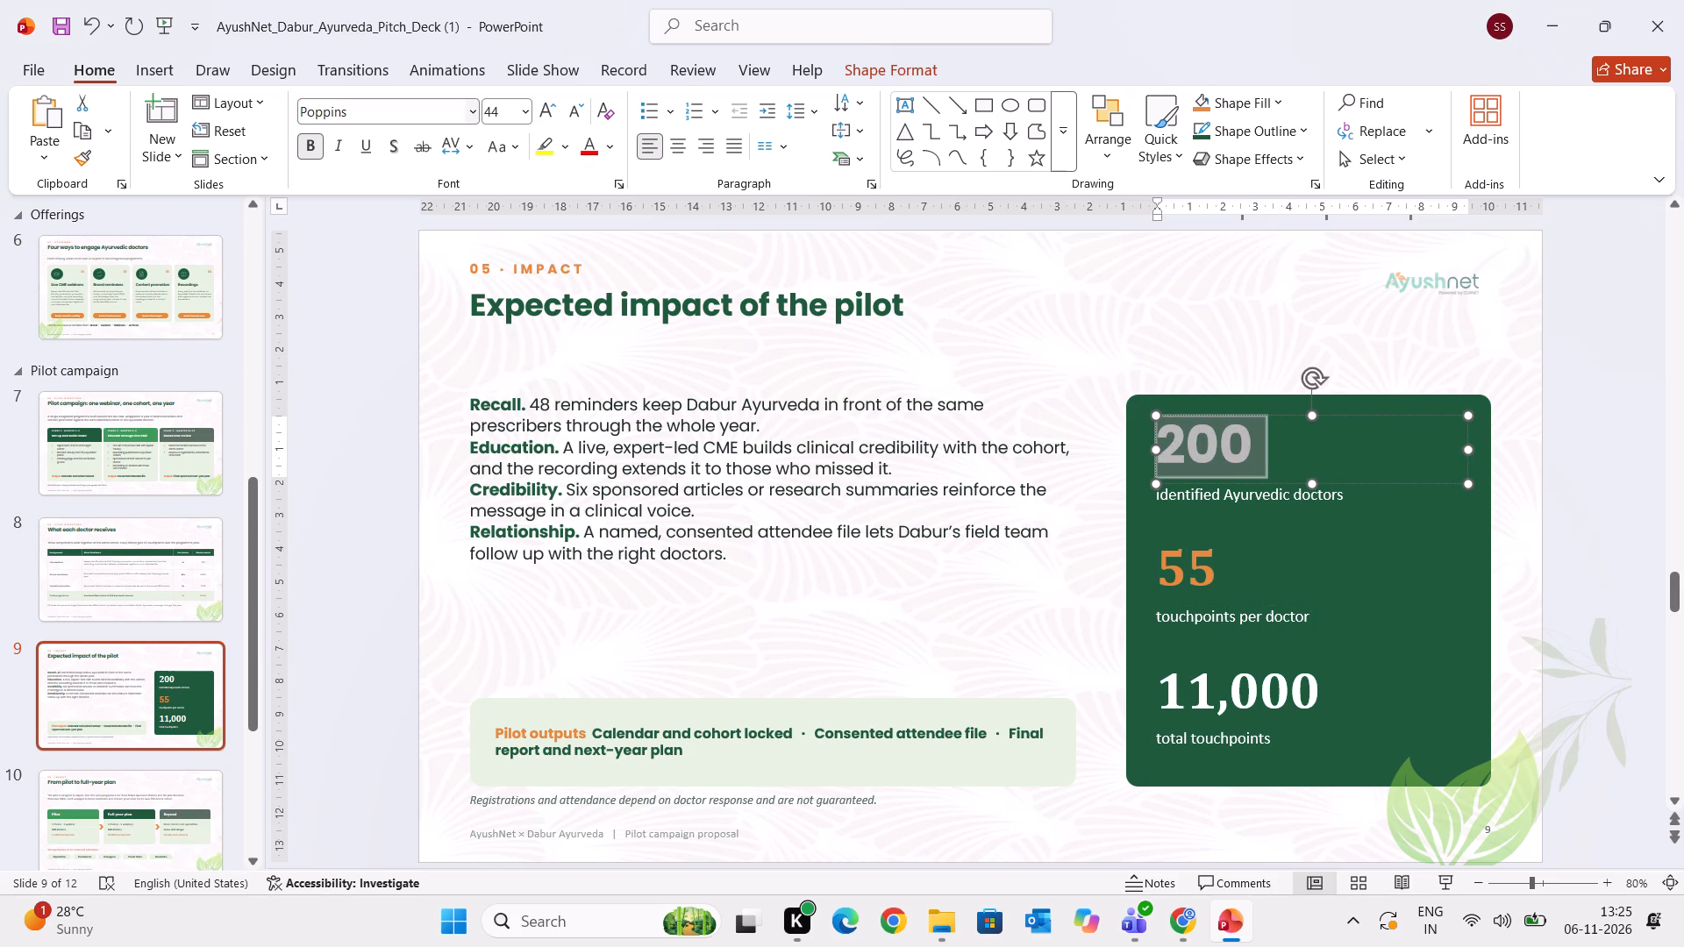
left_click(578, 121)
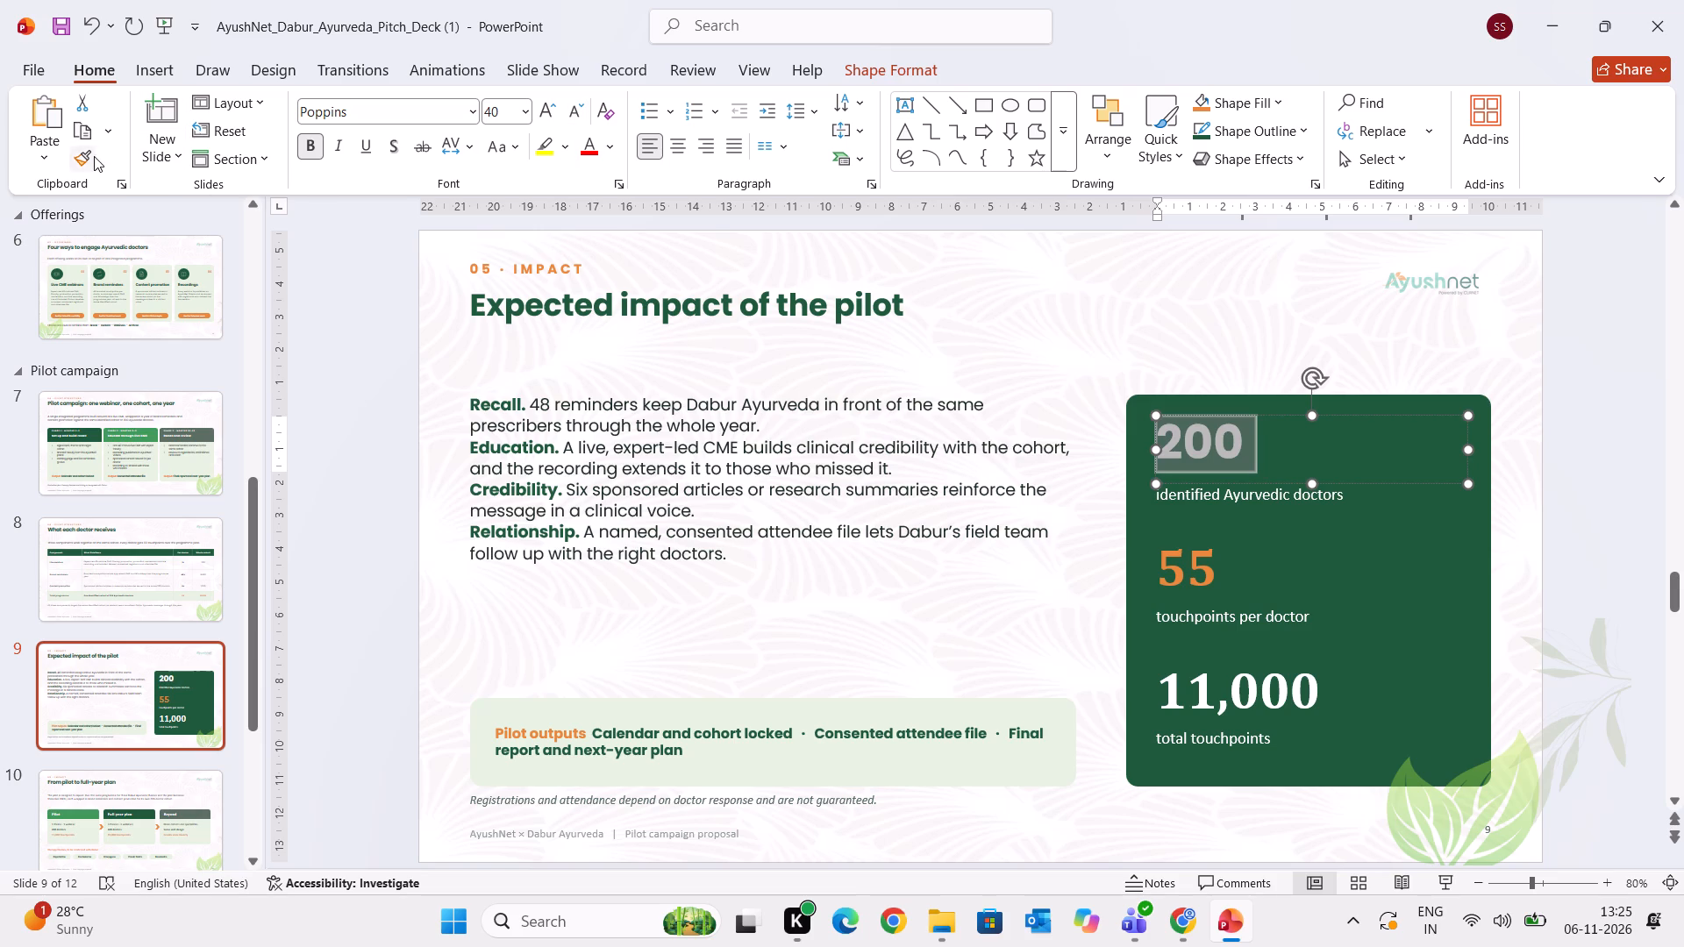
Copy the formatting of the figure "200" onto the figure "11,000" in the statistics card on slide 9.
left_click(68, 152)
left_click(91, 162)
left_click_drag(1171, 687, 1336, 687)
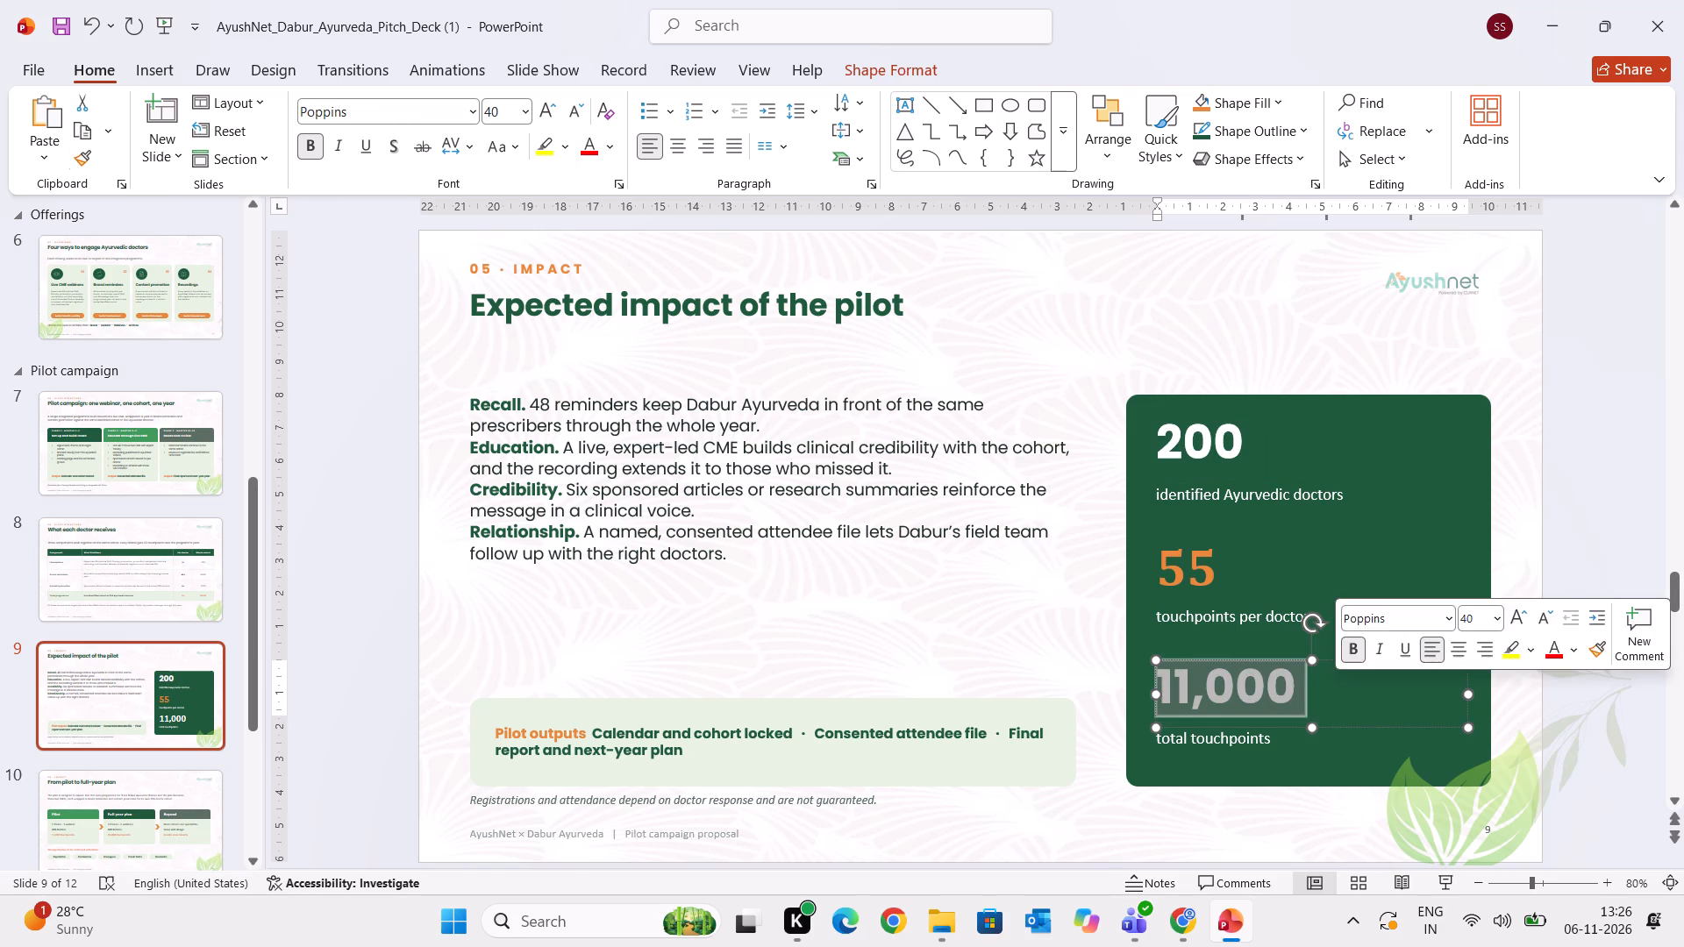
Format the orange figure "55" in slide 9's statistics card in Poppins at size 40, keeping its colour.
left_click_drag(1206, 566, 1161, 563)
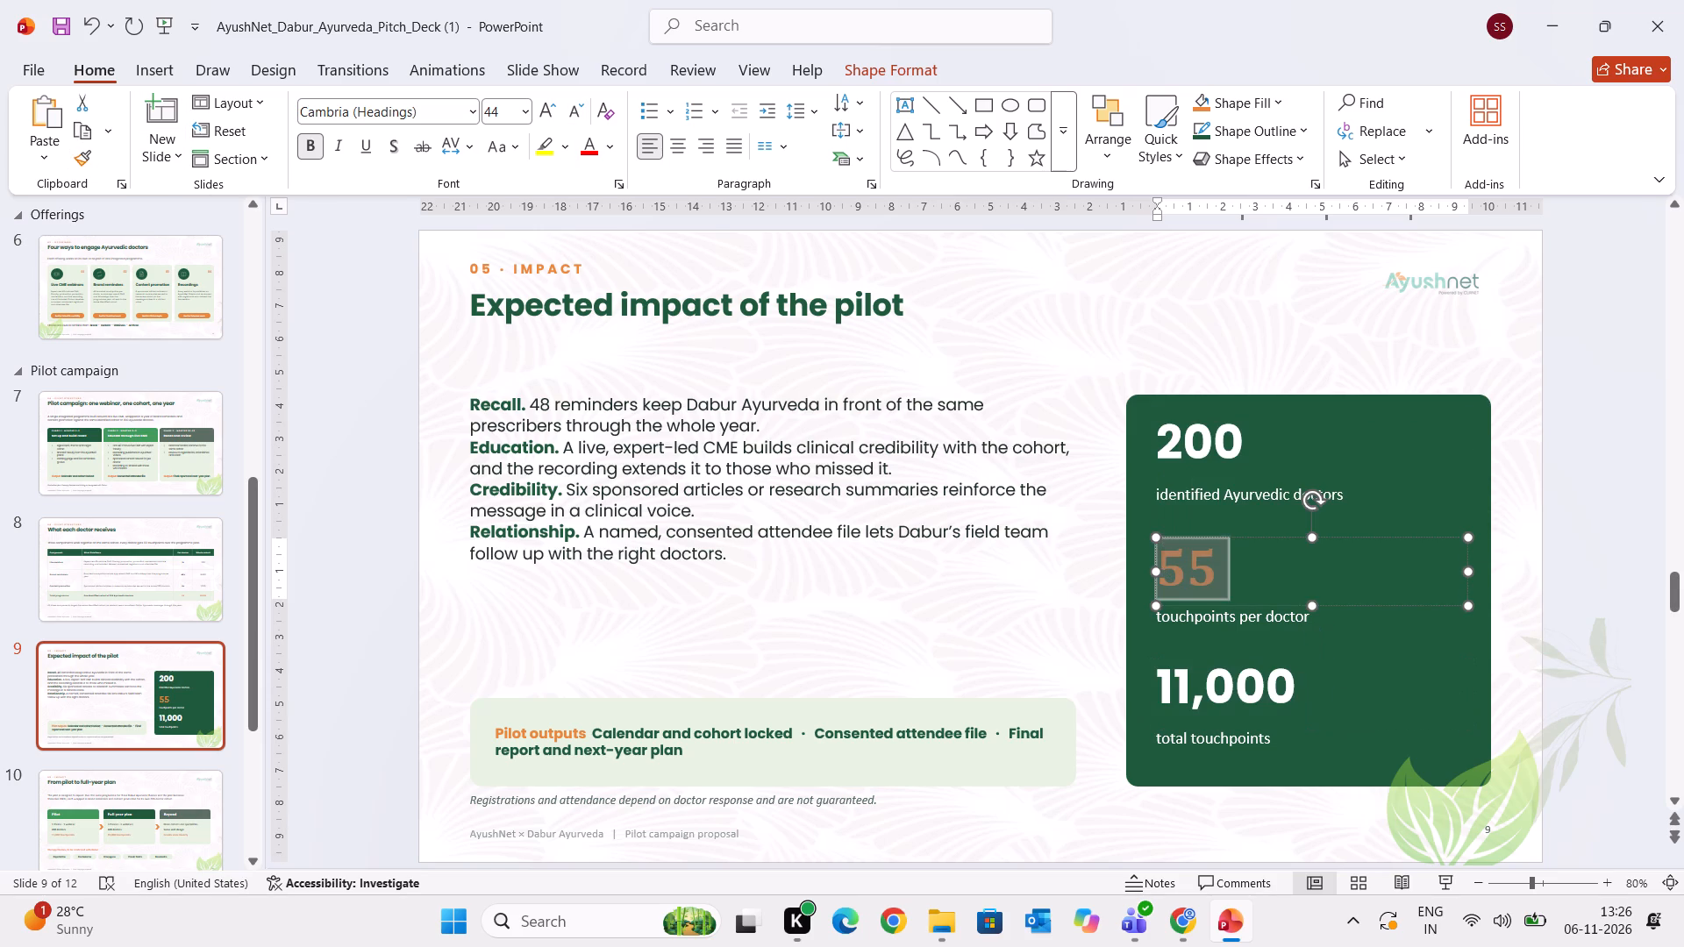
left_click(428, 125)
left_click(428, 117)
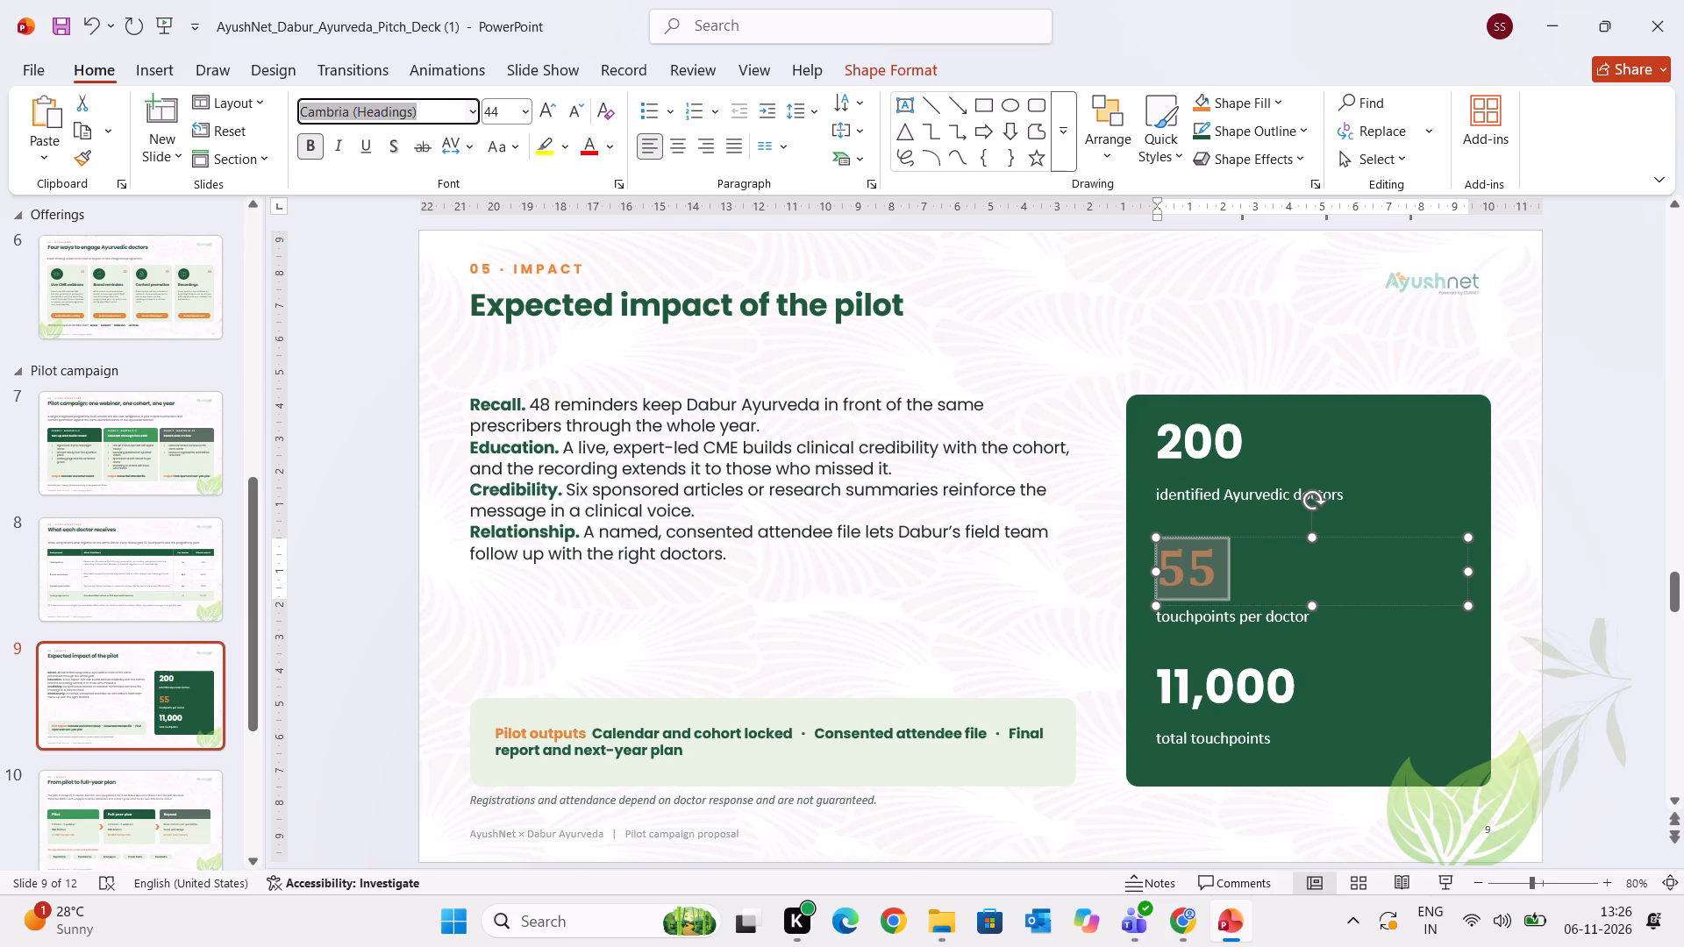
type("pop")
key("Return")
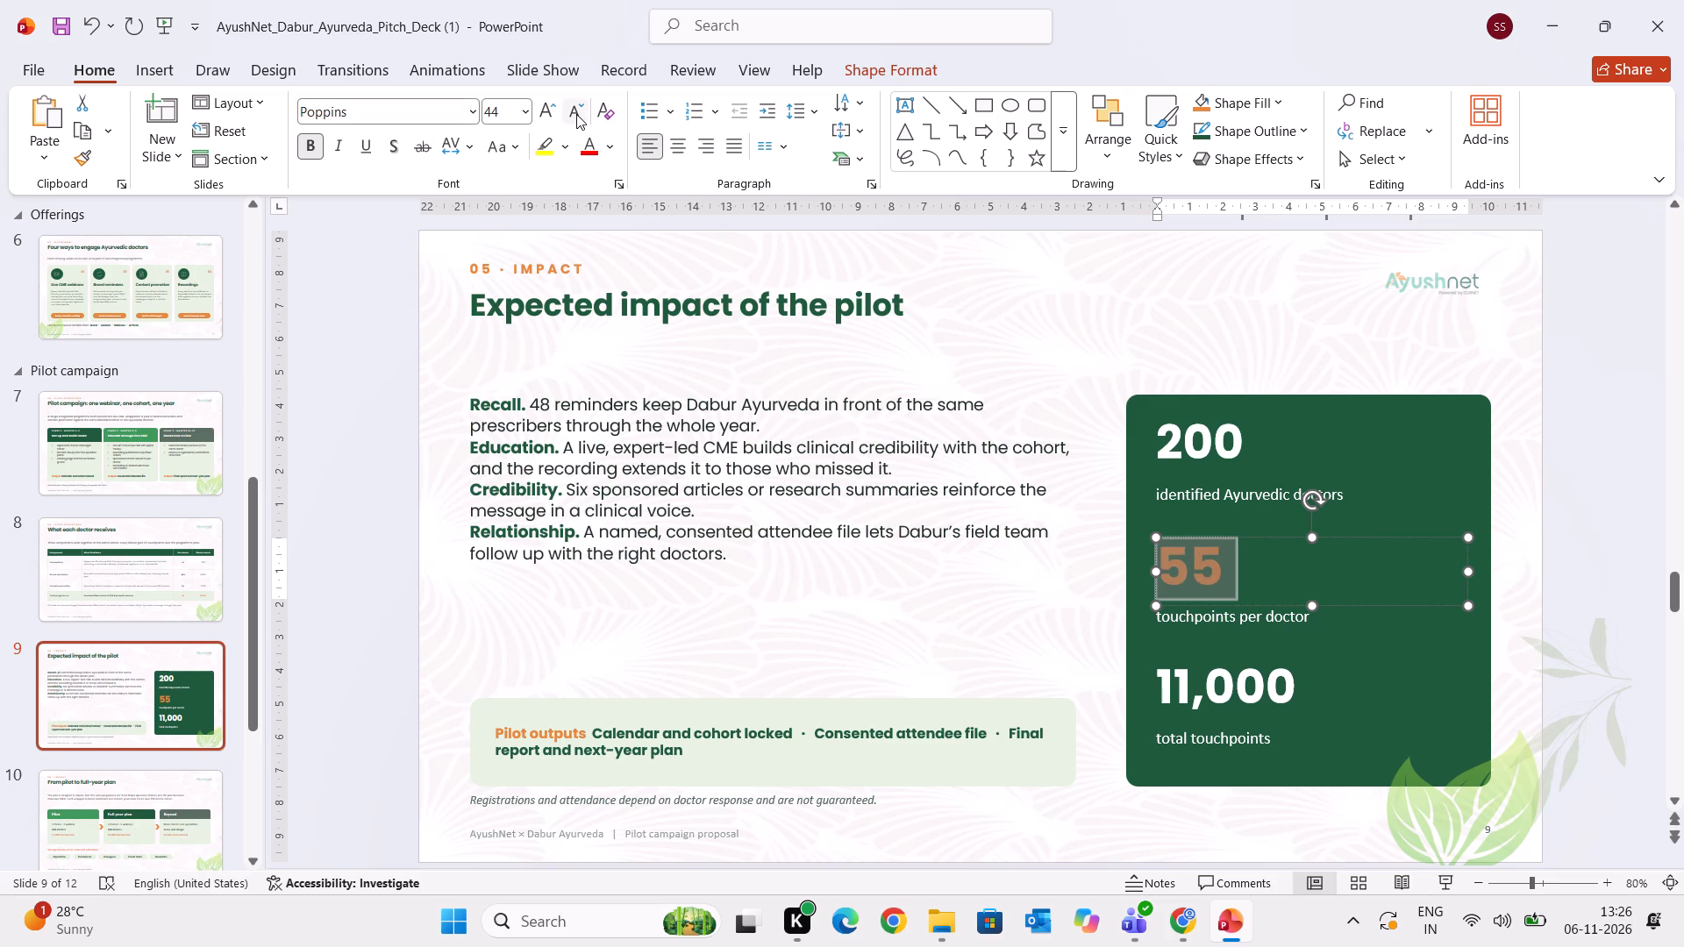
left_click(576, 114)
Format the "identified Ayurvedic doctors" label under "200" on slide 9 in Poppins at size 12.
left_click(1273, 488)
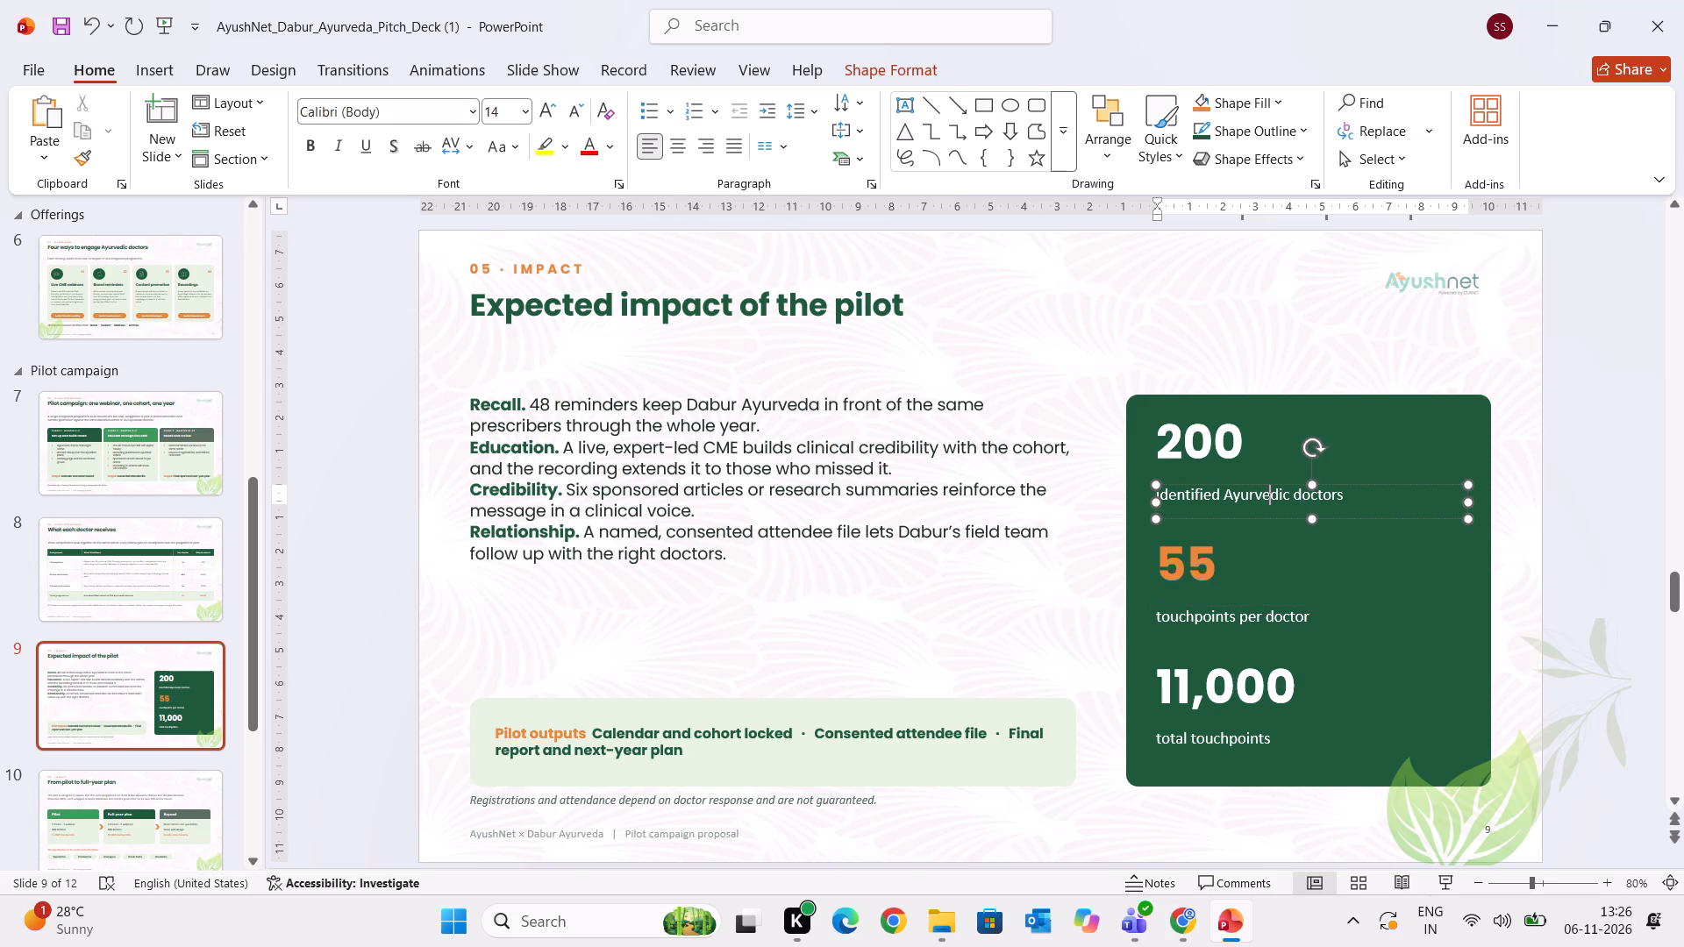
left_click_drag(1343, 496, 918, 452)
left_click(448, 110)
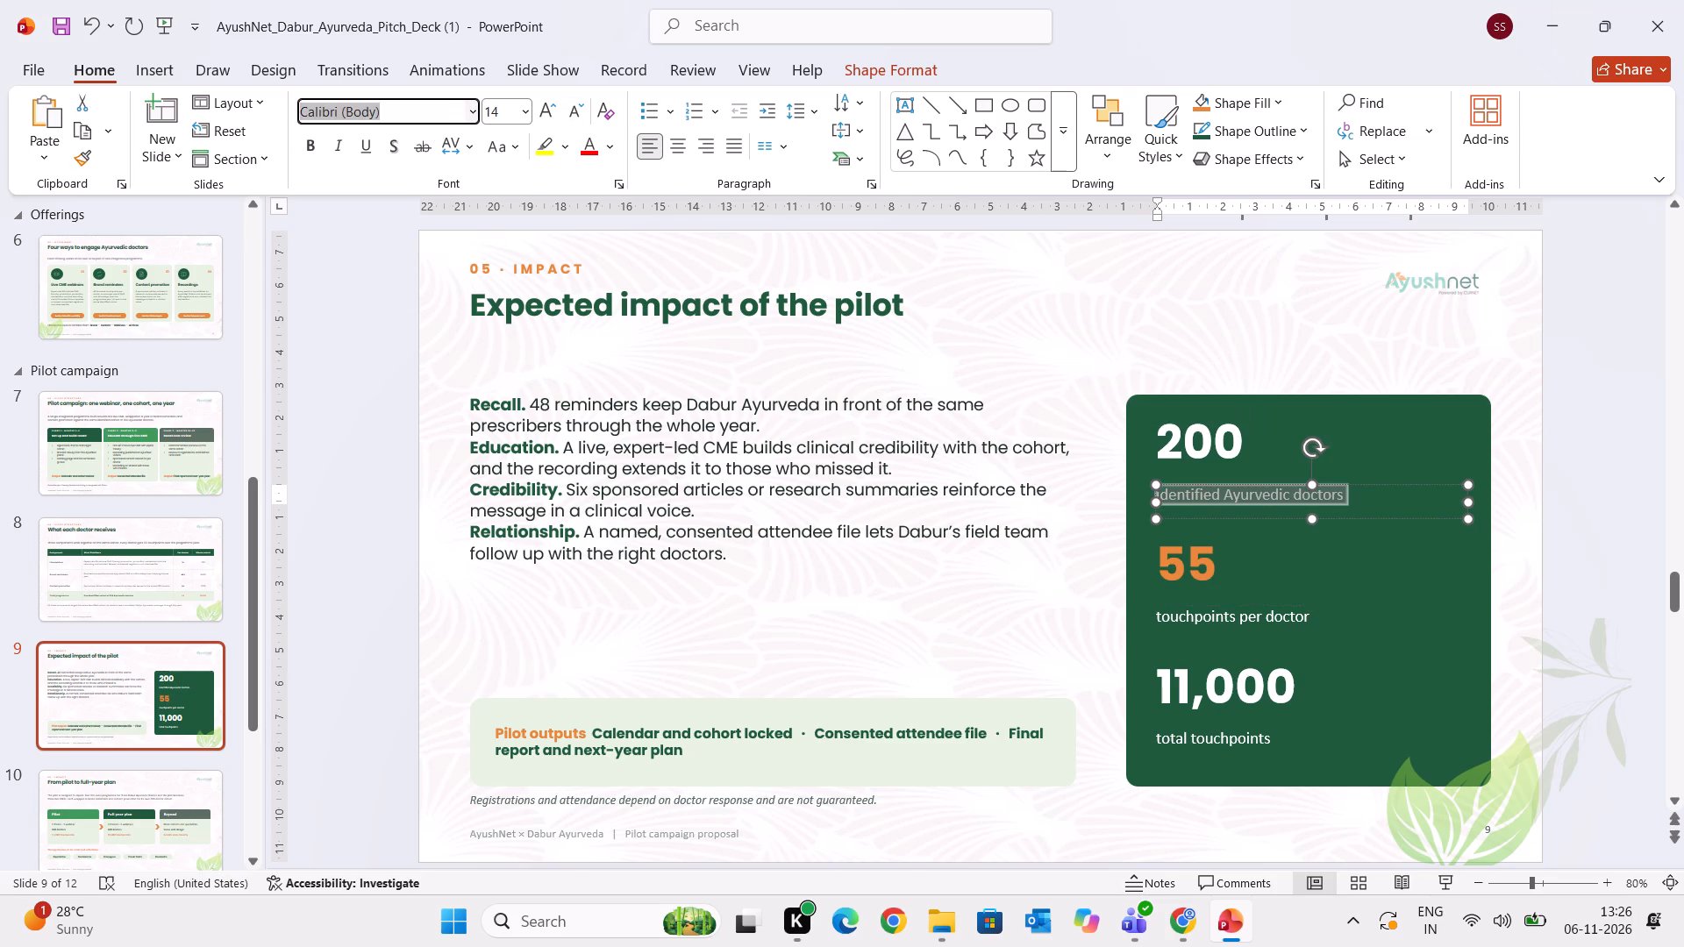
type("pop")
key("Return")
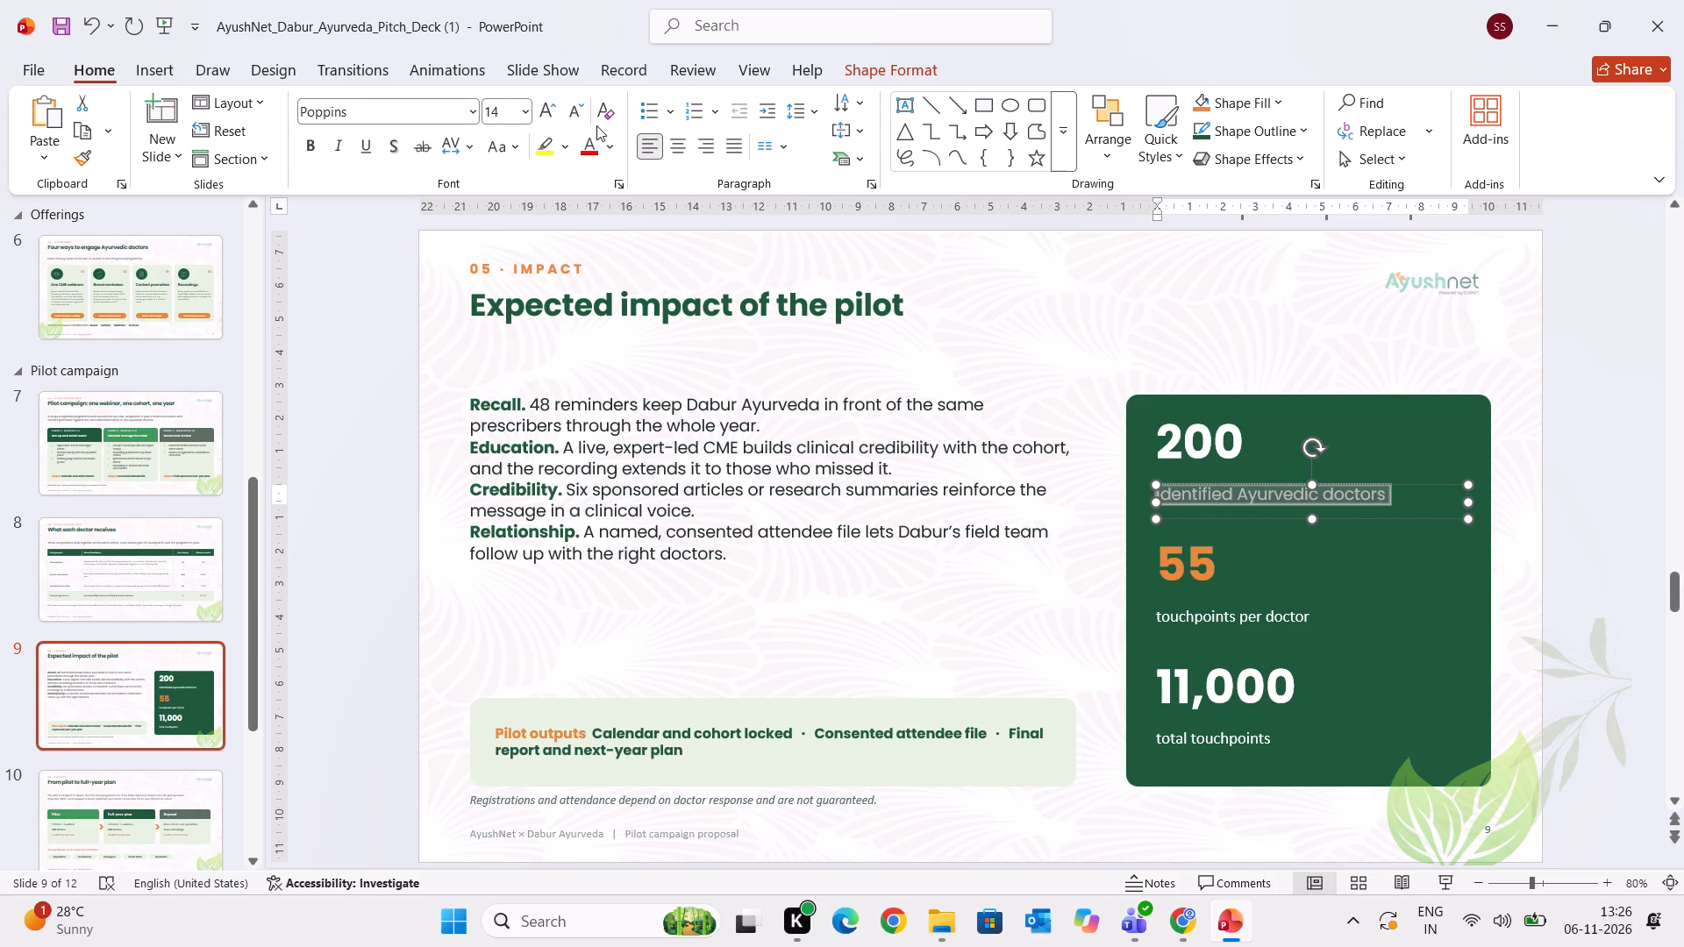
left_click(567, 111)
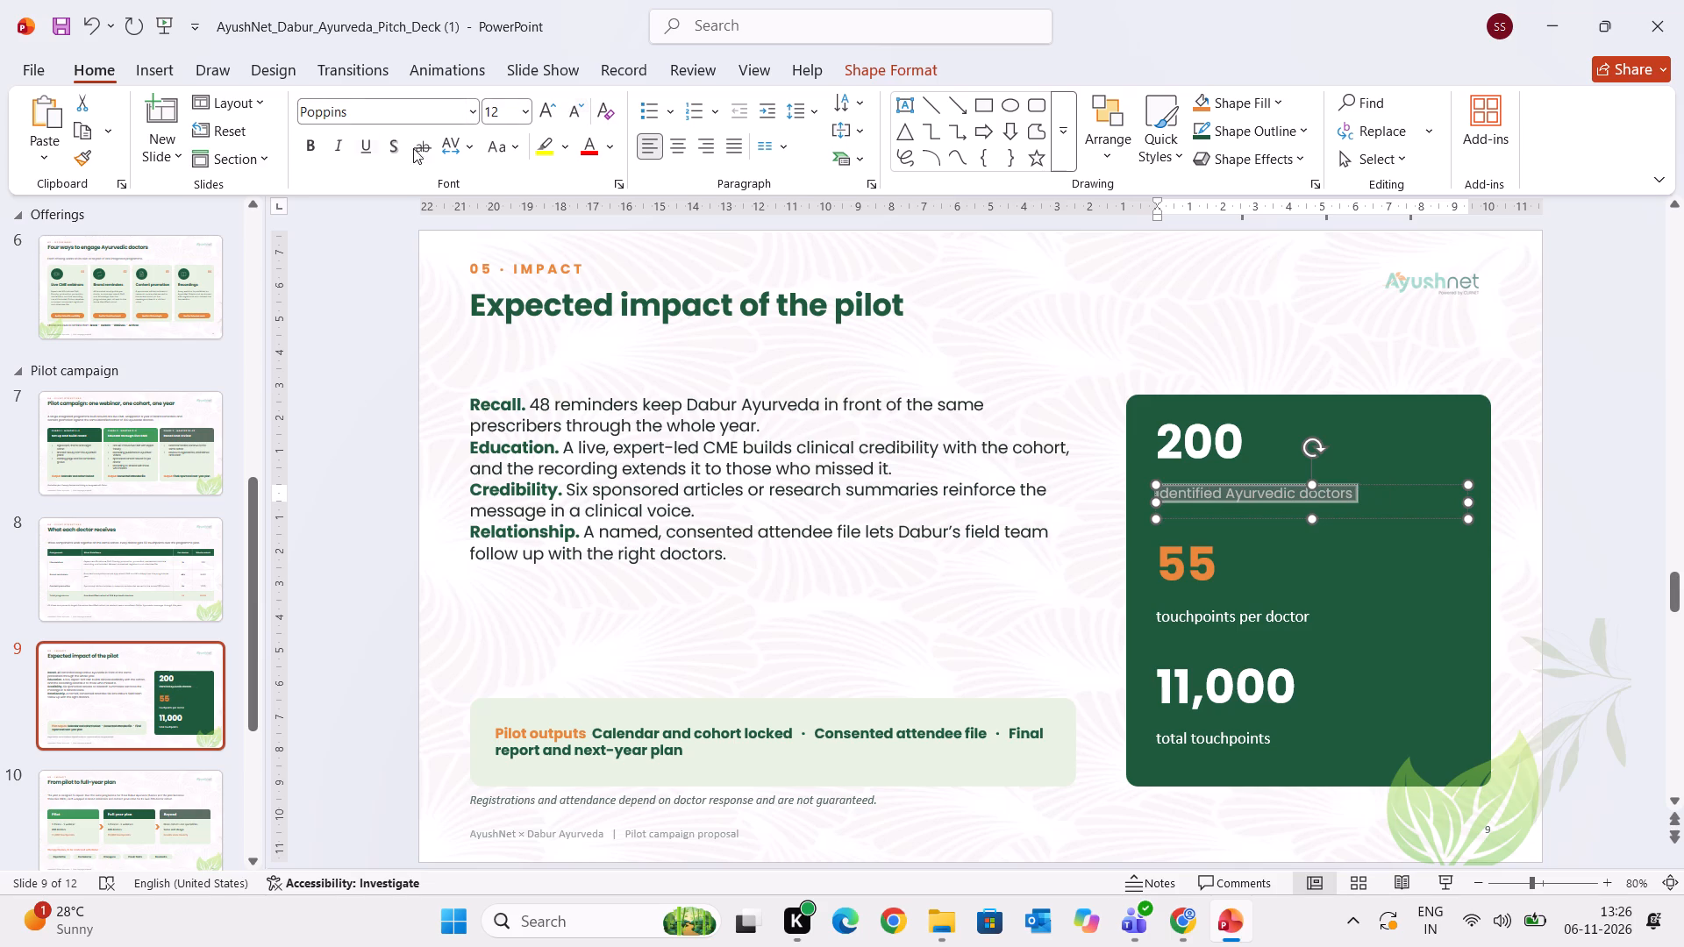
Copy the "identified Ayurvedic doctors" label's formatting onto the "touchpoints per doctor" and "total touchpoints" labels in slide 9's statistics card.
left_click(89, 156)
left_click_drag(1162, 614, 1363, 603)
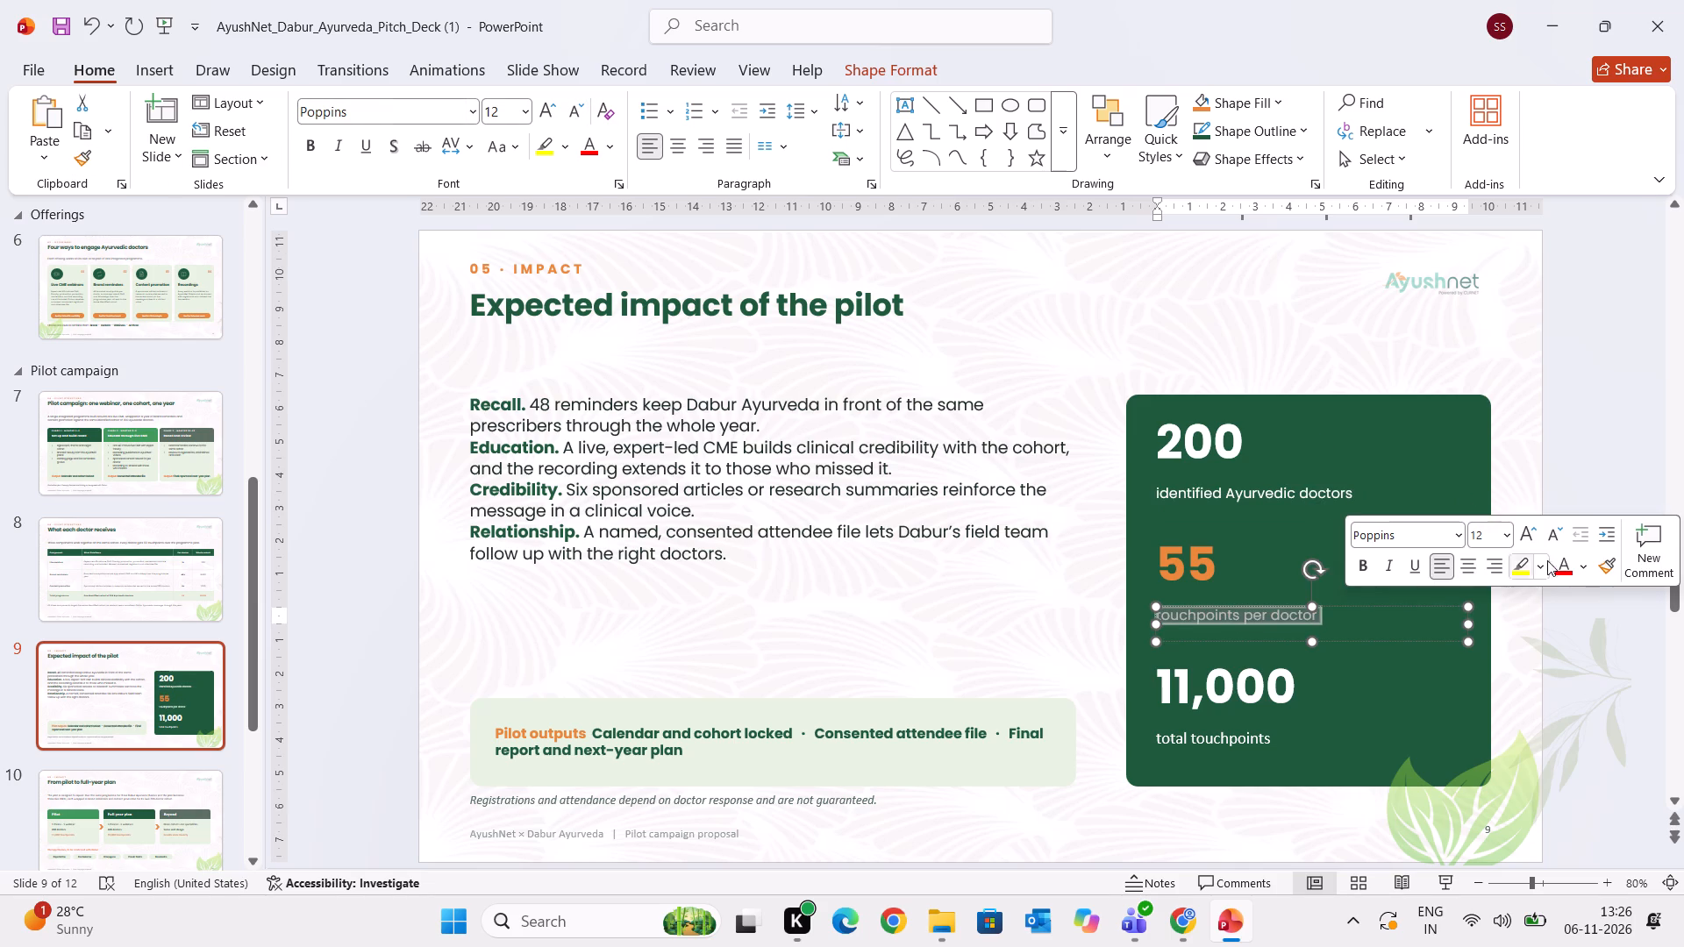
left_click(1608, 565)
left_click_drag(1165, 734, 1315, 735)
left_click(1605, 797)
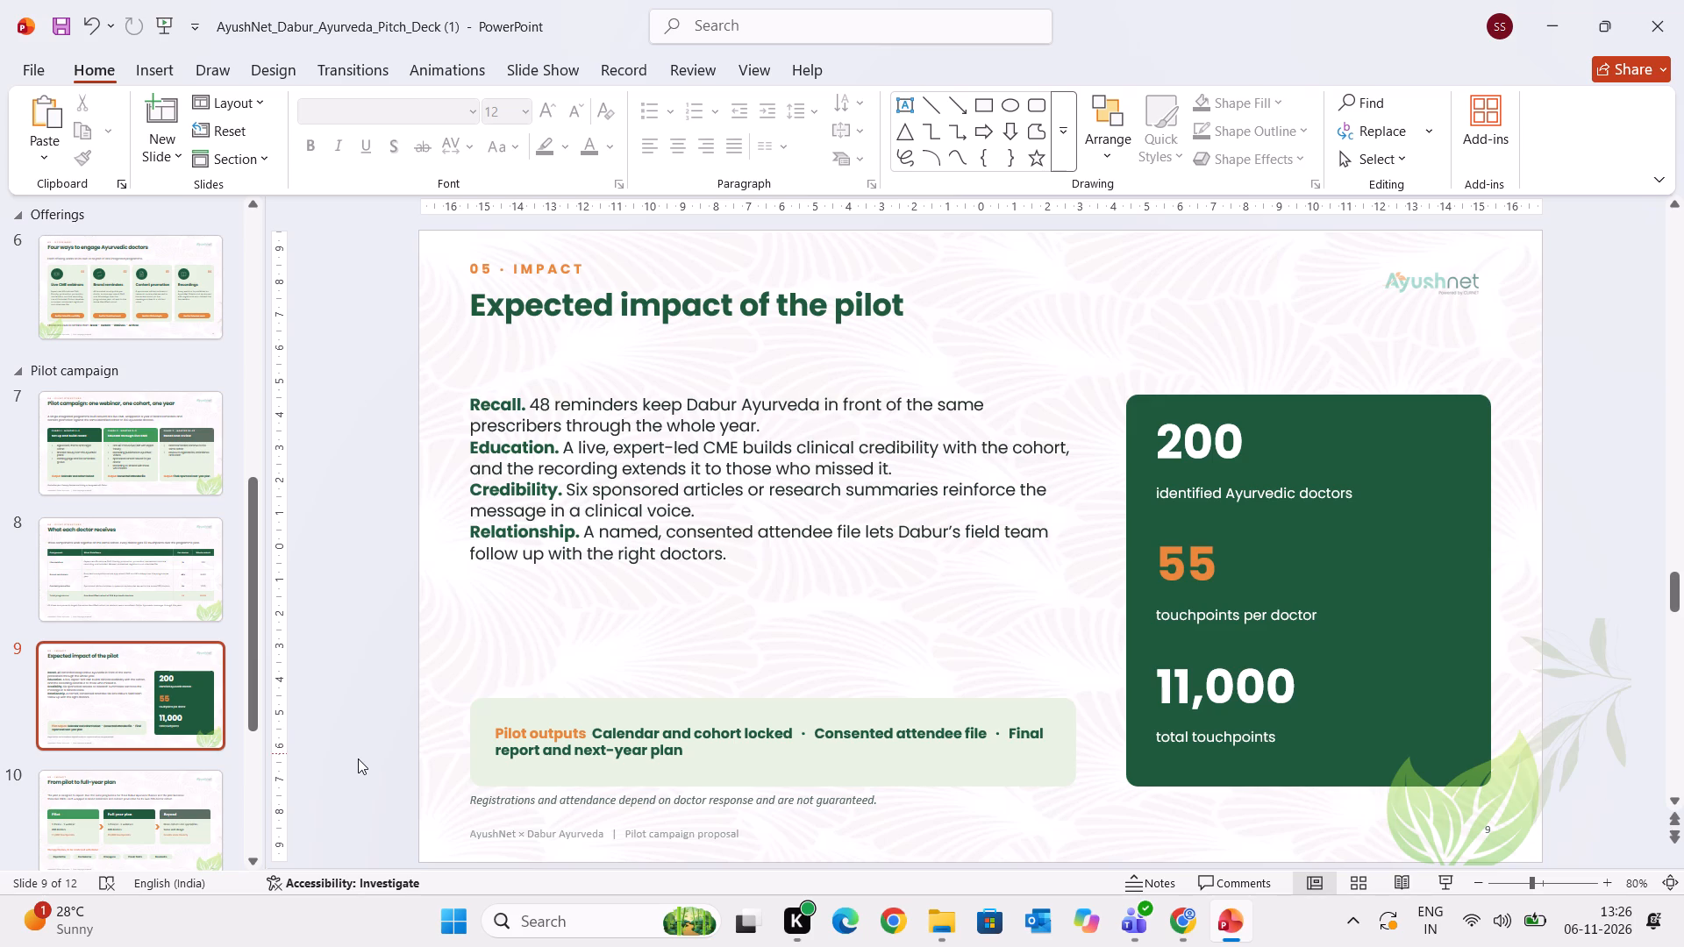
Format slide 9's italic footnote about registrations and attendance in Poppins at size 9.
left_click(161, 816)
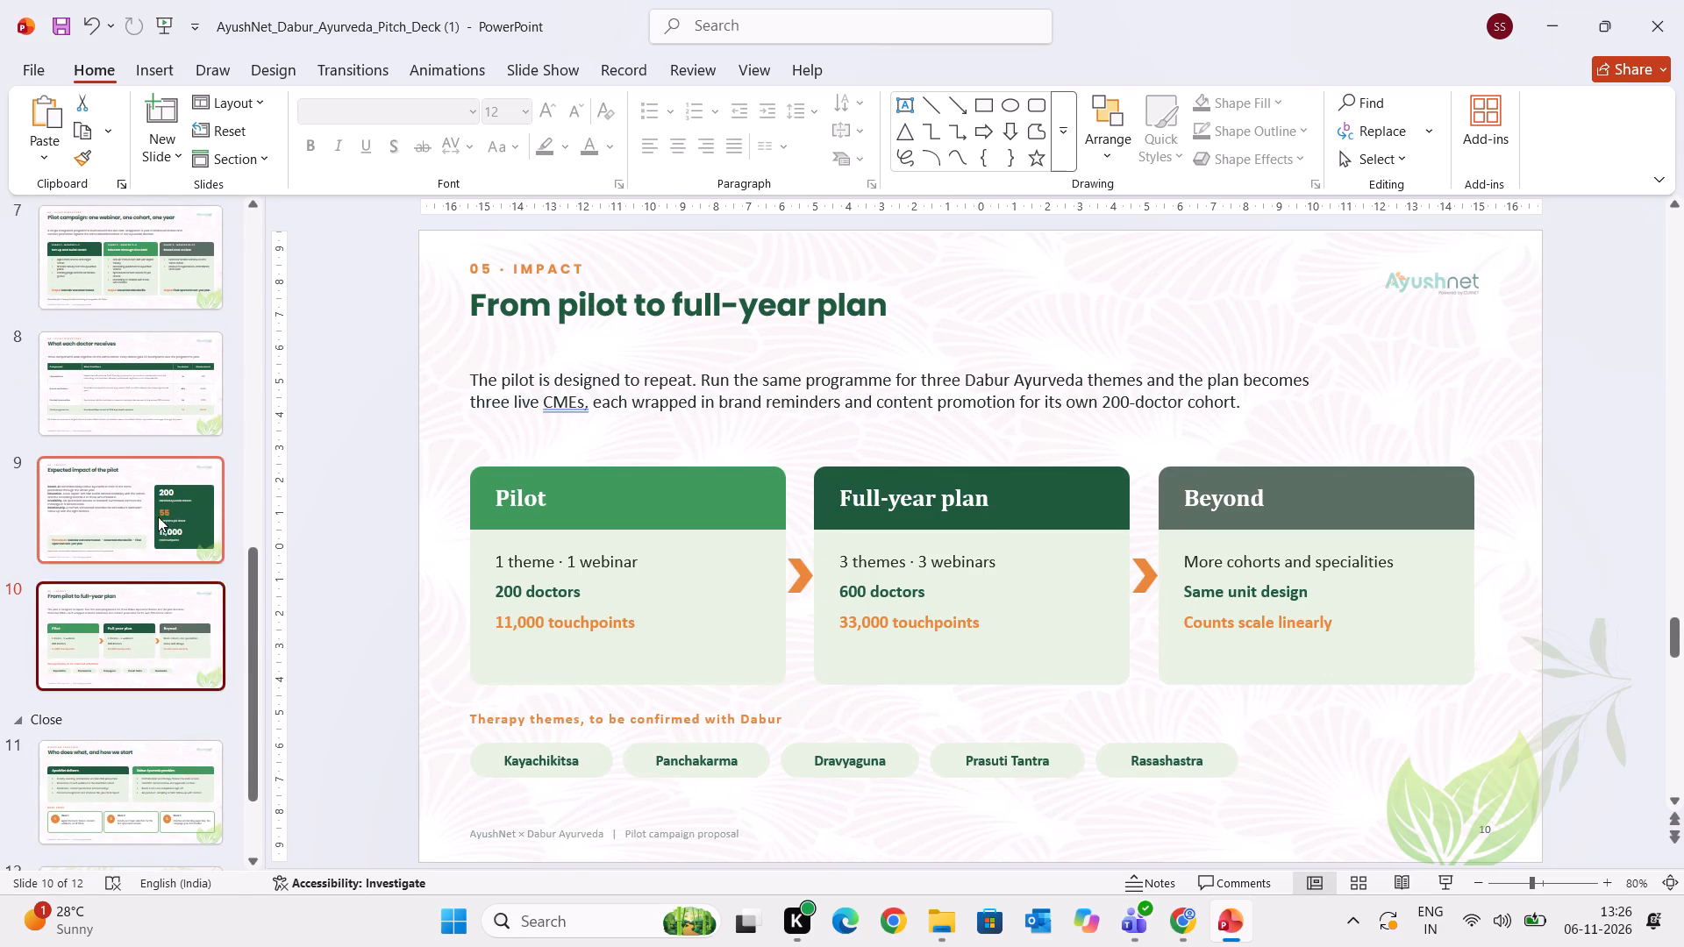
left_click(158, 512)
left_click(584, 784)
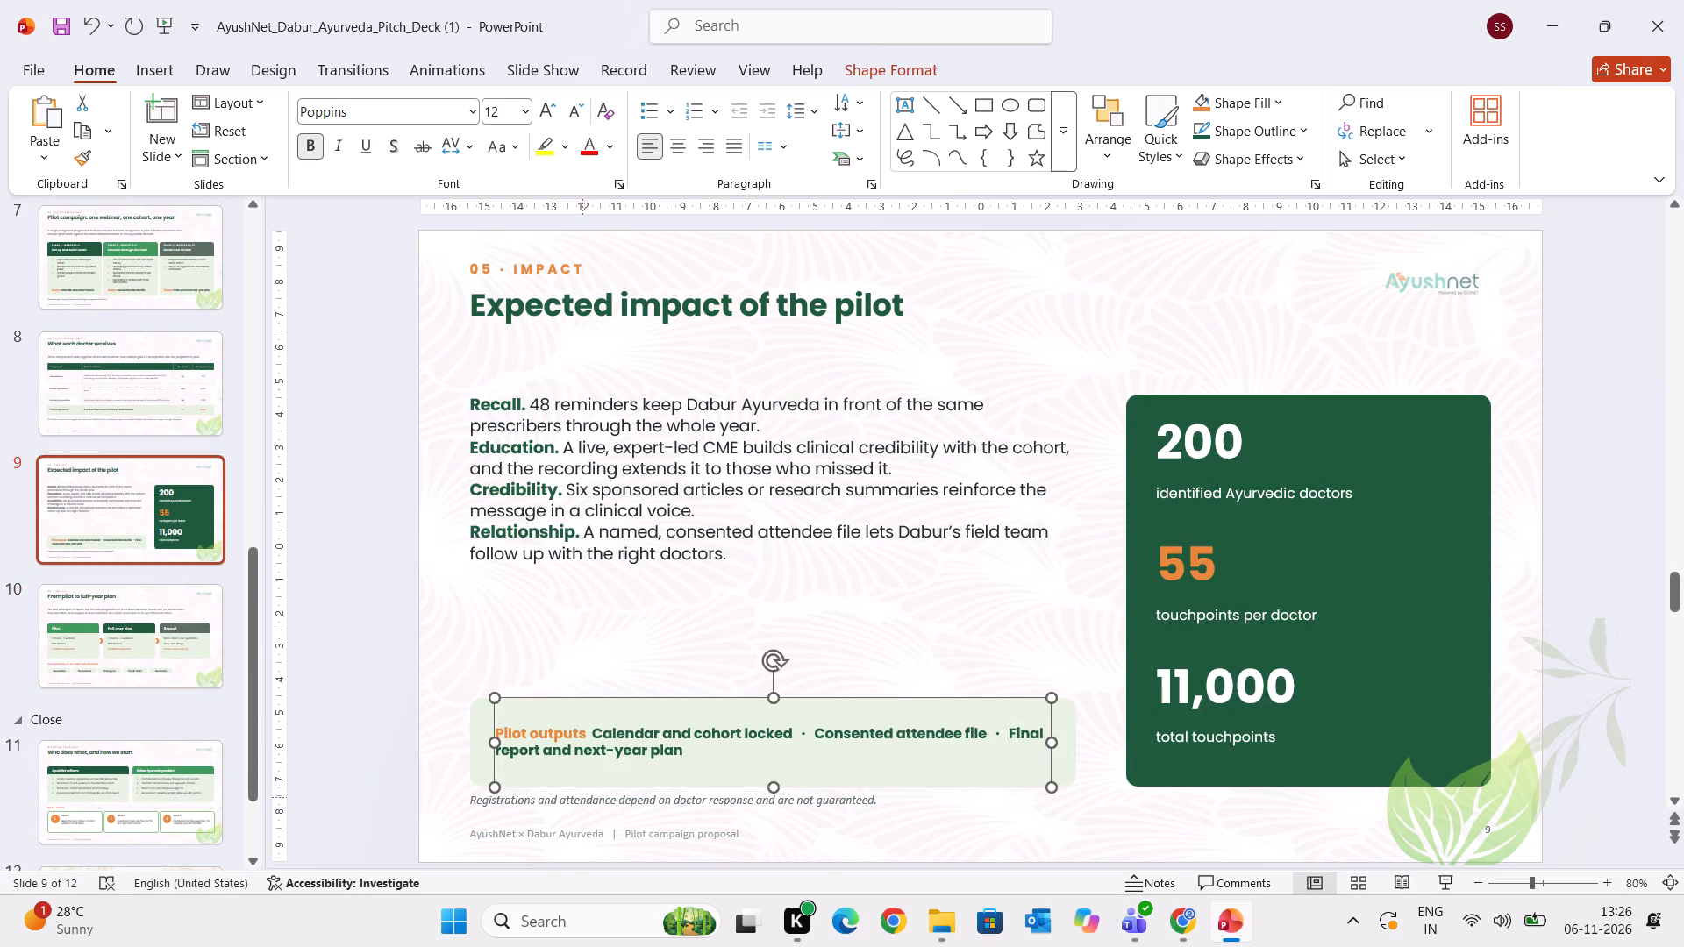
left_click(582, 798)
left_click_drag(875, 798, 342, 774)
left_click(410, 111)
type("pop")
key("Return")
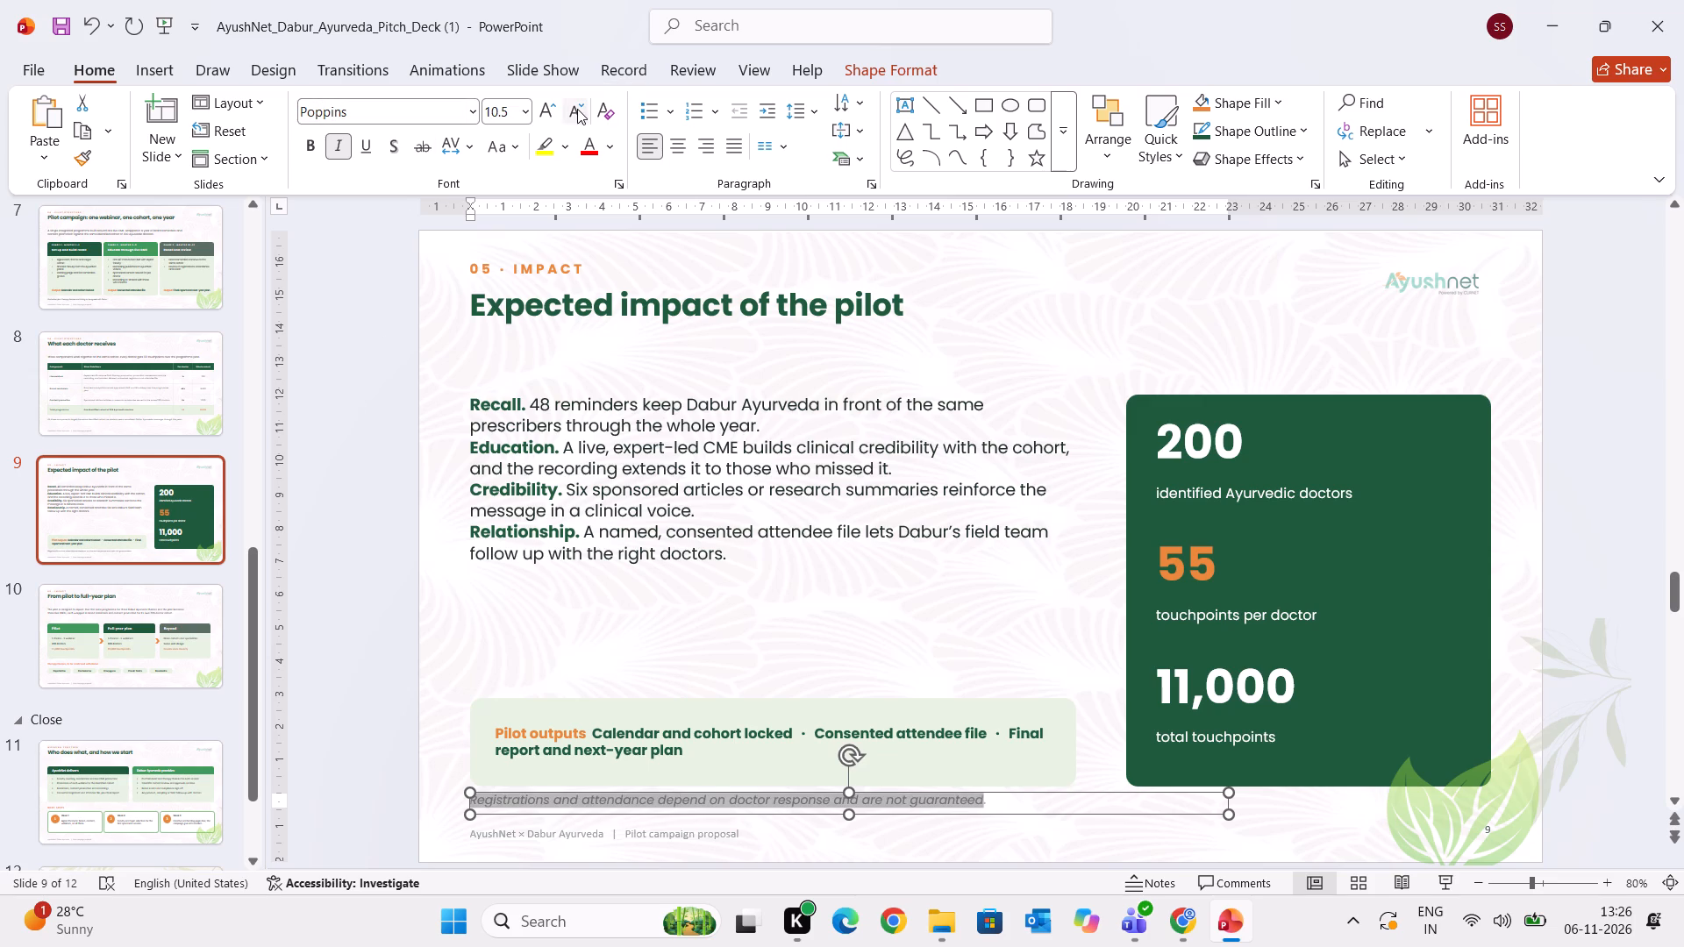
left_click(577, 109)
left_click(577, 109)
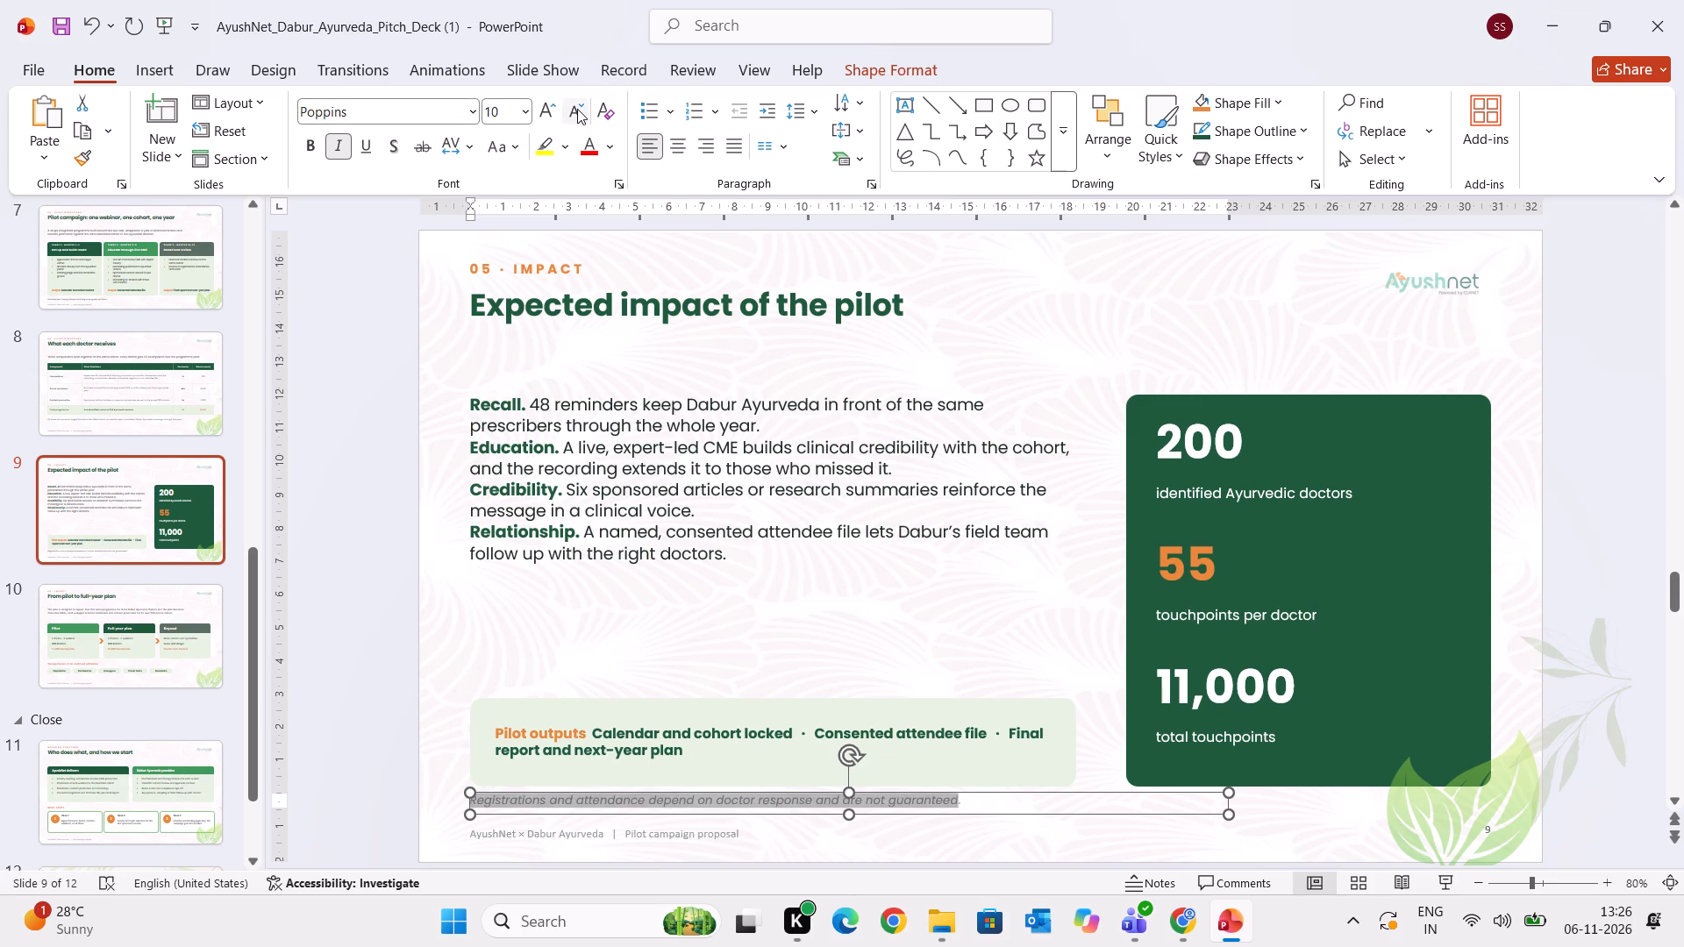
left_click(353, 552)
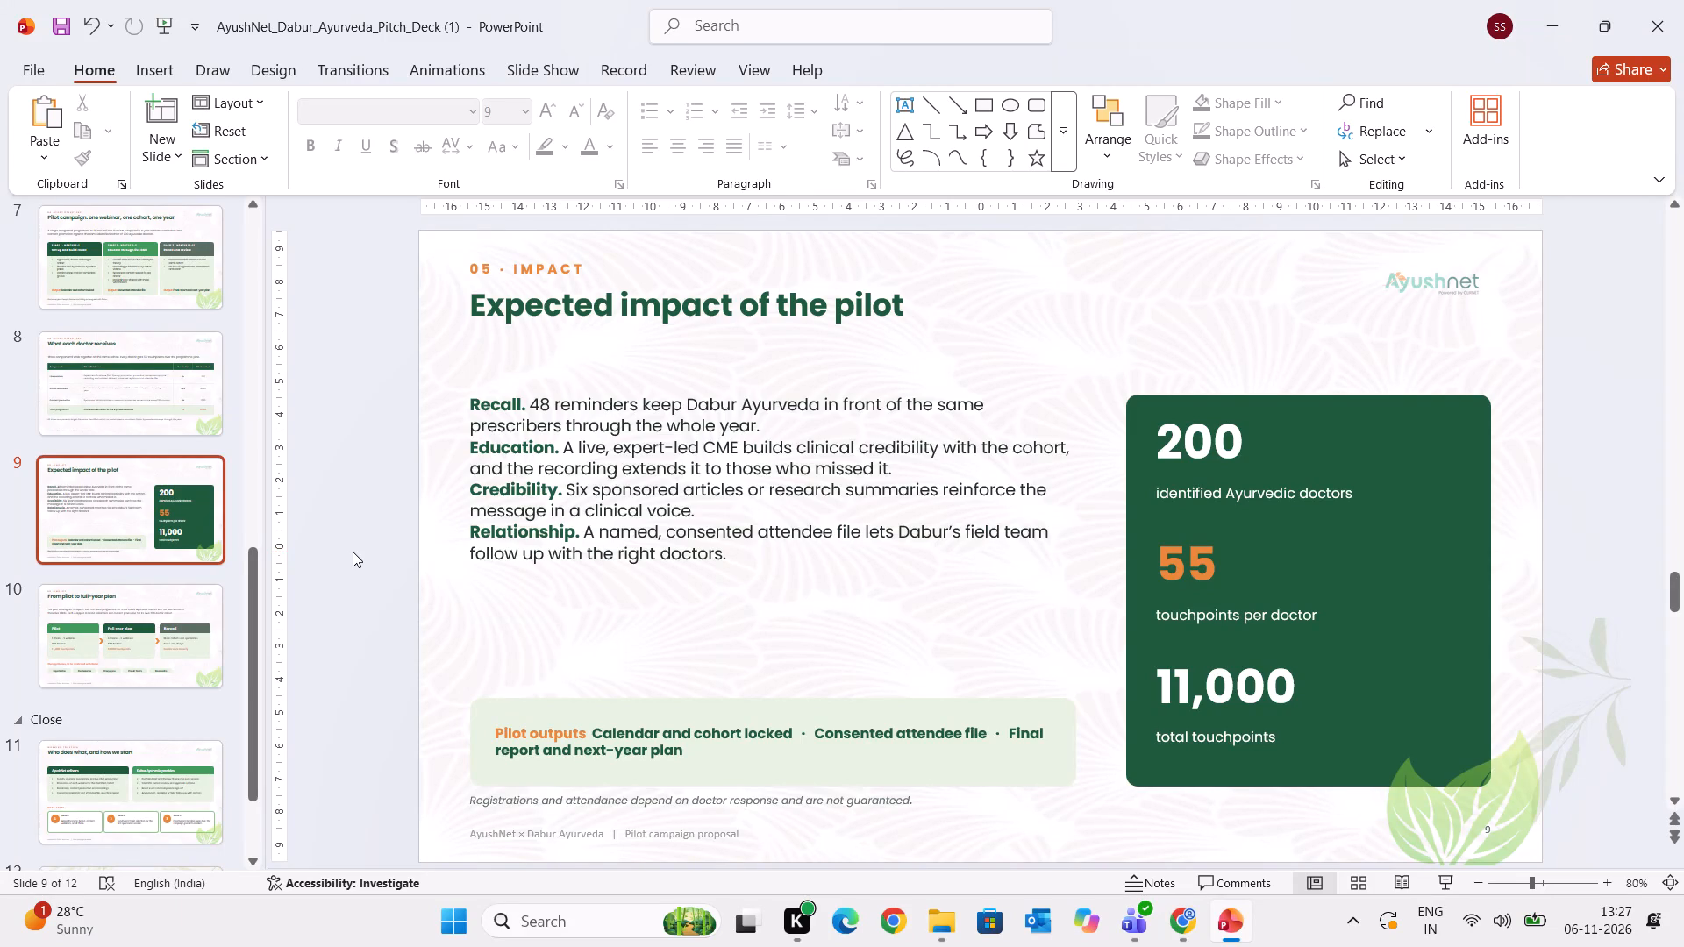
Format the introductory paragraph under slide 10's title "From pilot to full-year plan" in Poppins at size 14.
left_click(194, 528)
key("Down")
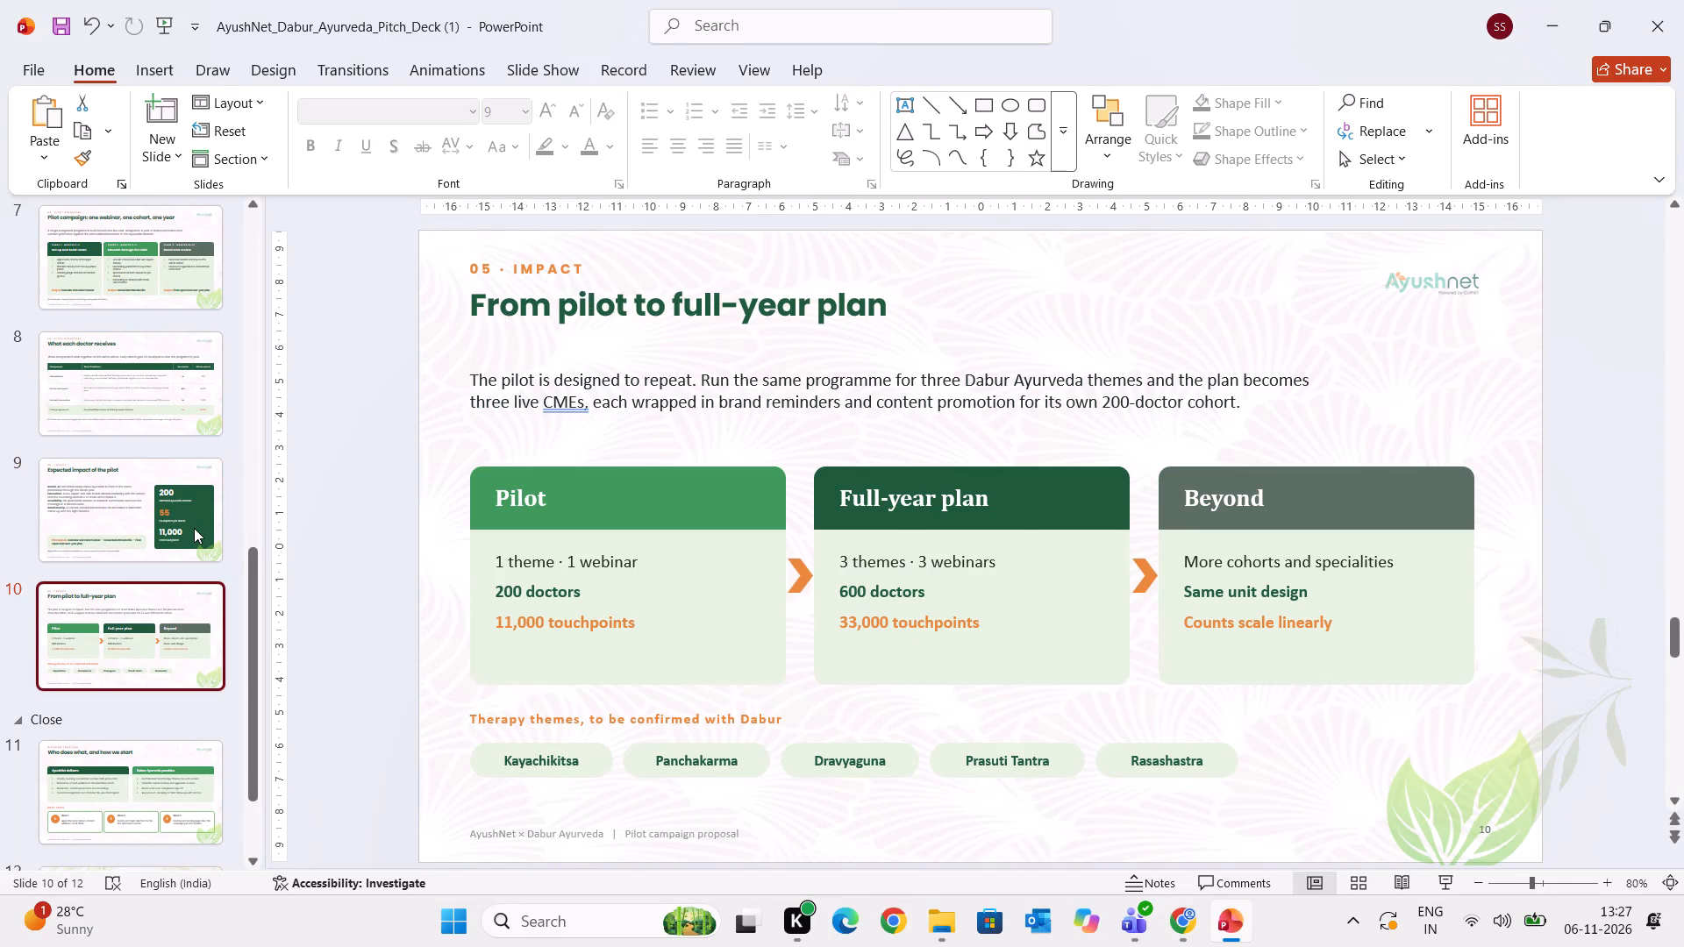
left_click(574, 404)
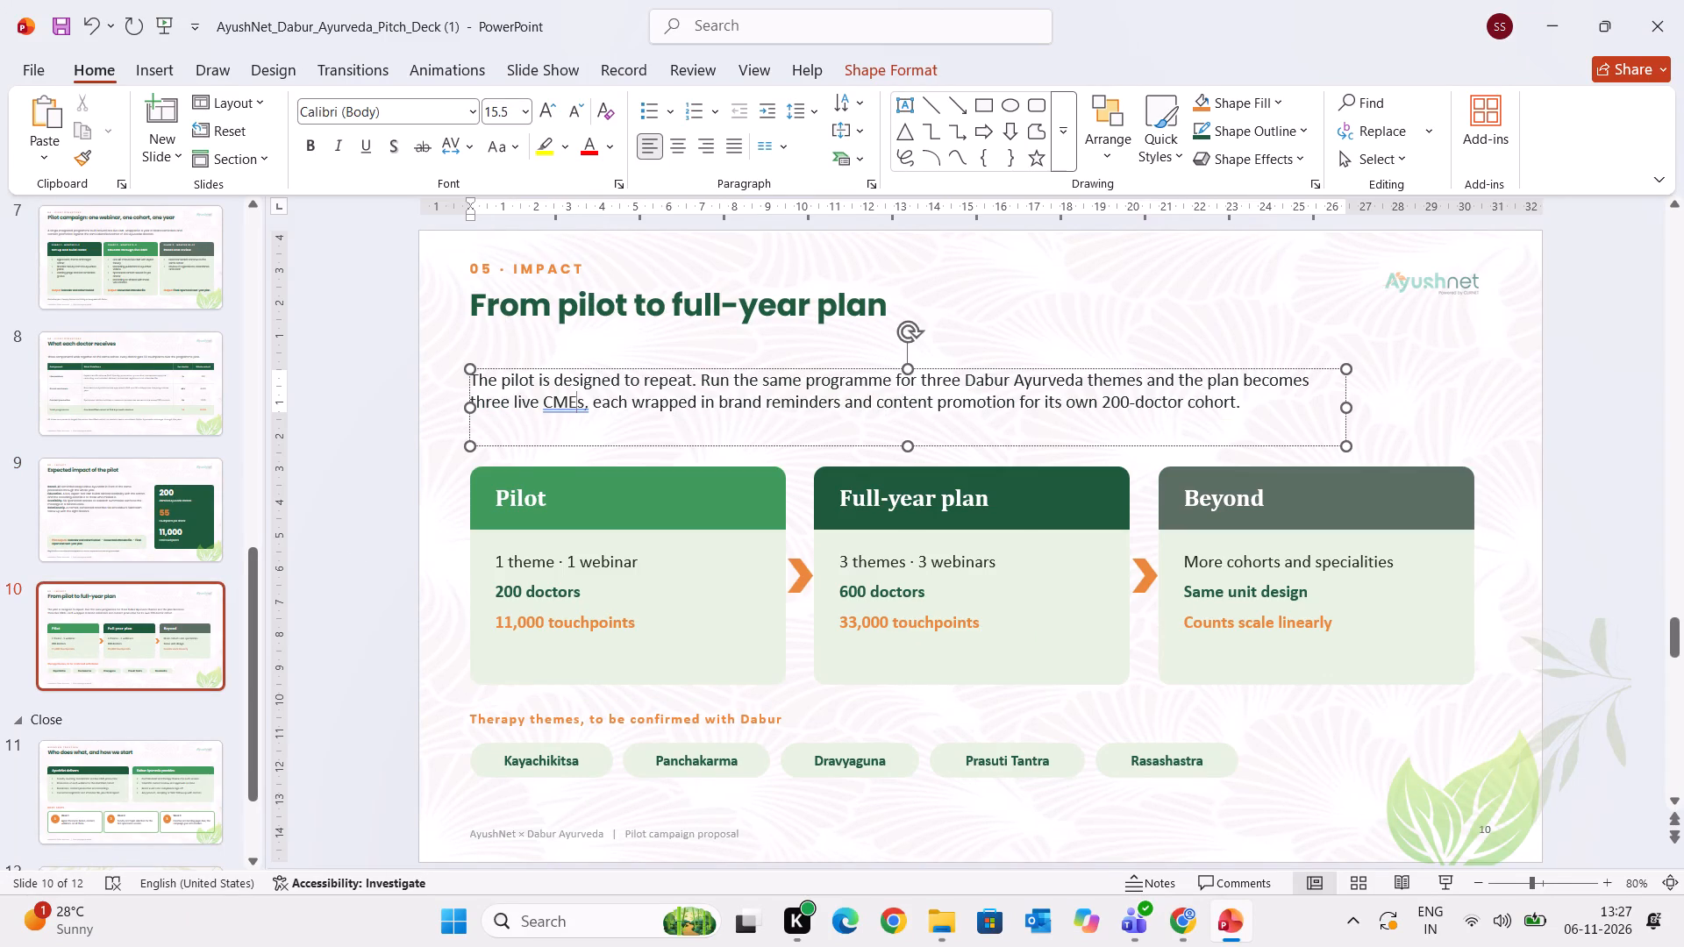
left_click_drag(1239, 399, 360, 332)
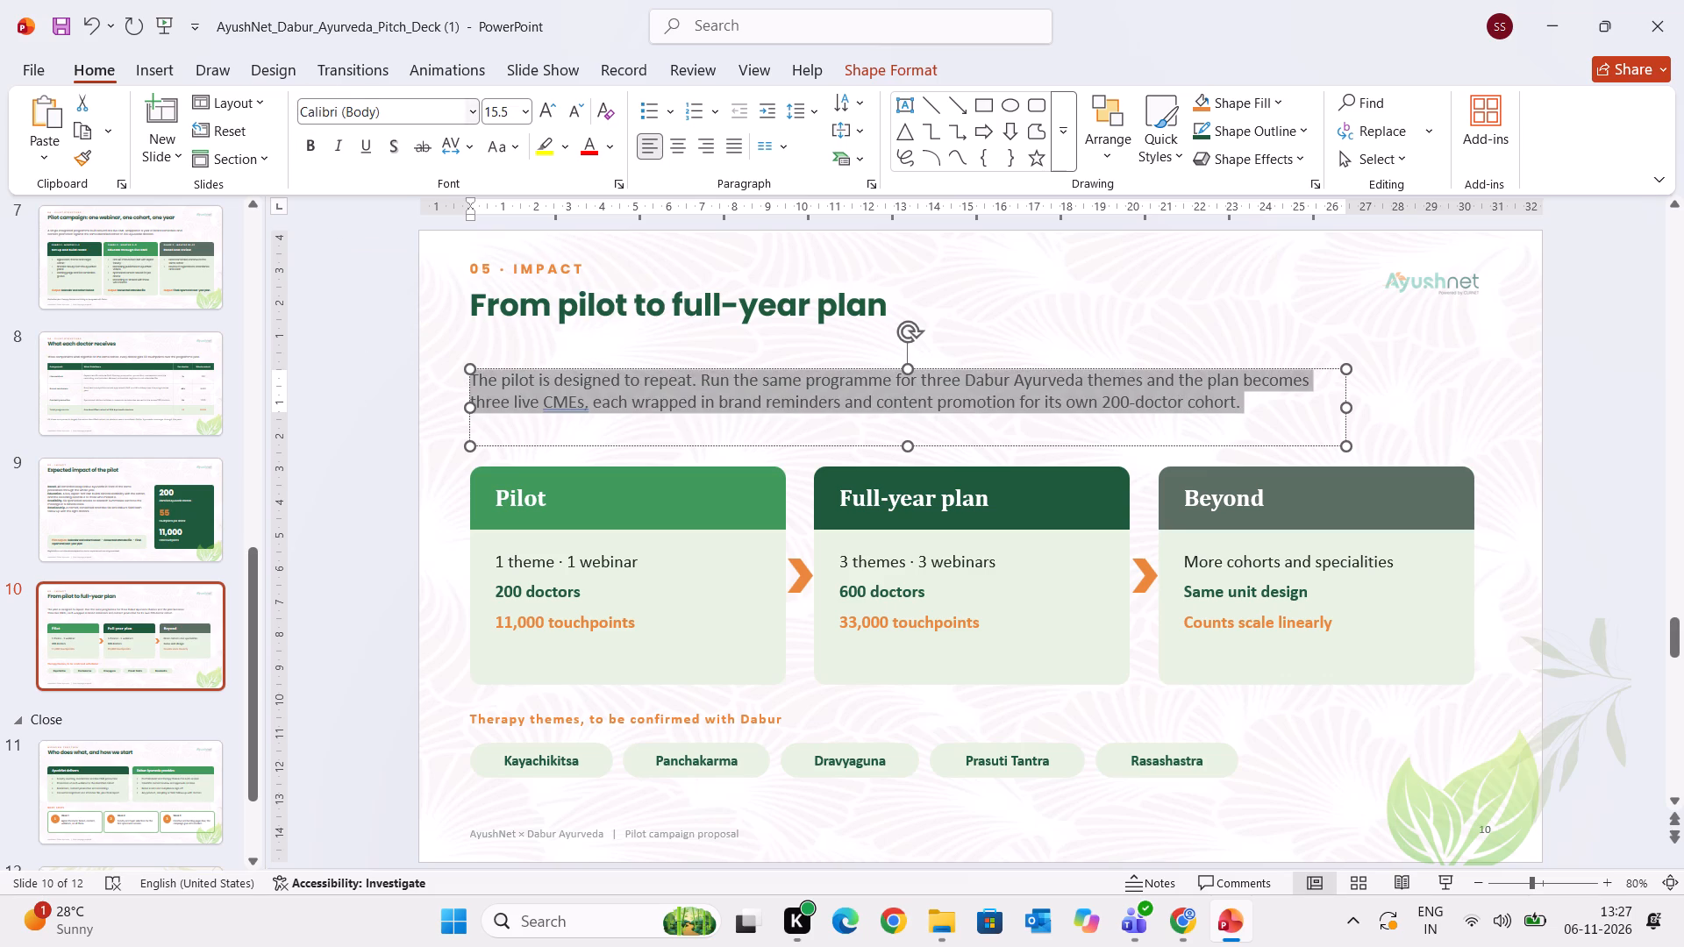
left_click(381, 107)
type("pop")
key("Return")
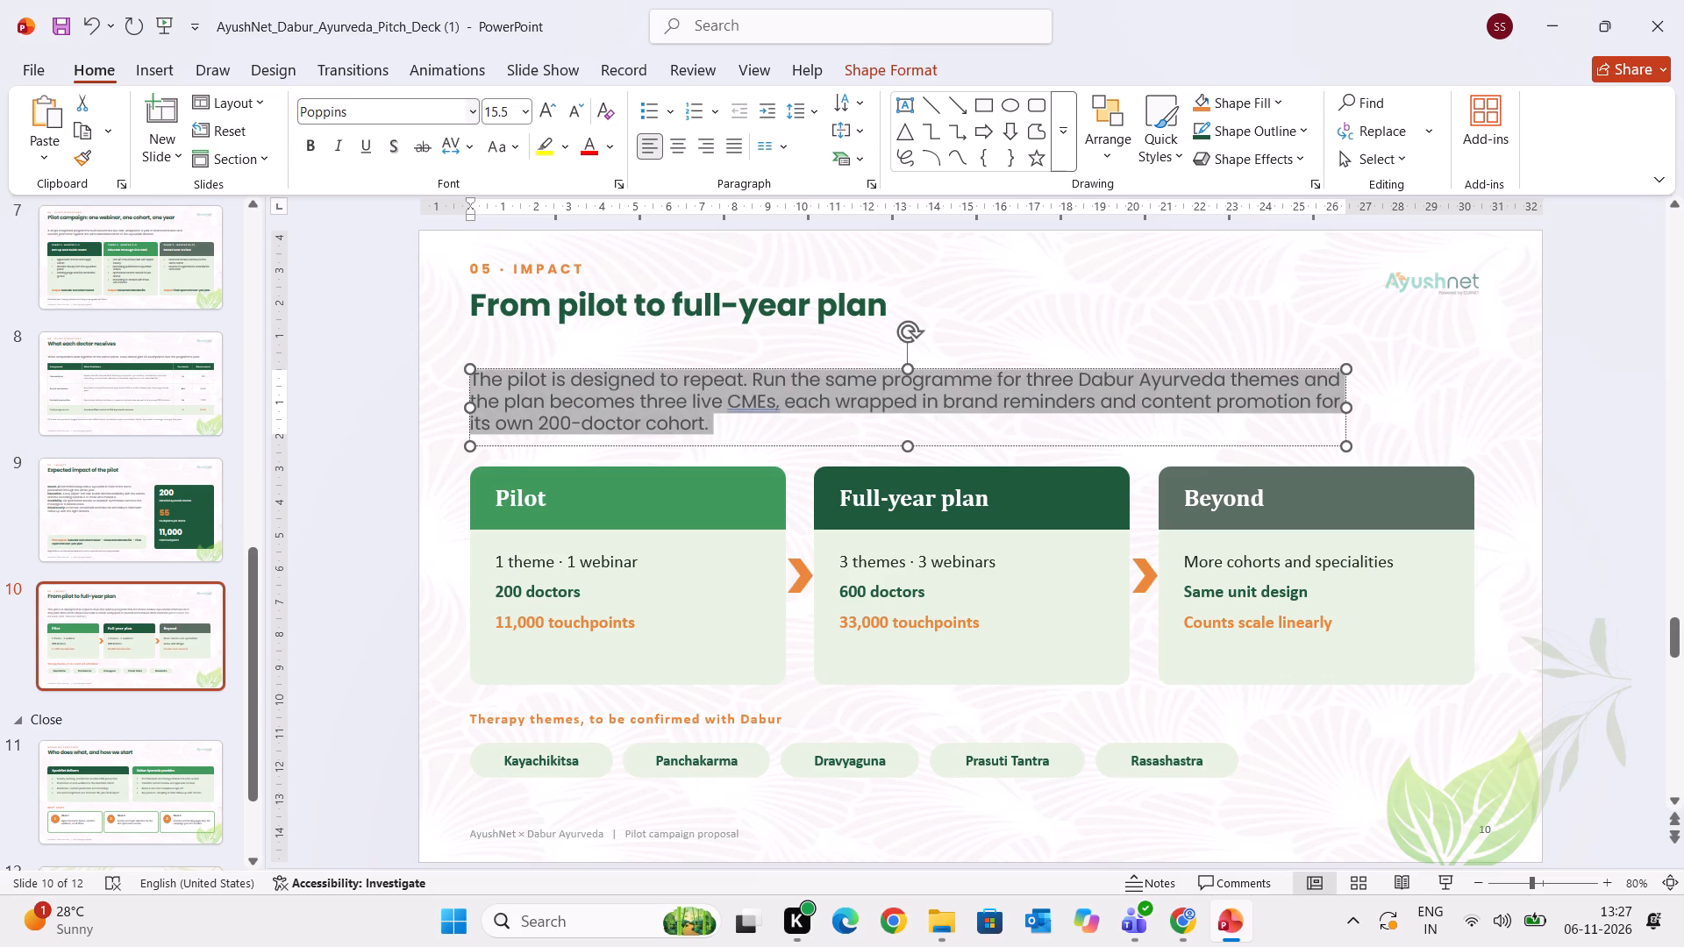
left_click(579, 119)
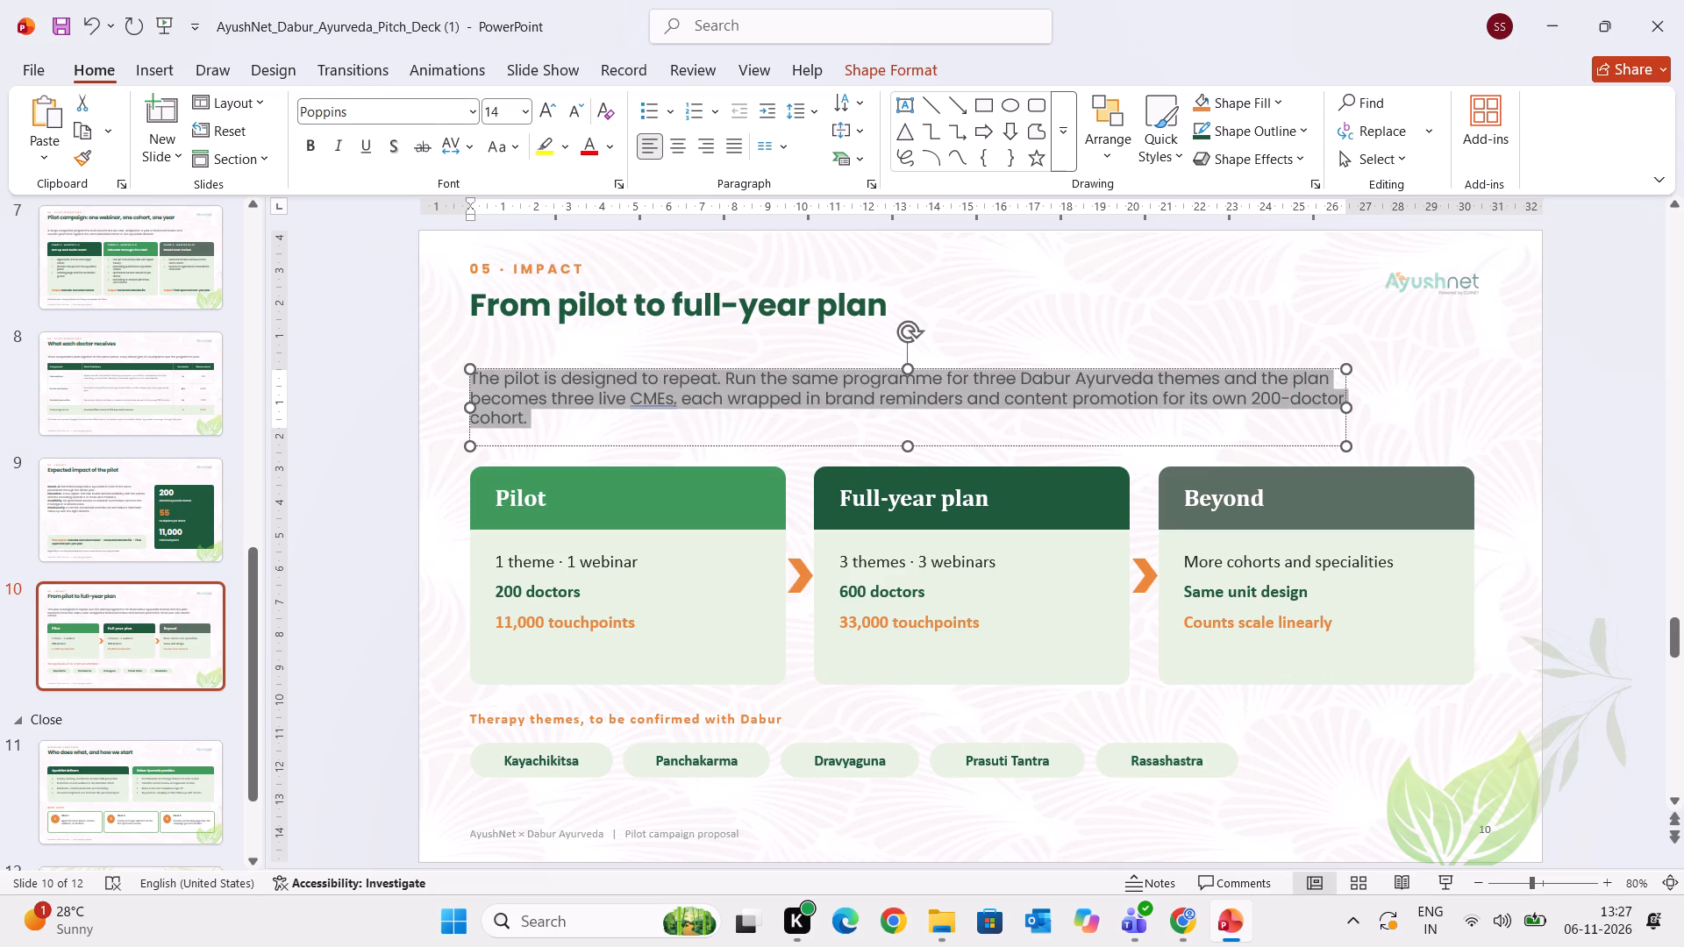
Change the "Pilot" card heading on slide 10 to the Poppins font.
left_click(625, 537)
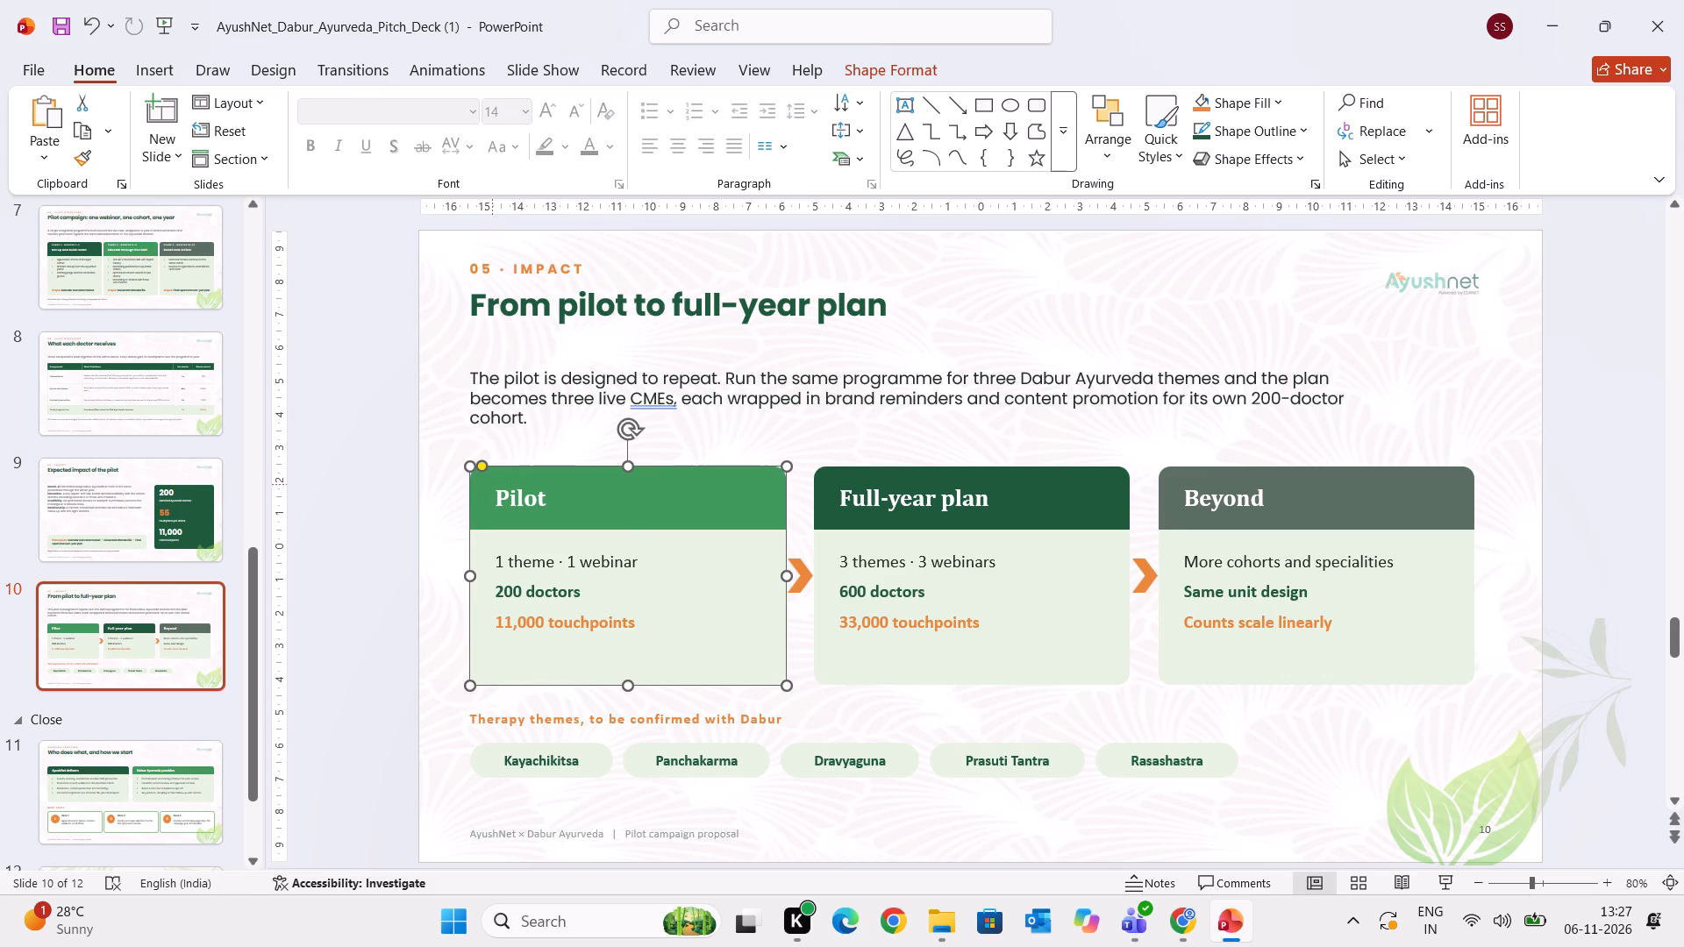
left_click(492, 493)
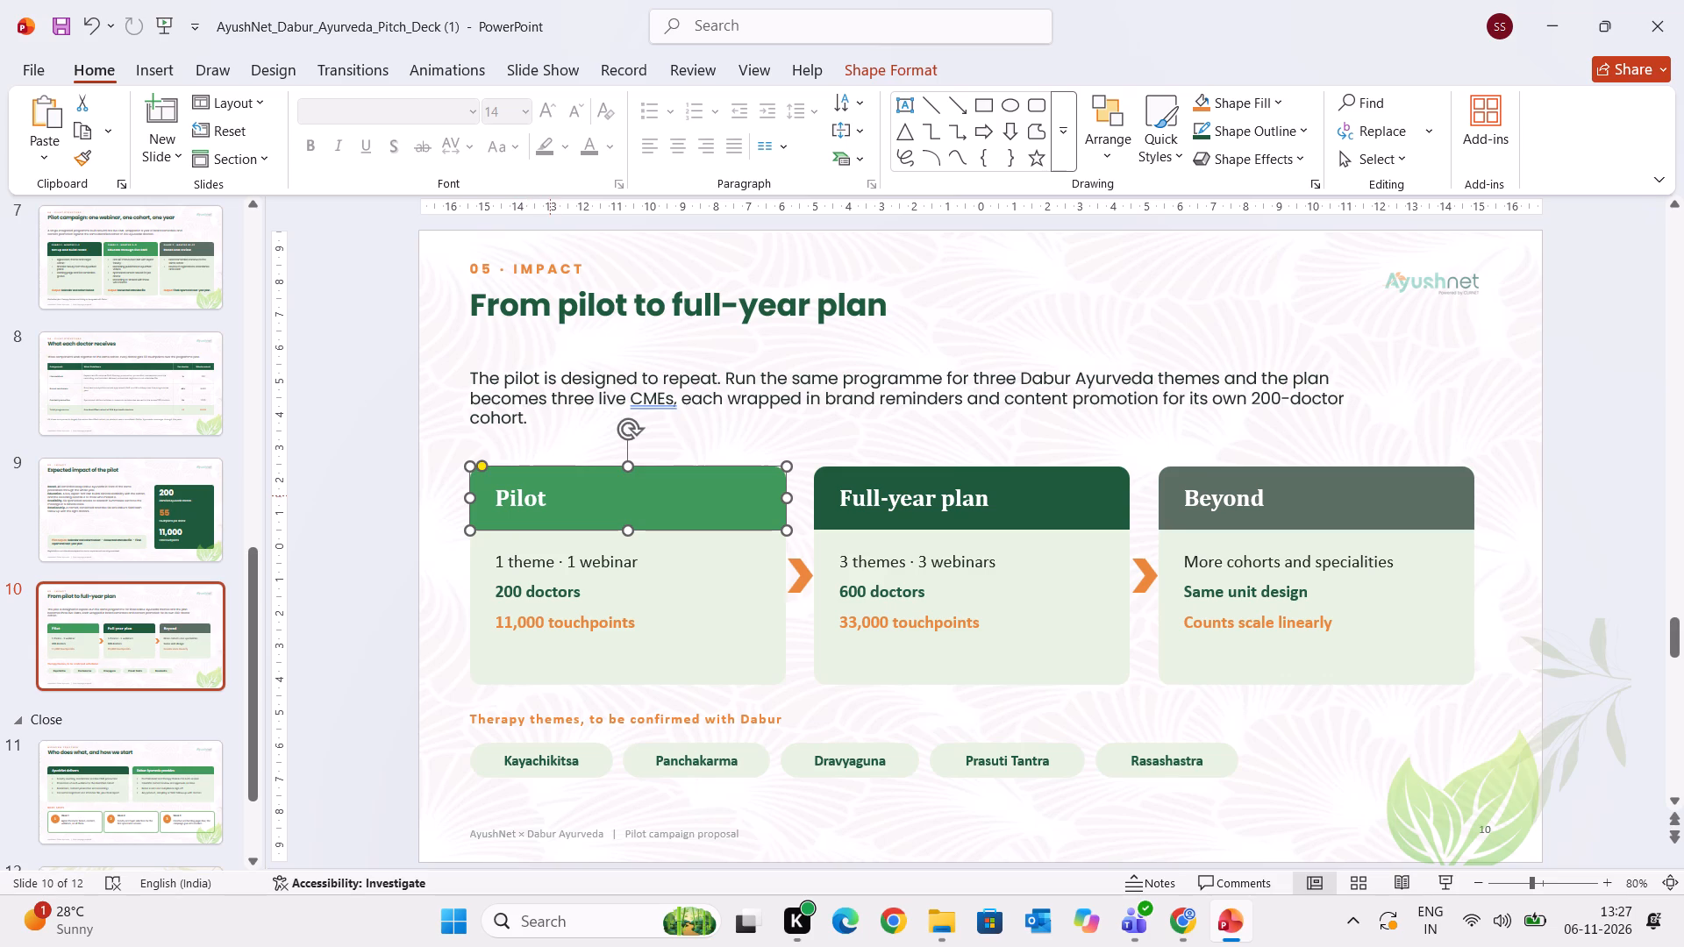
left_click_drag(543, 502, 449, 488)
left_click(410, 108)
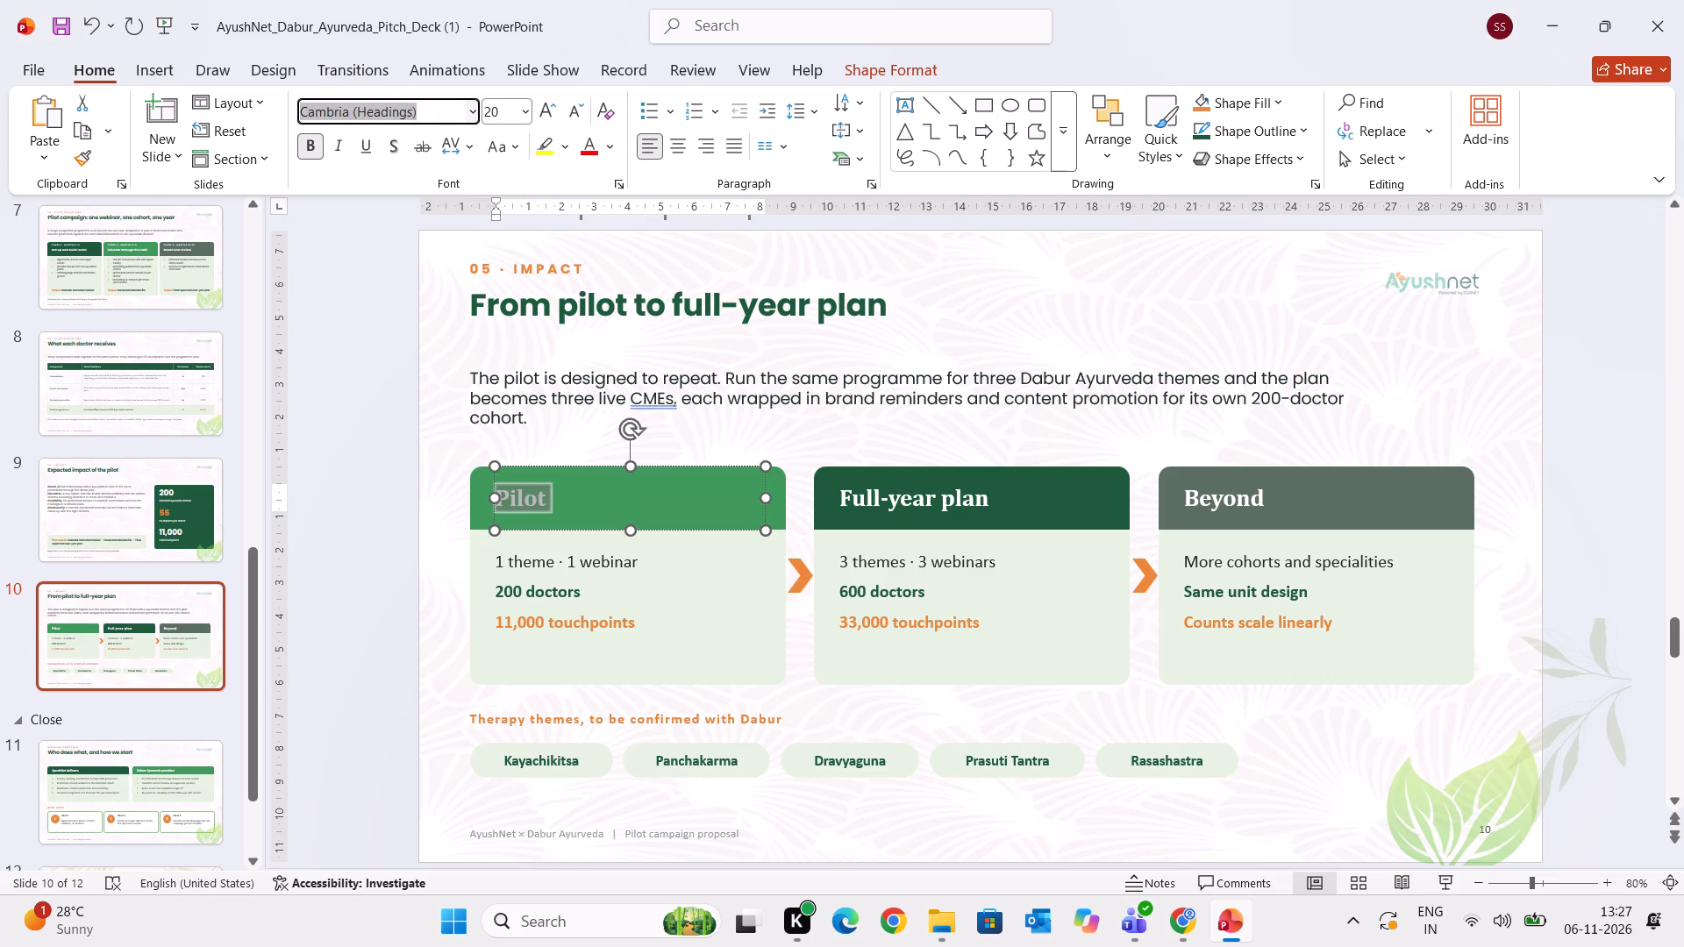
type("pop")
key("Return")
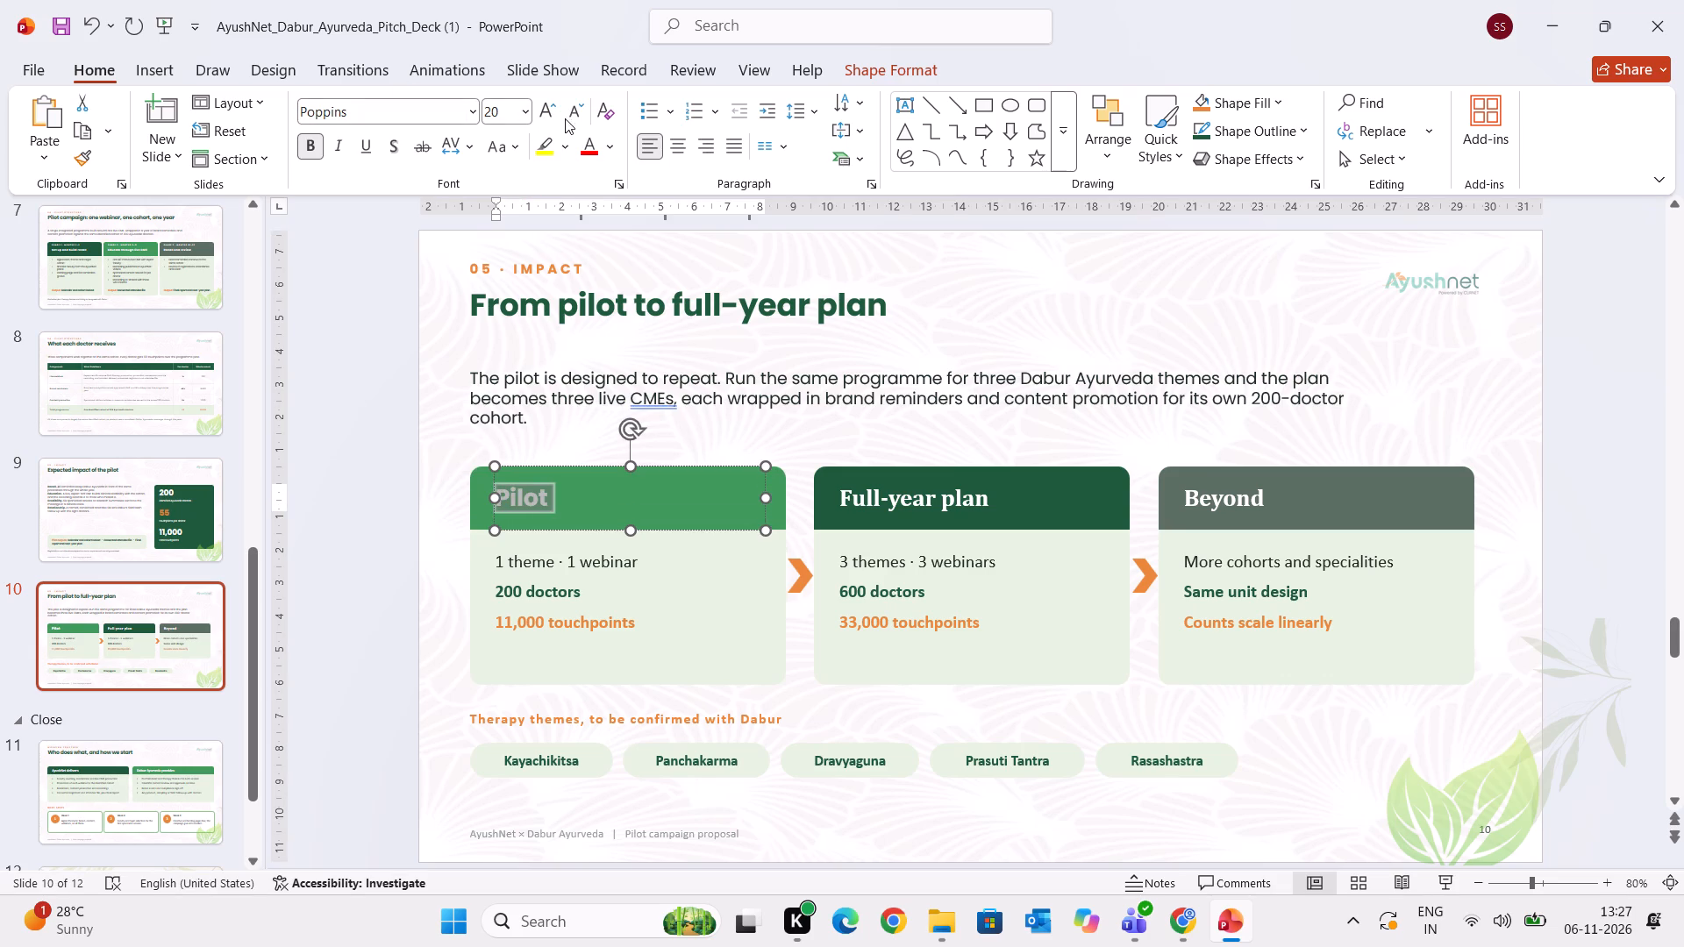
Copy the "Pilot" heading's formatting onto the "Full-year plan" and "Beyond" card headings on slide 10.
left_click(83, 152)
left_click_drag(852, 491, 1024, 501)
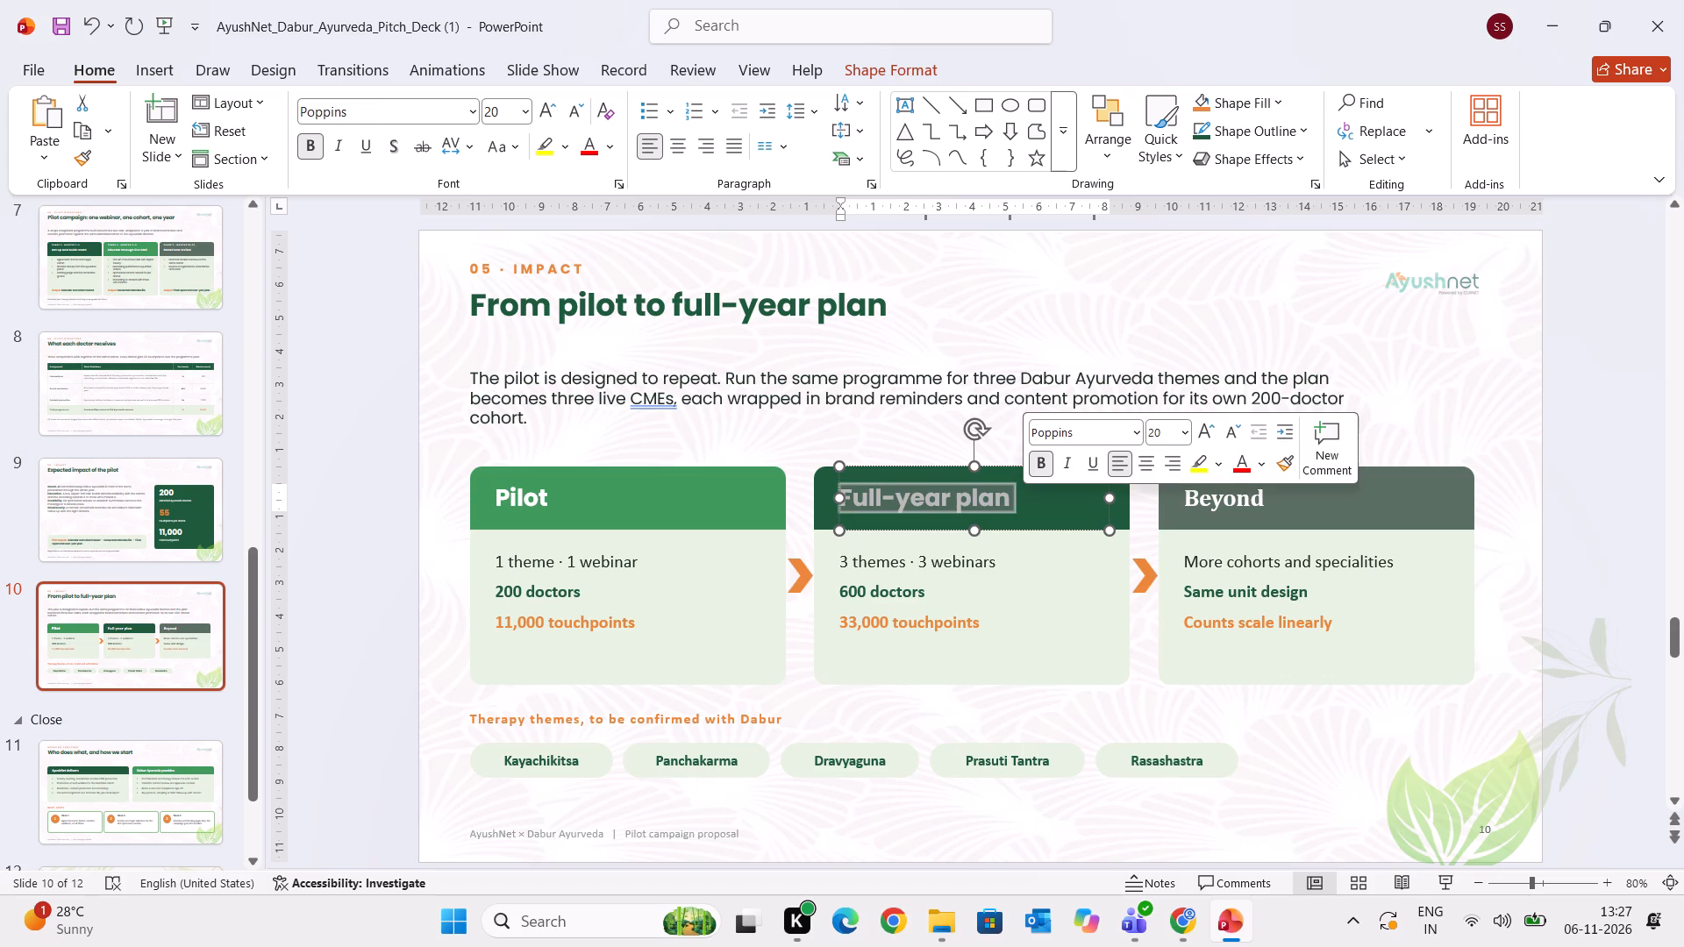
left_click(1281, 468)
left_click_drag(1193, 497, 1275, 489)
left_click(1622, 644)
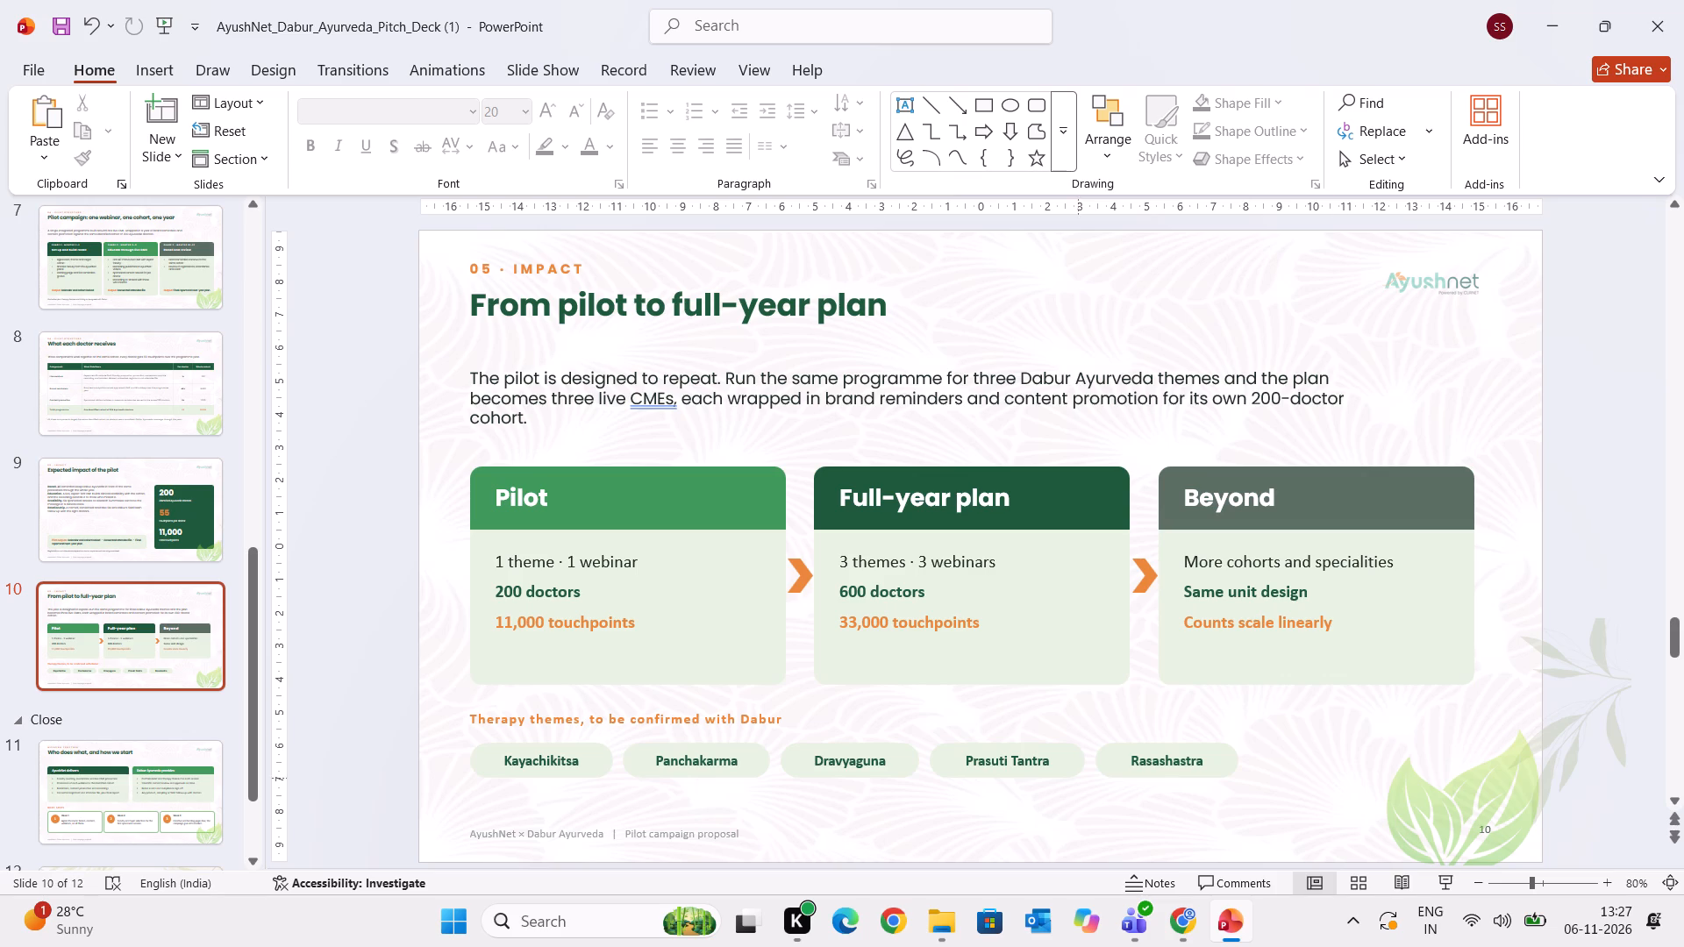
Format the three lines of body text in slide 10's "Pilot" card in Poppins at size 14.
left_click(598, 626)
left_click_drag(633, 629, 466, 535)
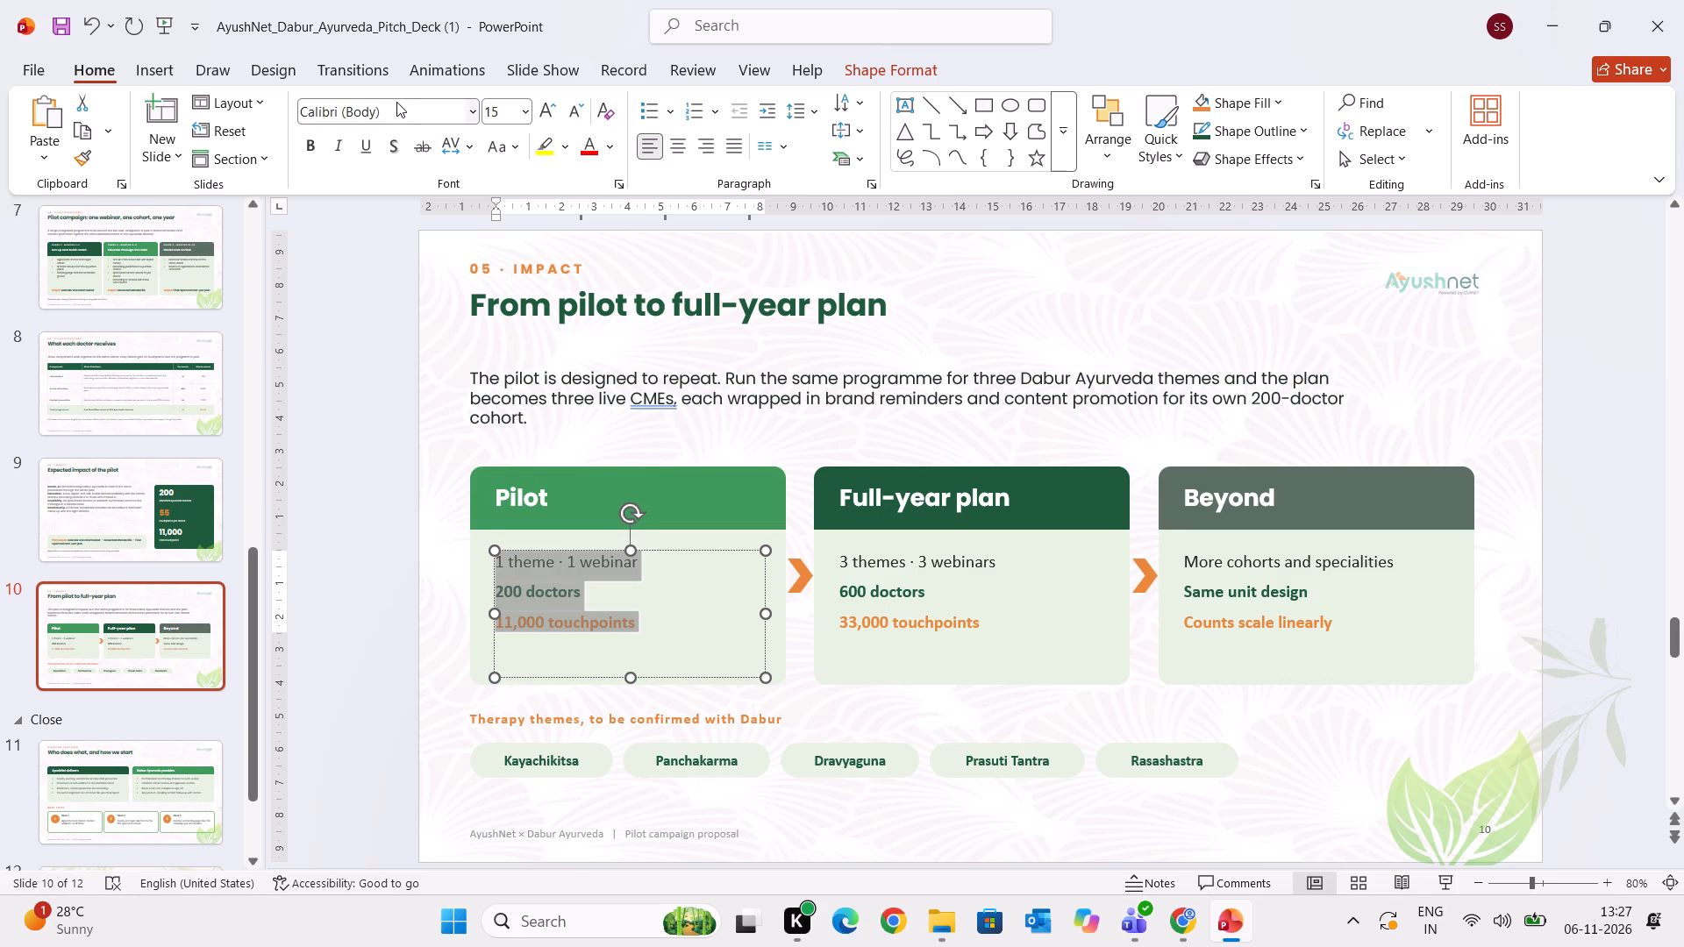
left_click(393, 109)
key("o")
key("BackSpace")
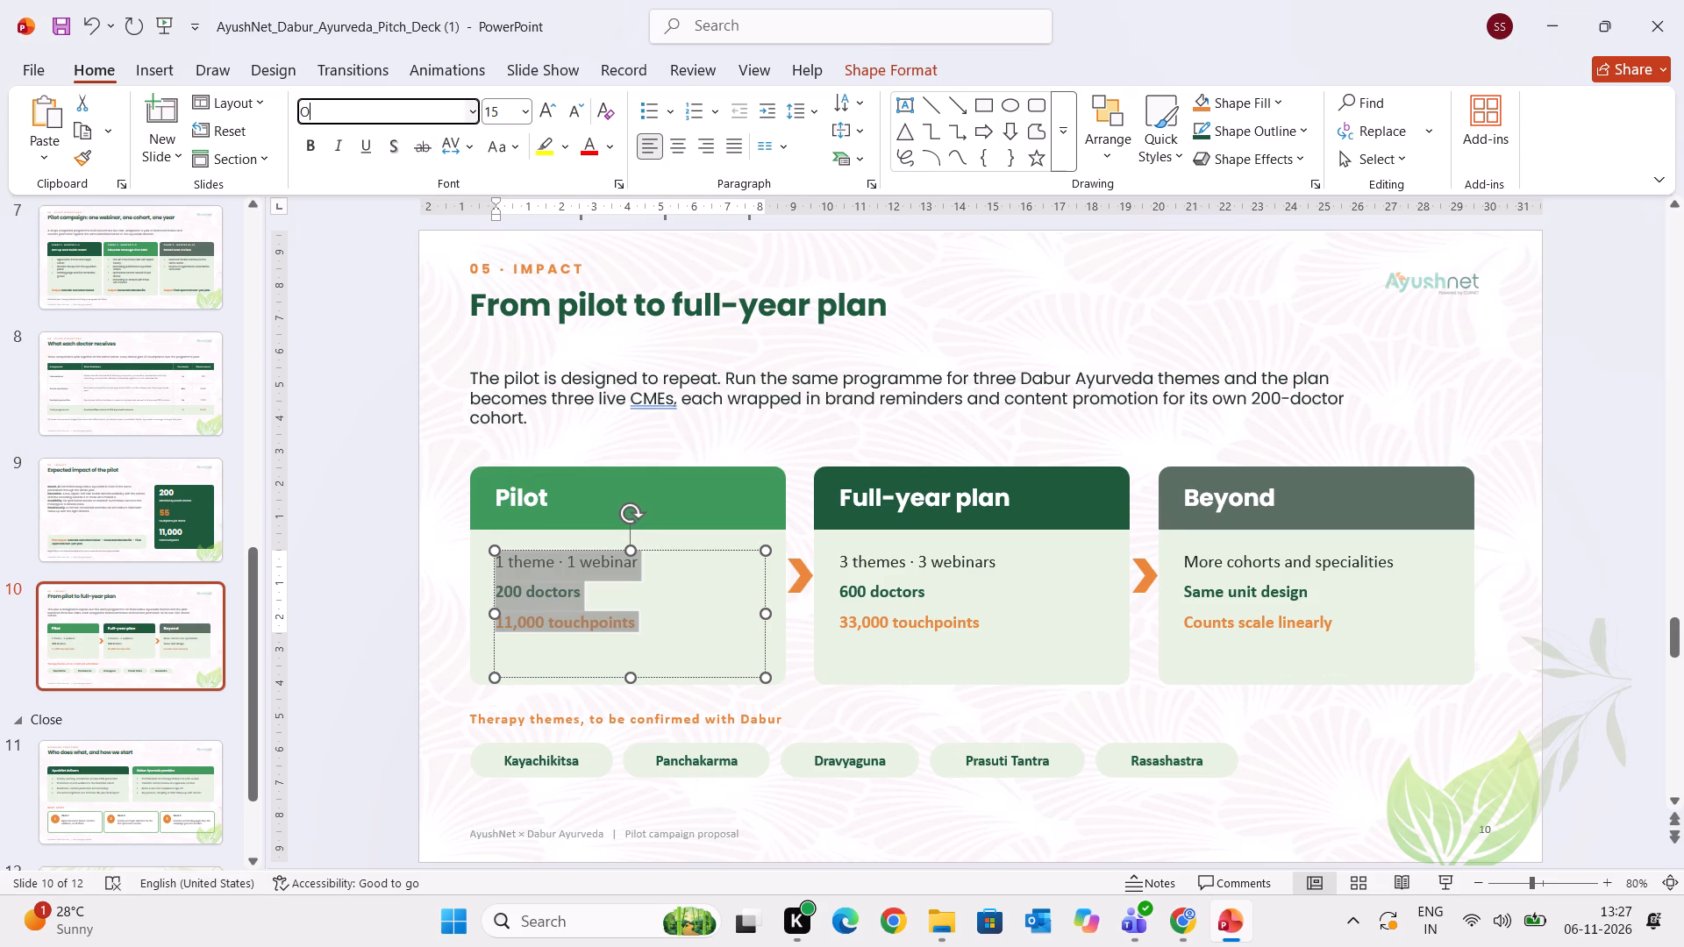
key("BackSpace")
type("pop")
key("Return")
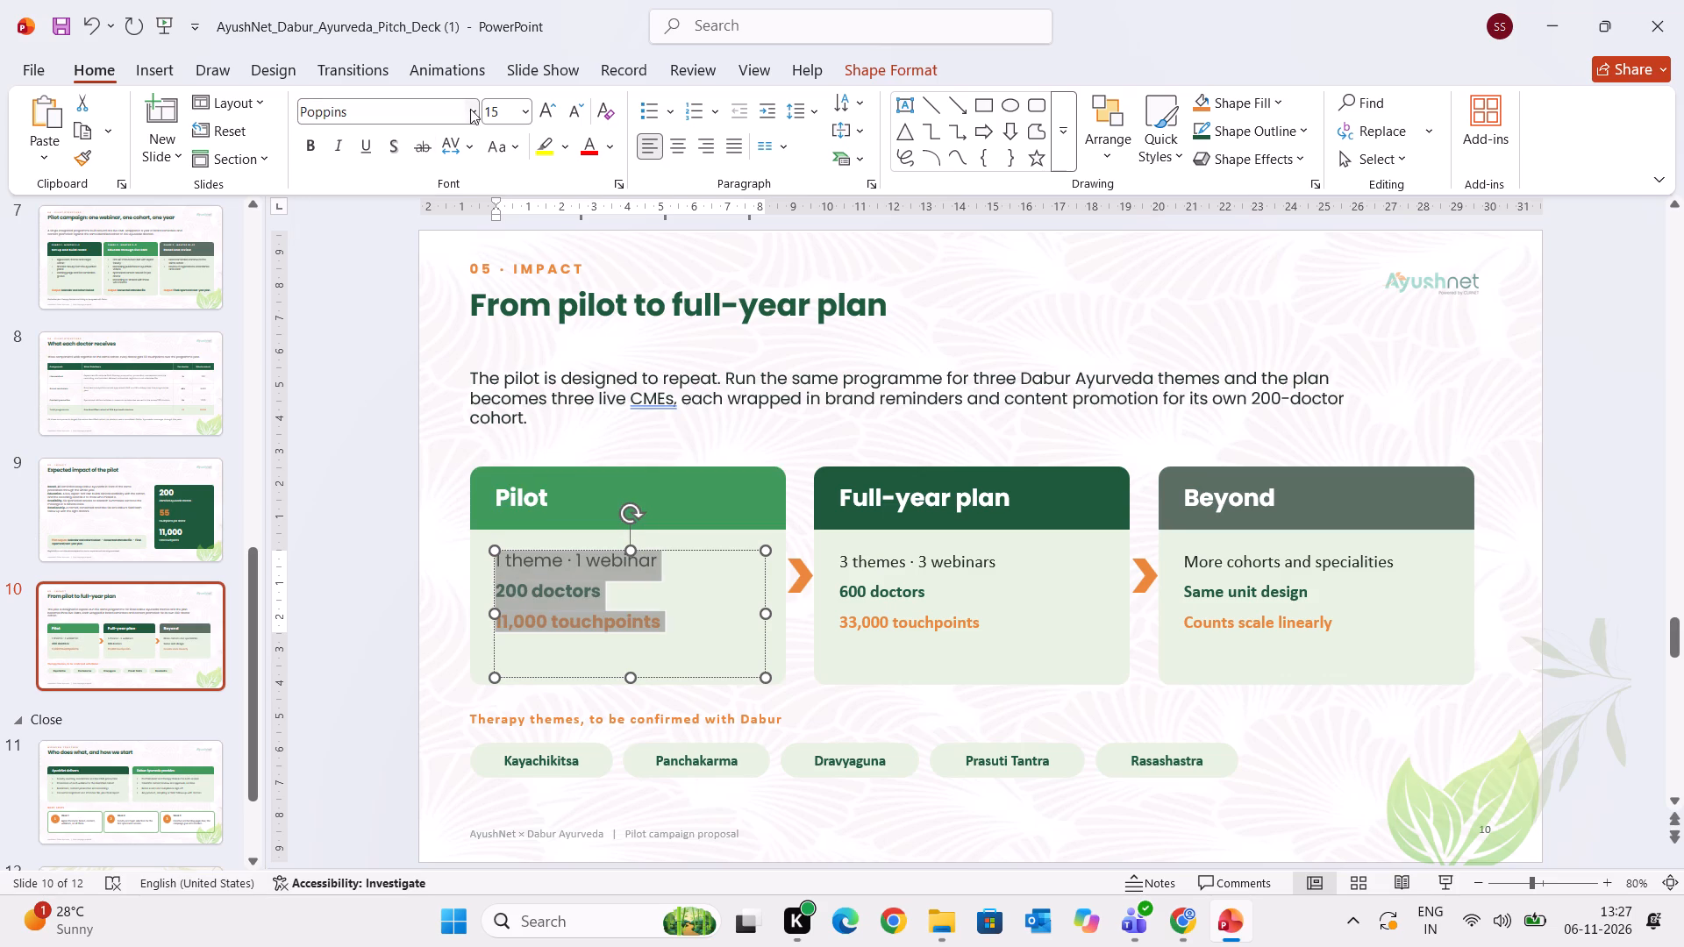
left_click(580, 109)
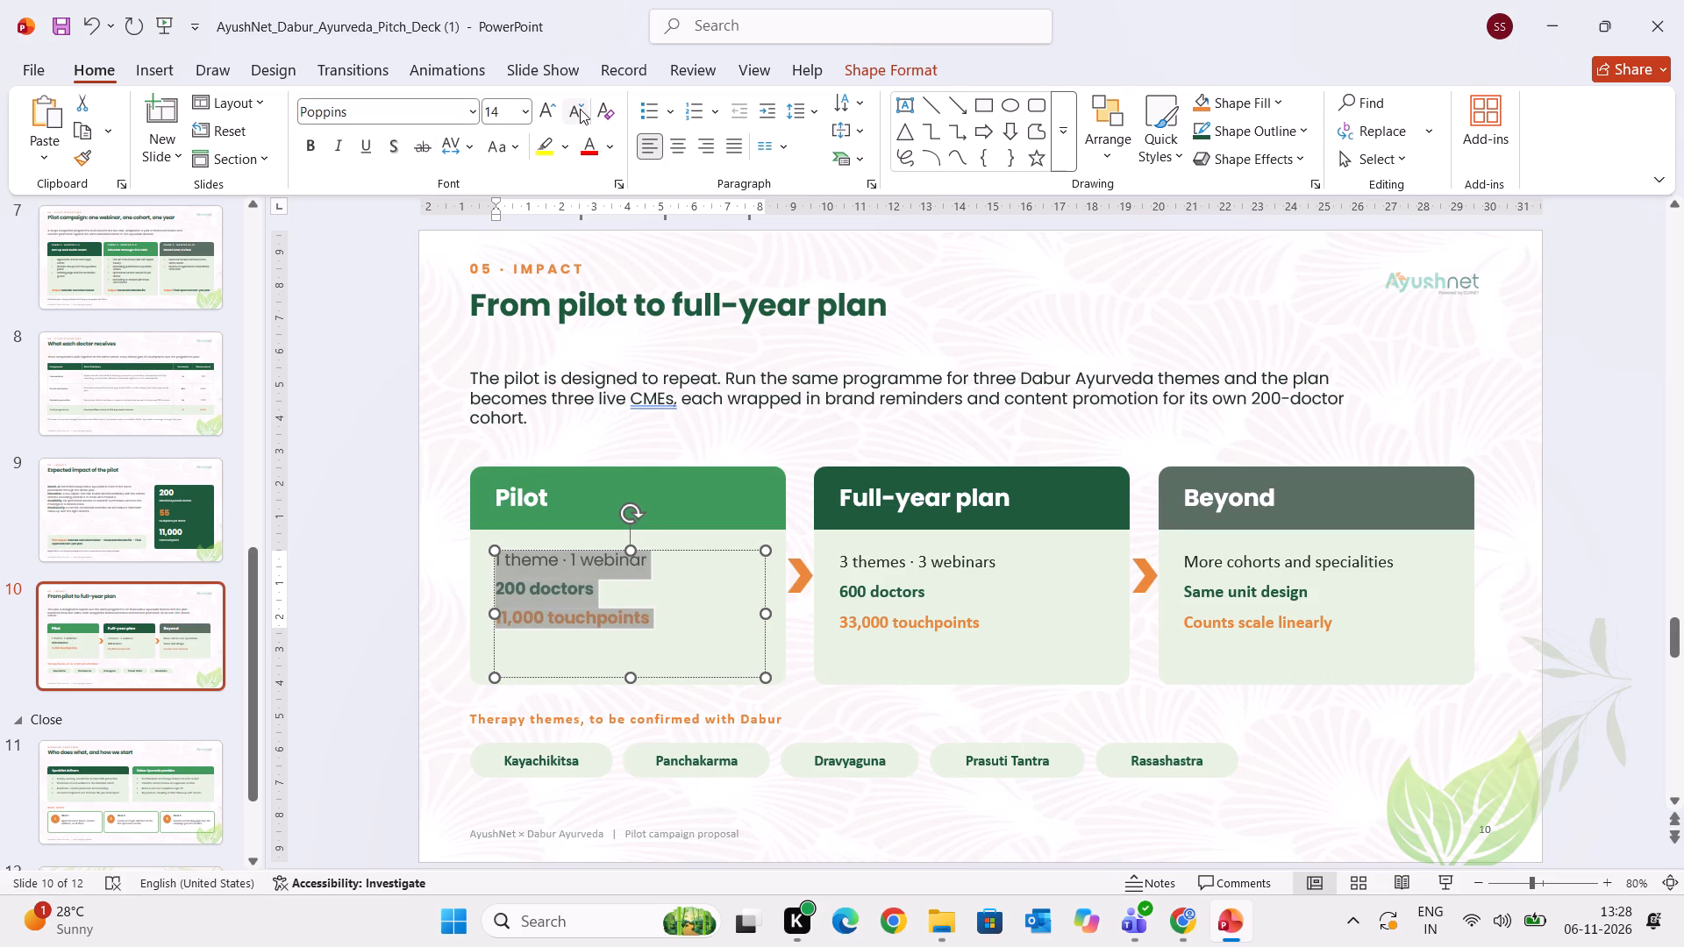
left_click(580, 109)
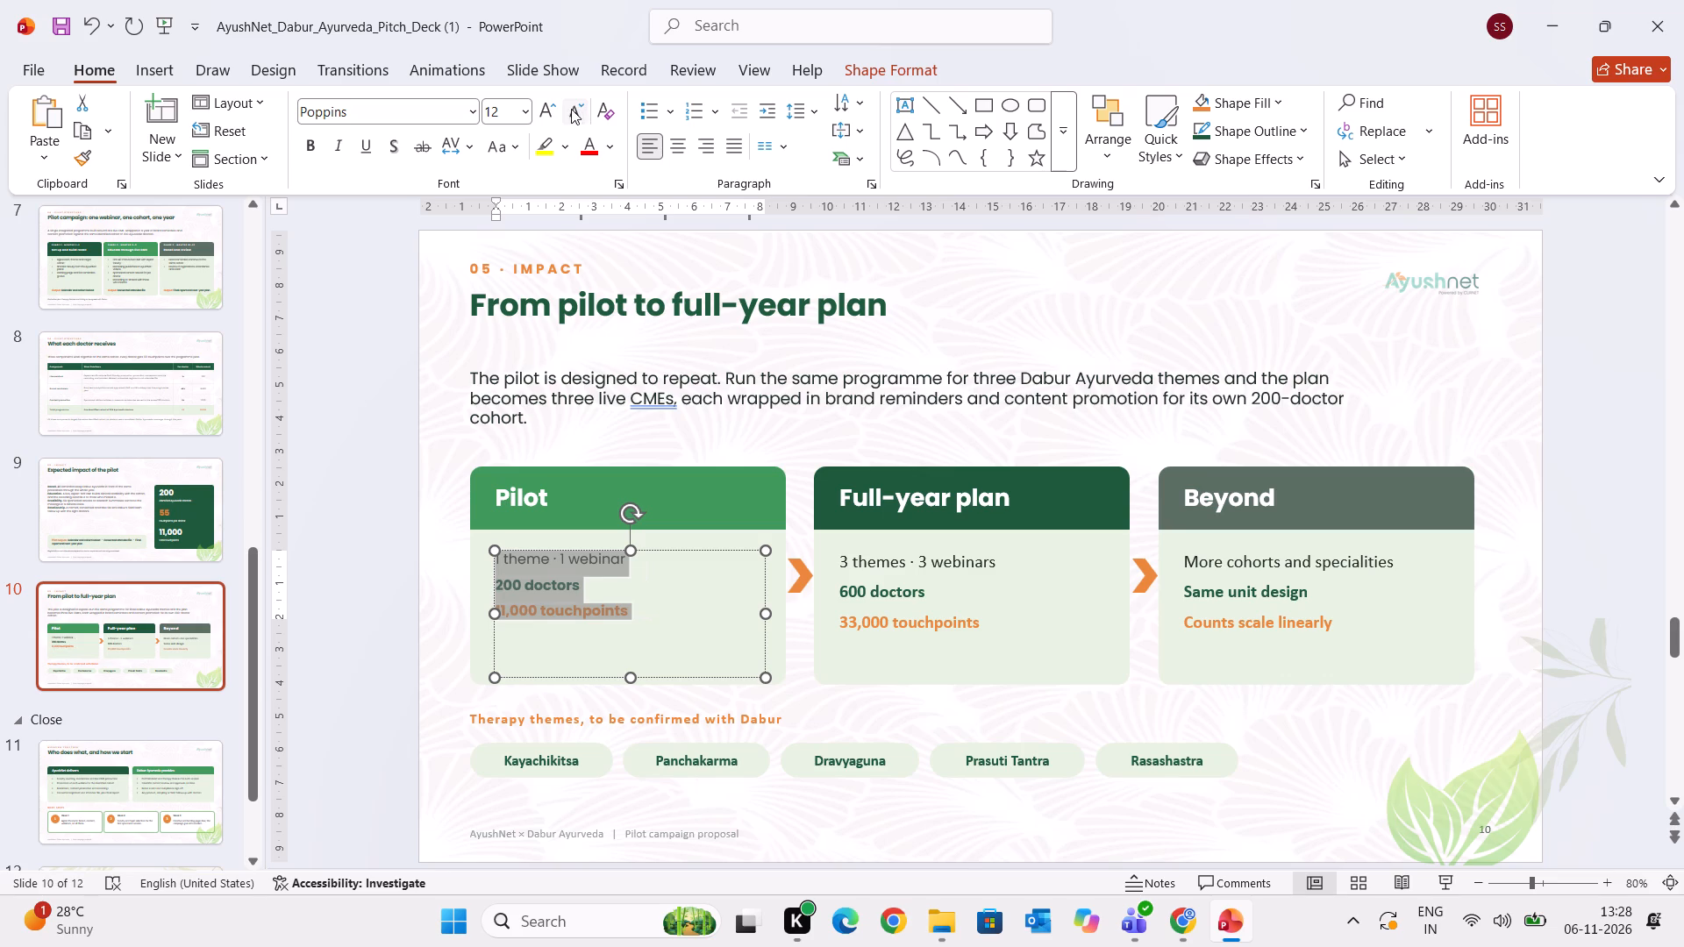
left_click(536, 112)
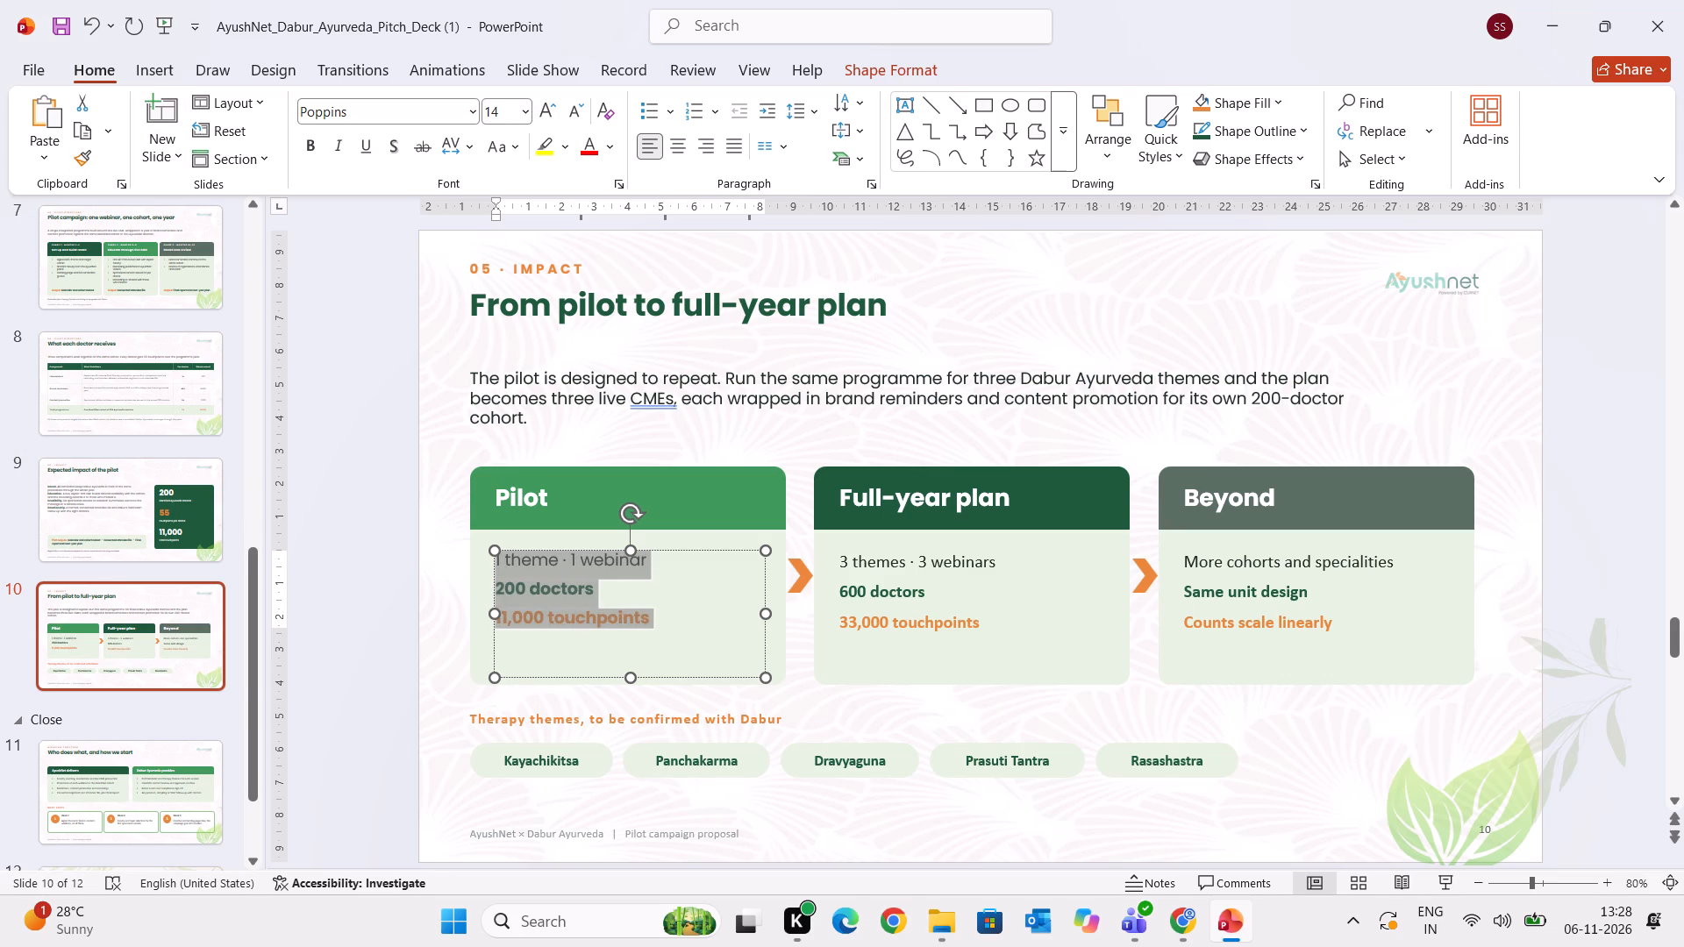
left_click(360, 283)
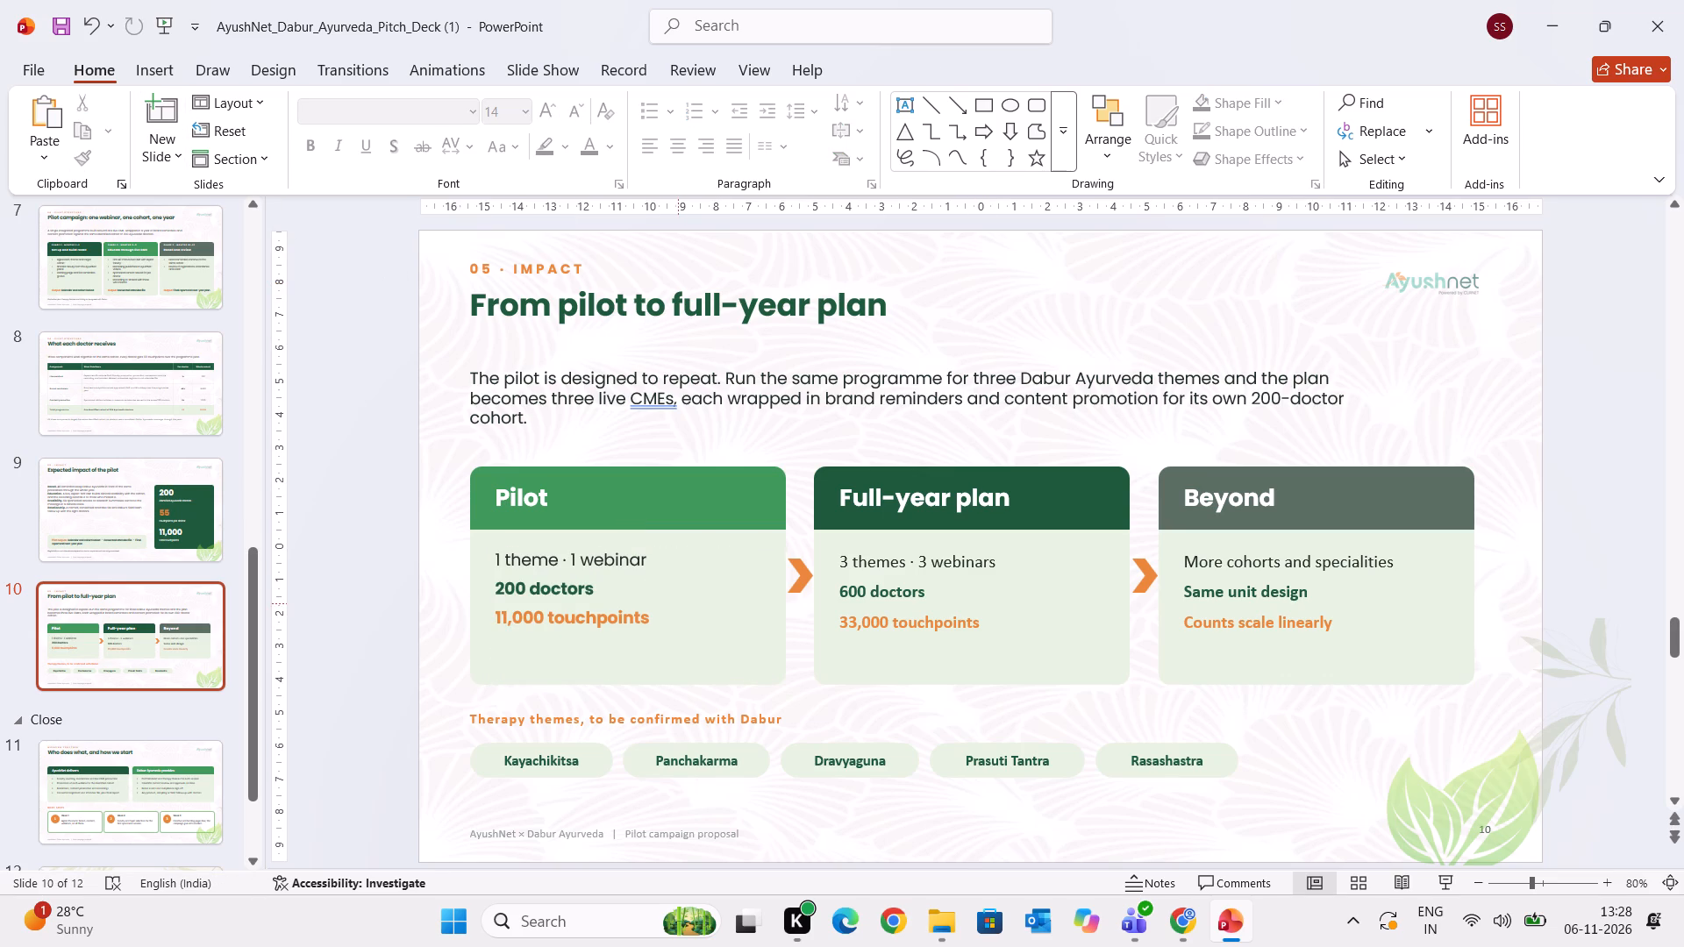
Format the three lines of body text in slide 10's "Full-year plan" card in Poppins at size 14.
left_click(973, 602)
left_click_drag(986, 625, 824, 545)
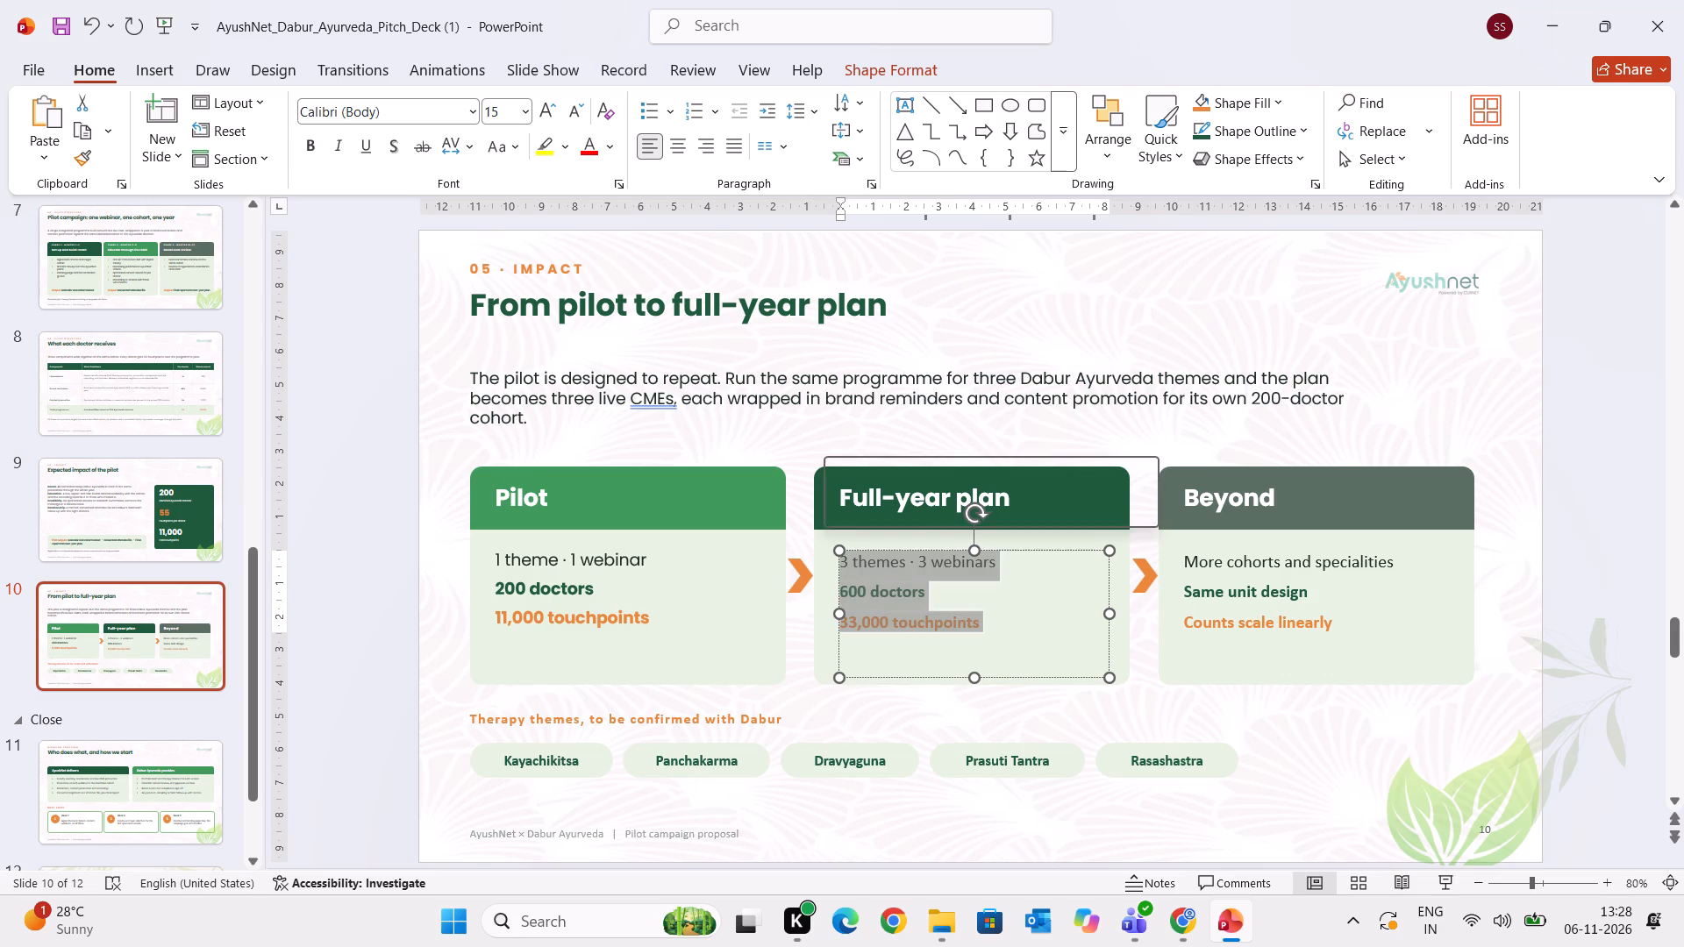
left_click(403, 114)
type("pop")
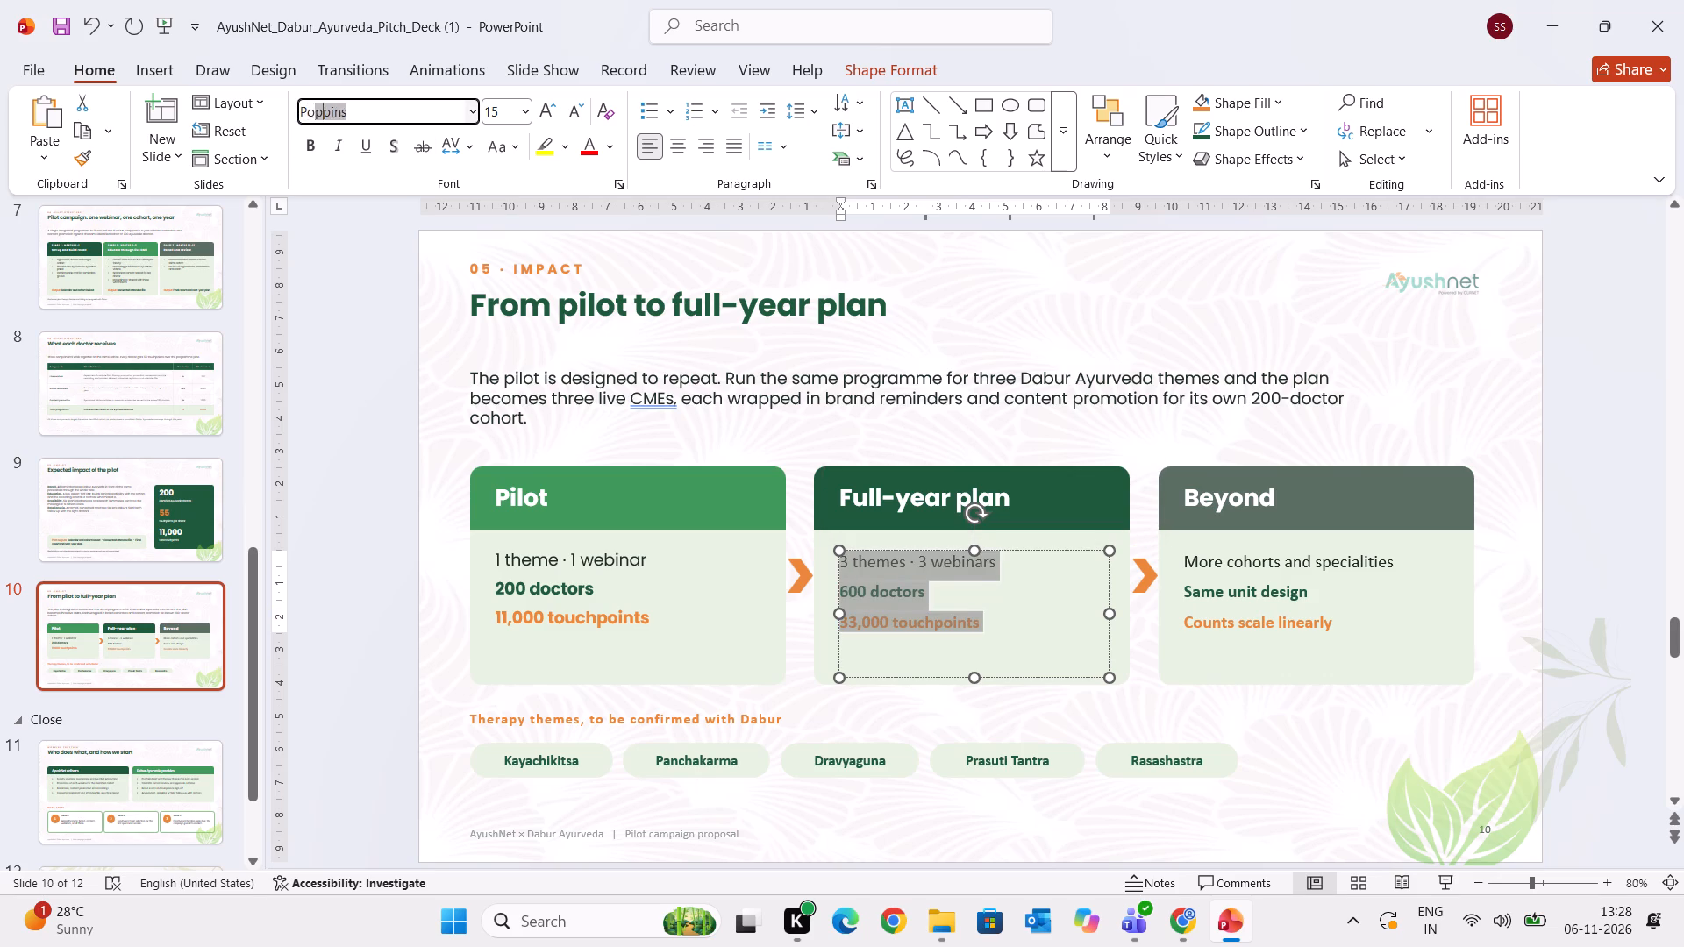
key("Return")
left_click(574, 116)
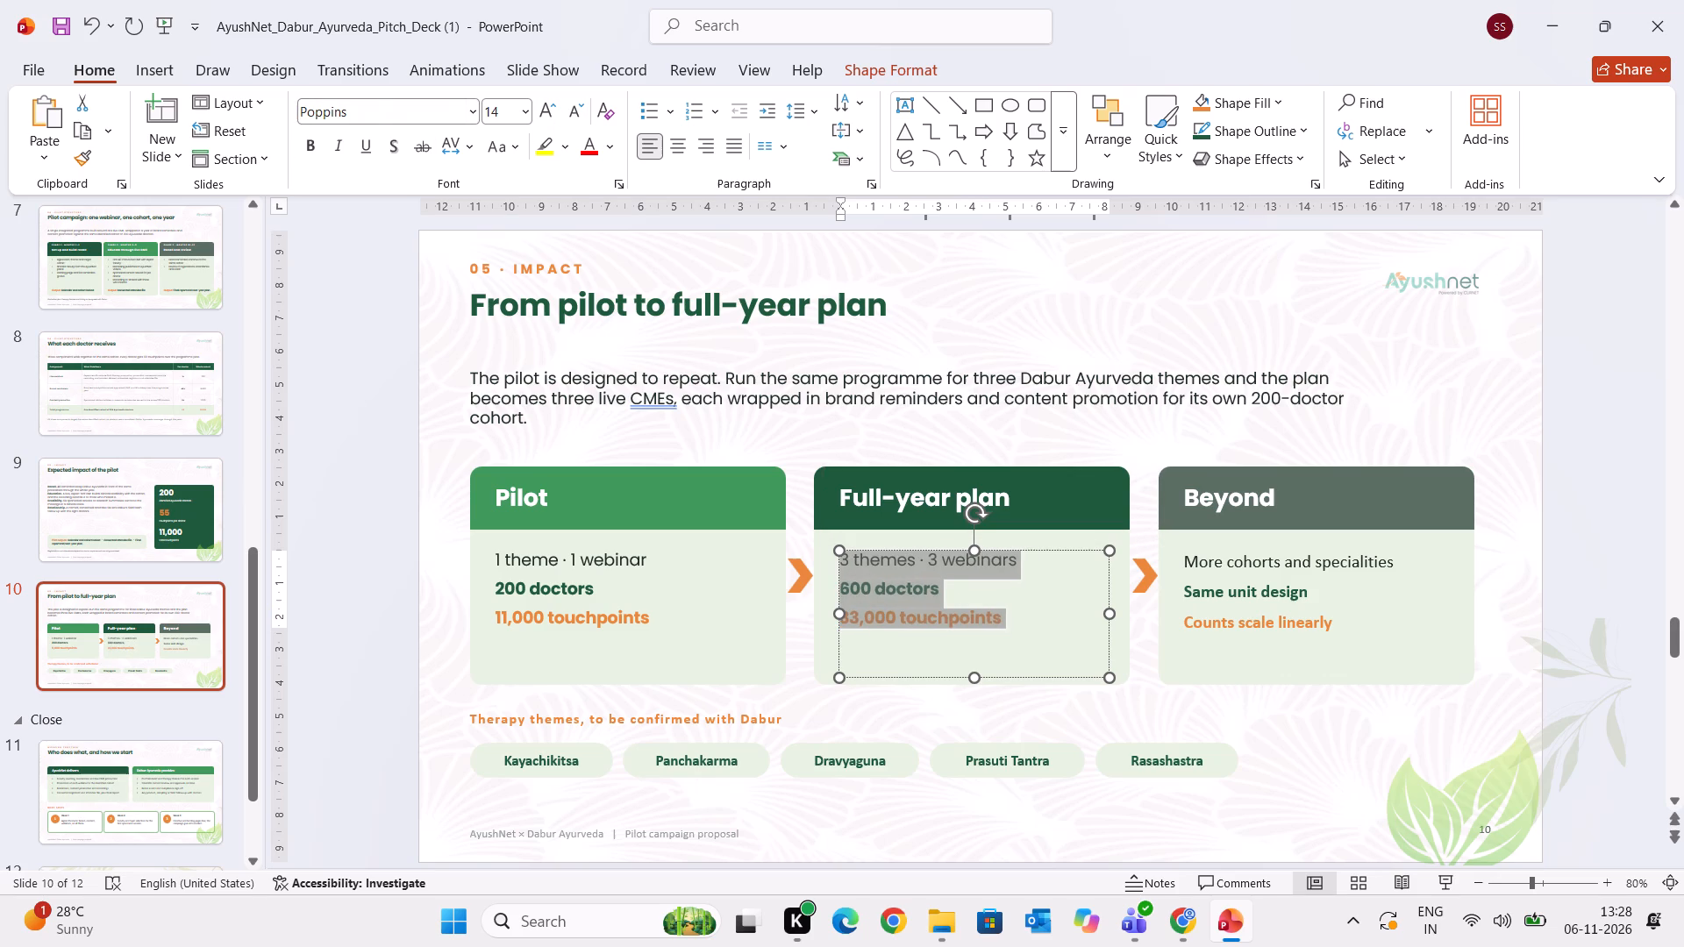
Format the three lines of body text in slide 10's "Beyond" card in Poppins at size 14.
left_click(1243, 592)
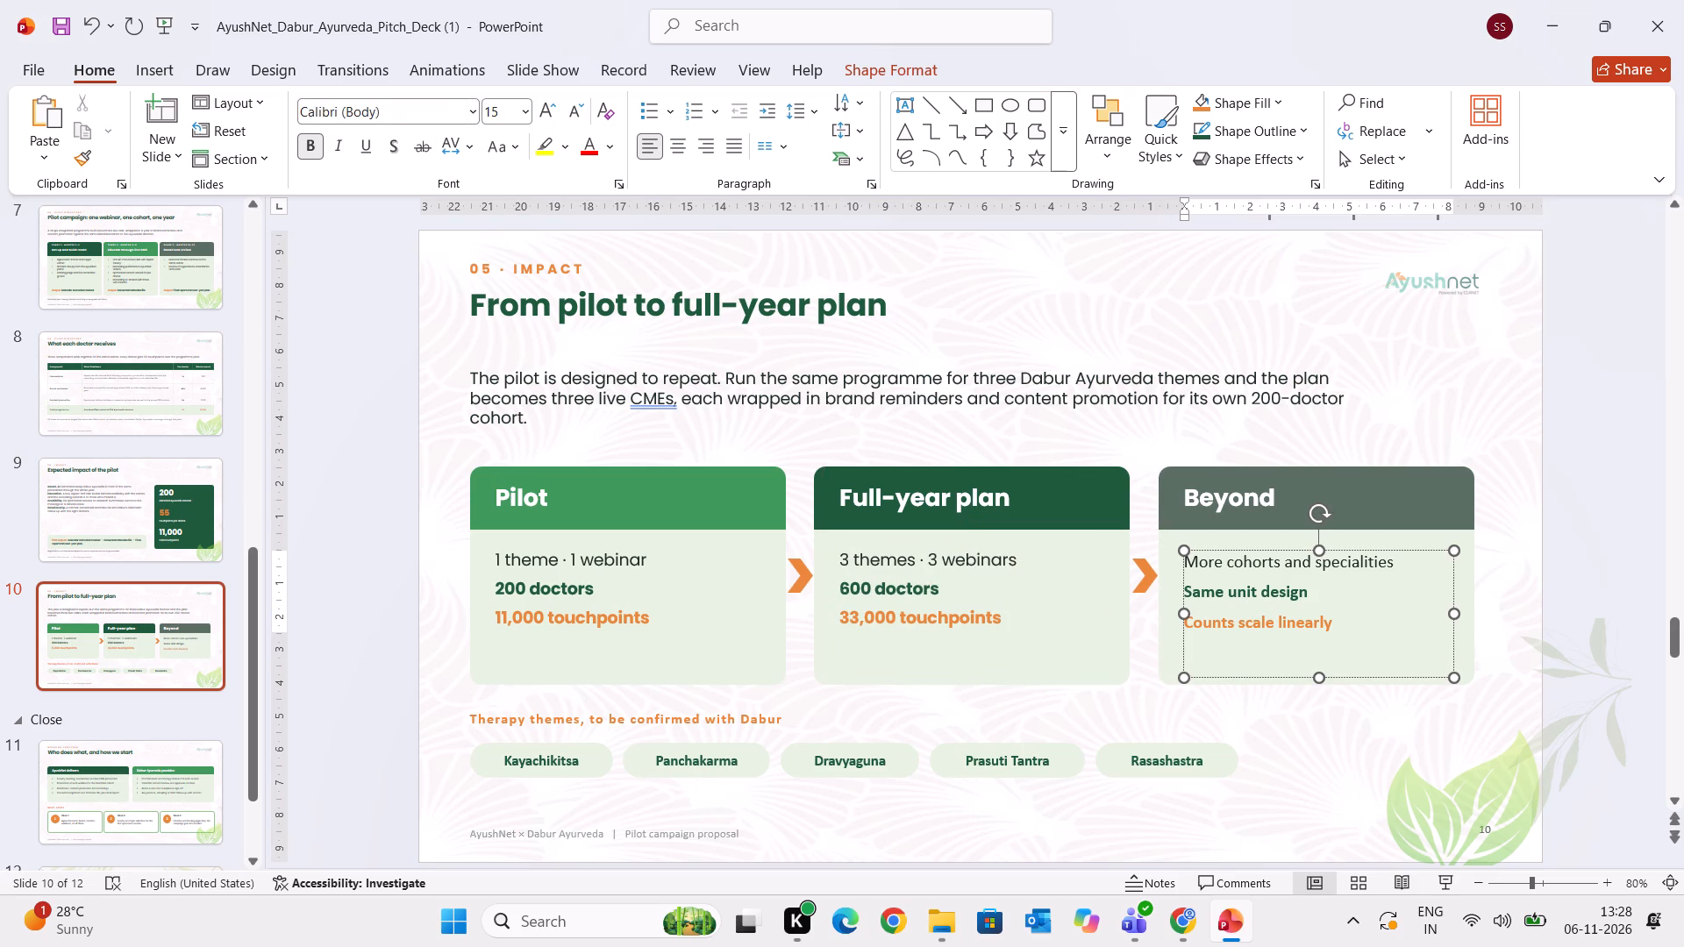
left_click_drag(1337, 630, 1160, 534)
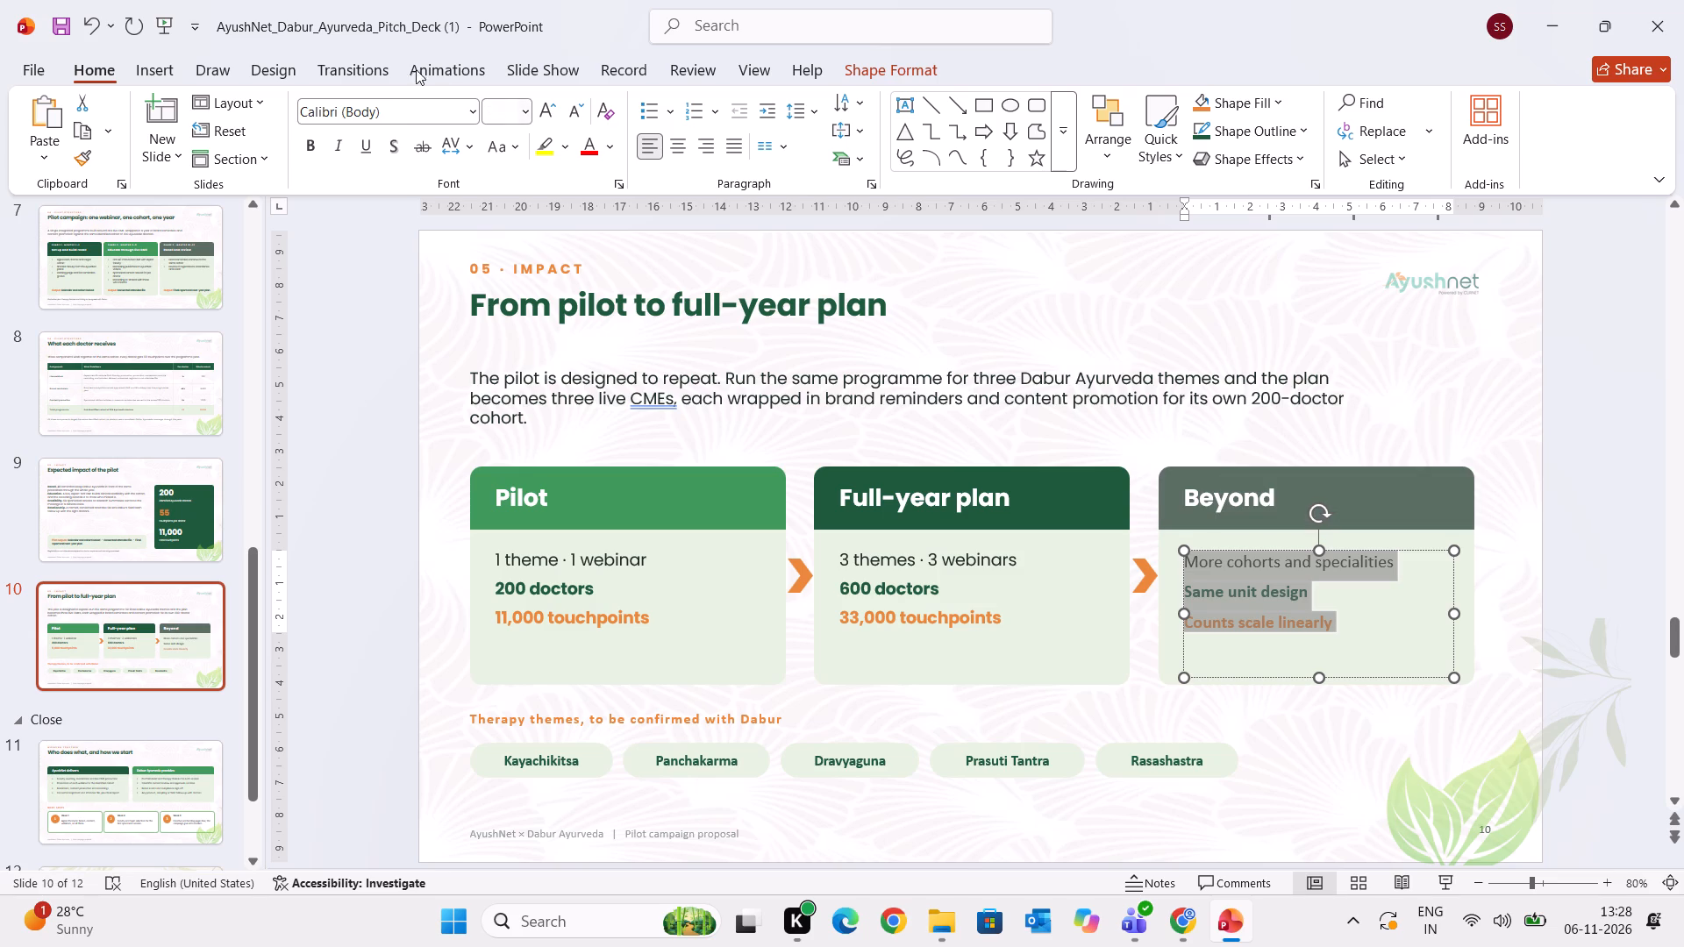
left_click(386, 110)
type("pop")
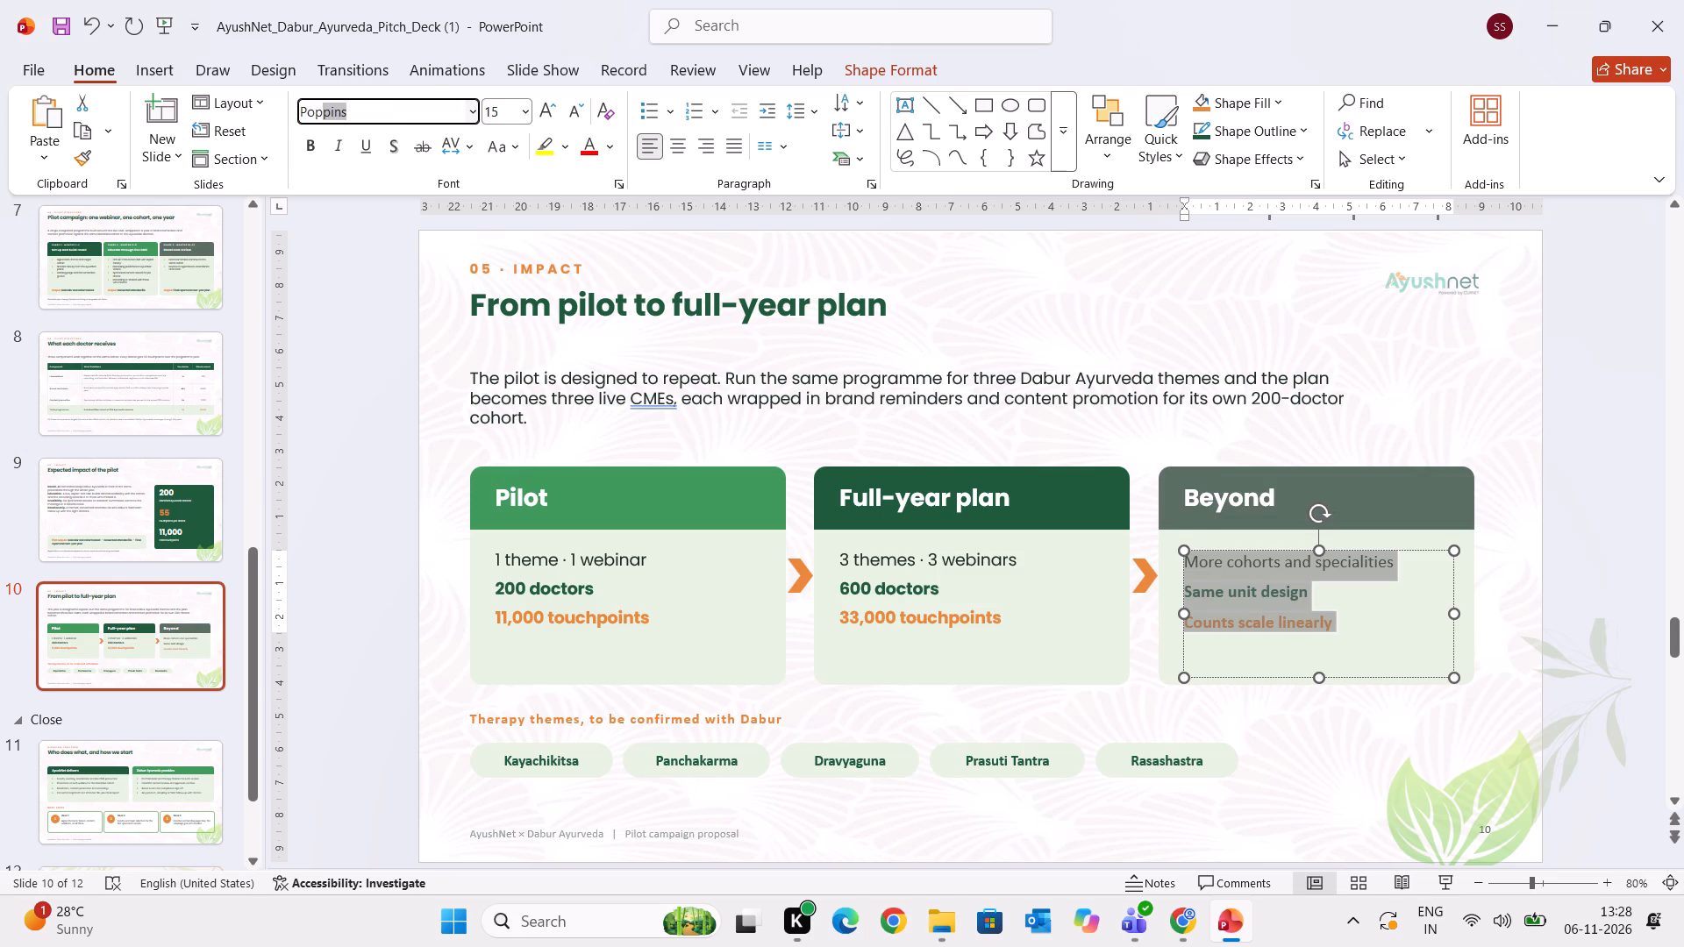
key("Return")
left_click(578, 113)
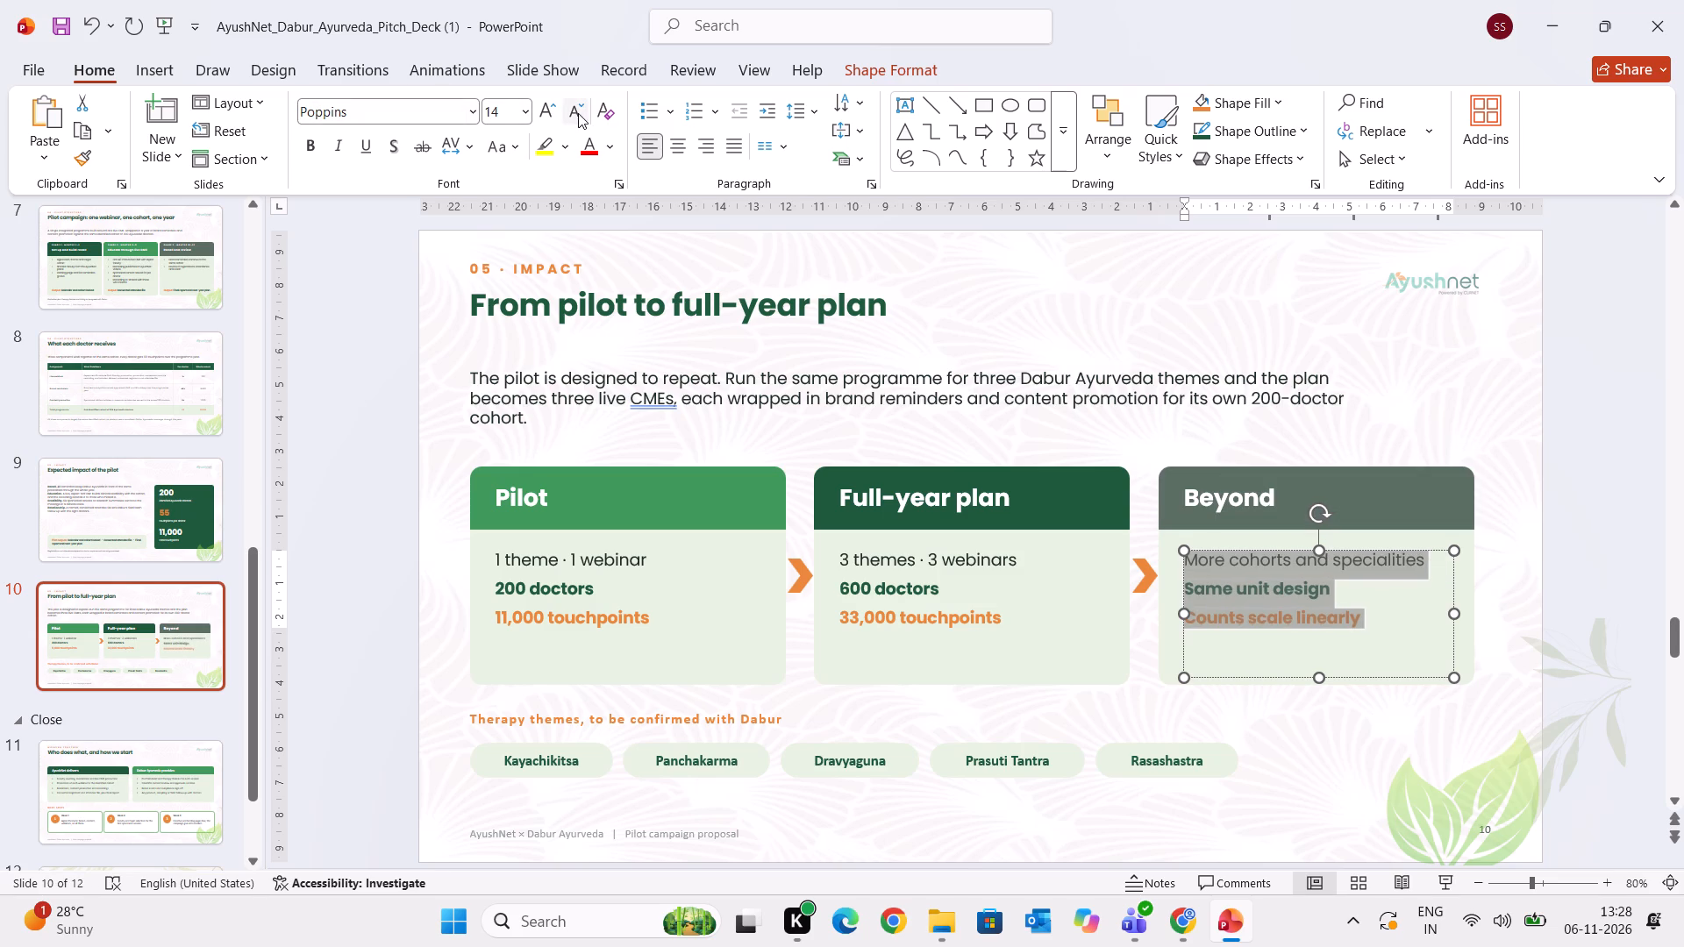
Format the "Therapy themes, to be confirmed with Dabur" line on slide 10 in Poppins at size 11.
left_click_drag(469, 716, 496, 716)
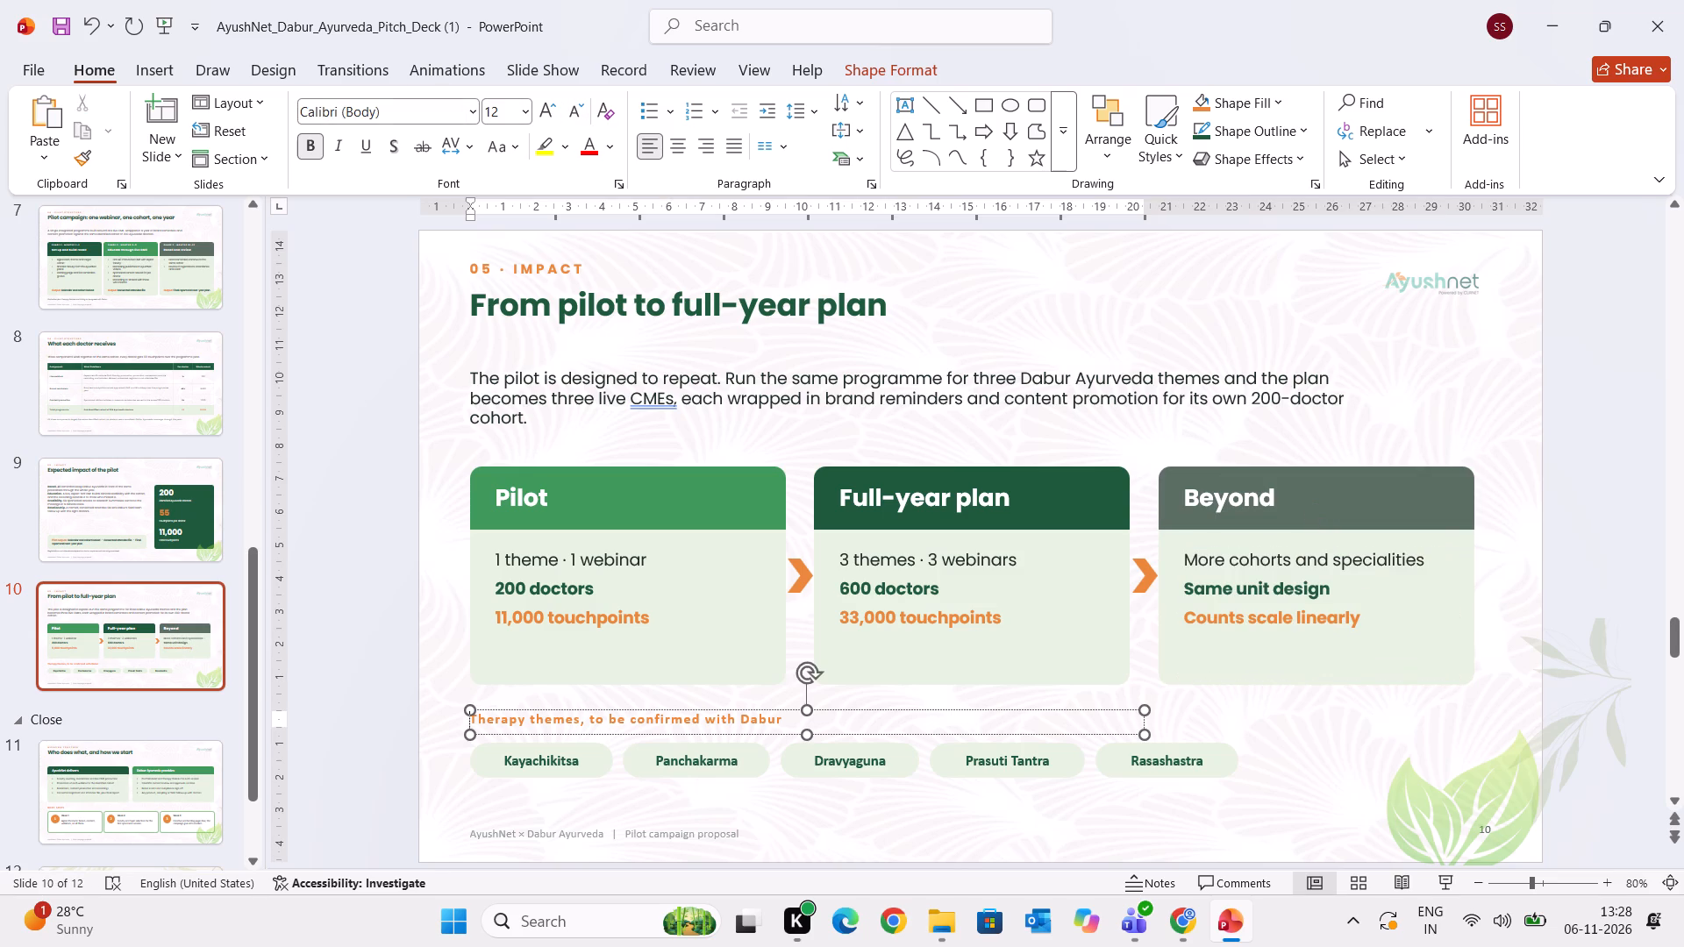
left_click_drag(496, 716, 797, 723)
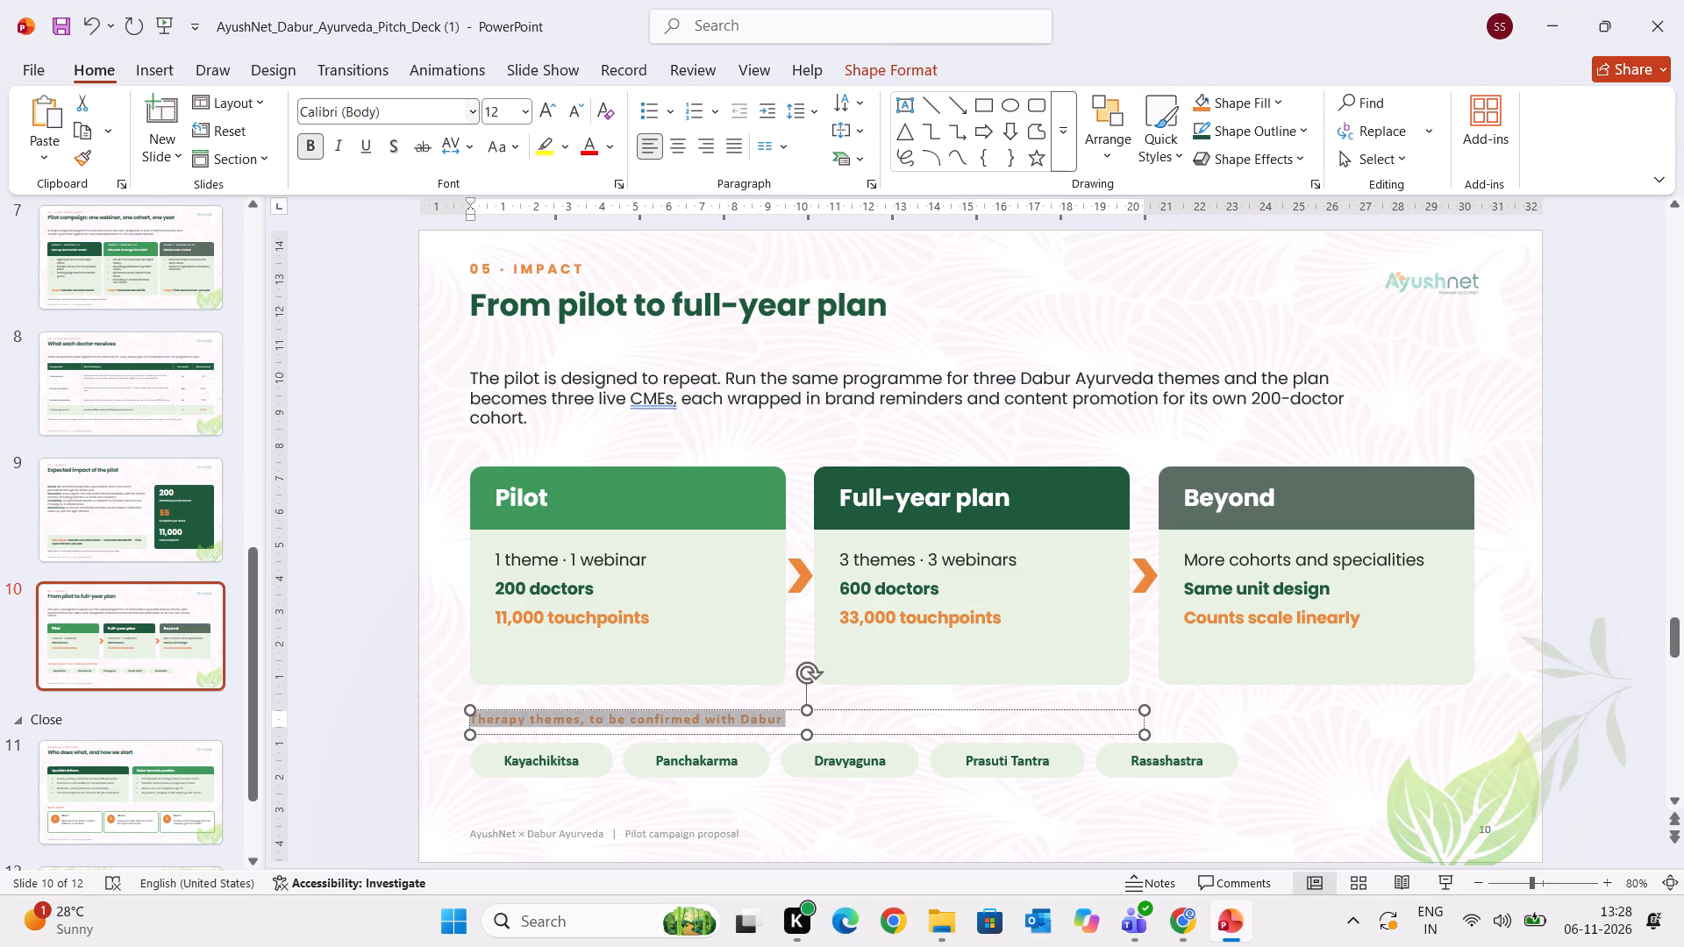
left_click(403, 116)
type("pop")
key("Return")
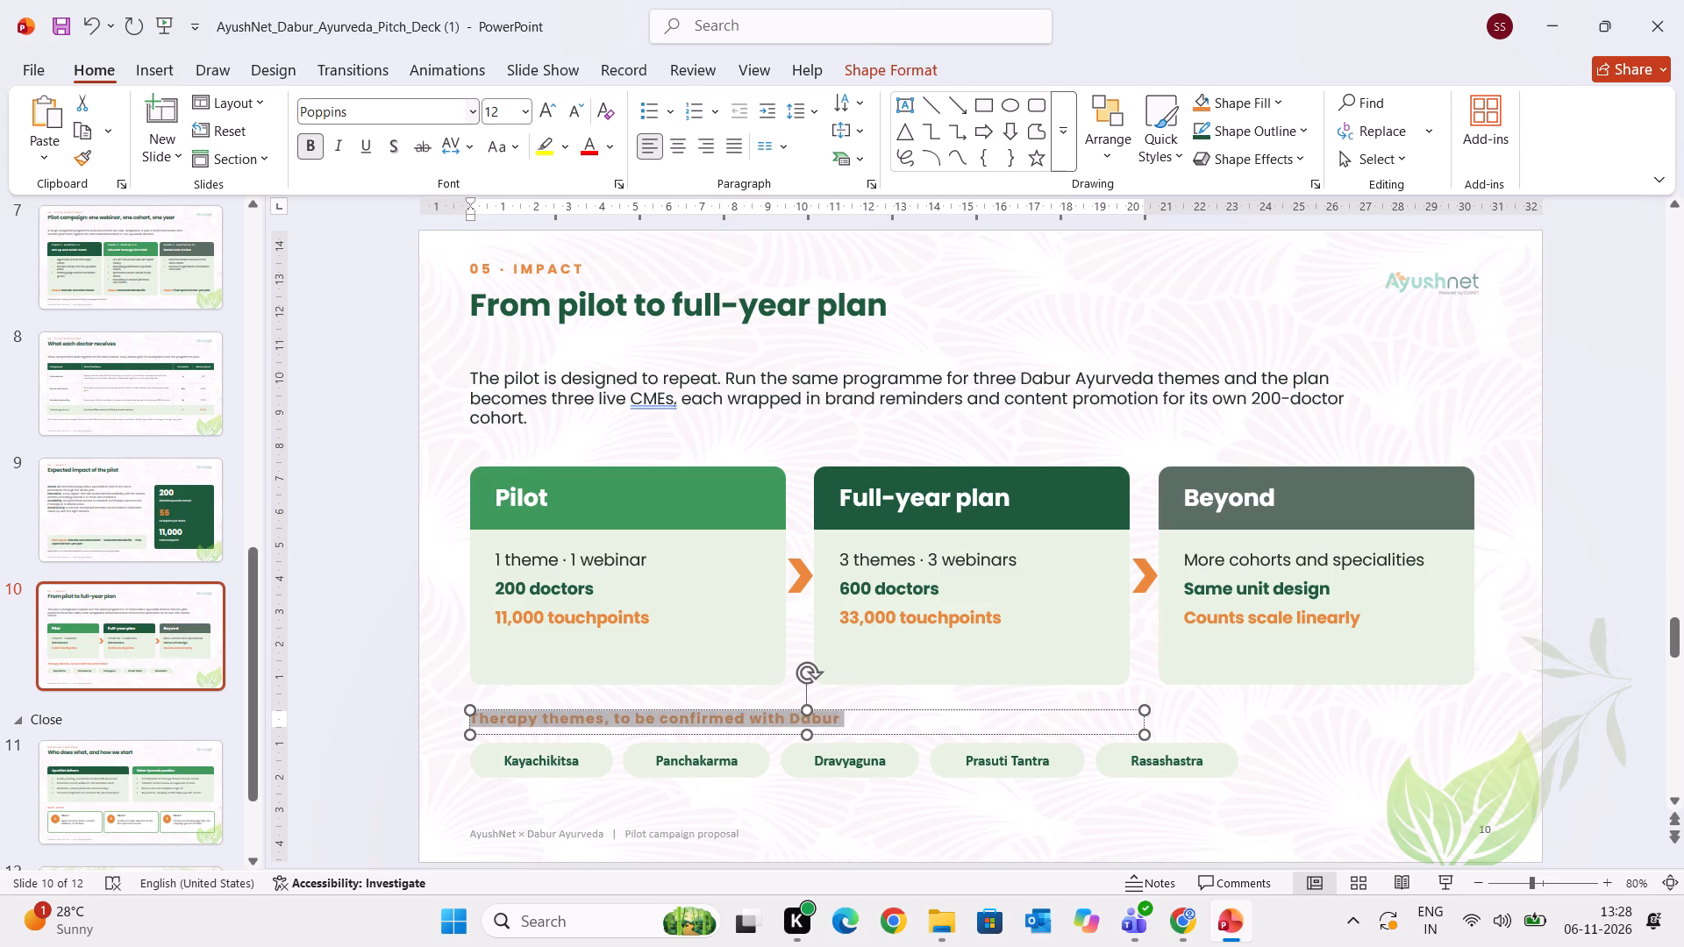
left_click(578, 112)
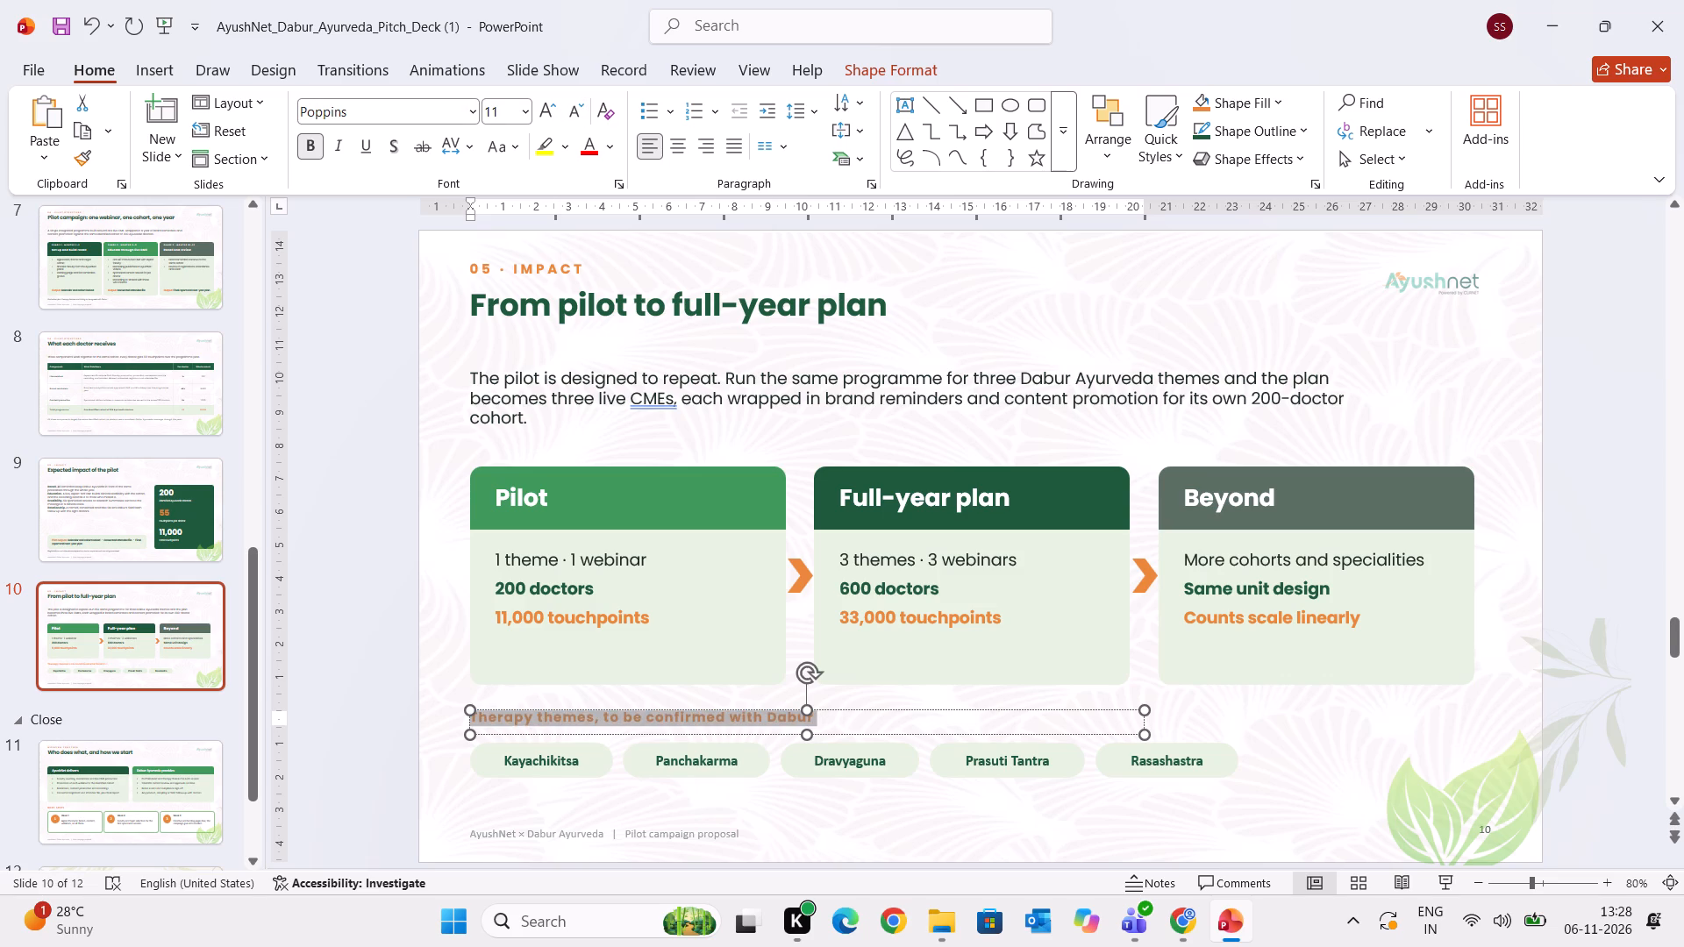
Format the "Kayachikitsa" theme label on slide 10 in Poppins at size 11.
left_click(524, 772)
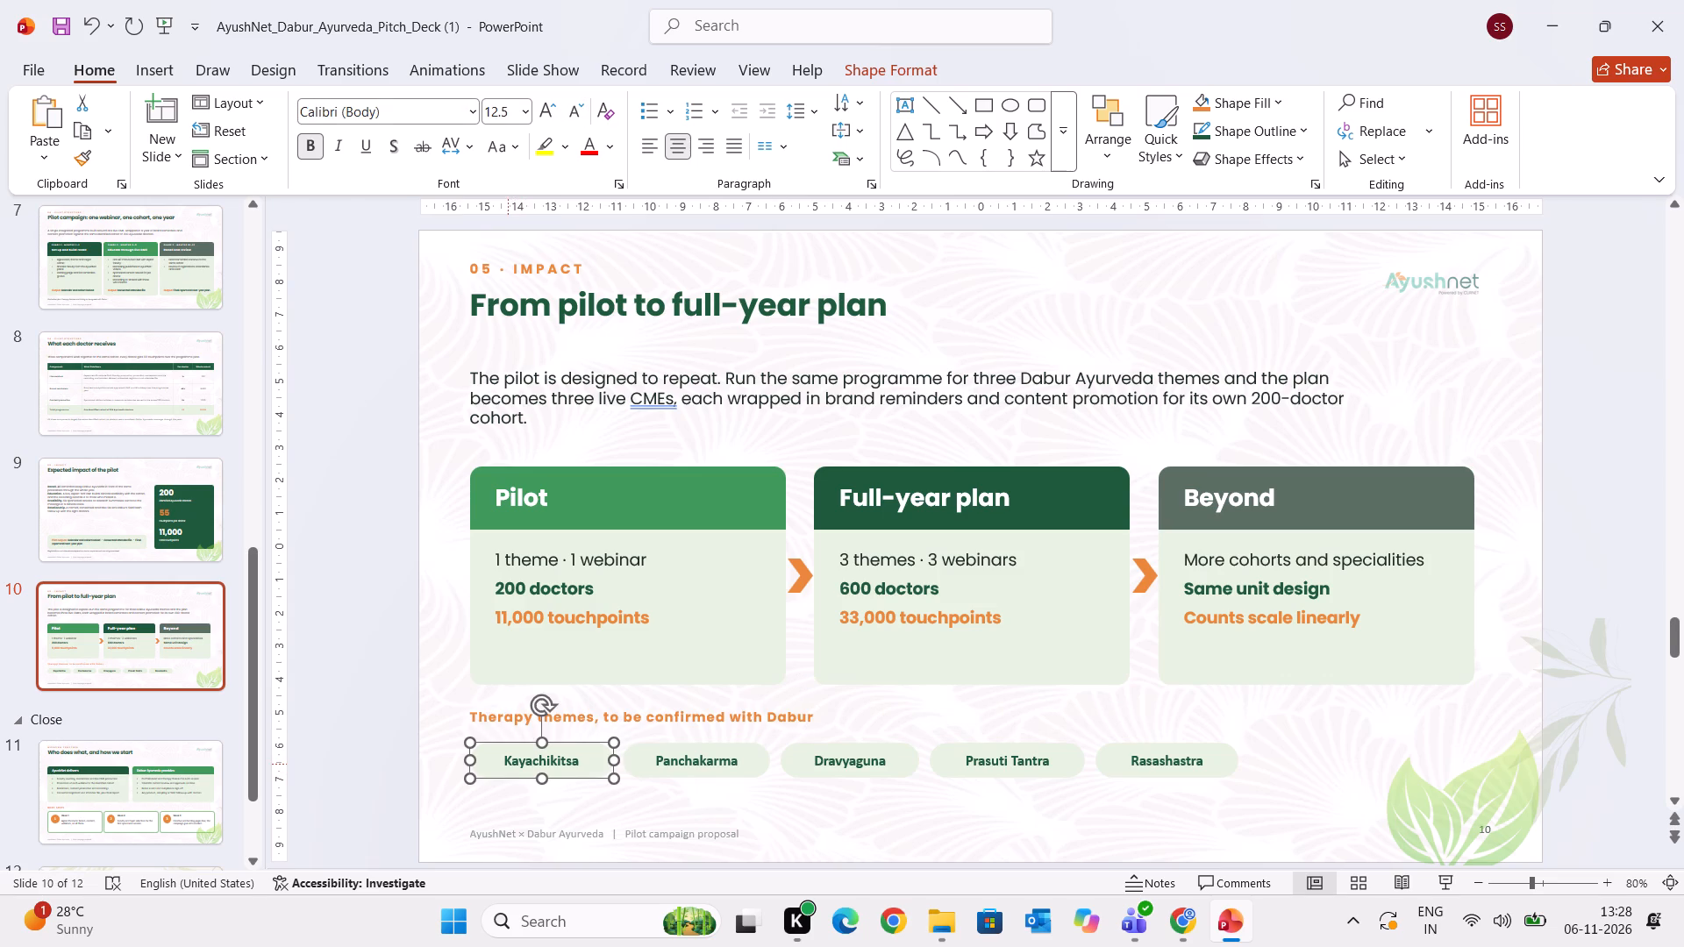
left_click_drag(505, 764, 580, 764)
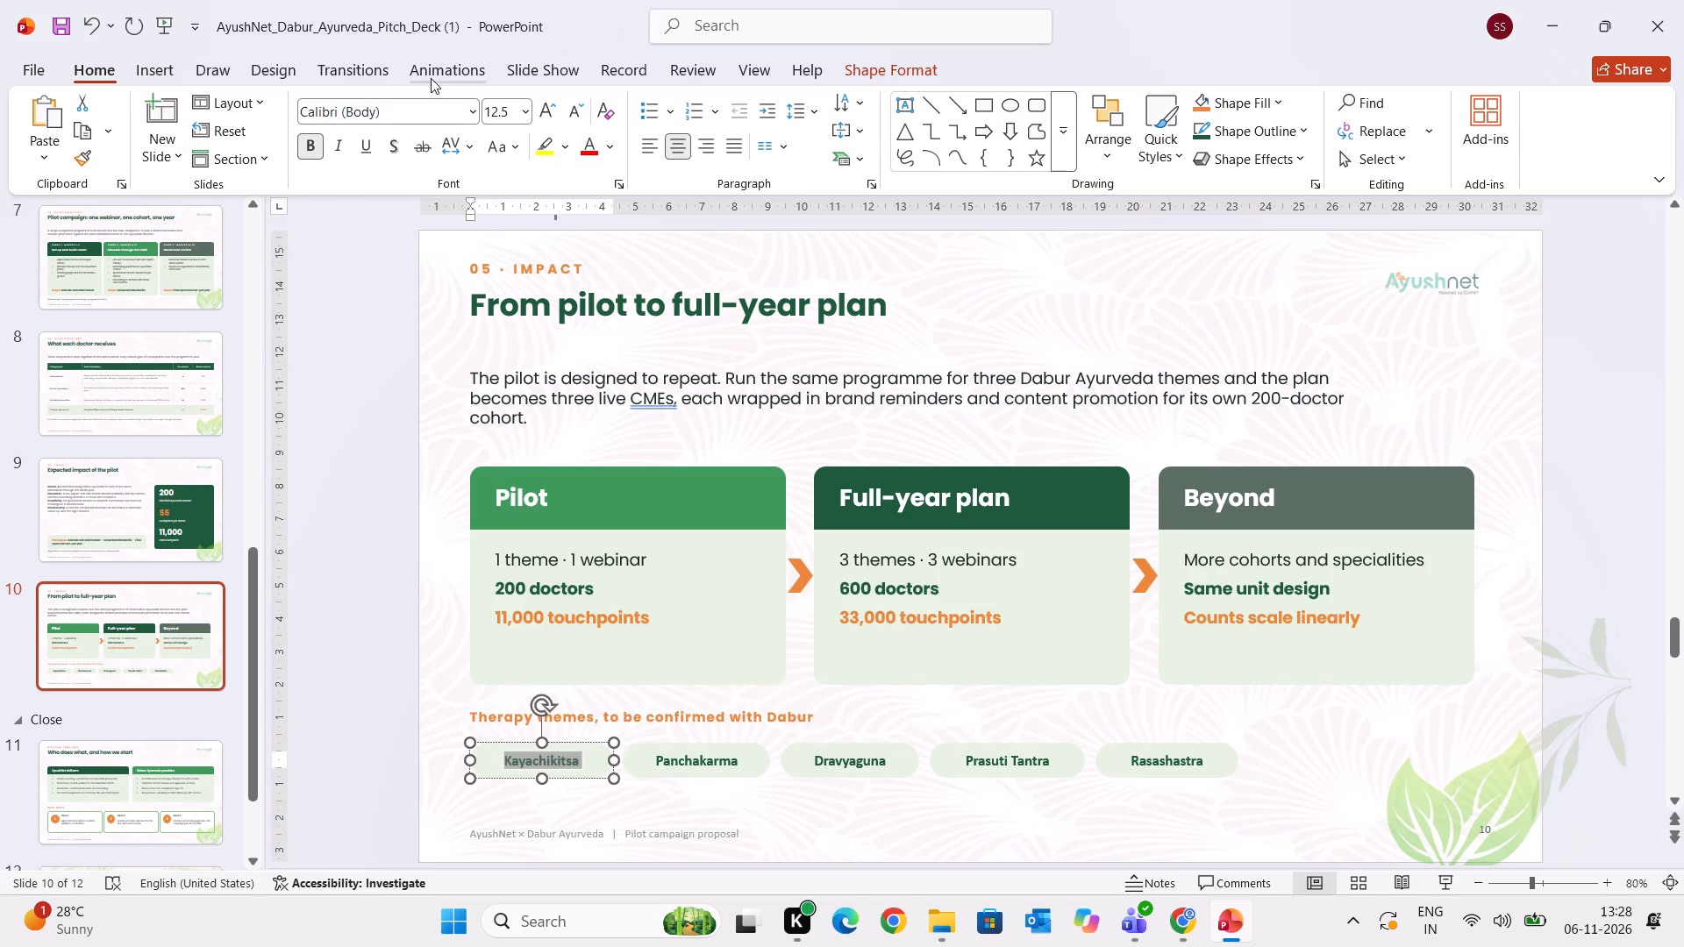
left_click(419, 113)
type("pop")
key("Return")
left_click(576, 114)
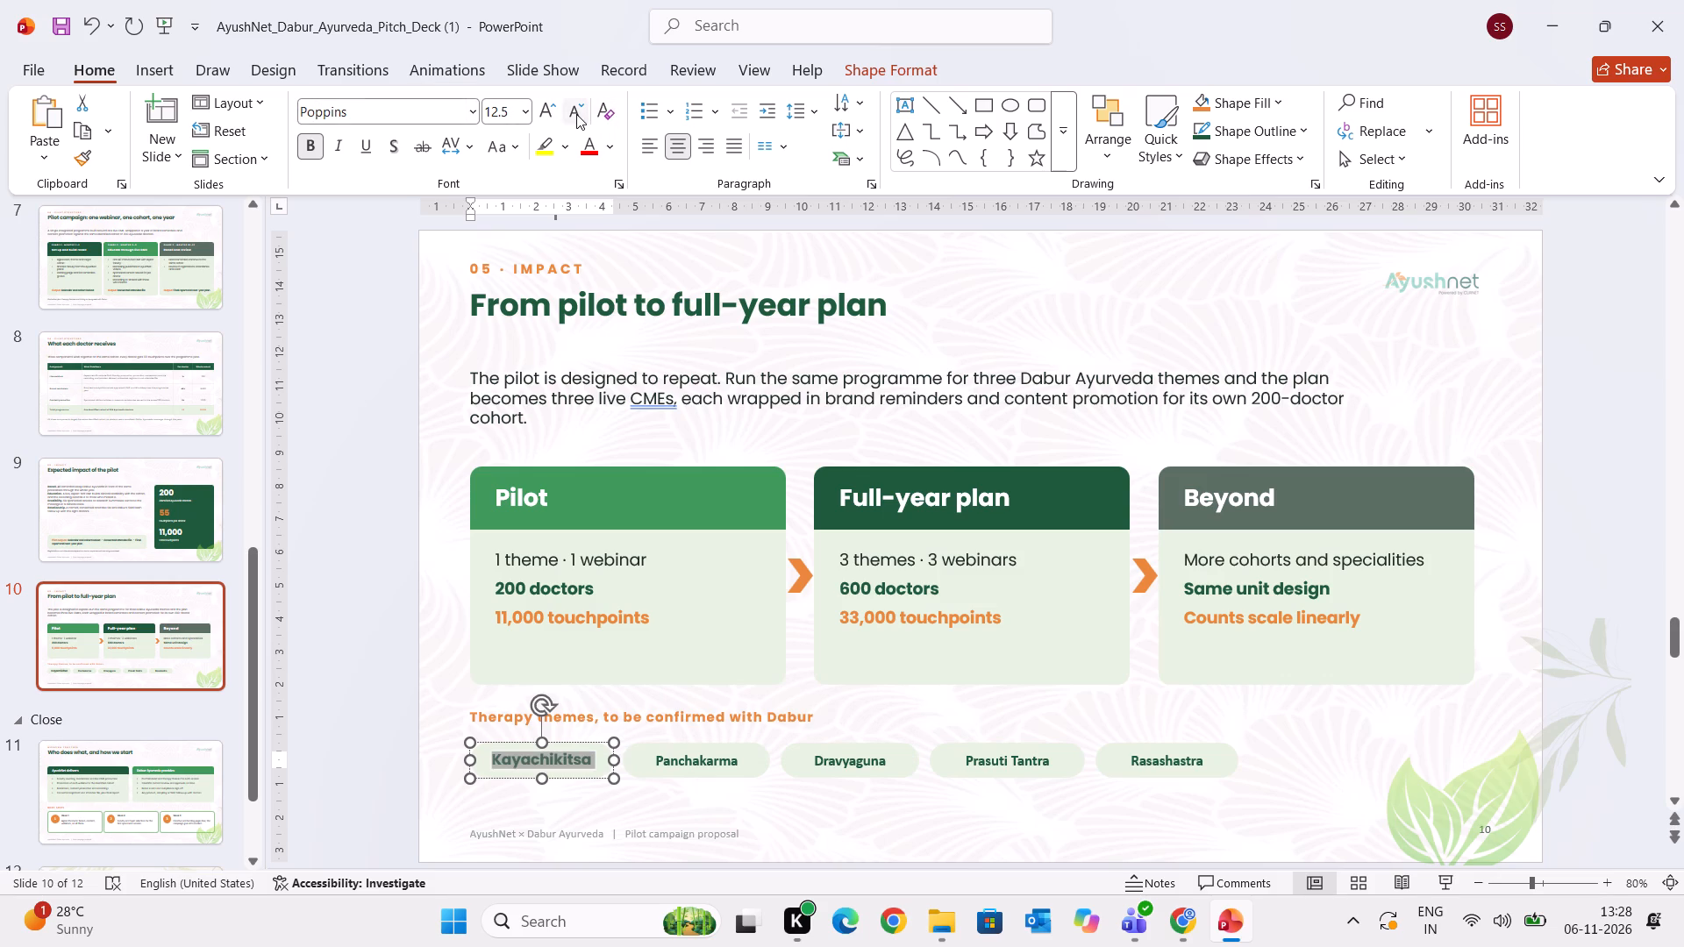
left_click(576, 114)
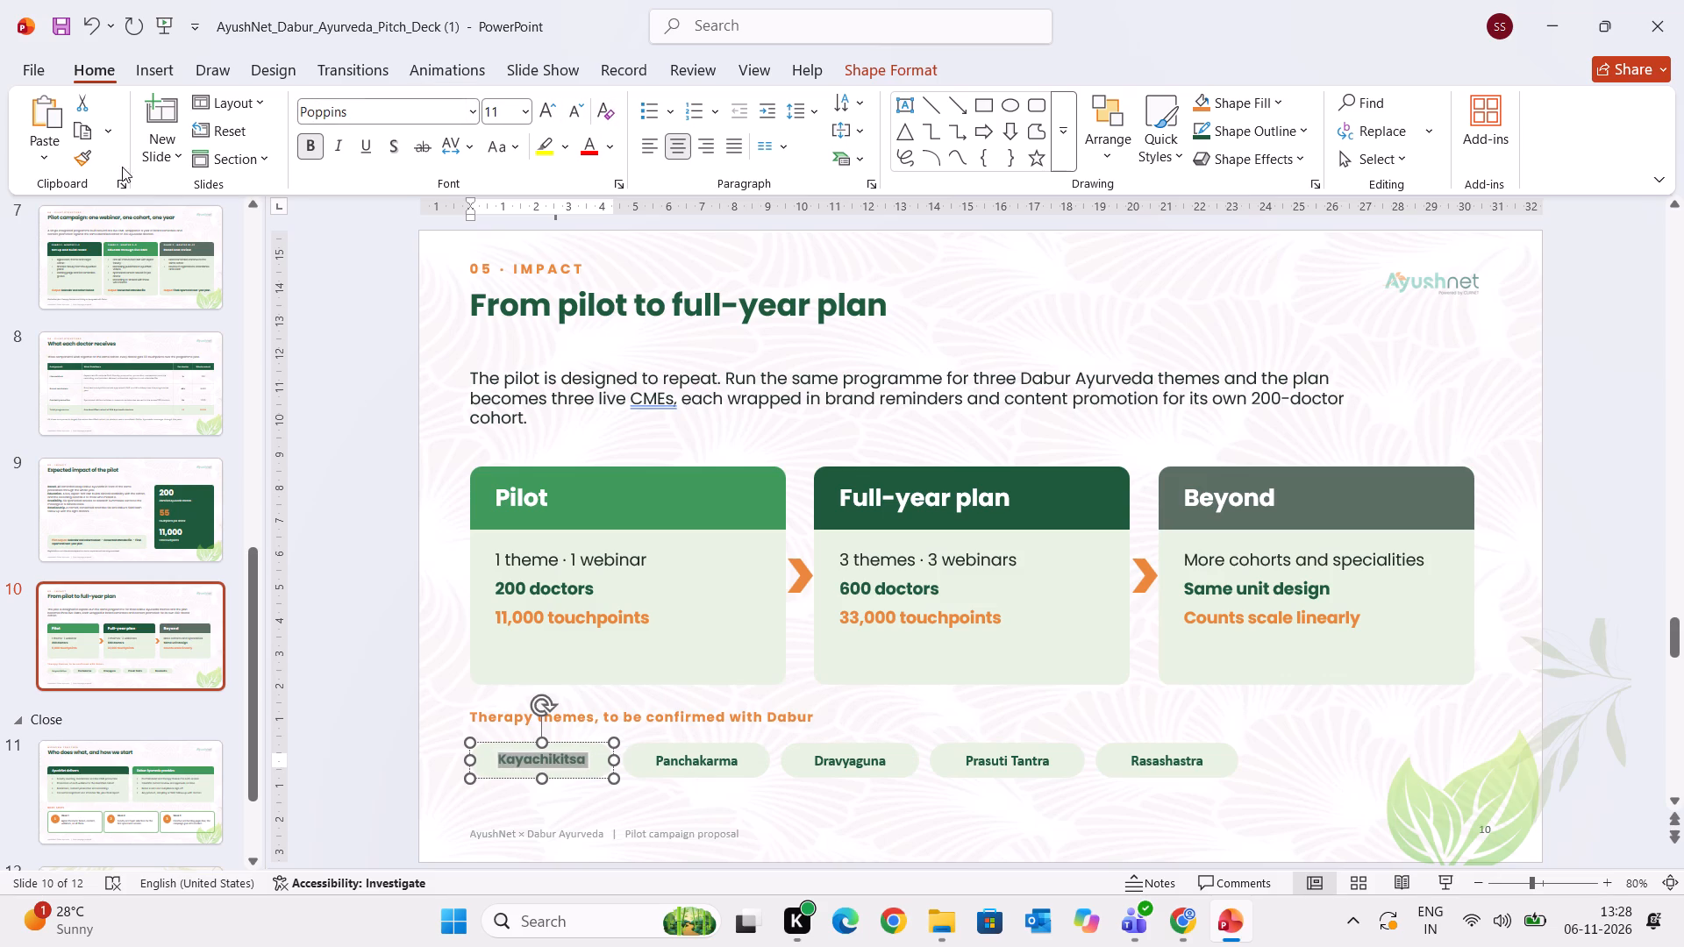
Copy the "Kayachikitsa" label's formatting onto the "Panchakarma", "Dravyaguna", "Prasuti Tantra" and "Rasashastra" labels.
left_click(80, 165)
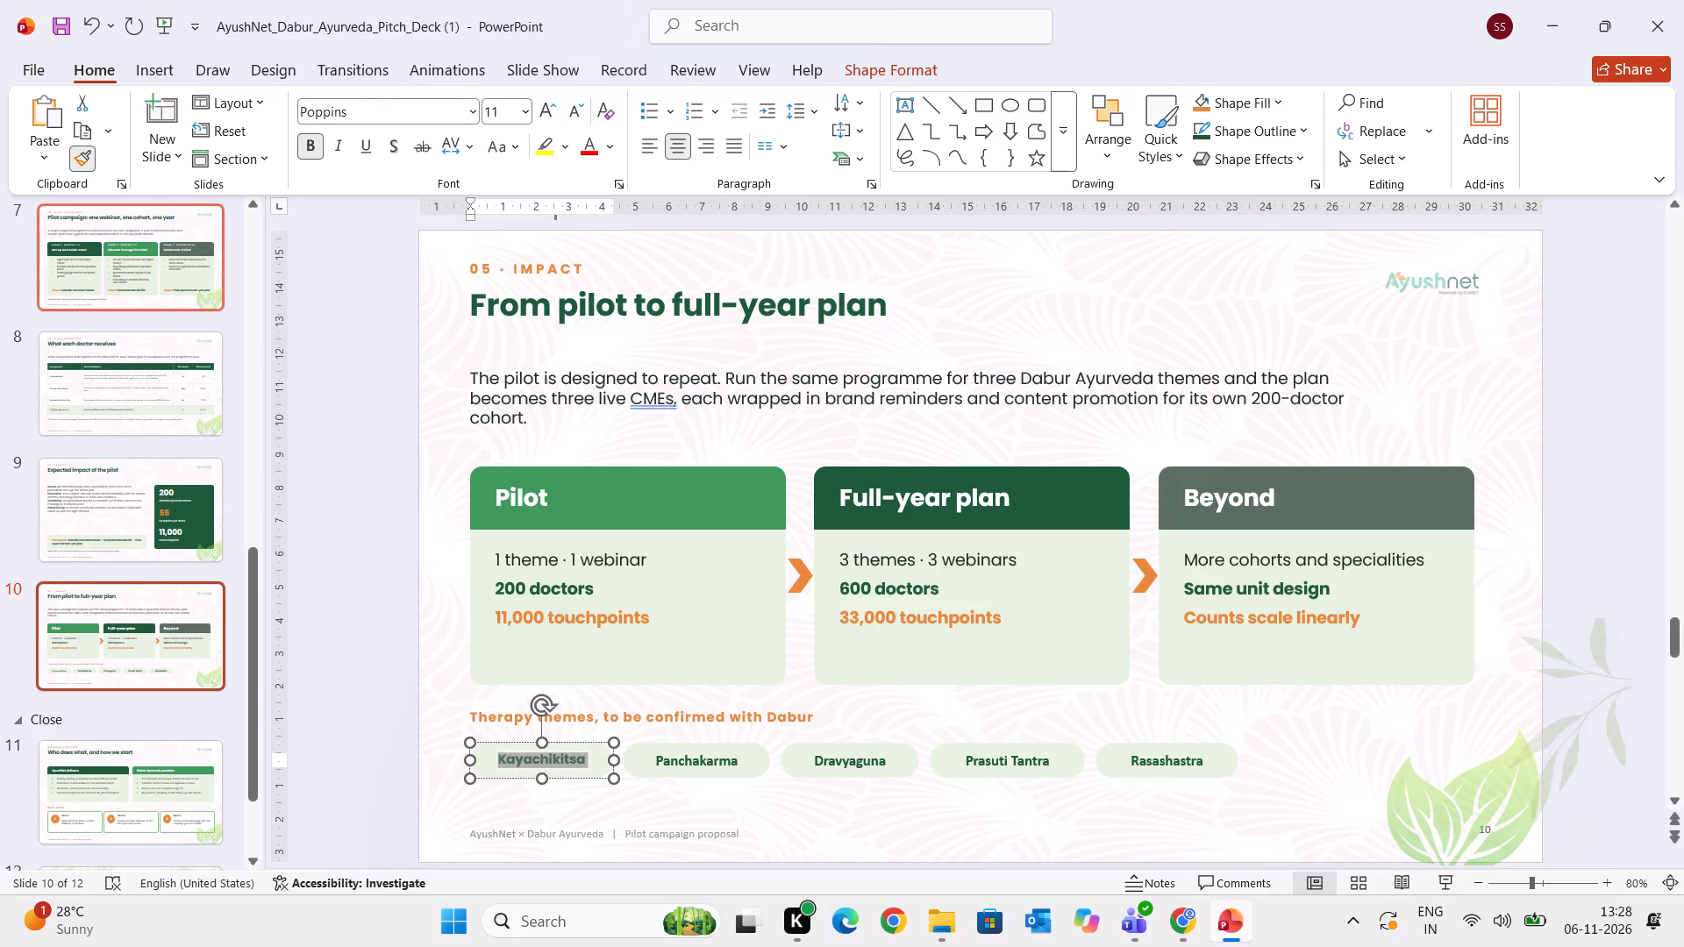
left_click_drag(667, 756, 760, 754)
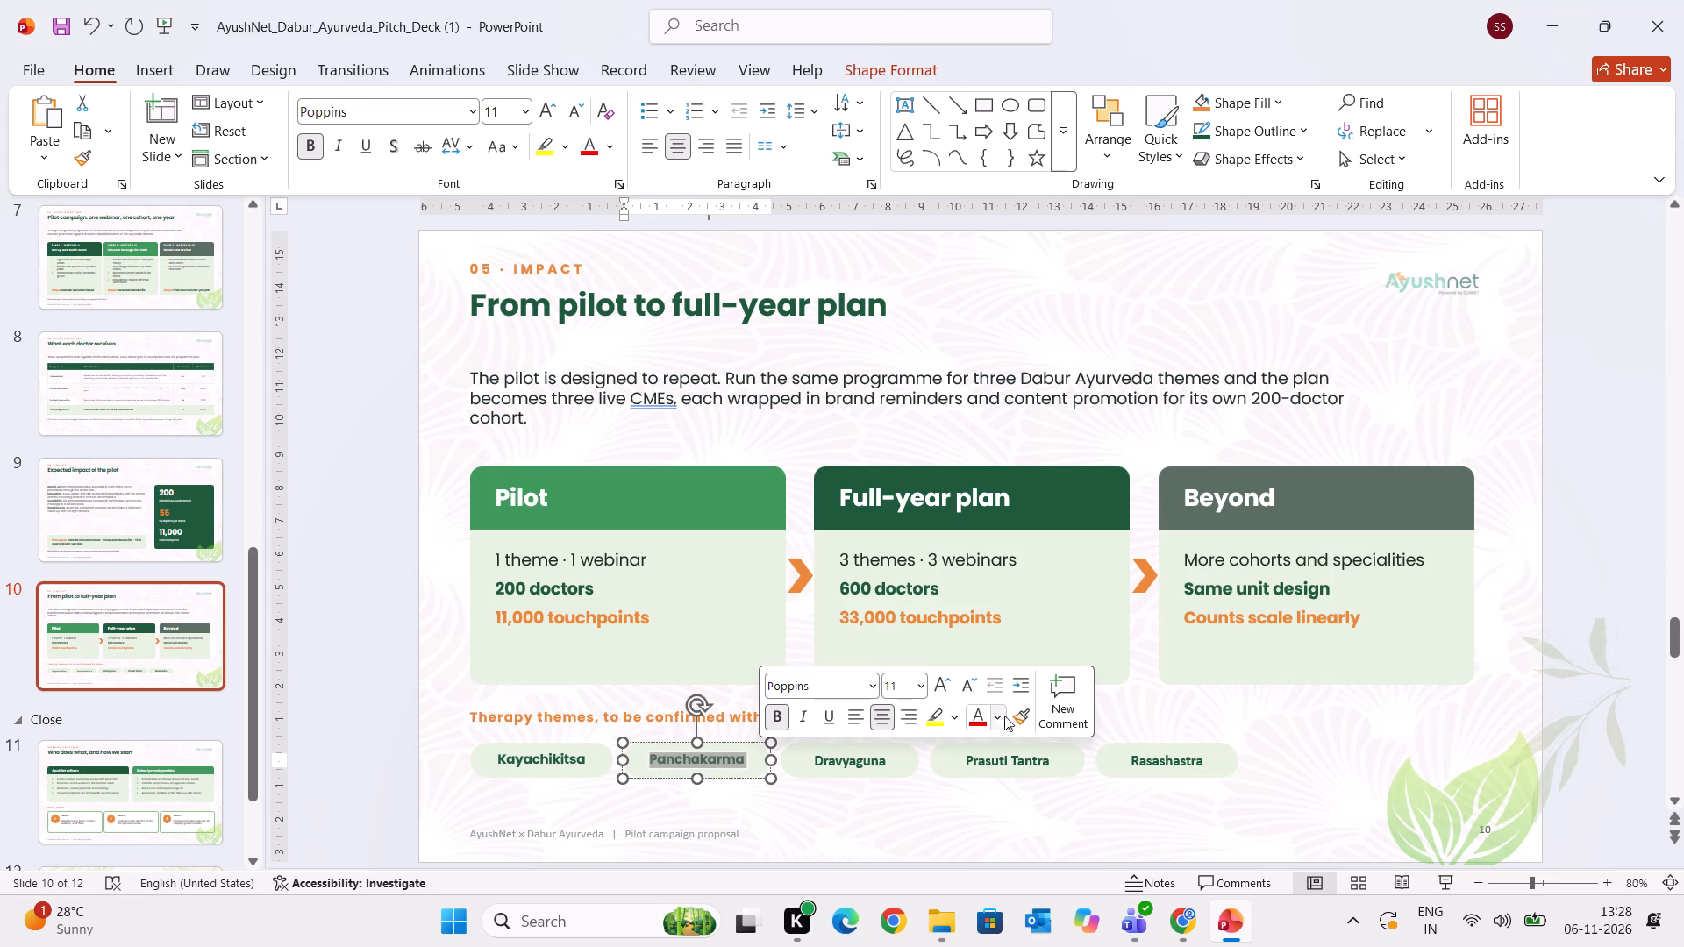
left_click(1025, 715)
left_click_drag(817, 757, 861, 750)
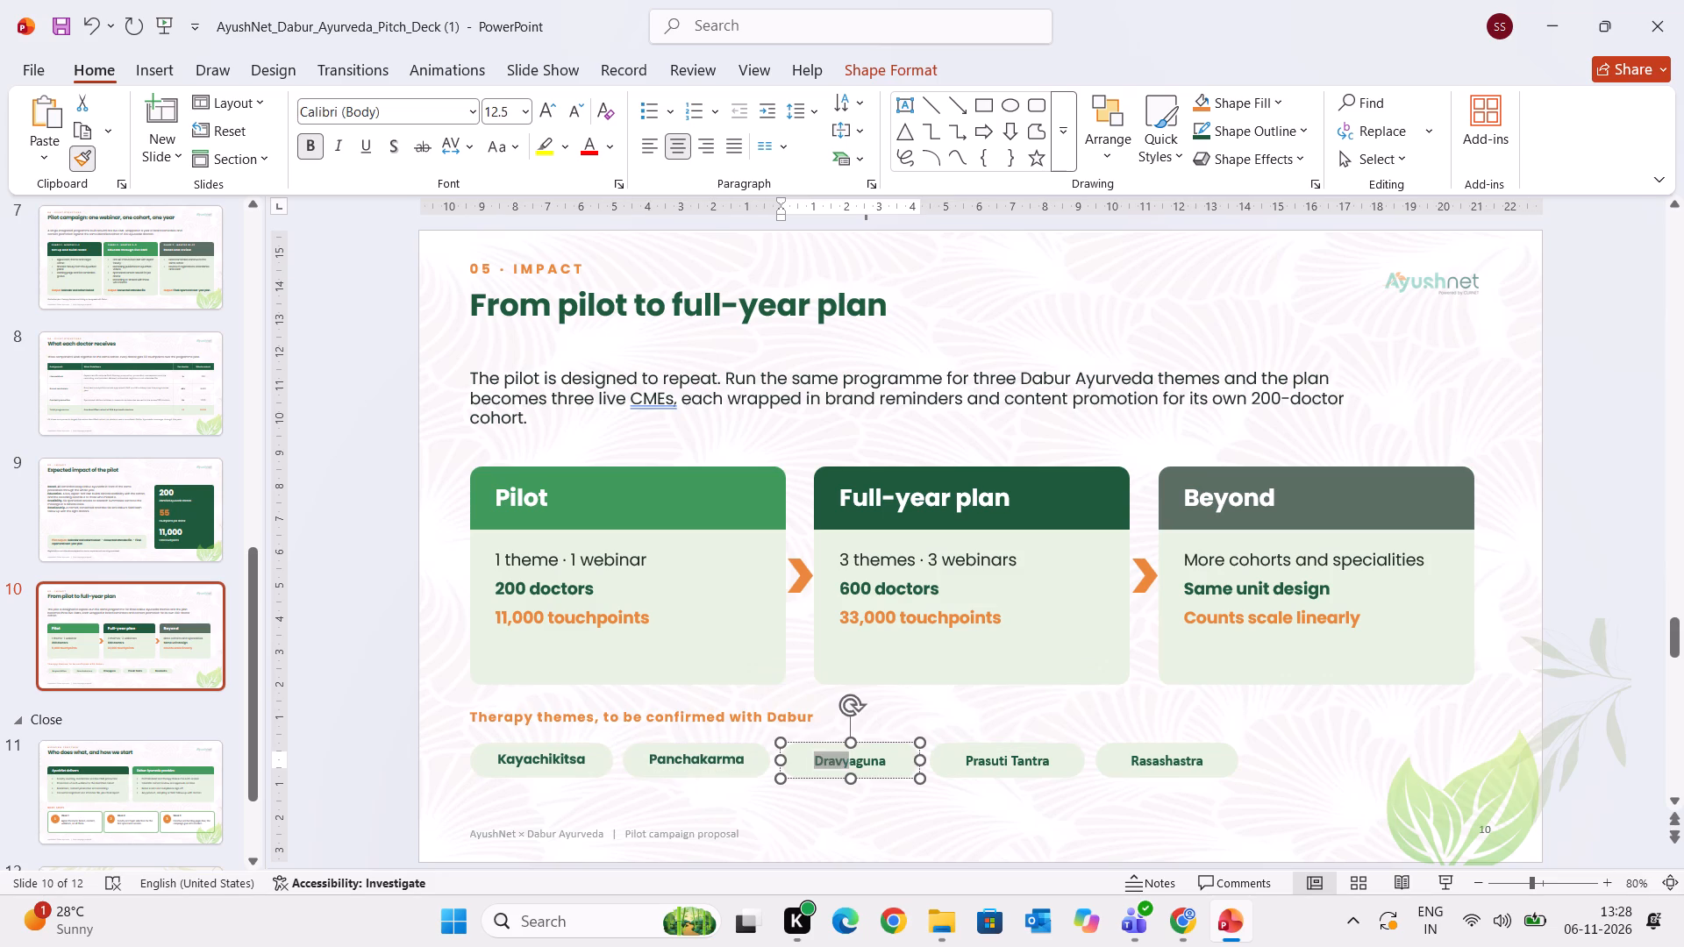
left_click_drag(861, 750, 922, 746)
left_click(1174, 706)
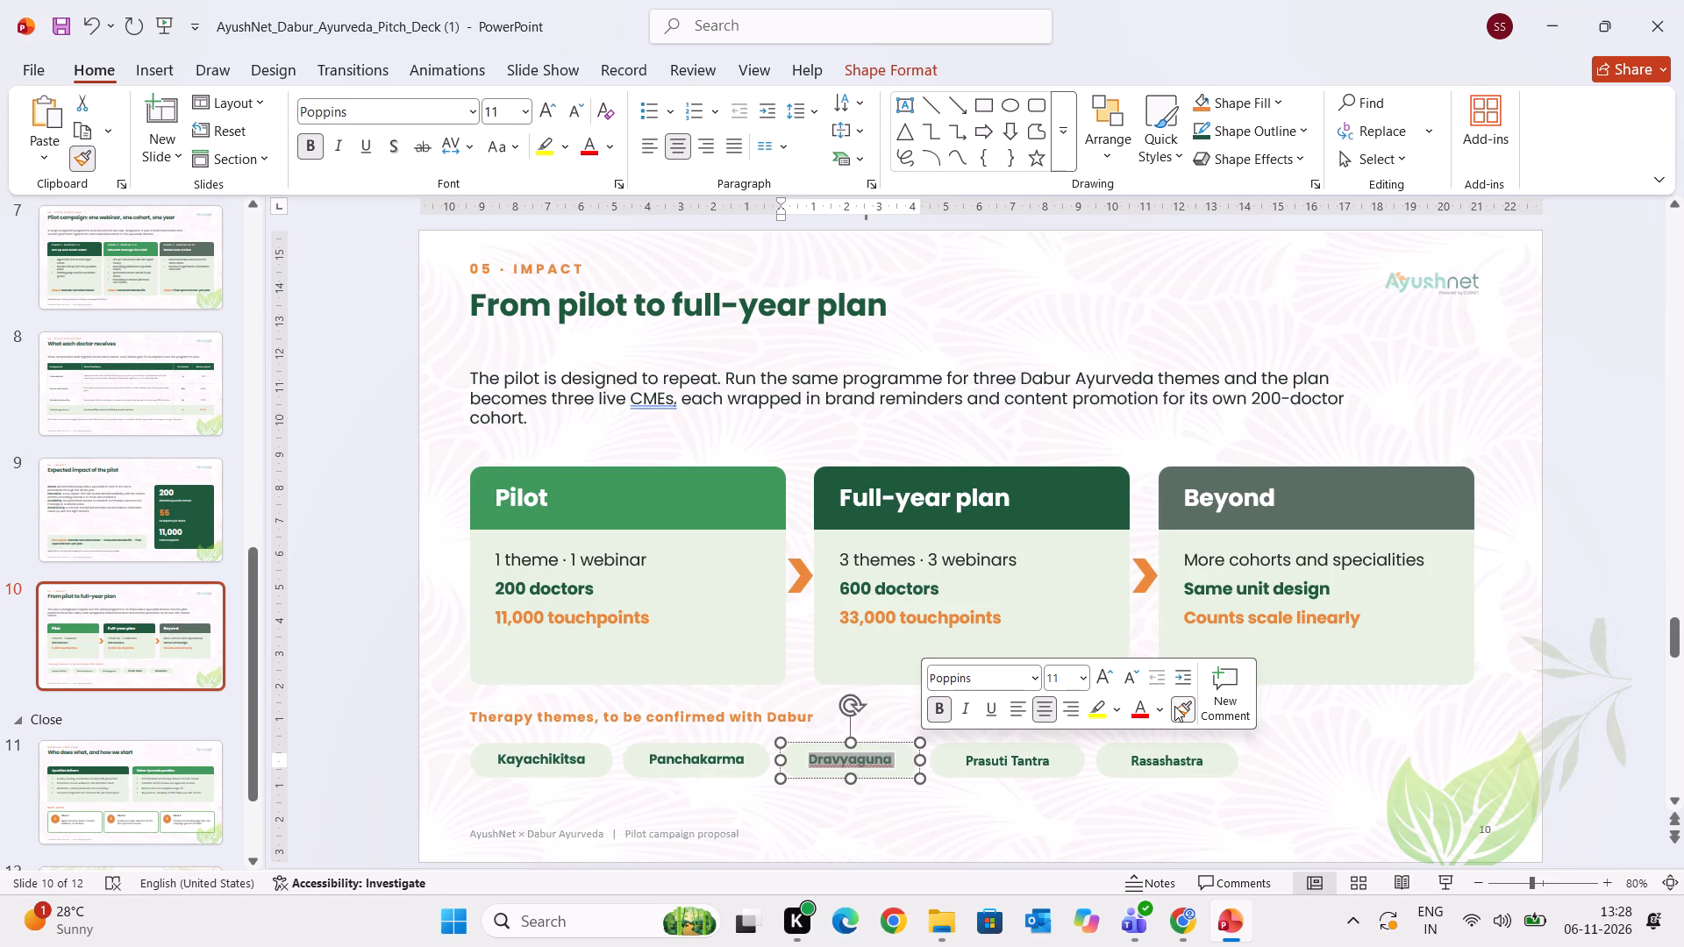
left_click_drag(971, 755, 1081, 756)
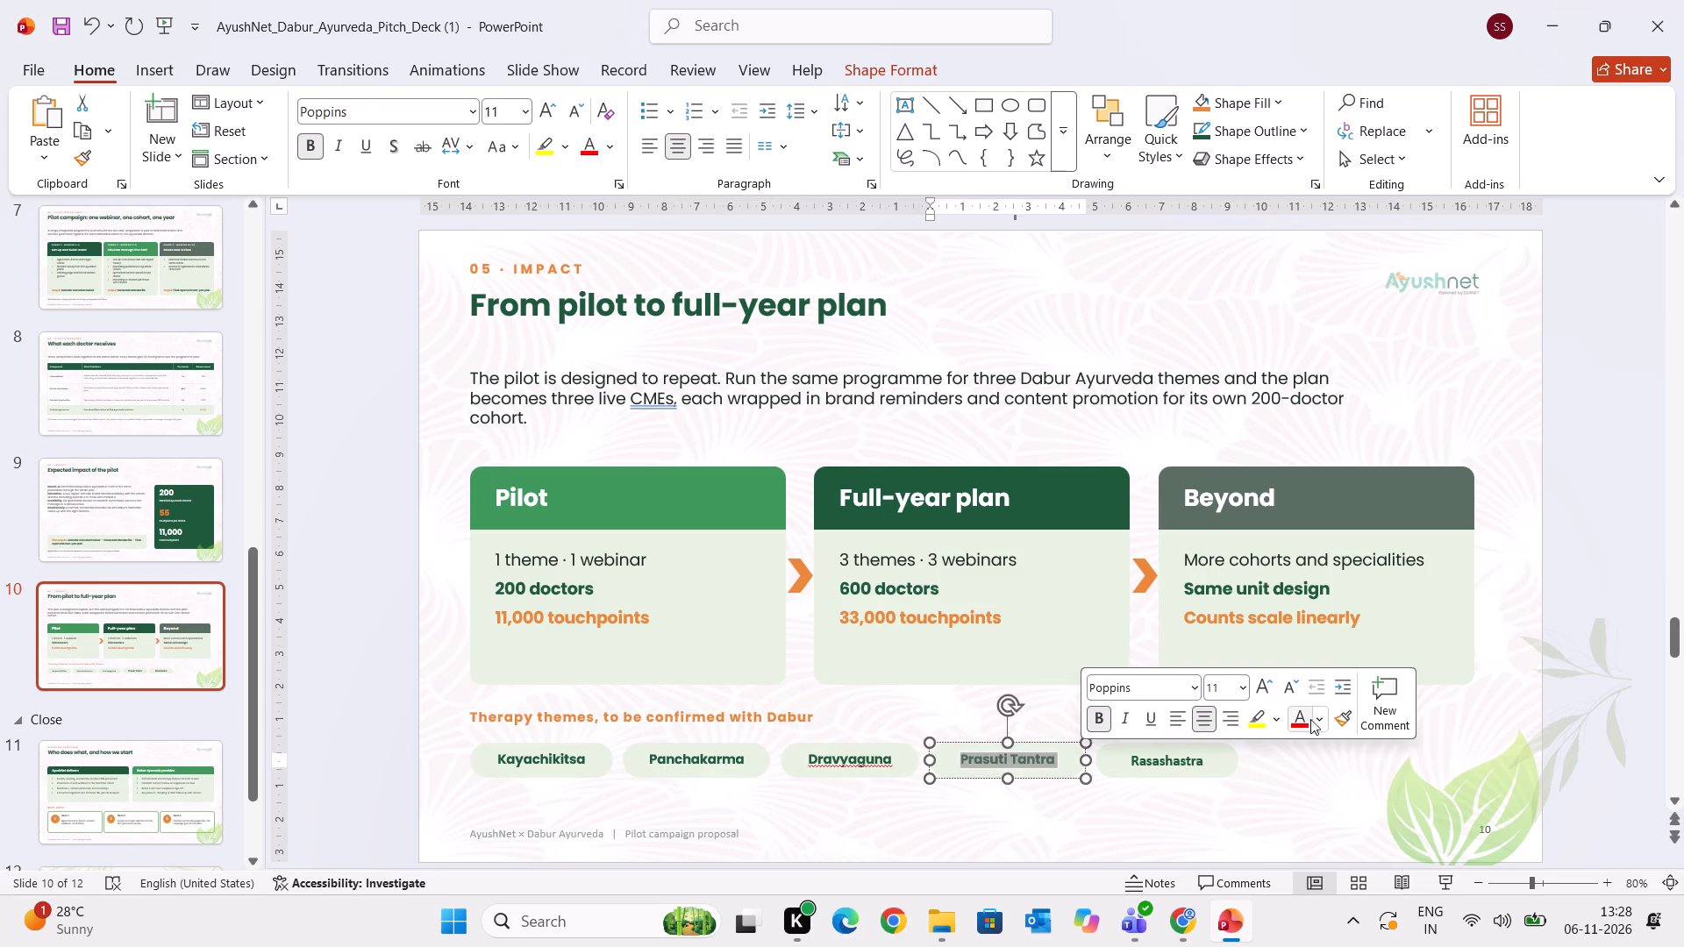
left_click(1344, 718)
left_click_drag(1138, 759, 1222, 758)
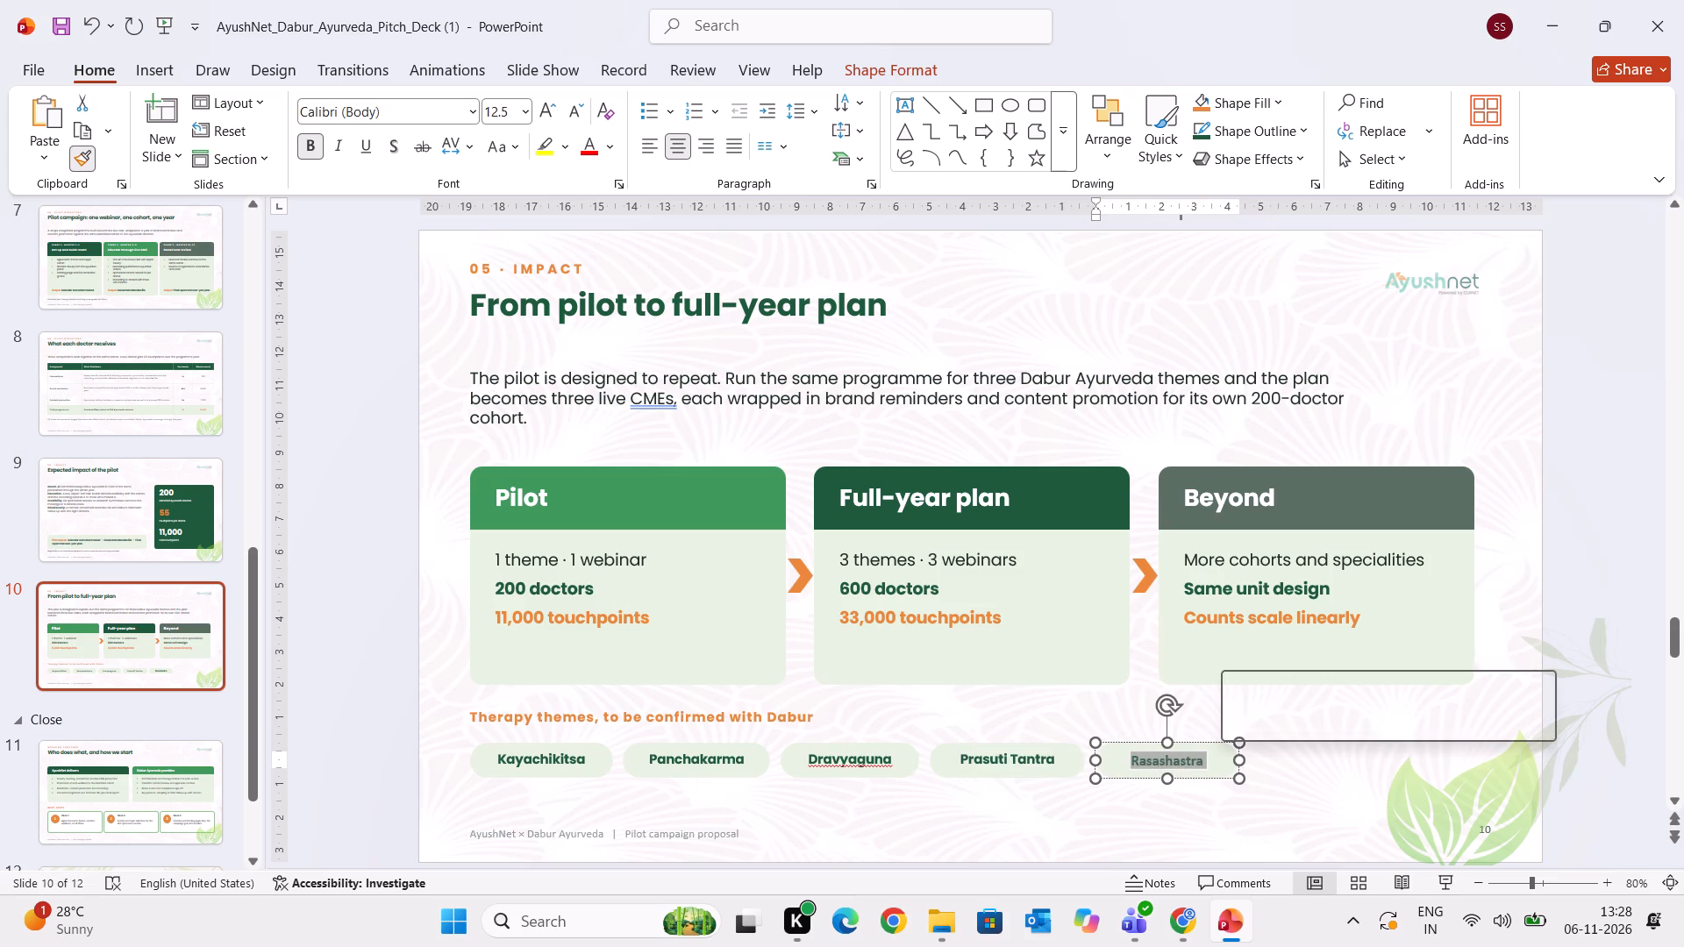
left_click(1602, 743)
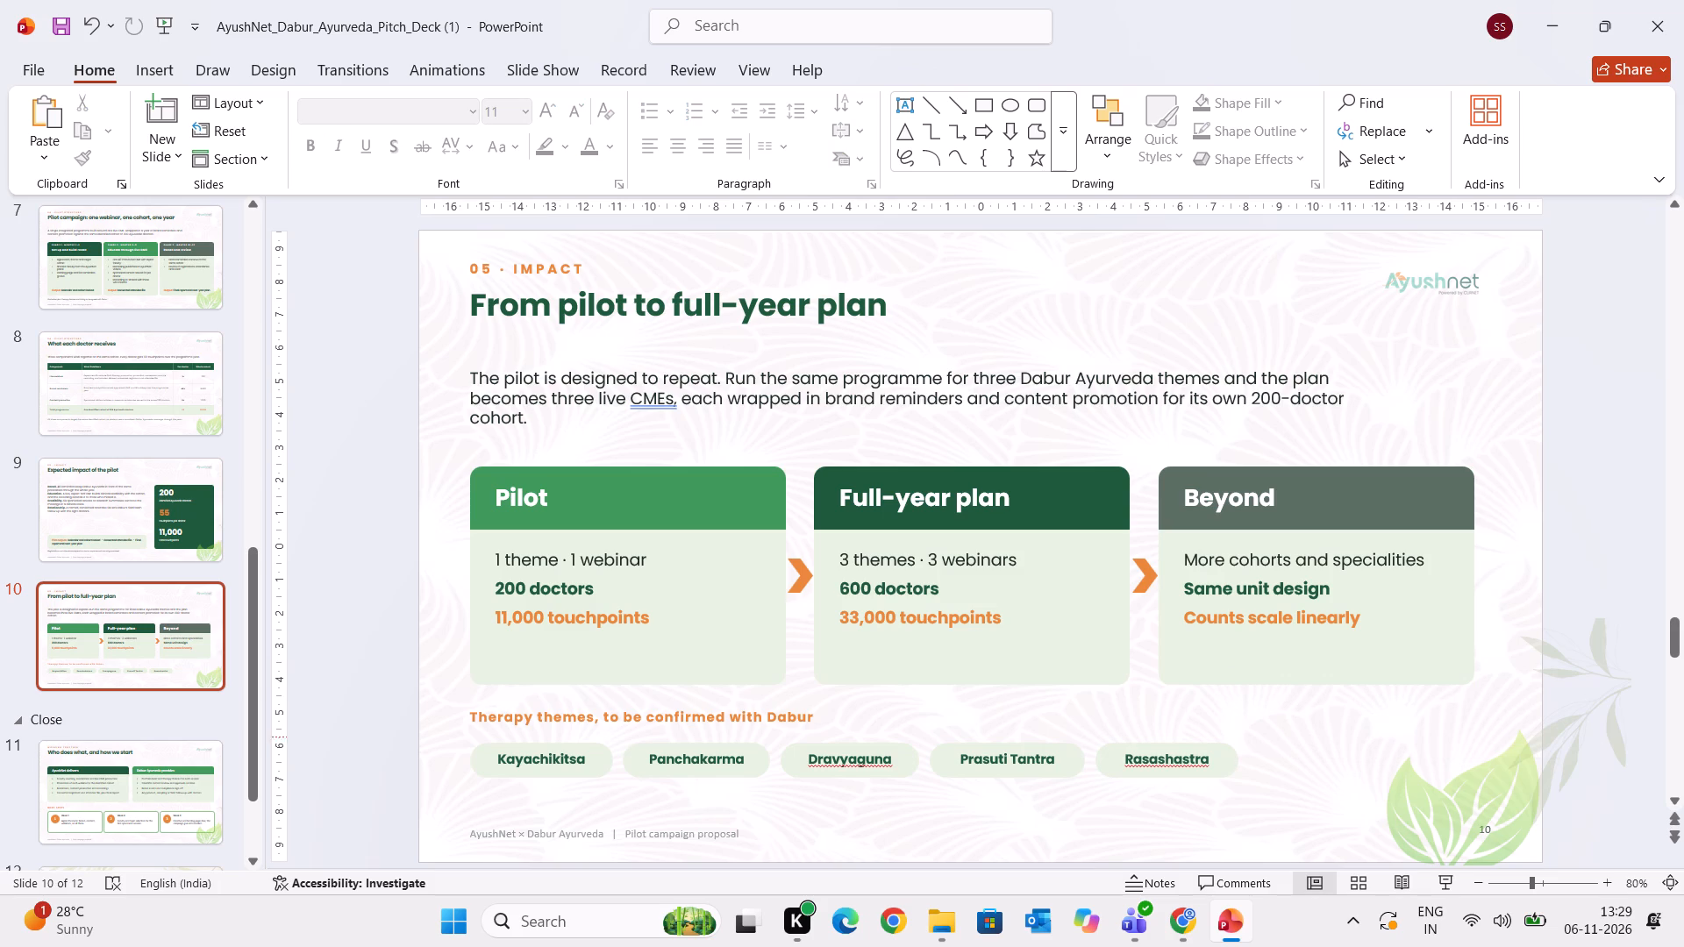
Compare the layout and text formatting of slides 9, 10 and 11, ending on slide 11.
left_click(141, 630)
key("Down")
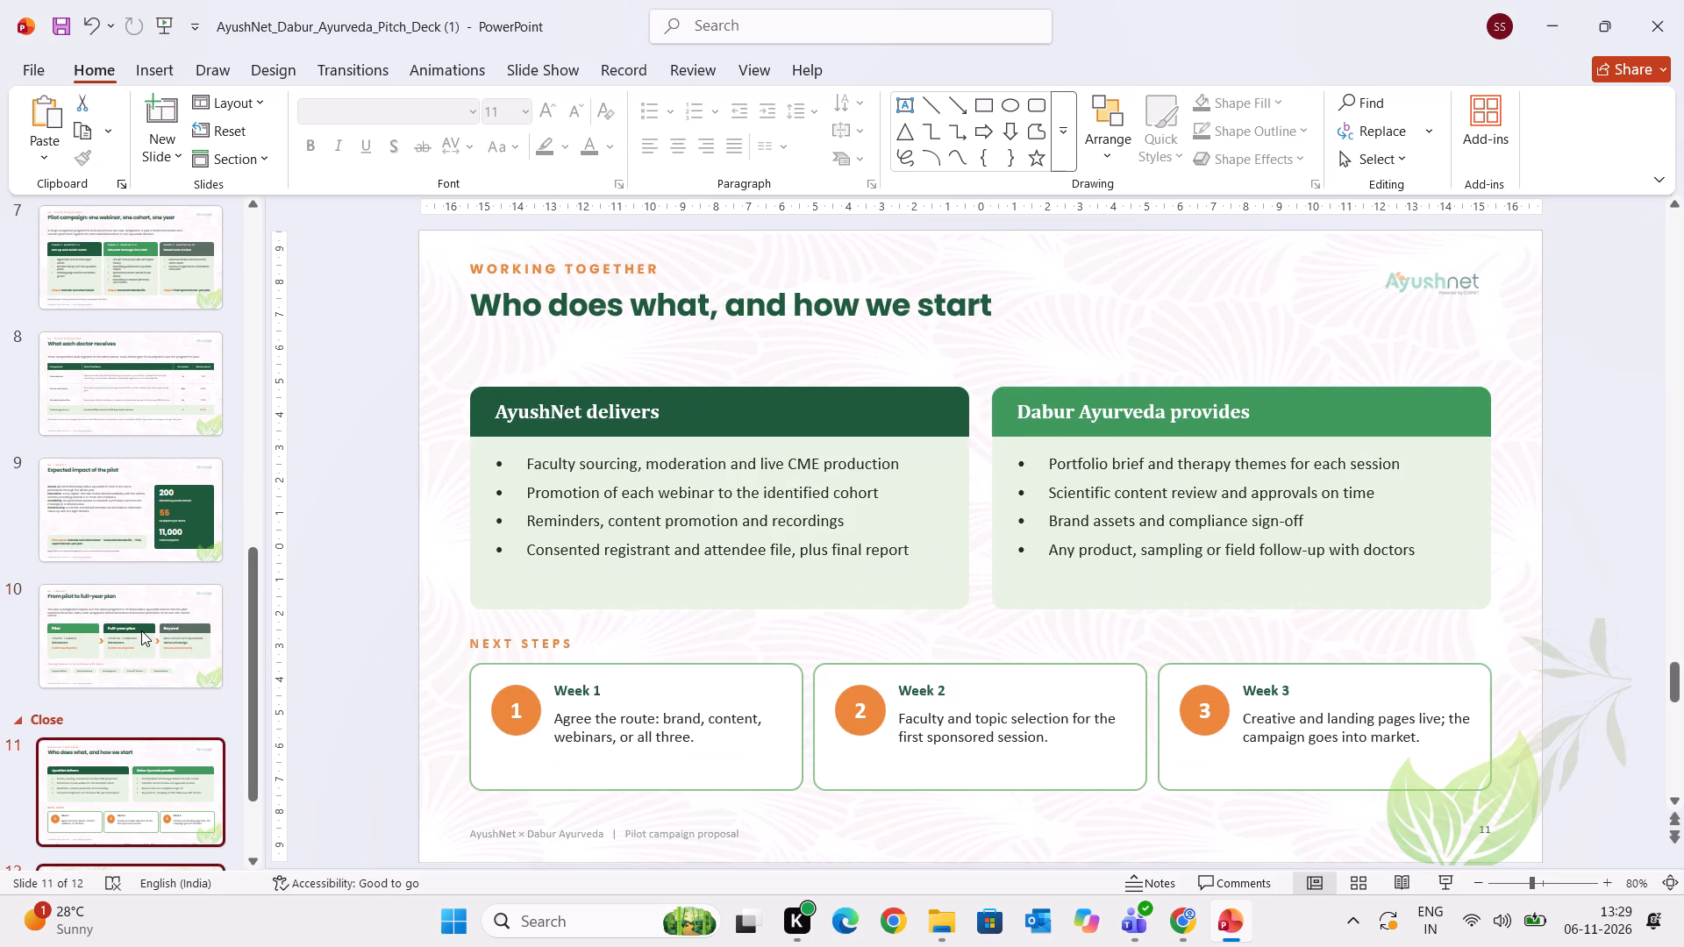
key("Up")
key("Up")
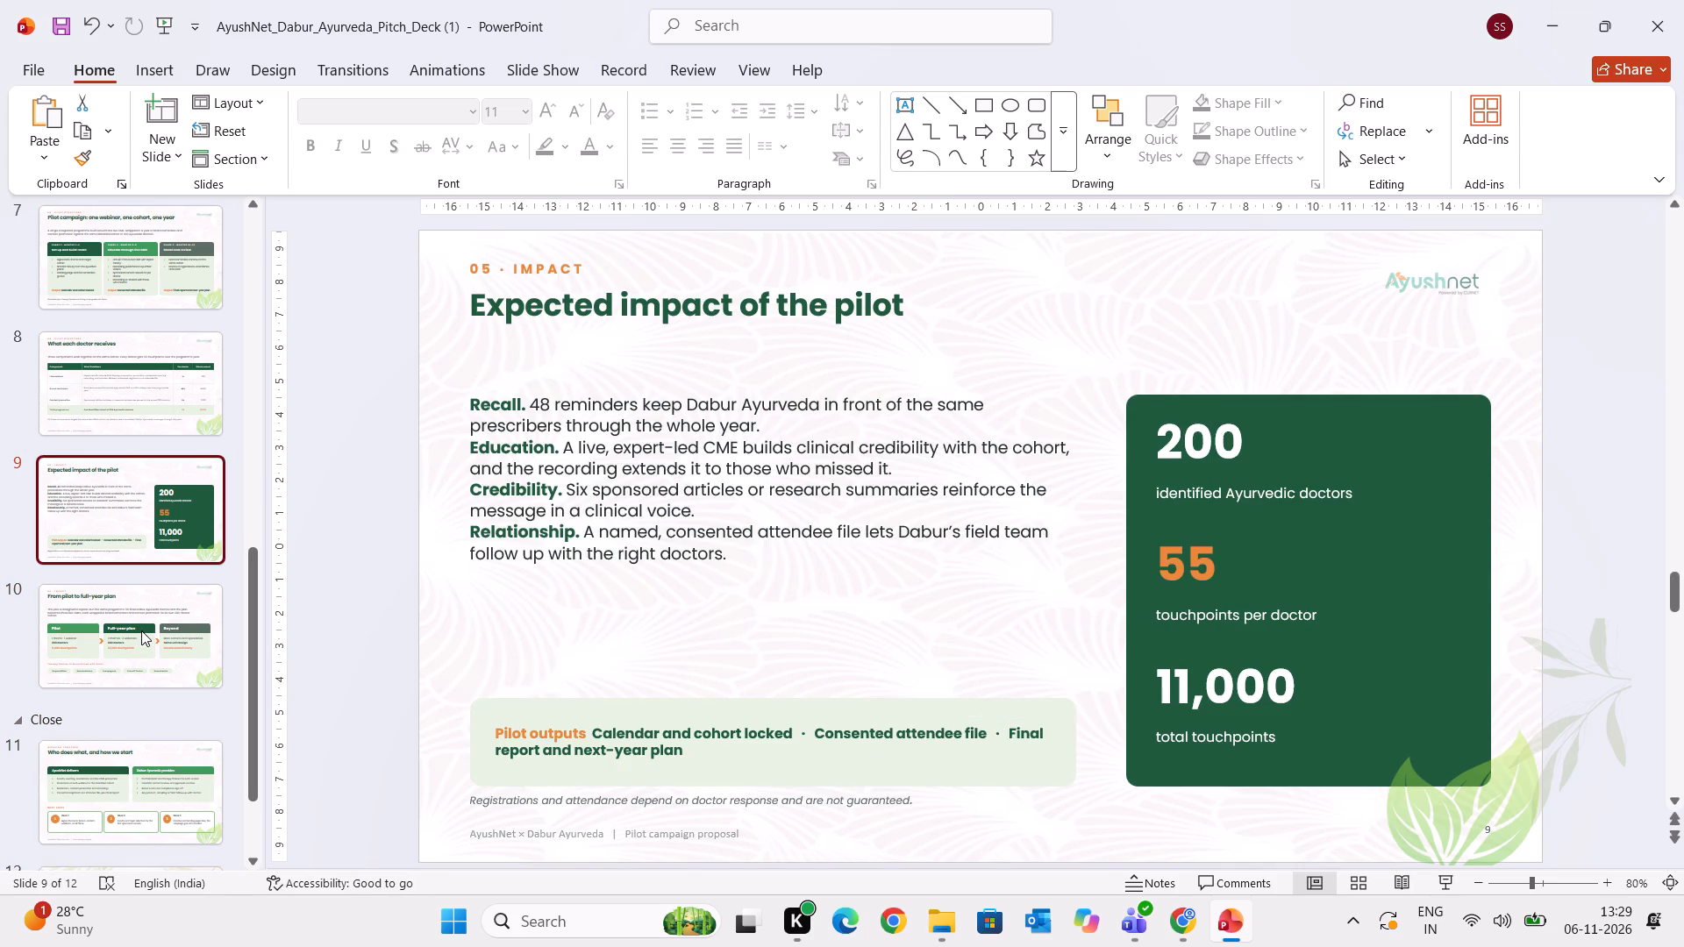
key("Down")
key("Down")
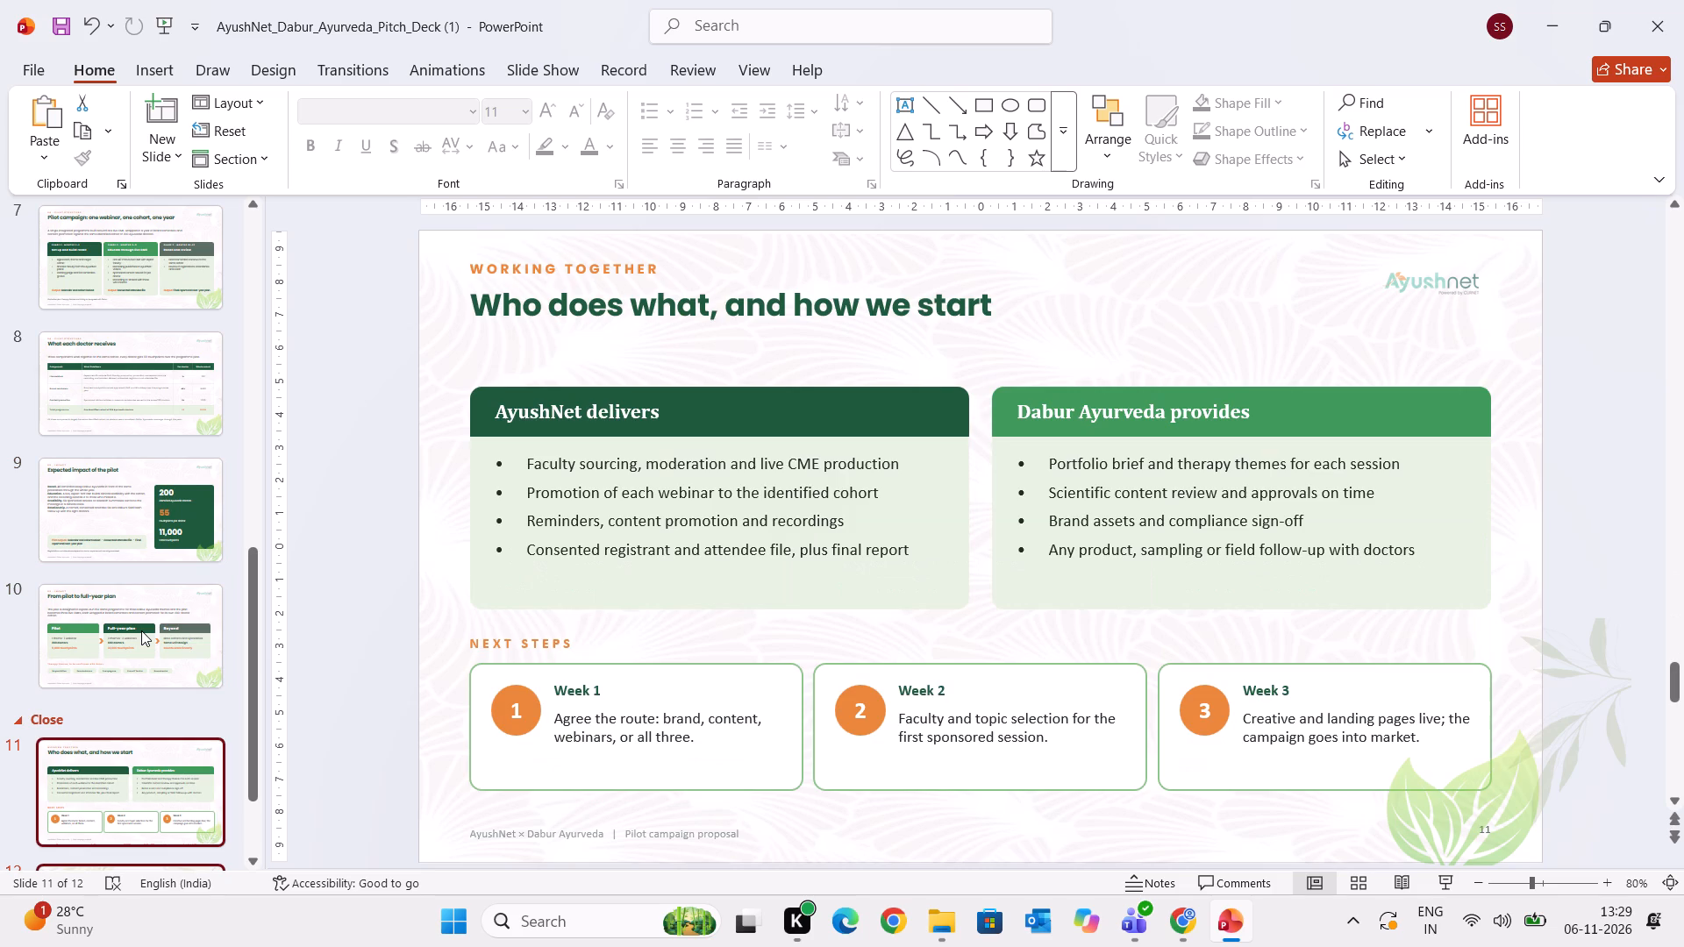
key("Up")
key("Down")
Format the four bullets in slide 11's "AyushNet delivers" card in Poppins at size 12.
left_click(559, 478)
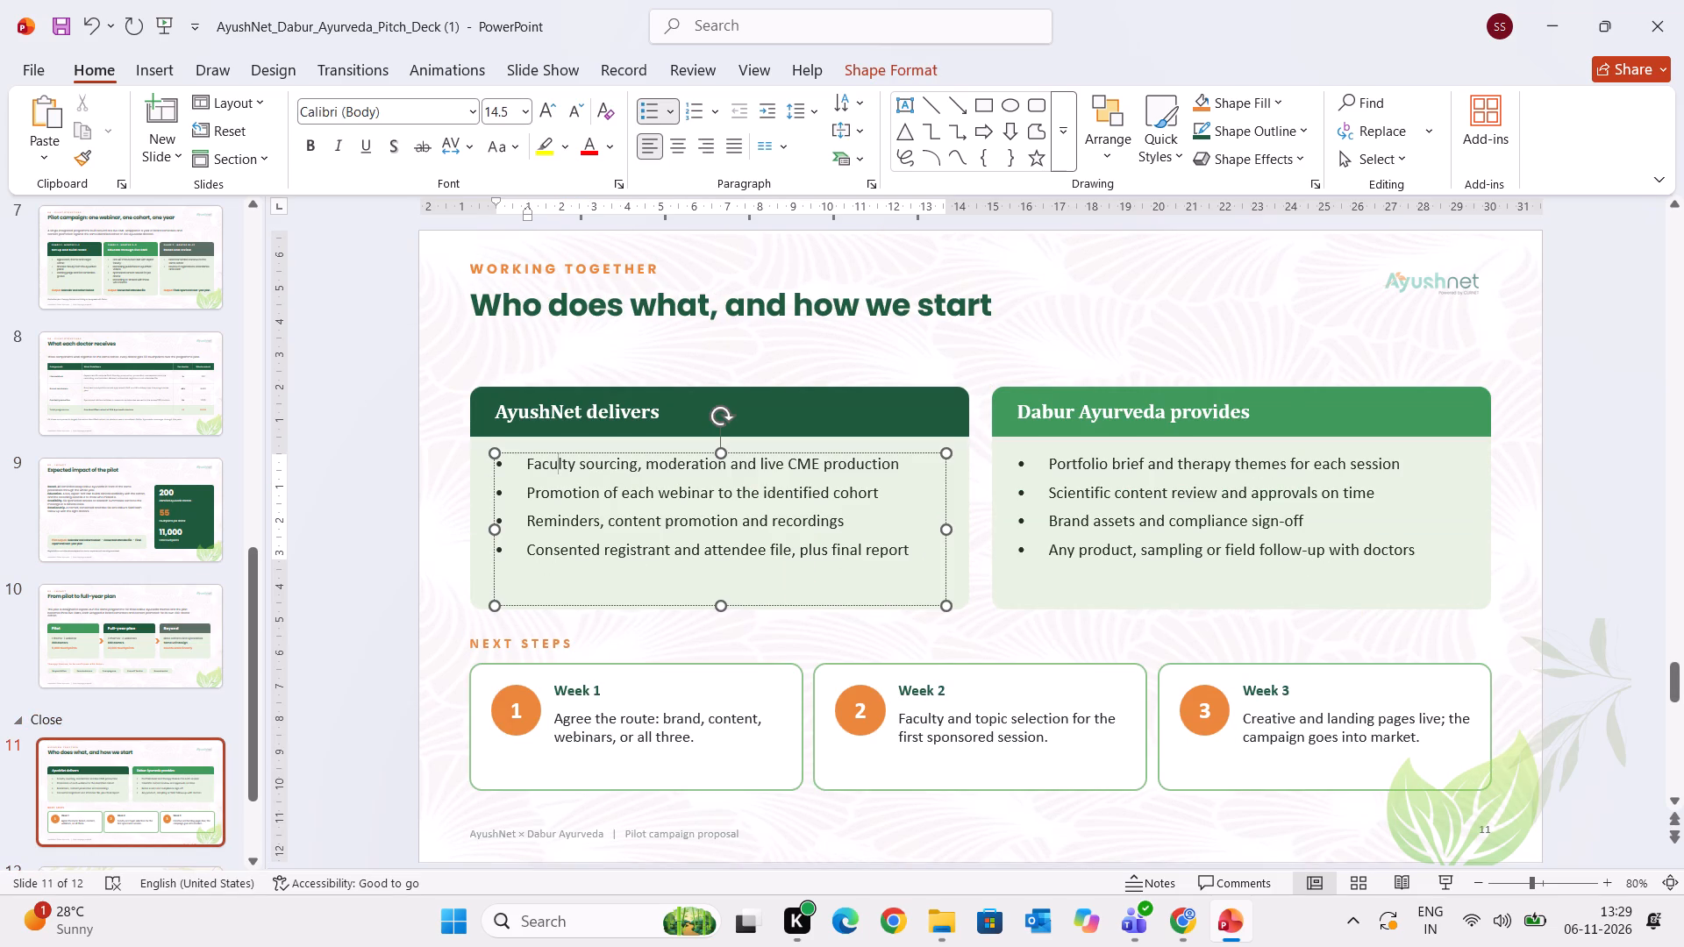
left_click_drag(524, 460, 945, 559)
left_click(427, 103)
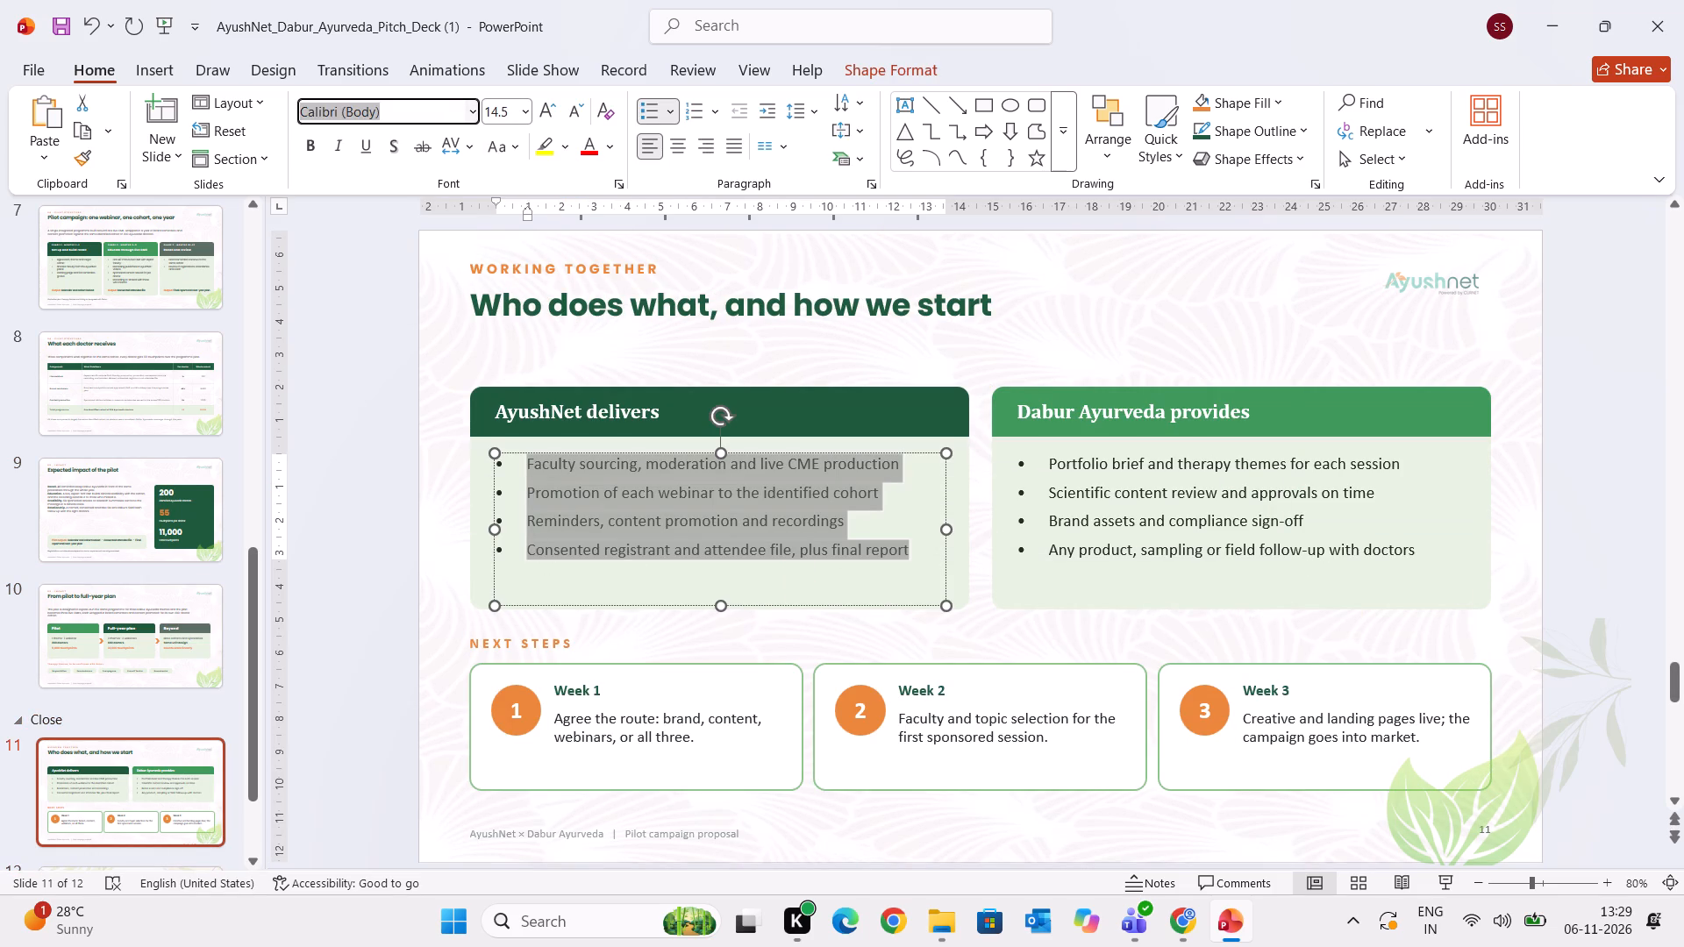
type("pop")
key("Return")
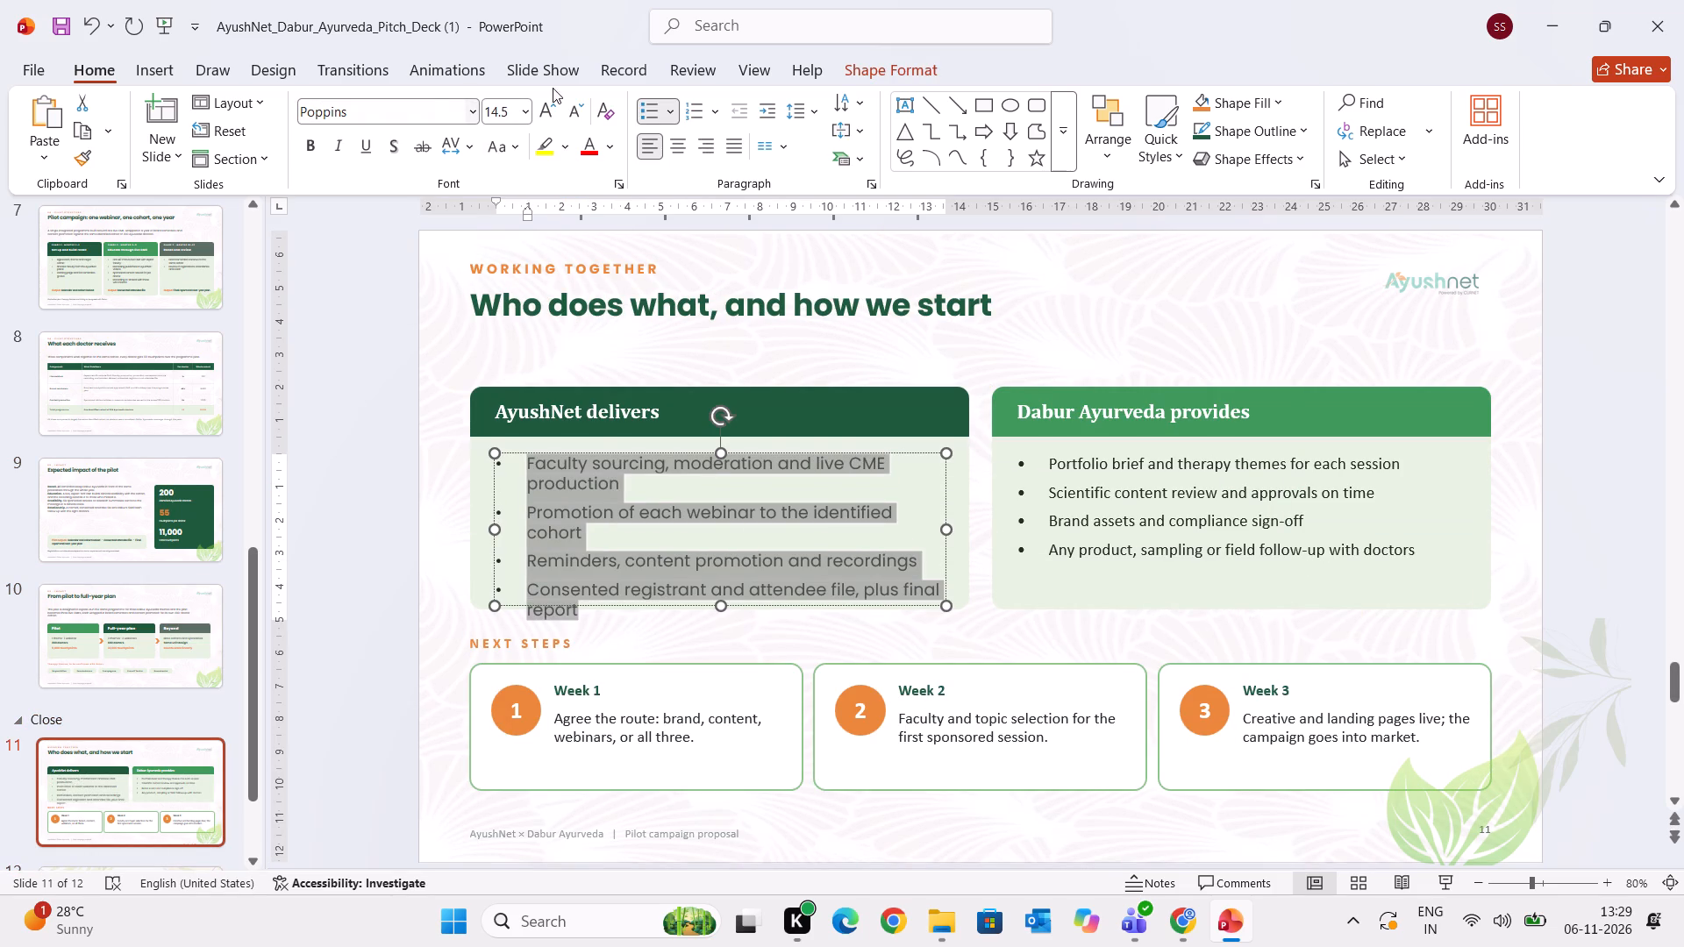
left_click(588, 111)
left_click(588, 111)
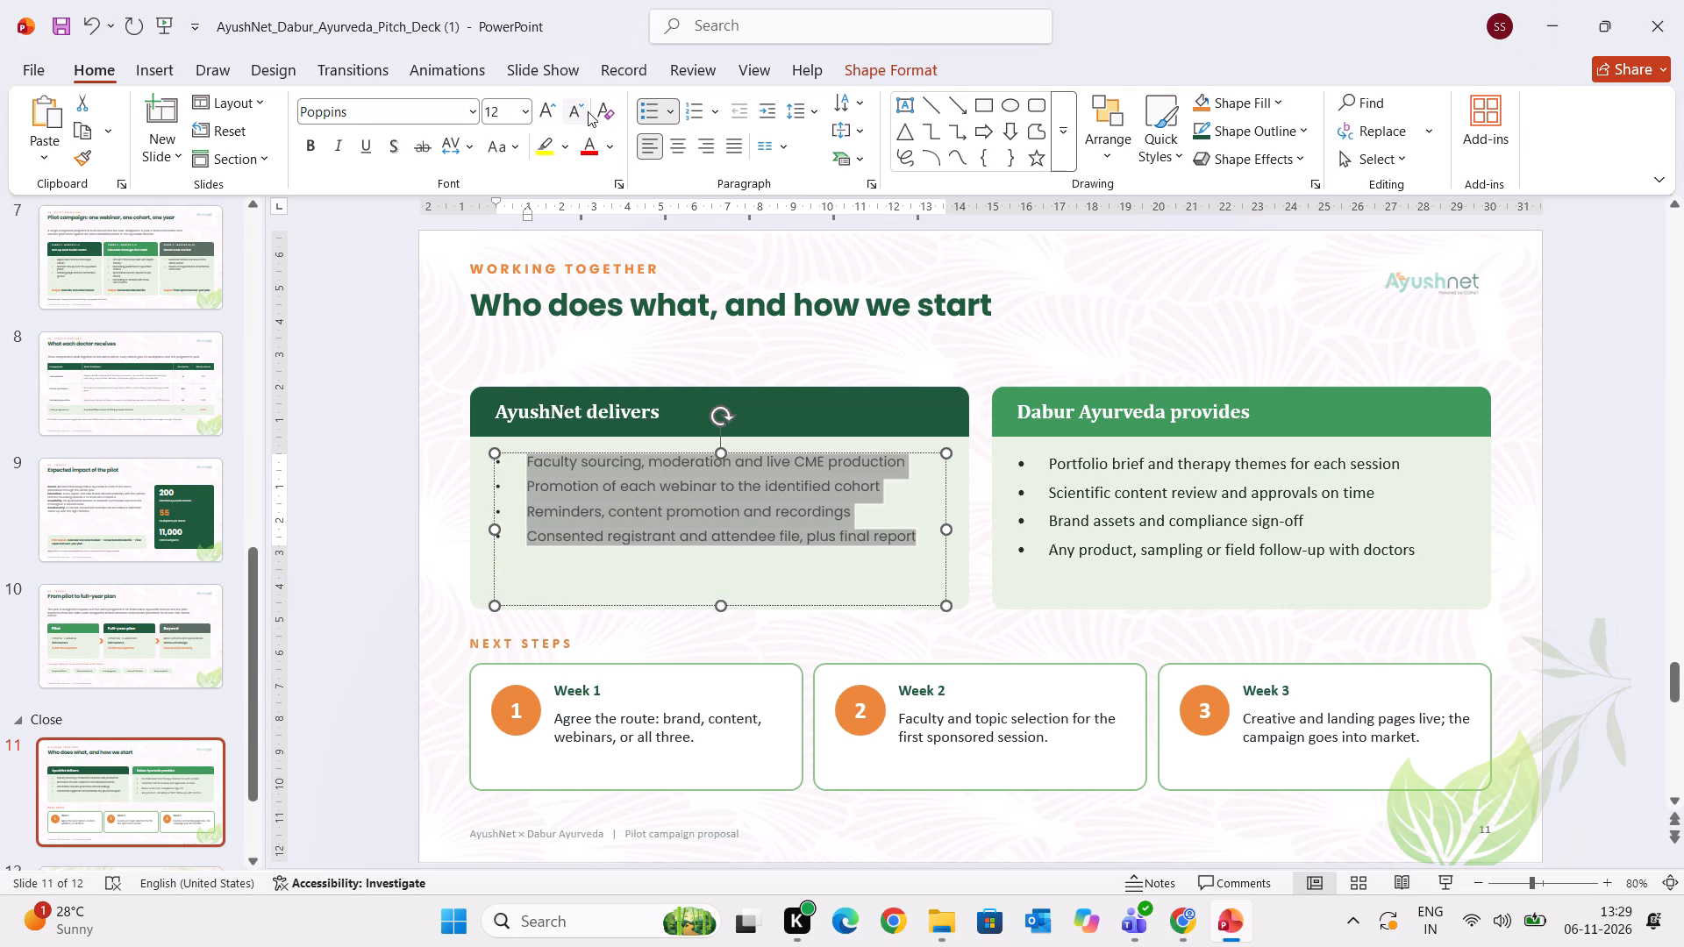
Format the four bullets in slide 11's "Dabur Ayurveda provides" card in Poppins at size 12.
left_click(1223, 565)
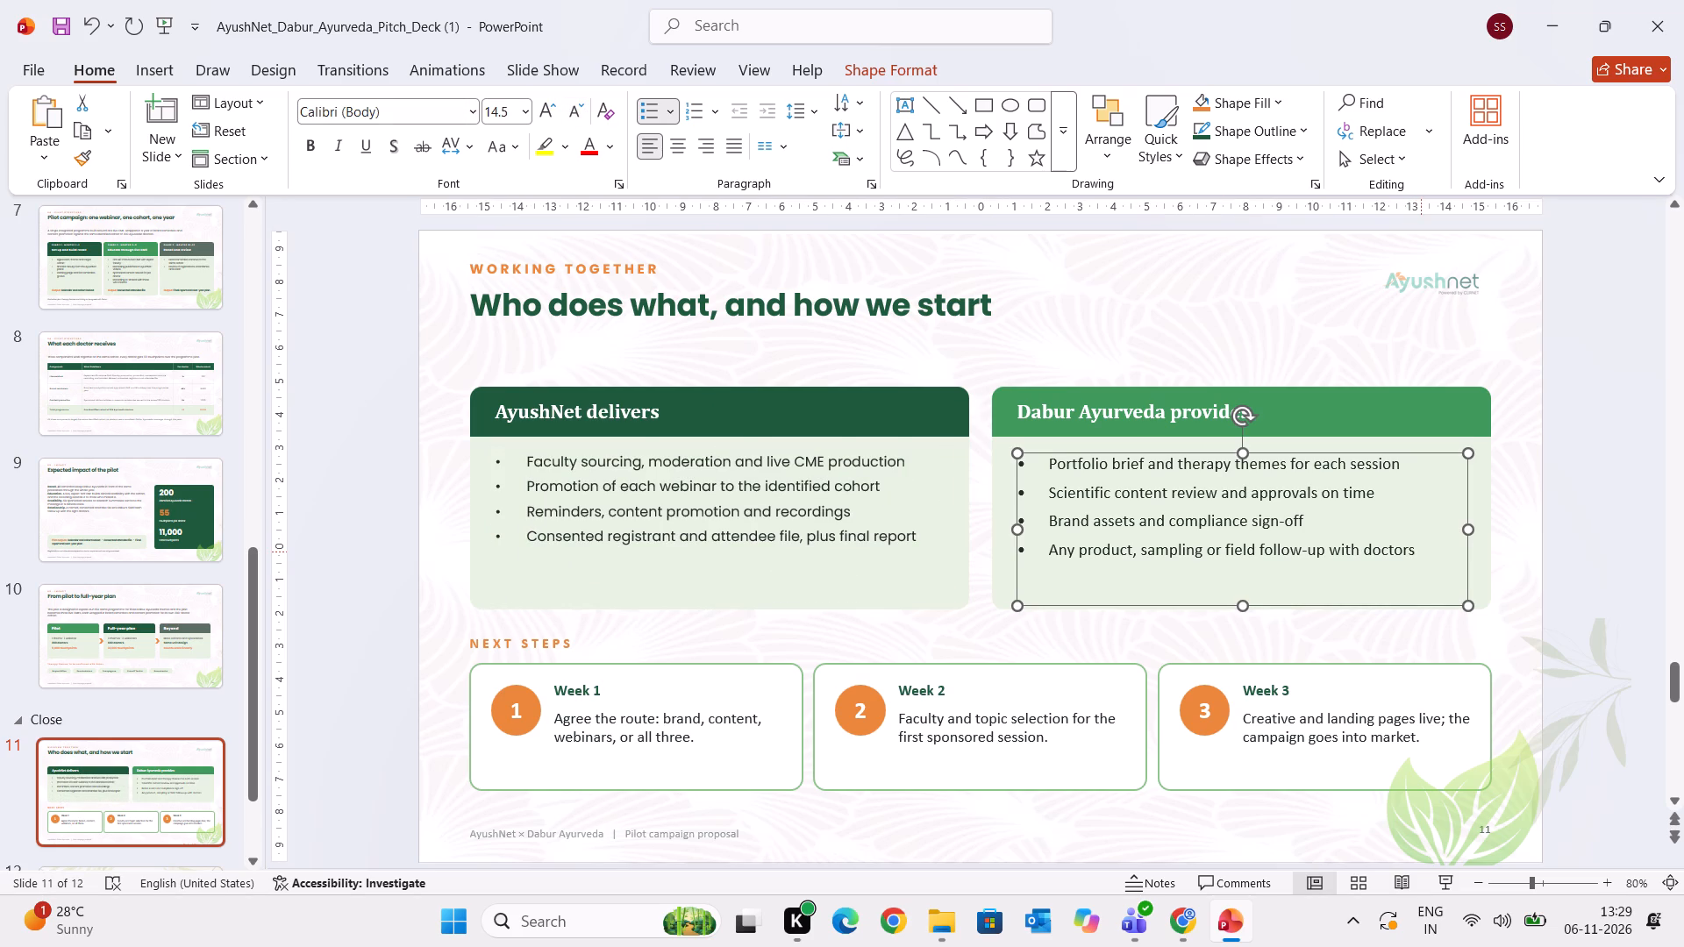
left_click(1421, 552)
left_click_drag(1413, 552, 930, 396)
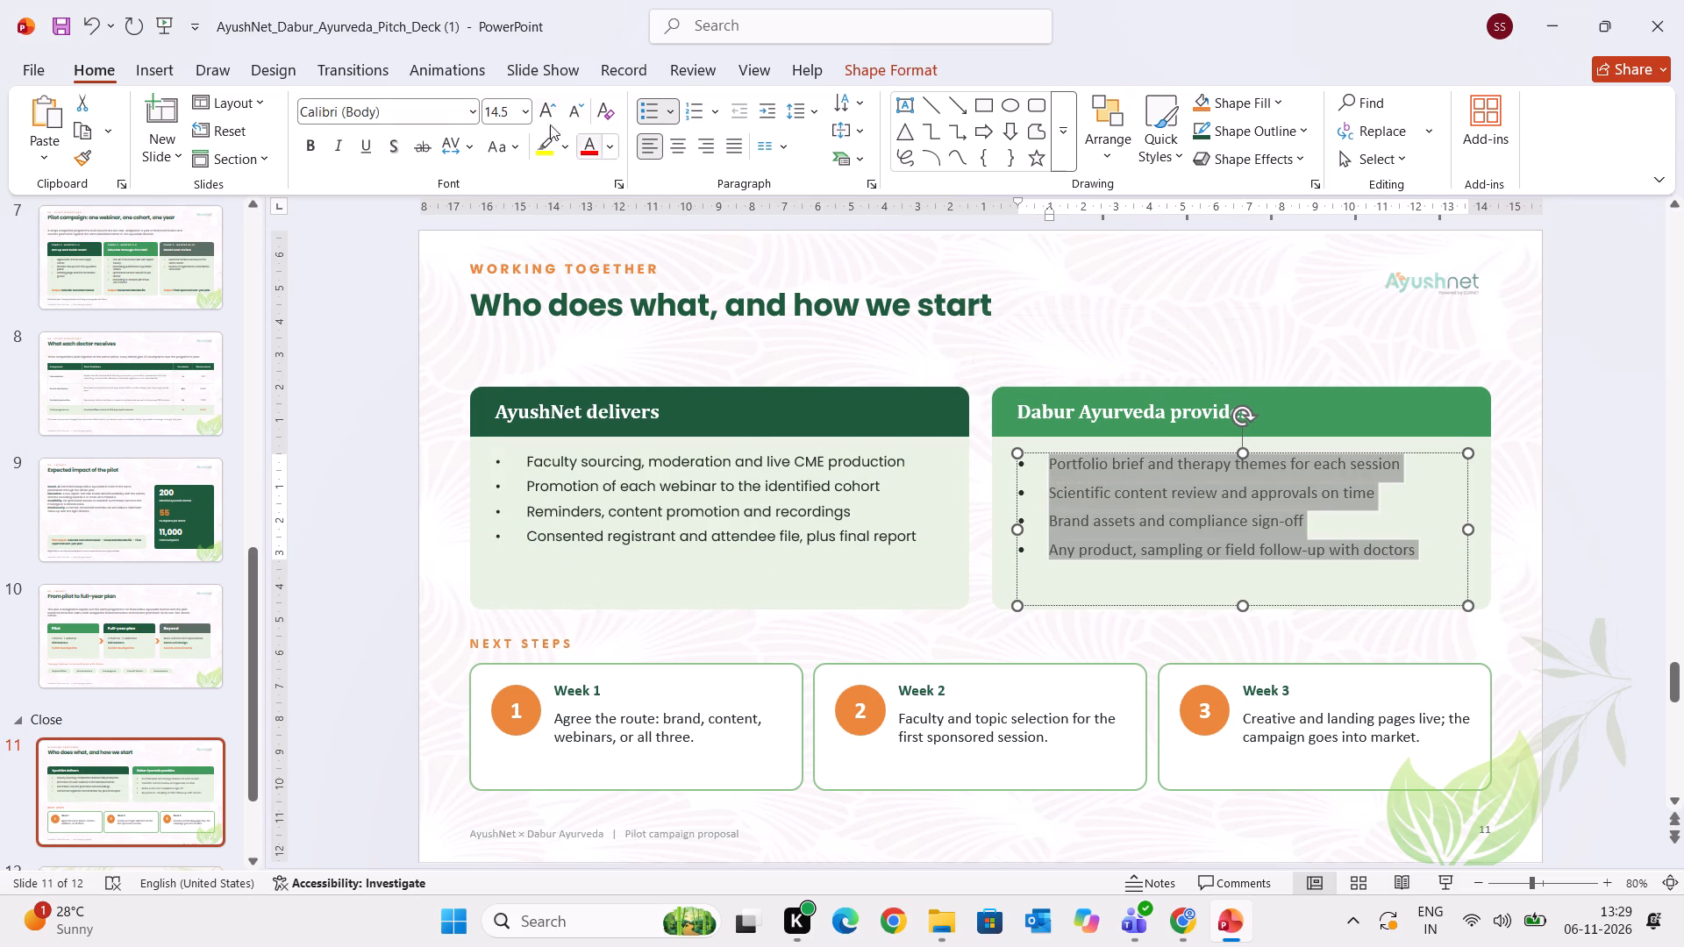
left_click(402, 103)
type("pop")
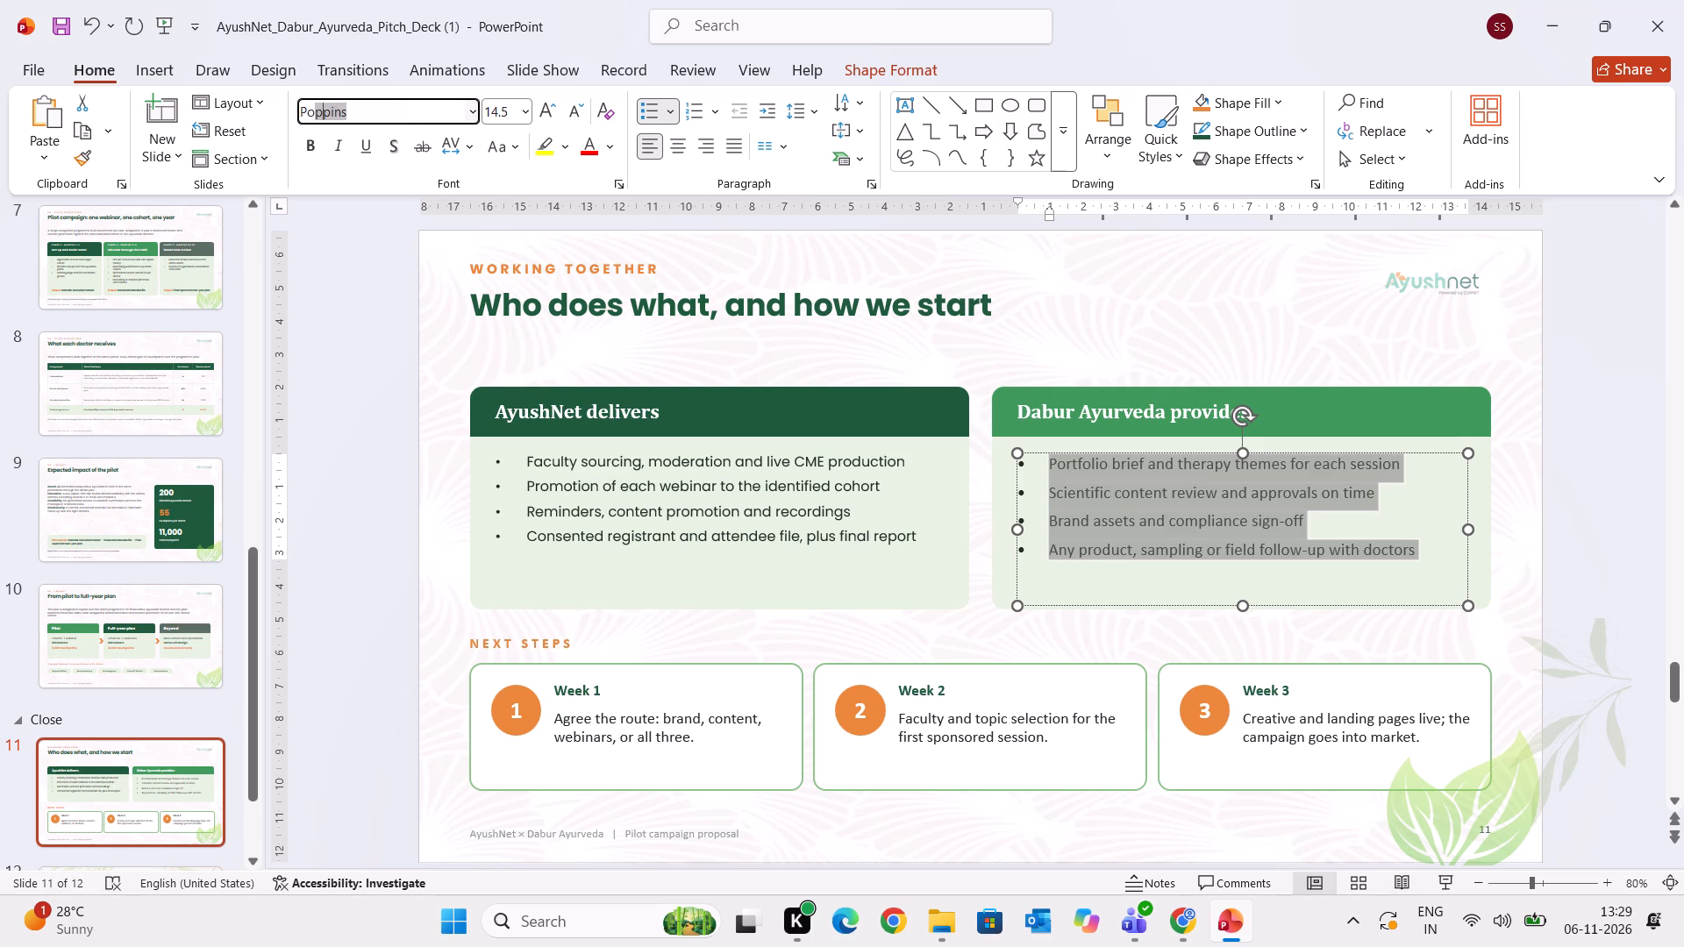
key("Return")
left_click(577, 112)
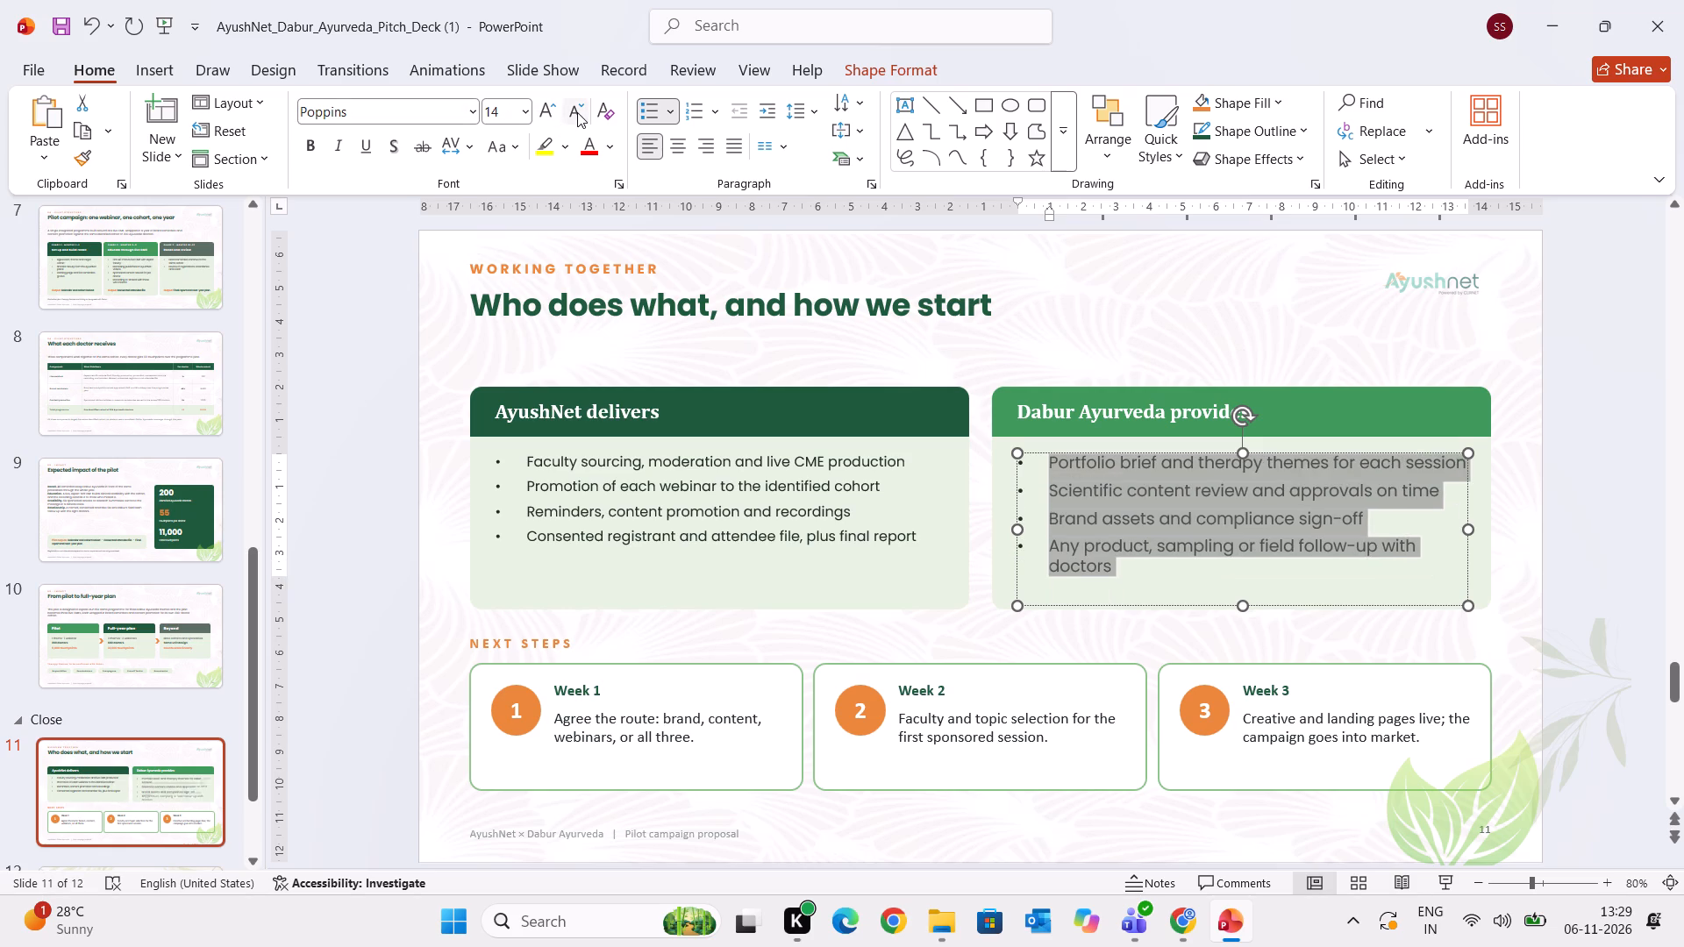
left_click(577, 112)
left_click(380, 573)
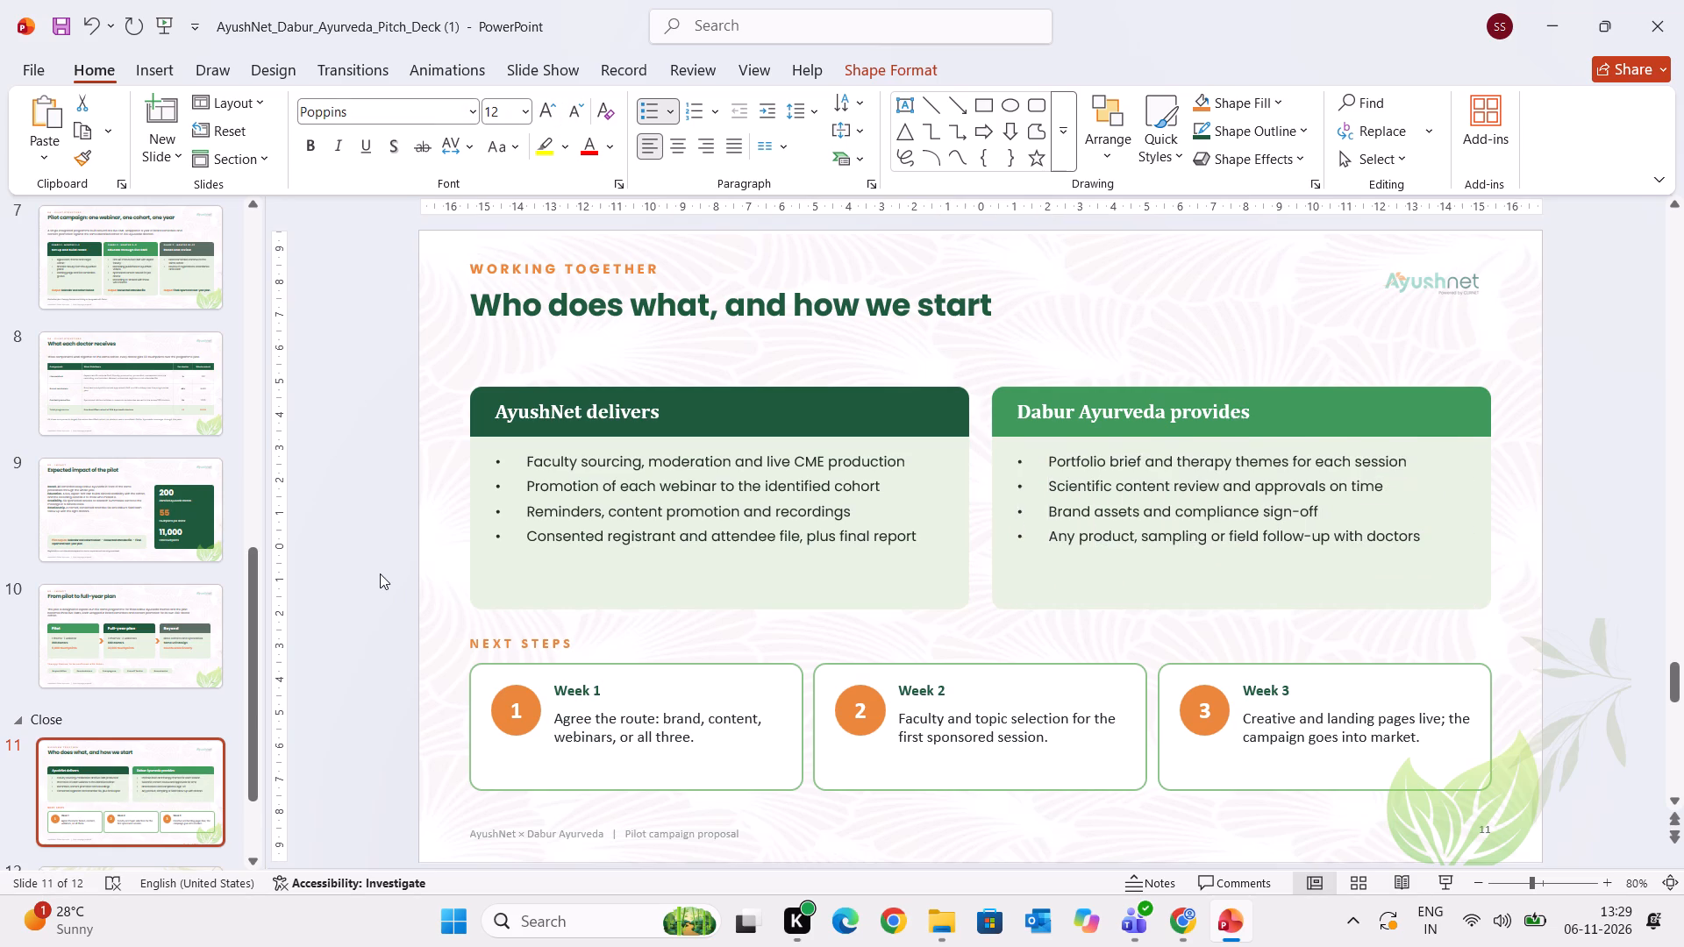
Move the bullet text boxes in both slide 11 cards slightly down, keeping the two lists level.
left_click(625, 481)
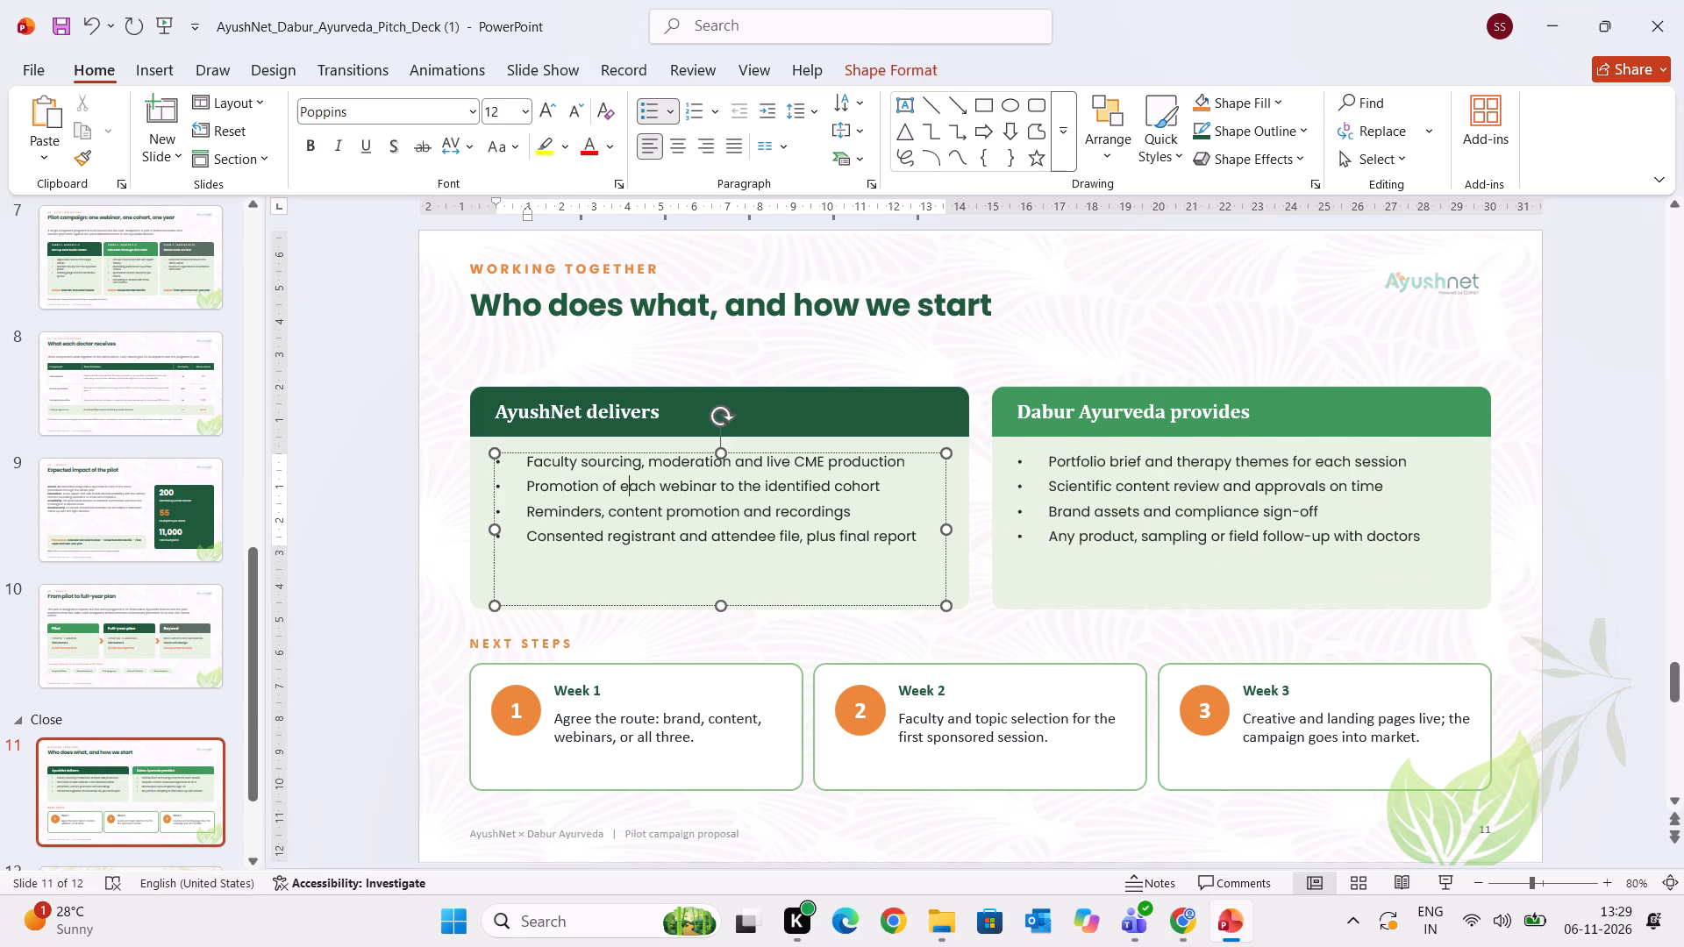
left_click_drag(653, 454, 653, 468)
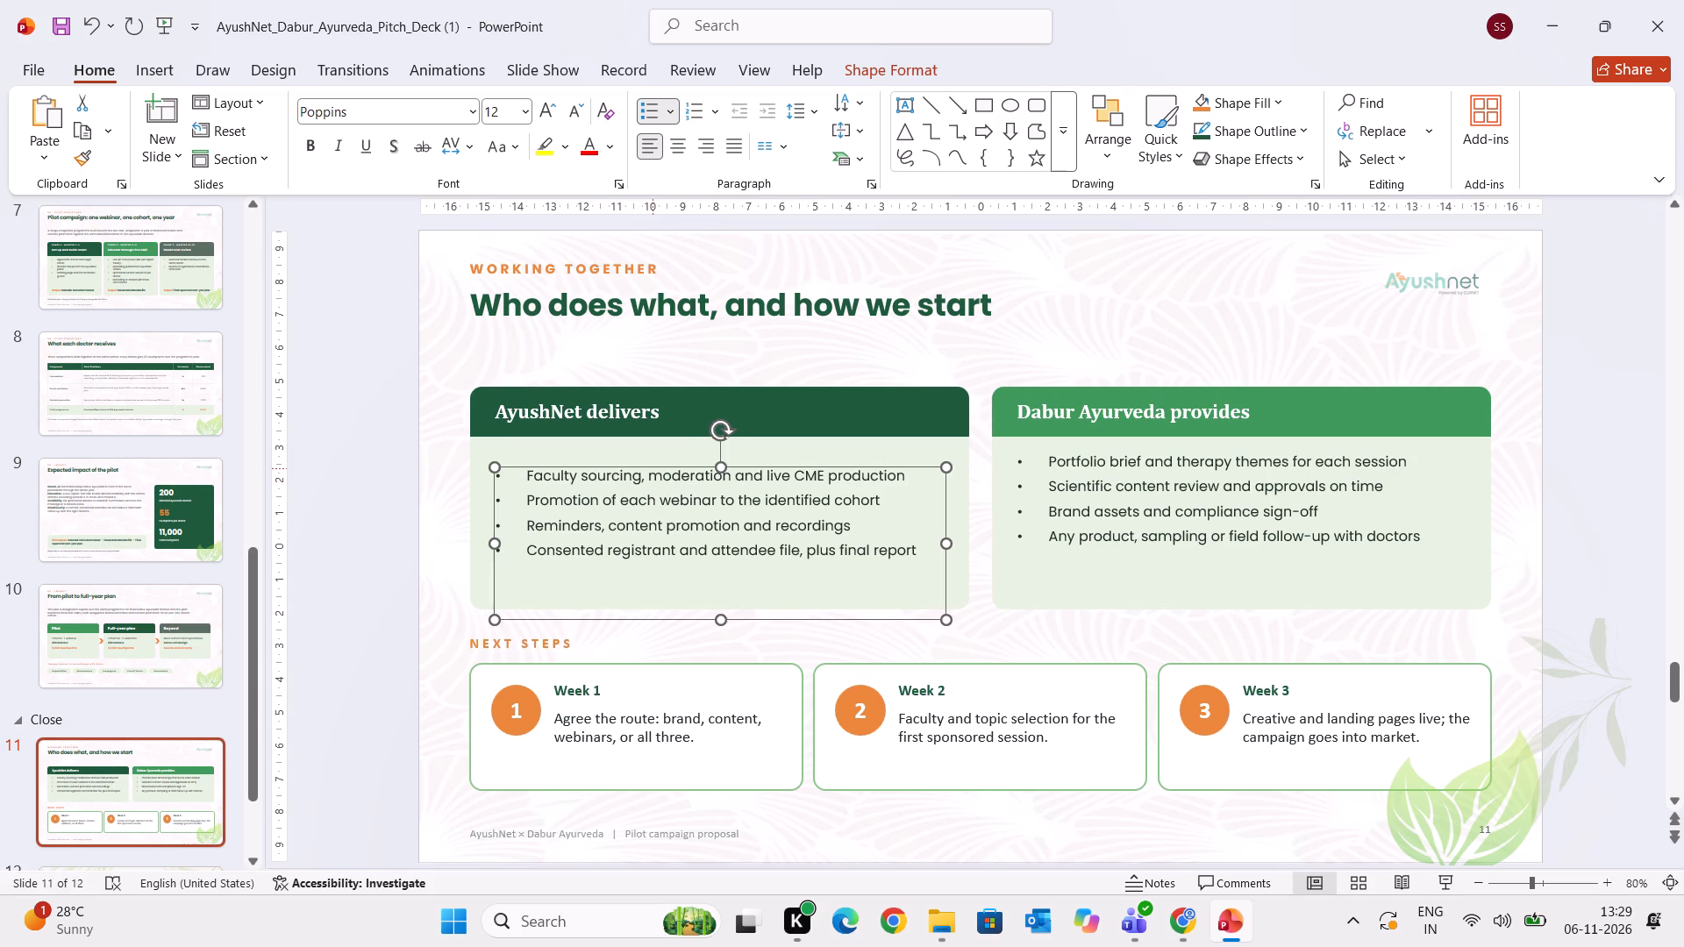
left_click(1174, 493)
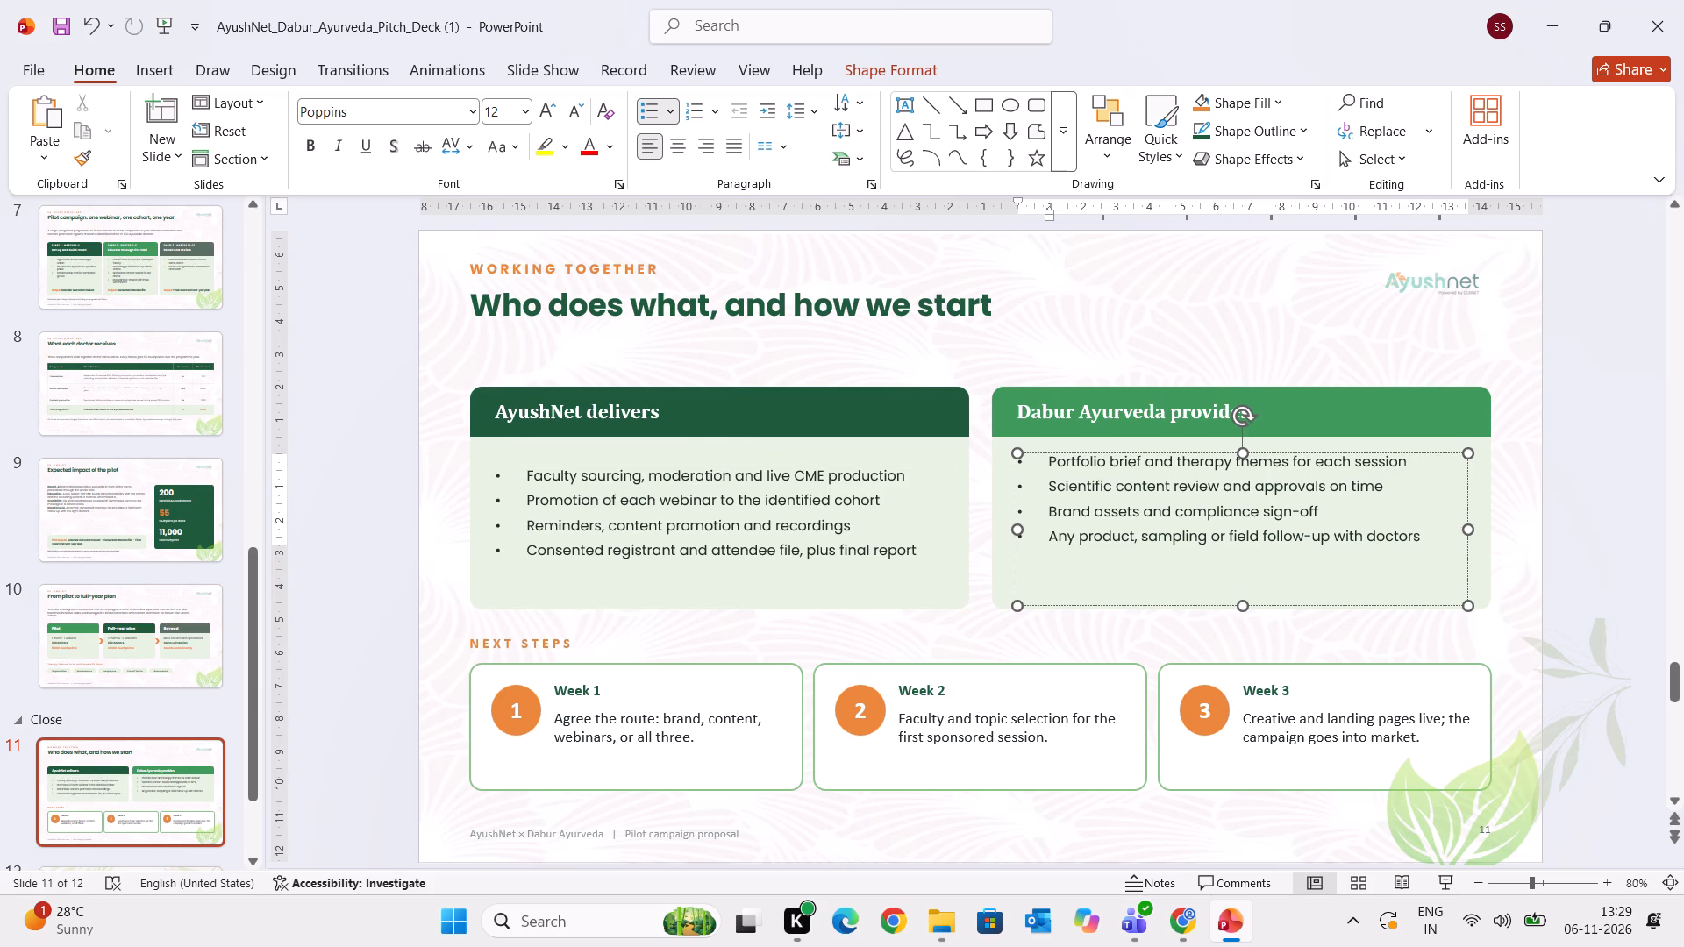
left_click_drag(1140, 452, 1140, 462)
Format the "AyushNet delivers" card heading on slide 11 in Poppins at size 16.
left_click(658, 417)
left_click_drag(658, 417, 355, 388)
left_click(423, 112)
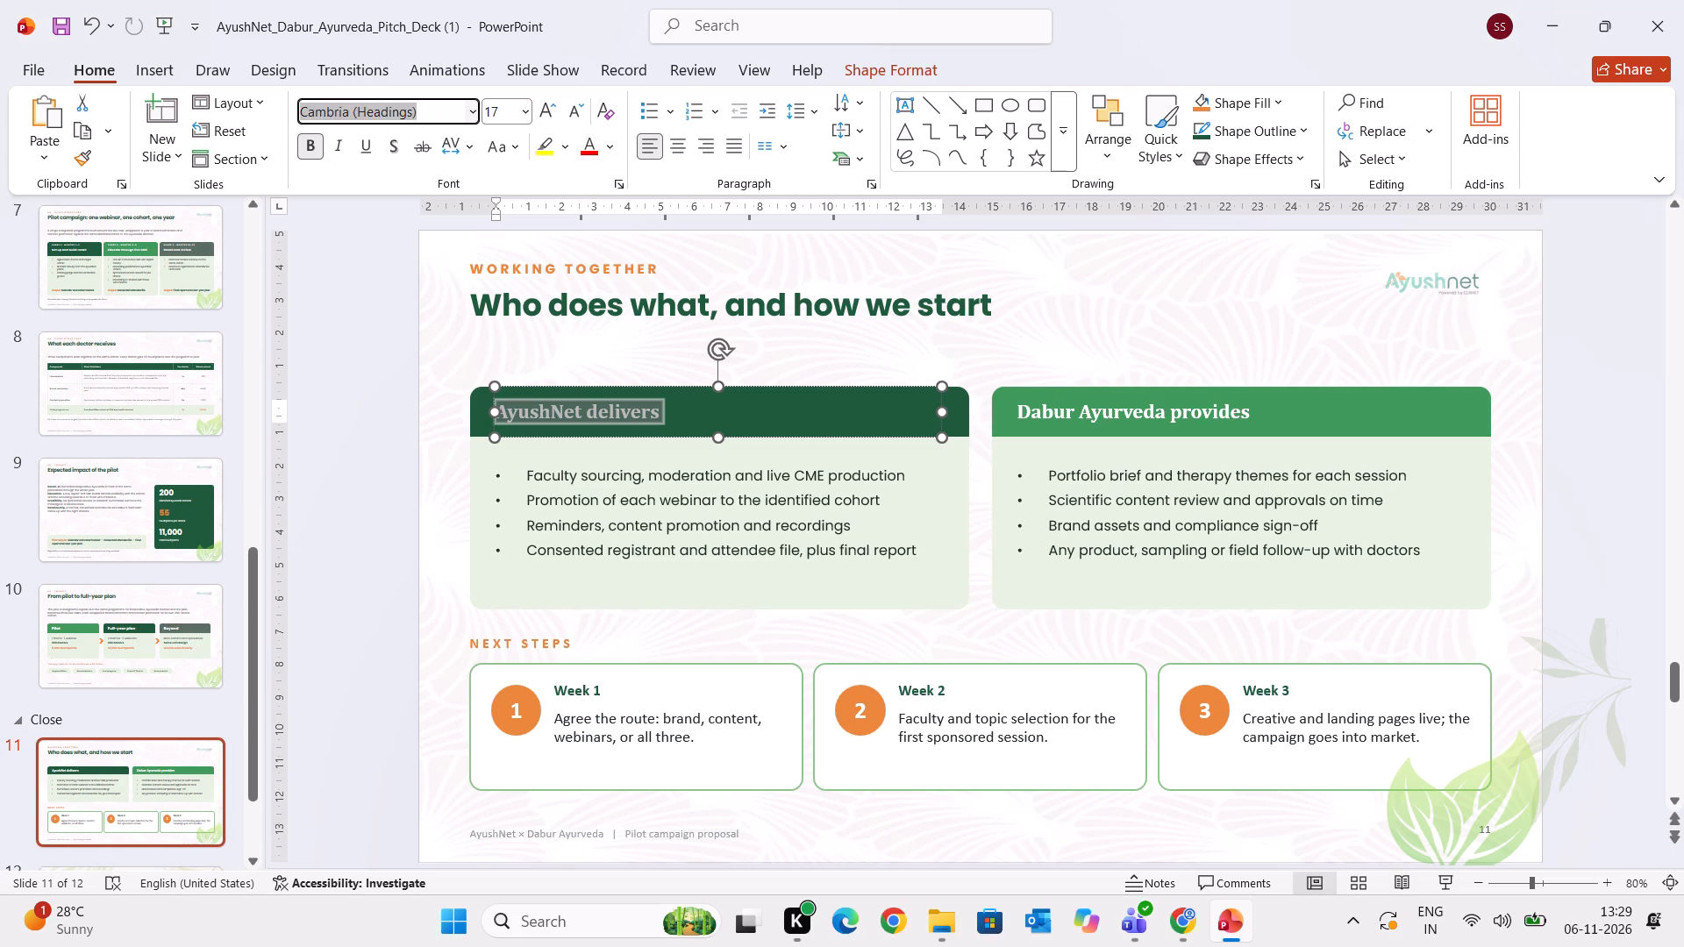
type("pop")
key("Return")
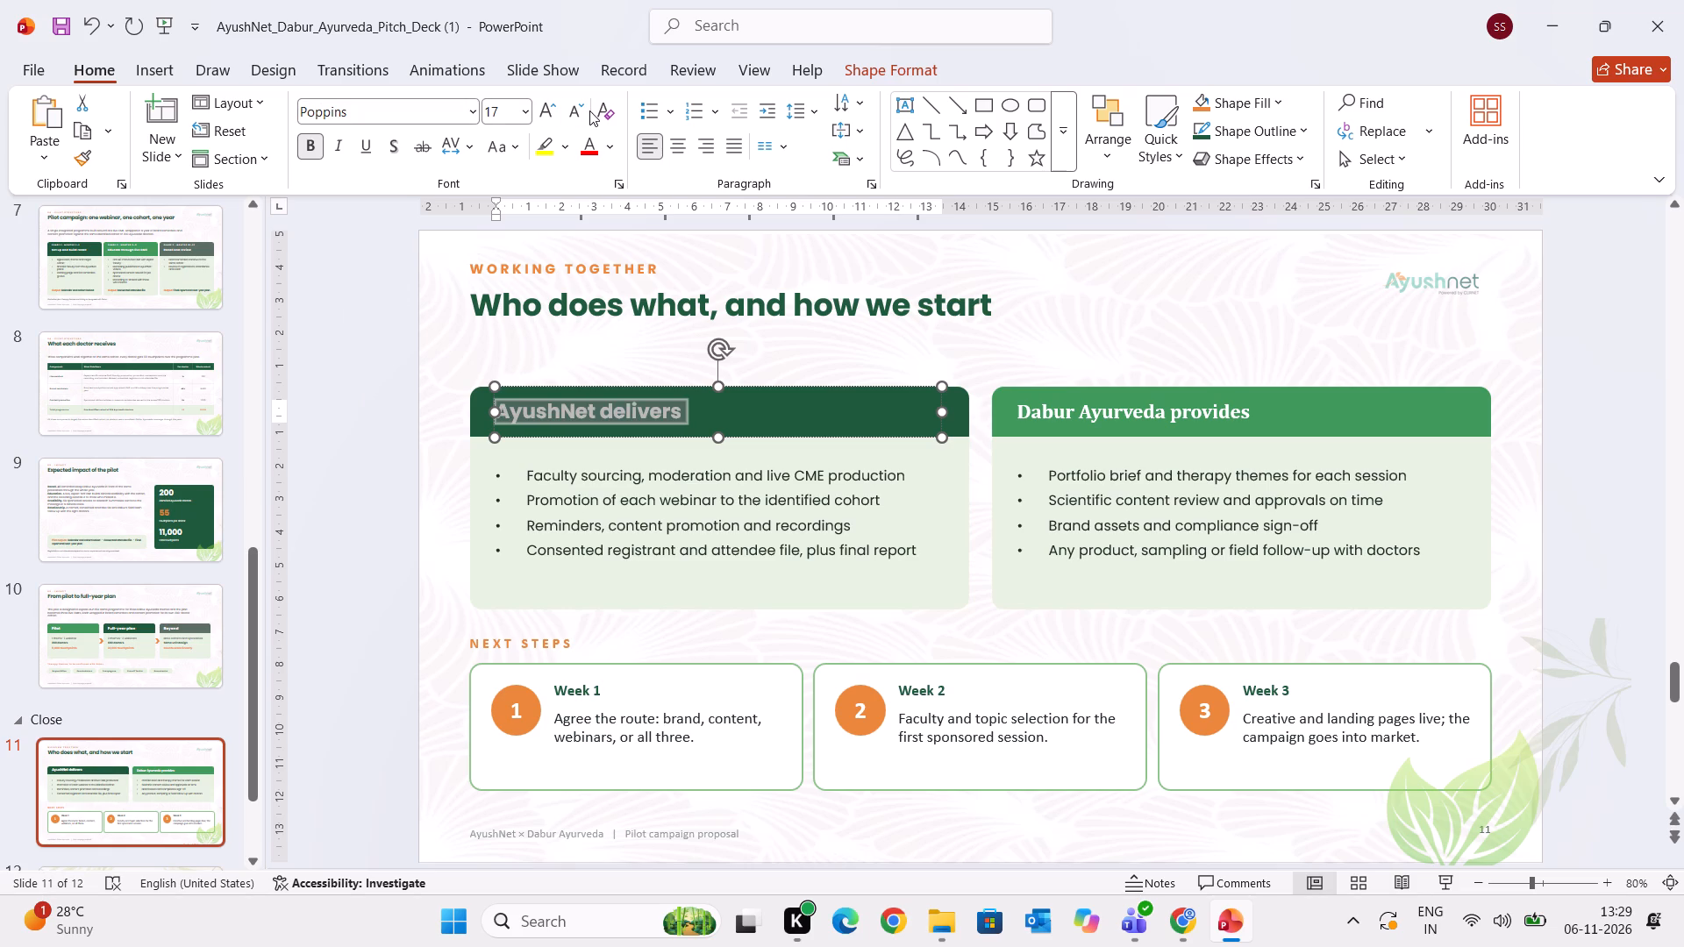
left_click(574, 112)
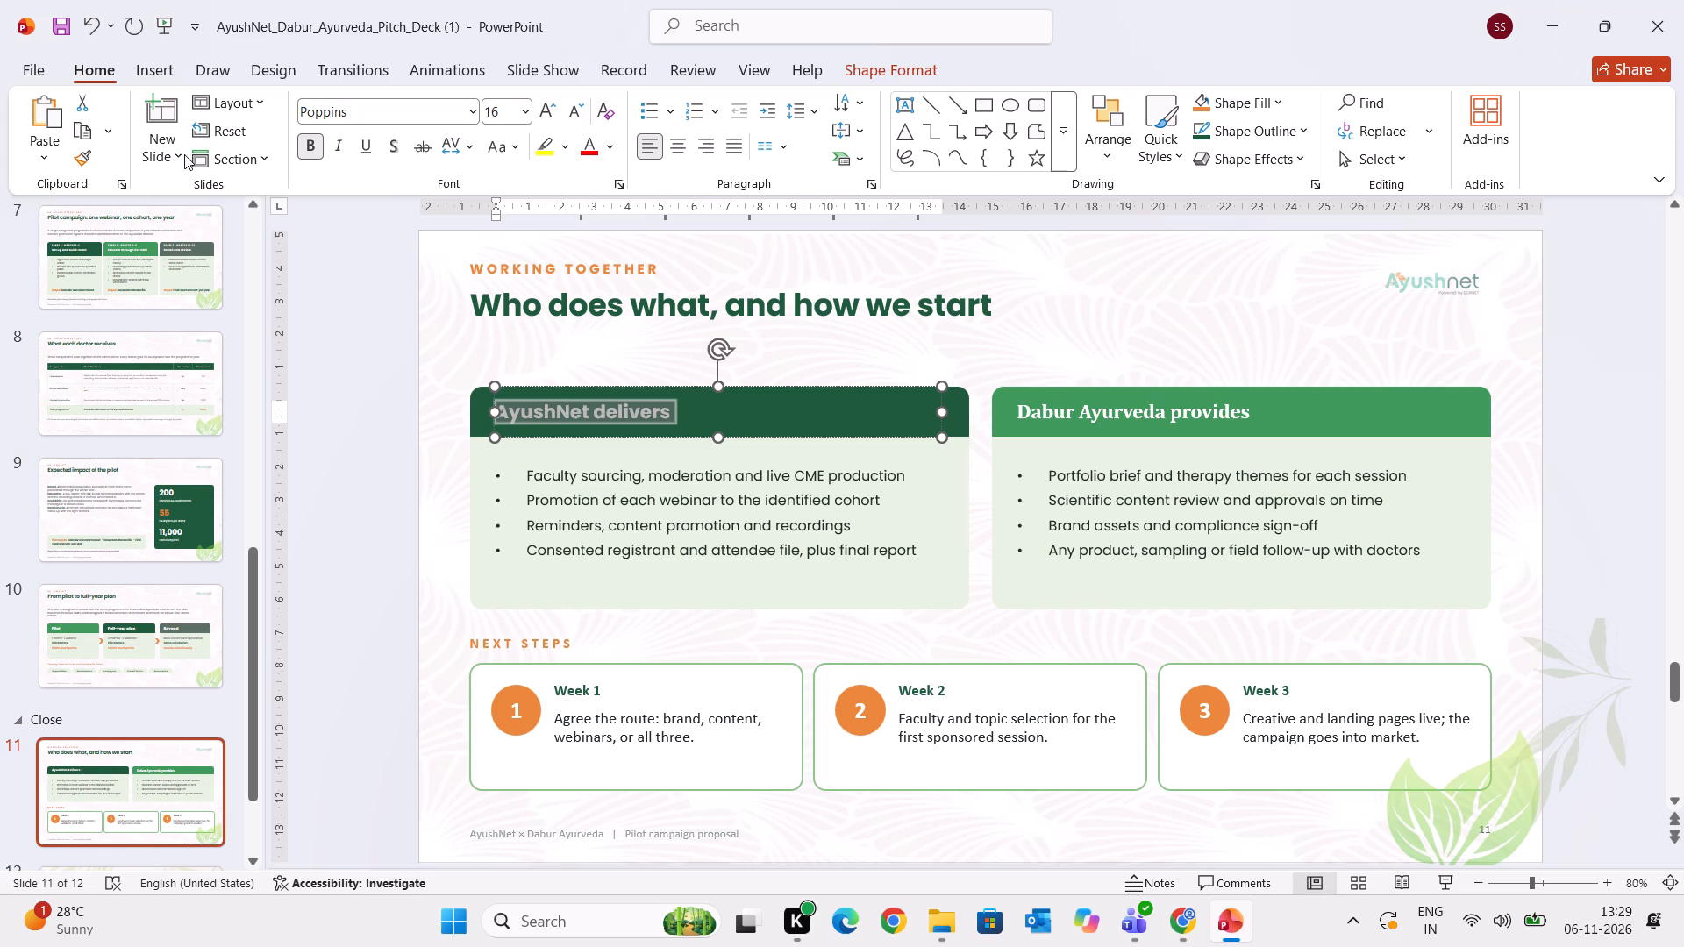
Pick up the "AyushNet delivers" heading's formatting with Format Painter.
left_click(81, 158)
Apply the copied "AyushNet delivers" heading formatting to the "Dabur Ayurveda provides" card heading on slide 11.
left_click_drag(1030, 403, 1304, 406)
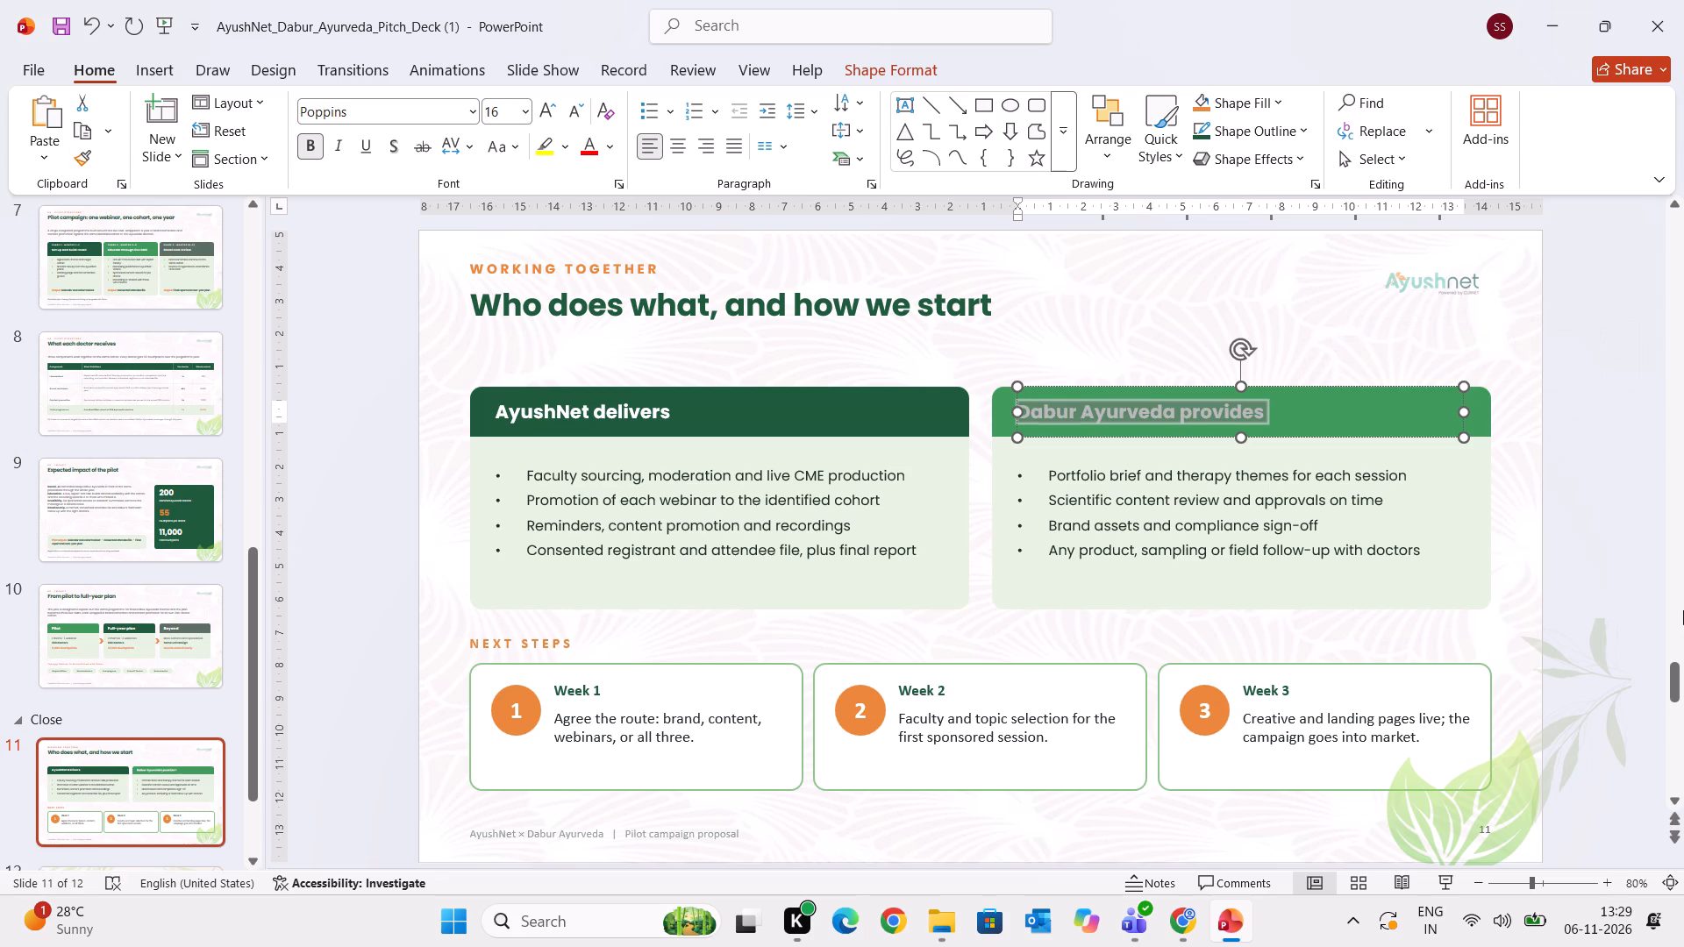
left_click(1628, 580)
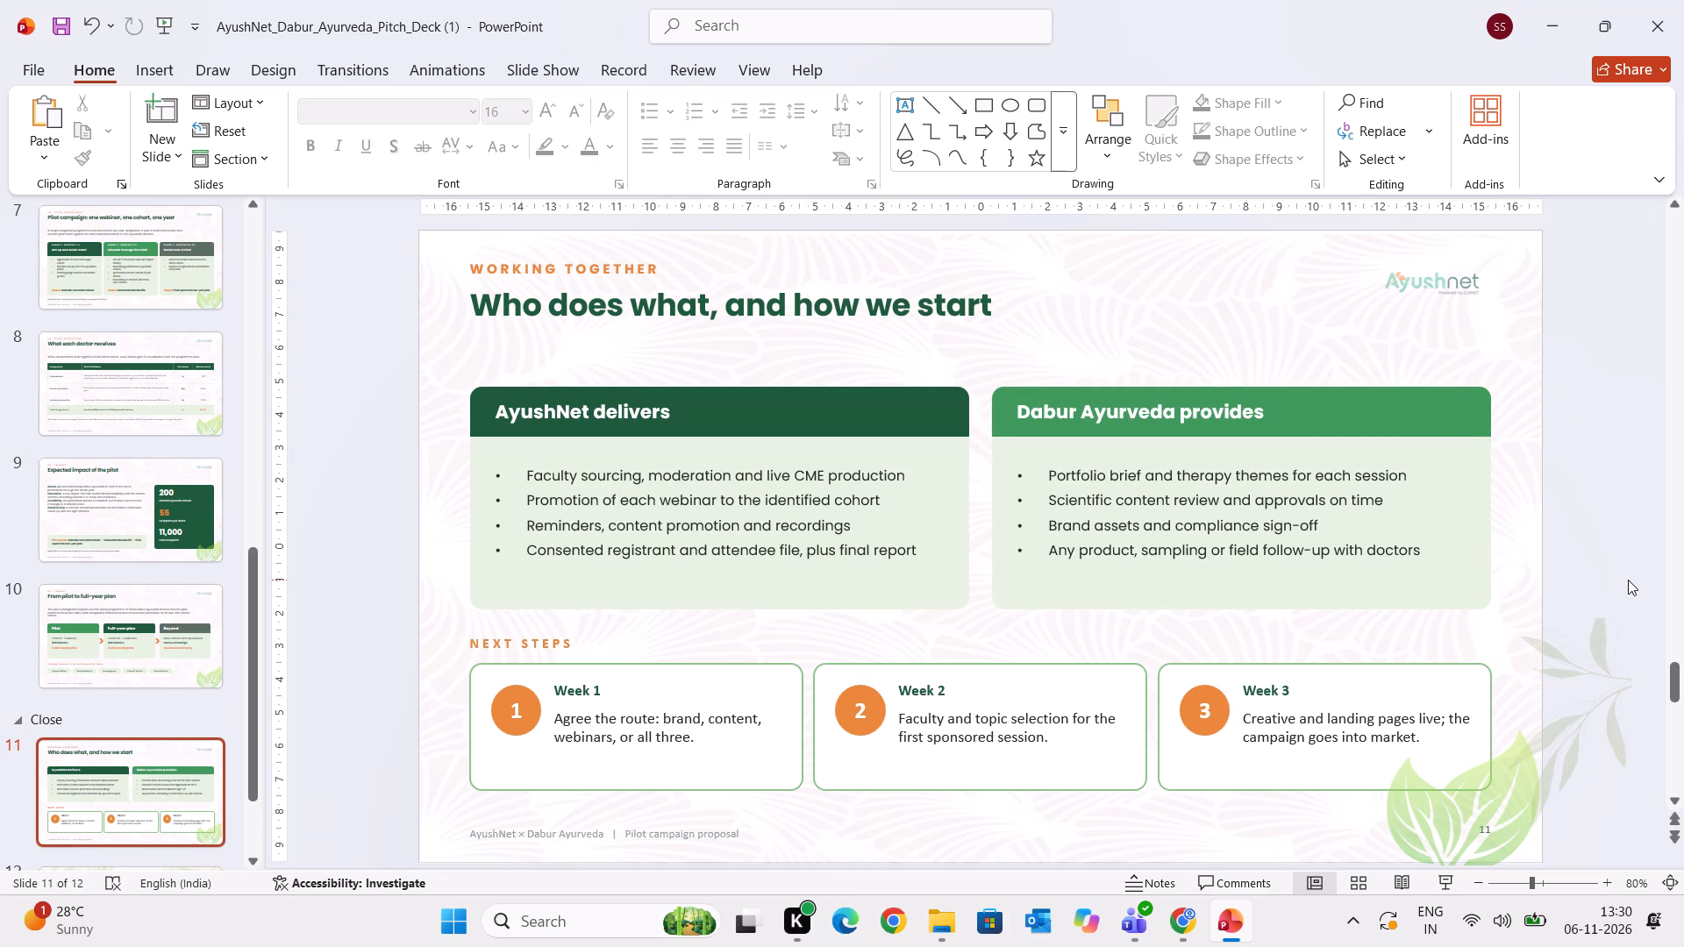
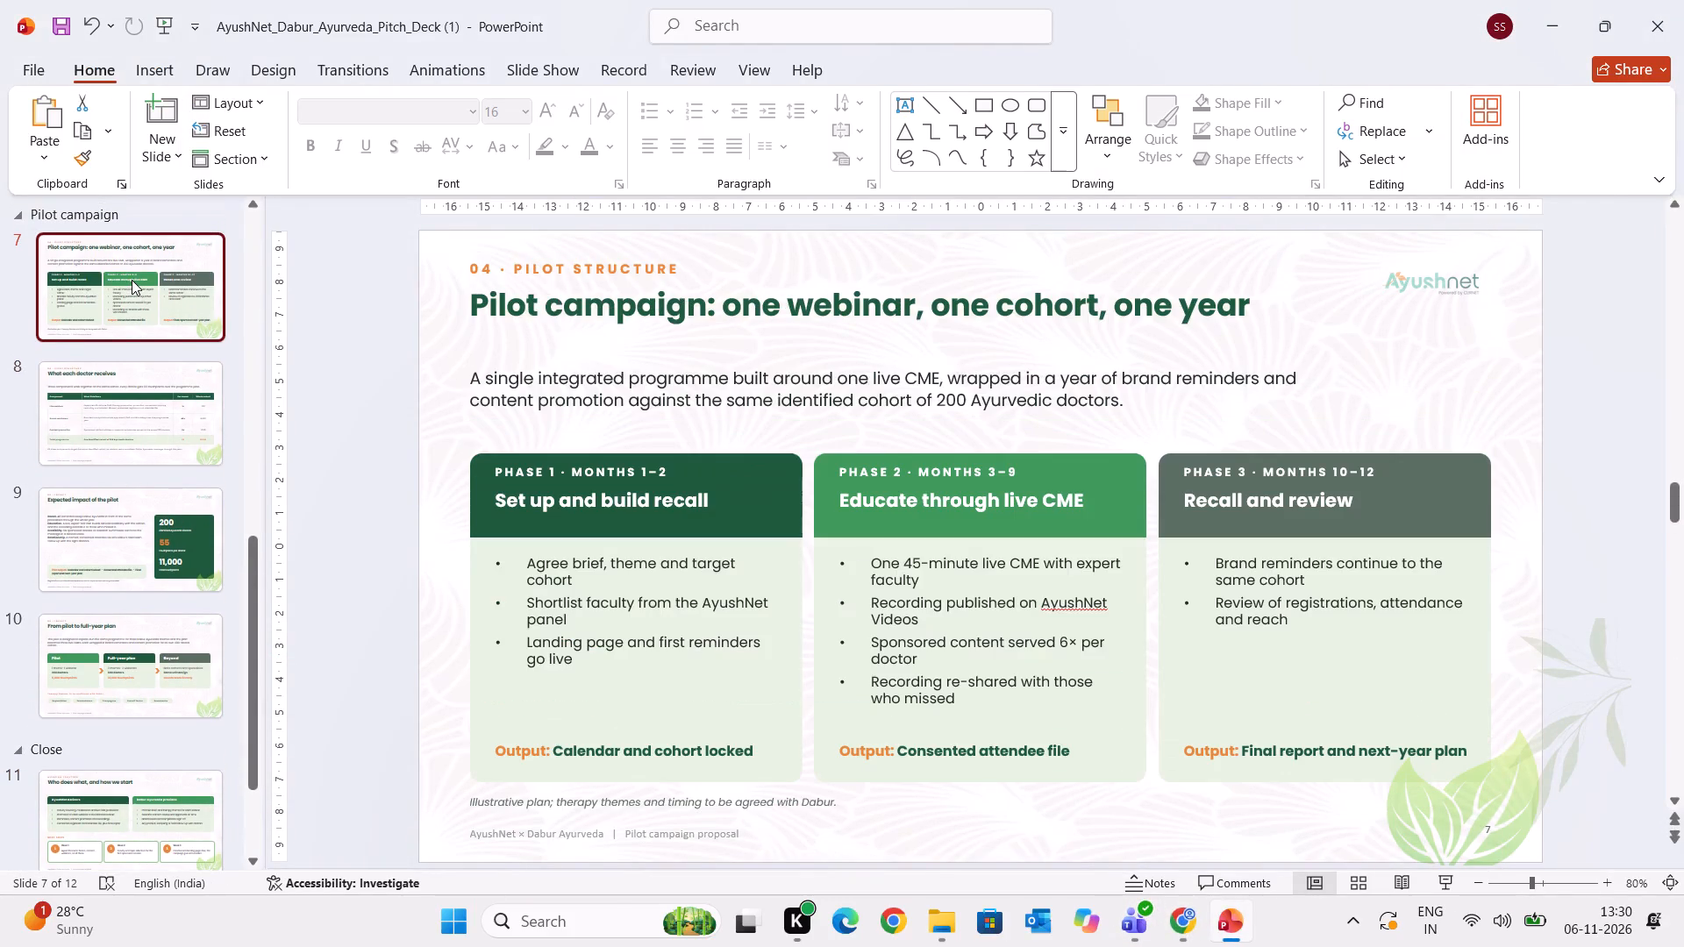
Review the text styling on the pilot campaign slides up to slide 10, finishing on slide 11.
key("Up")
key("Down")
key("Down")
key("Down")
key("Down")
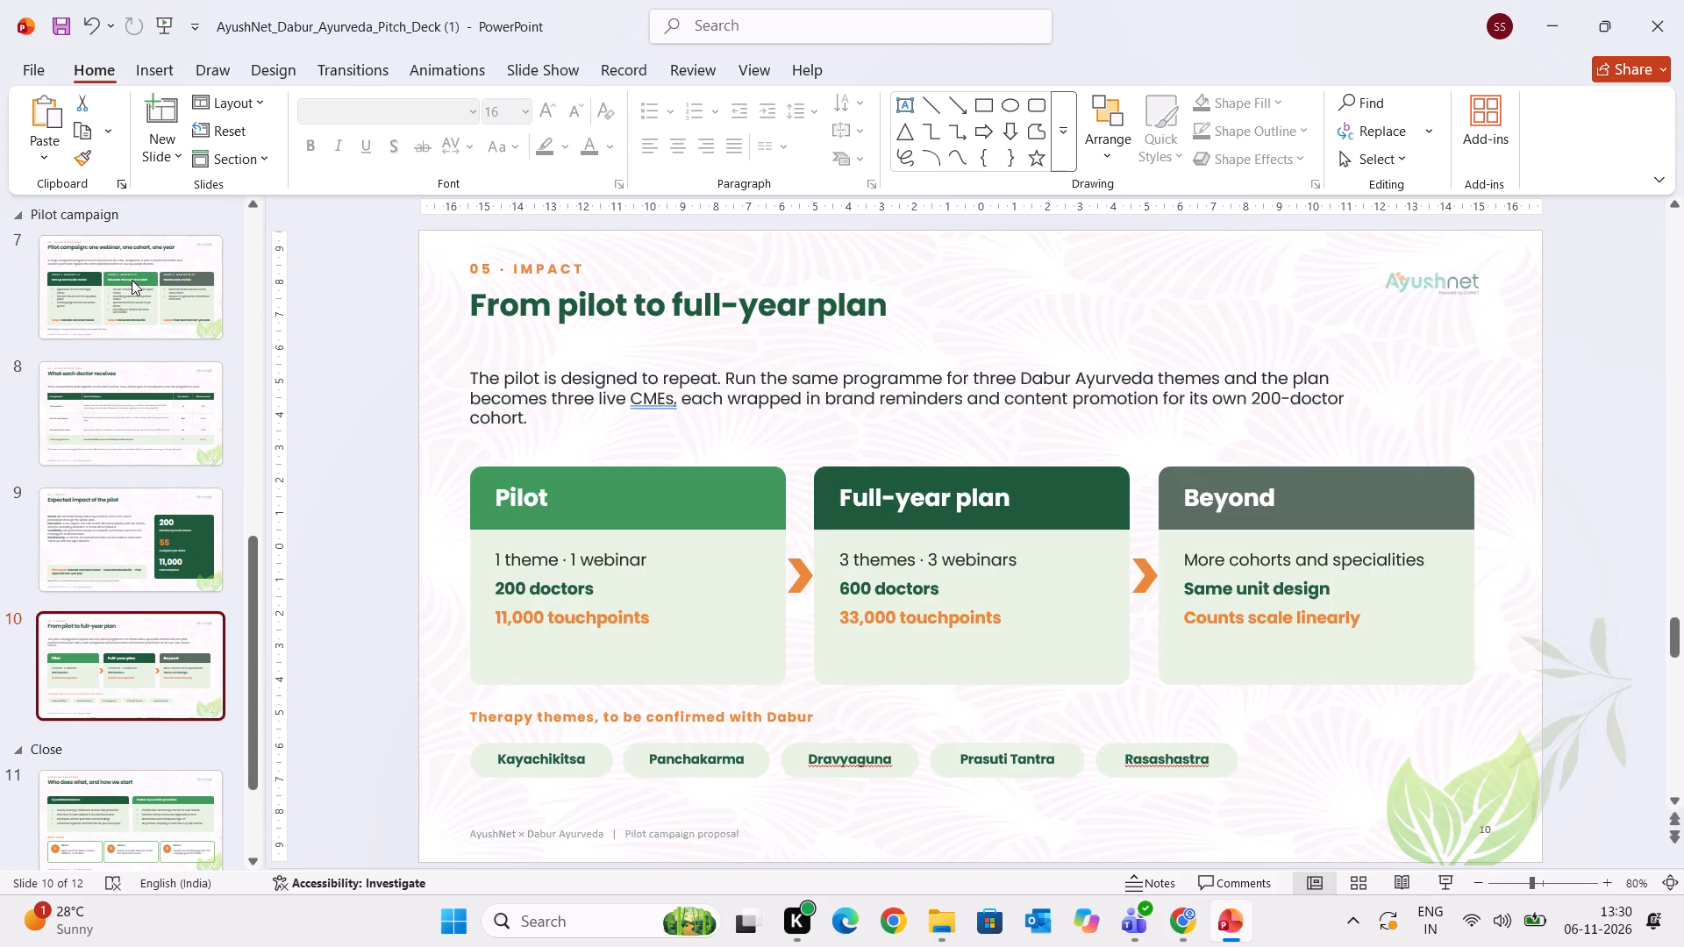
key("Up")
key("Down")
key("Down")
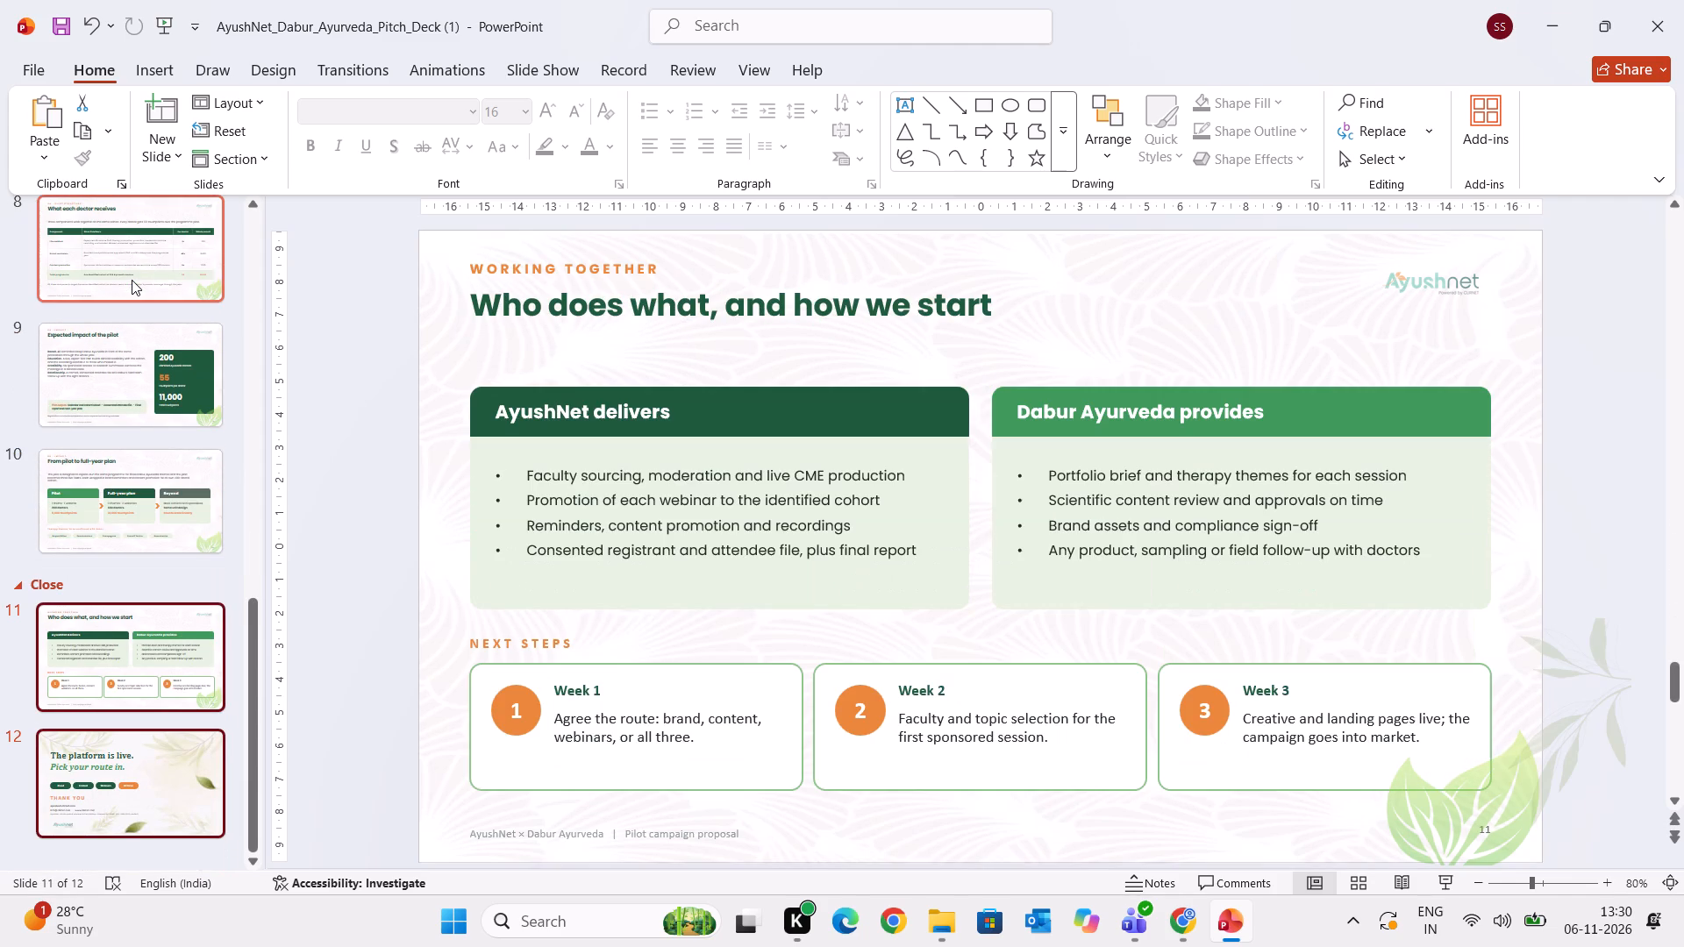
Select the whole "NEXT STEPS" label on slide 11 and open its font name for editing.
left_click(504, 639)
left_click_drag(568, 637, 478, 637)
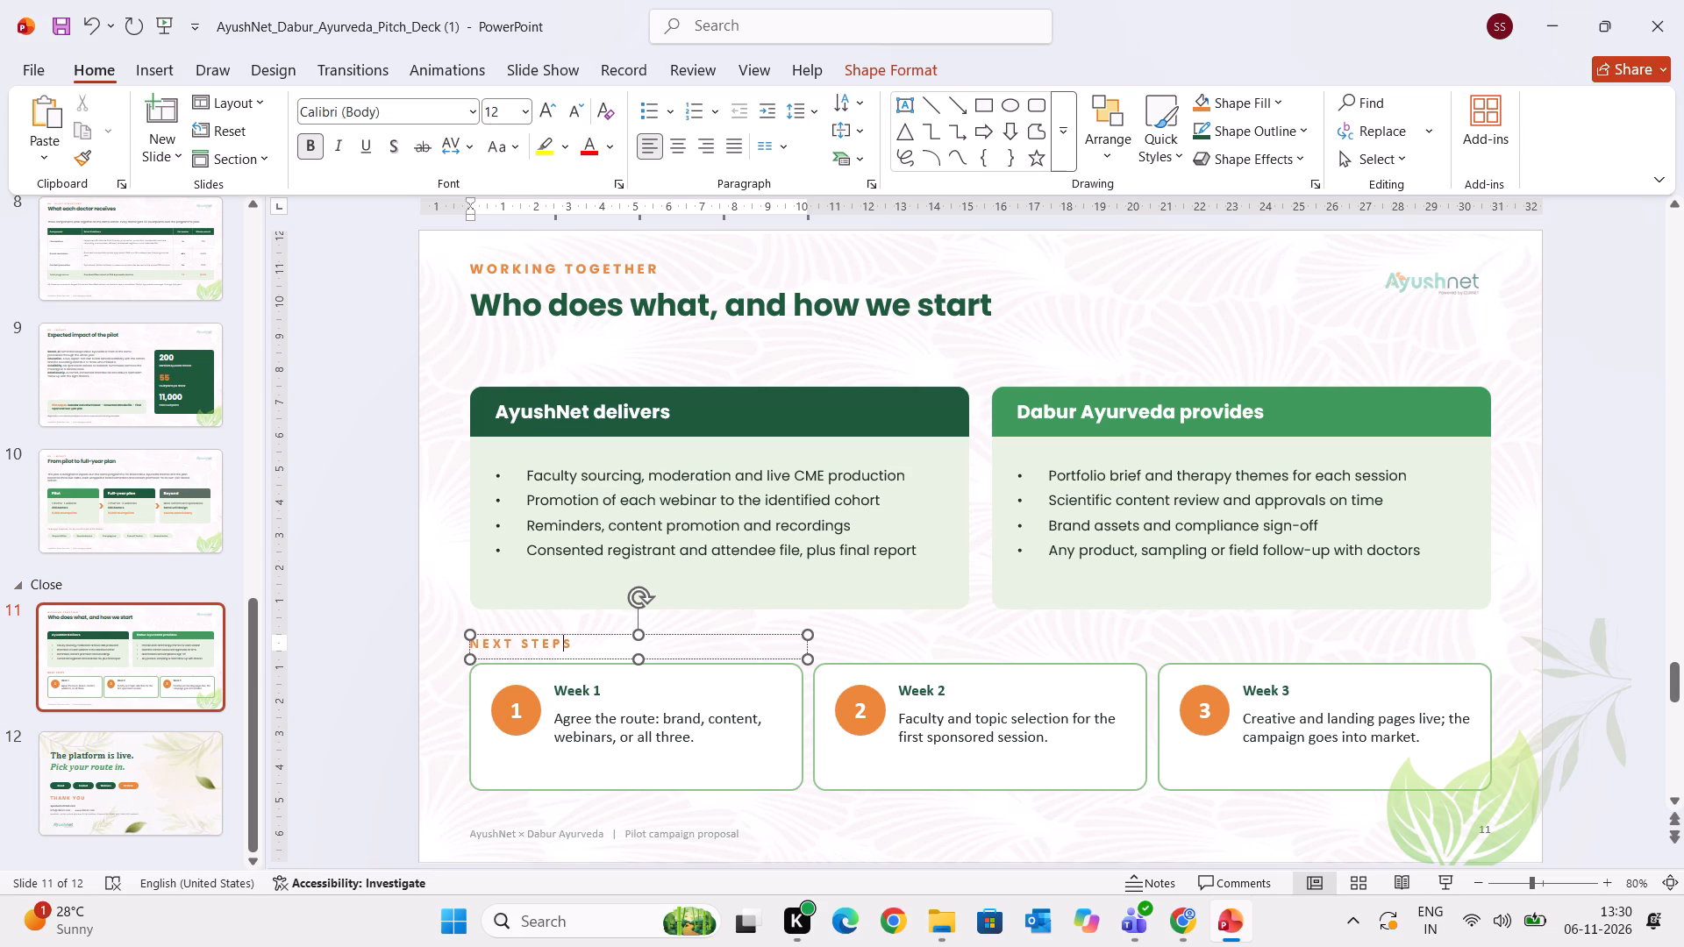
left_click_drag(478, 637, 432, 631)
left_click(411, 97)
left_click(401, 110)
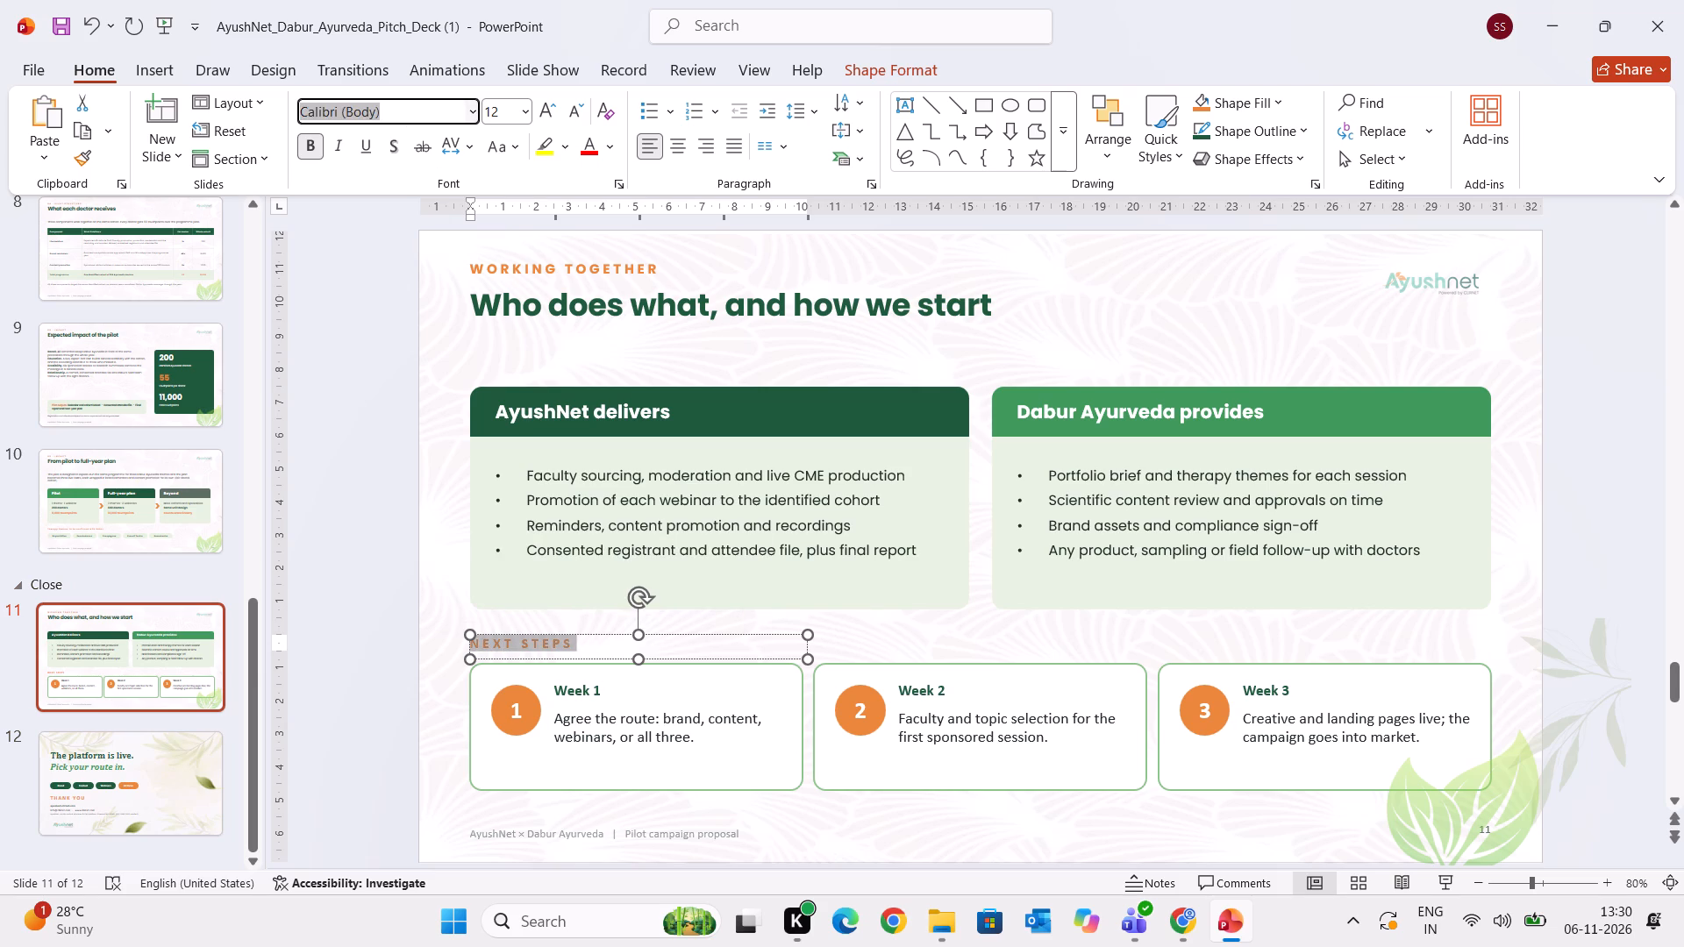
Format the "NEXT STEPS" label on slide 11 in Poppins at size 11.
type("pop")
key("Return")
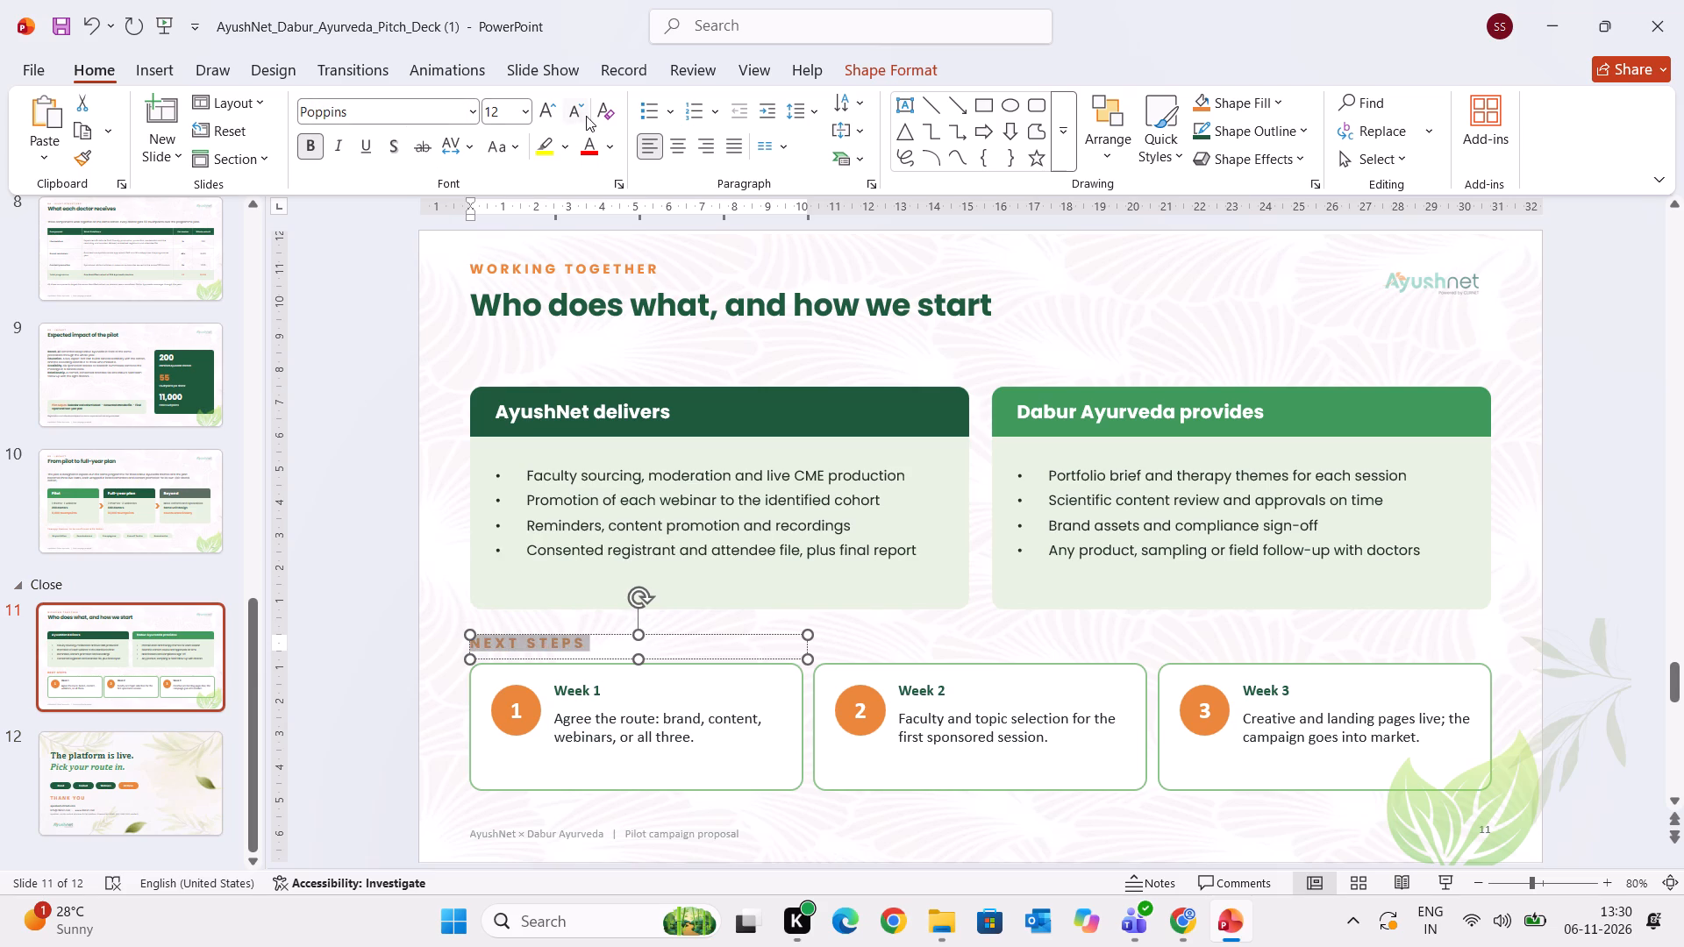
left_click(572, 113)
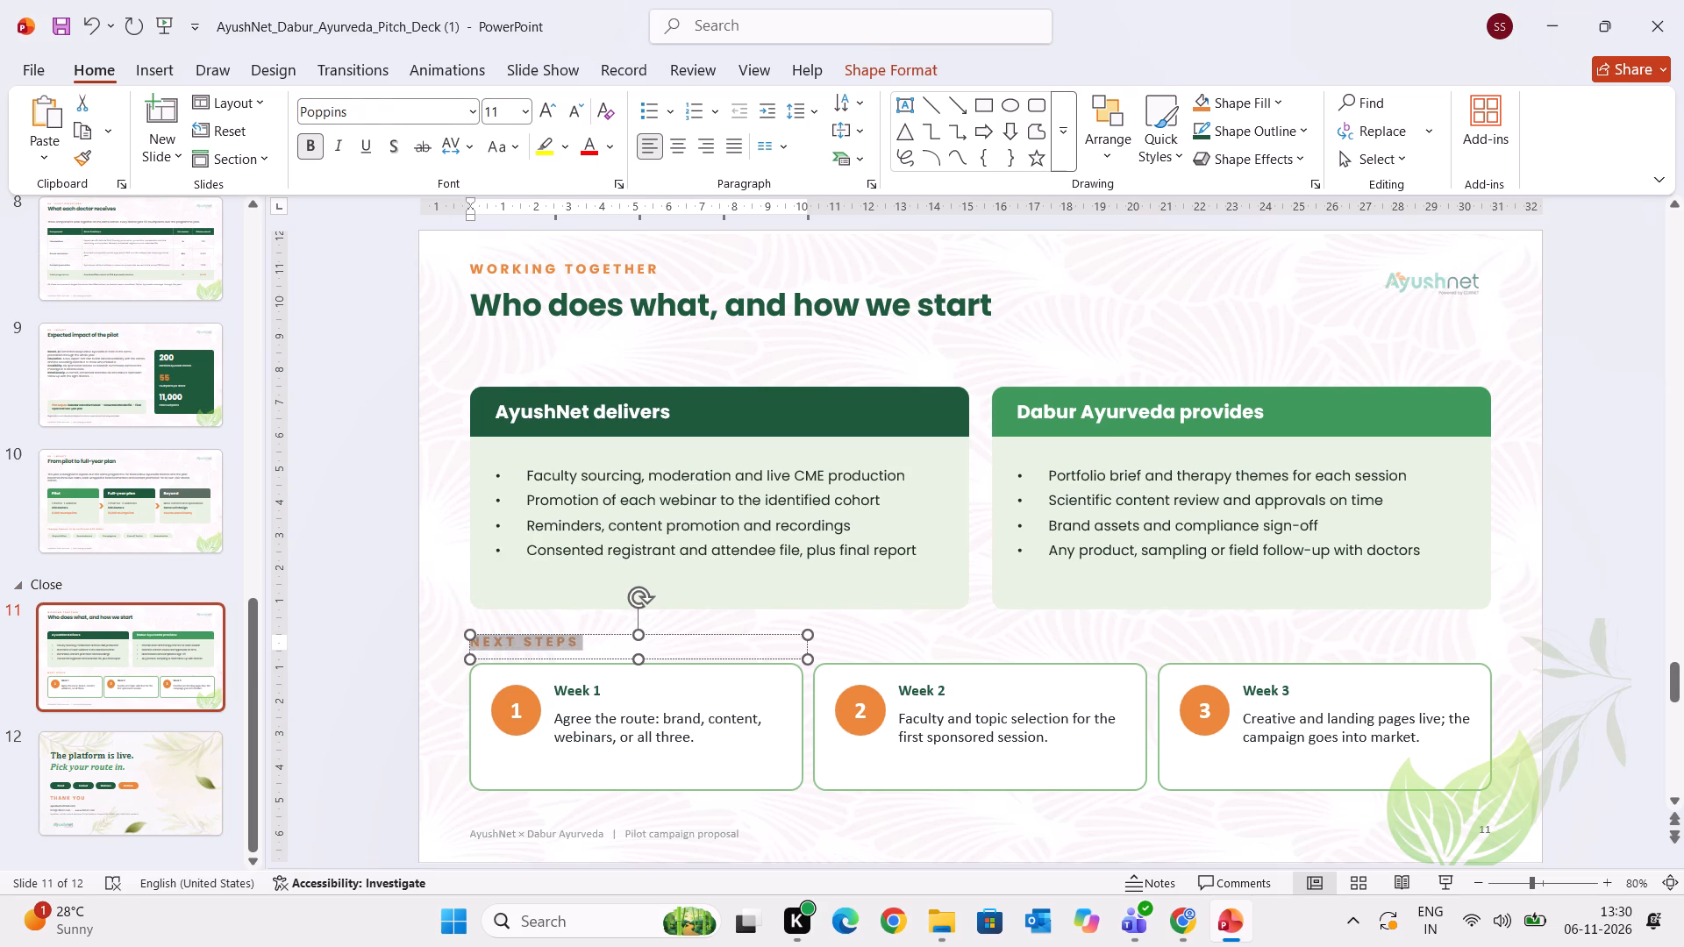
Format the Week 1 card's description on slide 11 in Poppins at size 11.
left_click(629, 733)
left_click_drag(689, 738, 565, 716)
left_click(402, 111)
type("pop")
key("Return")
left_click(574, 118)
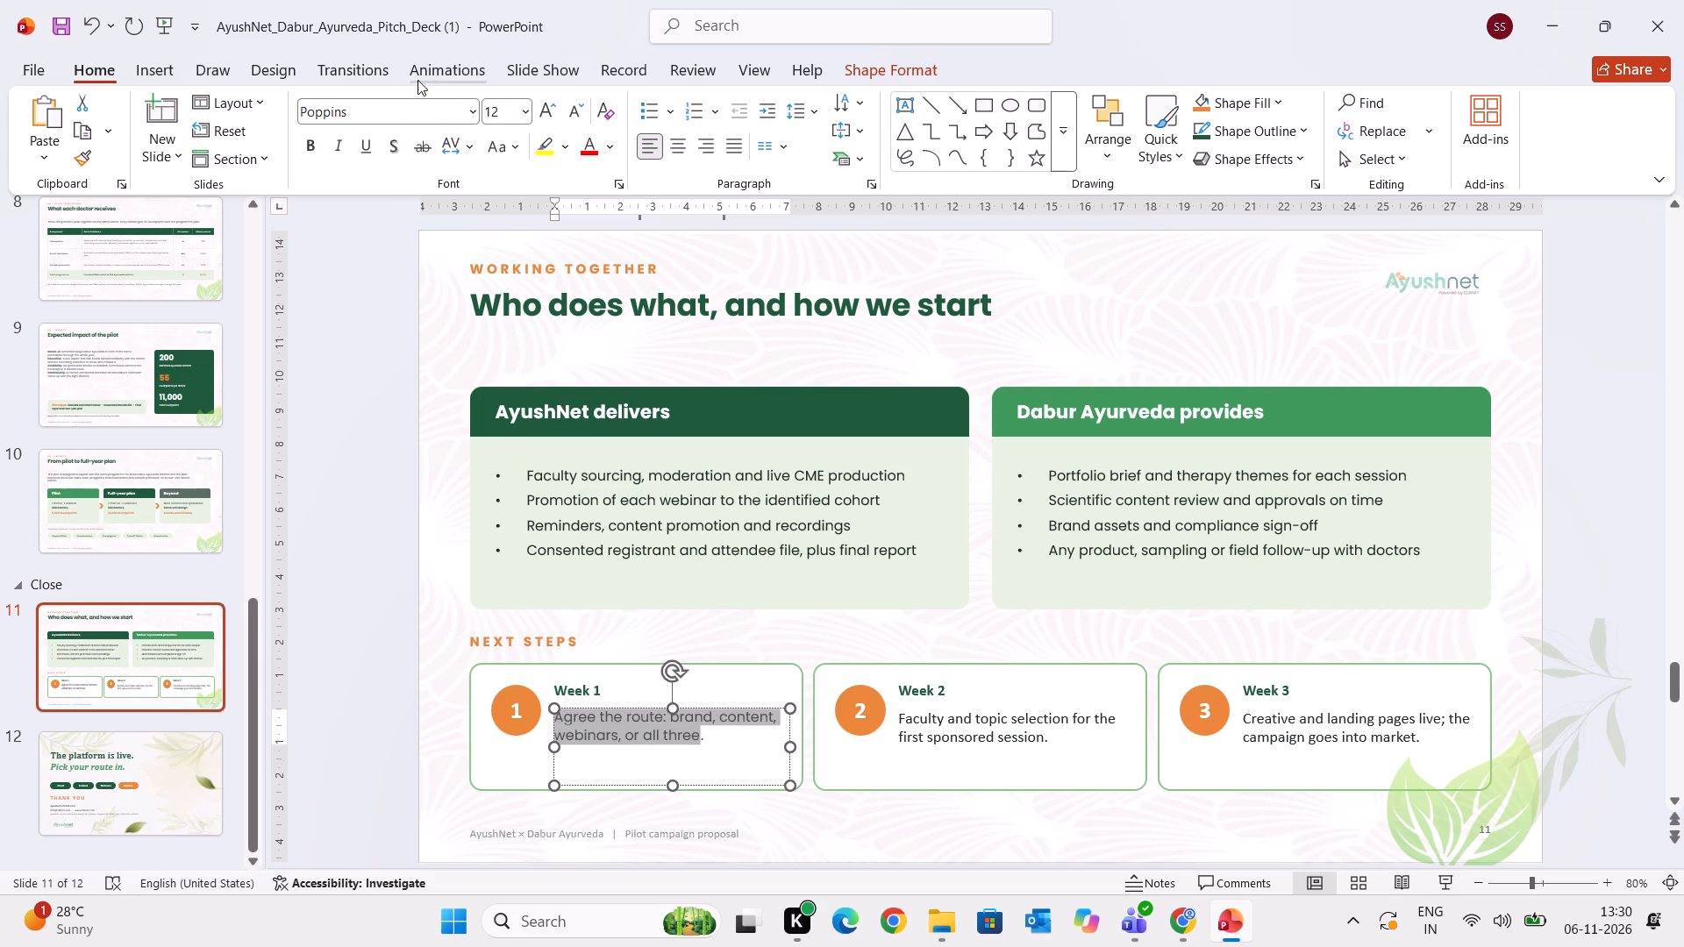
left_click(577, 112)
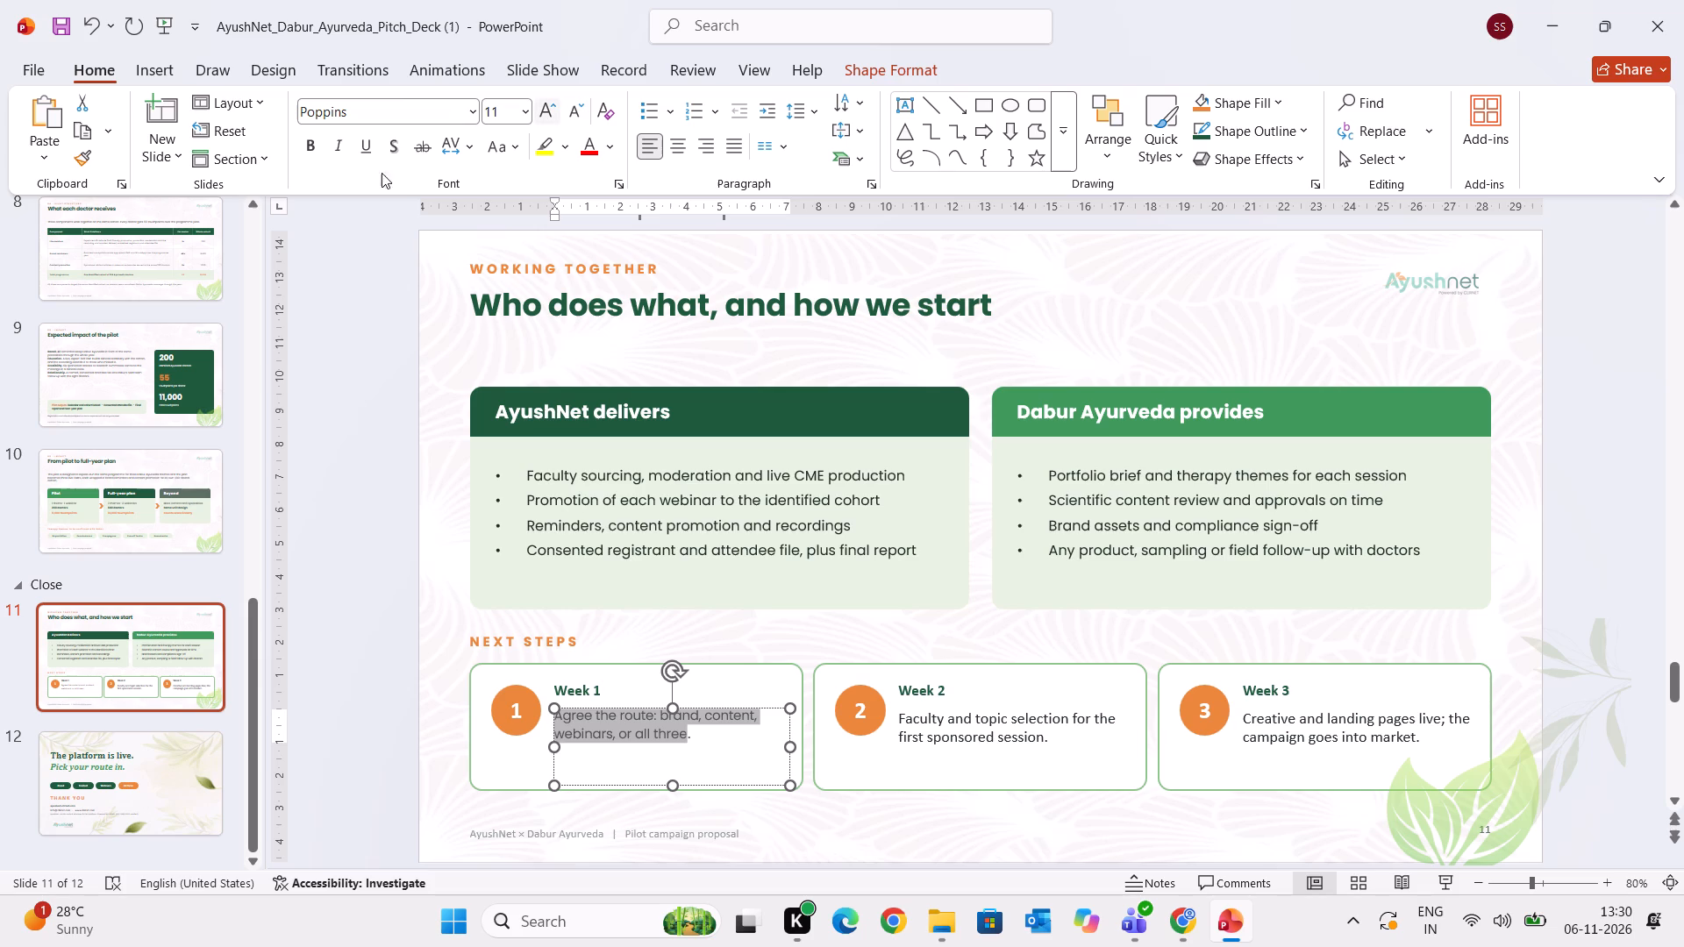
Copy the Week 1 description's formatting onto the Week 2 description with Format Painter.
left_click(76, 162)
left_click_drag(904, 714, 1052, 757)
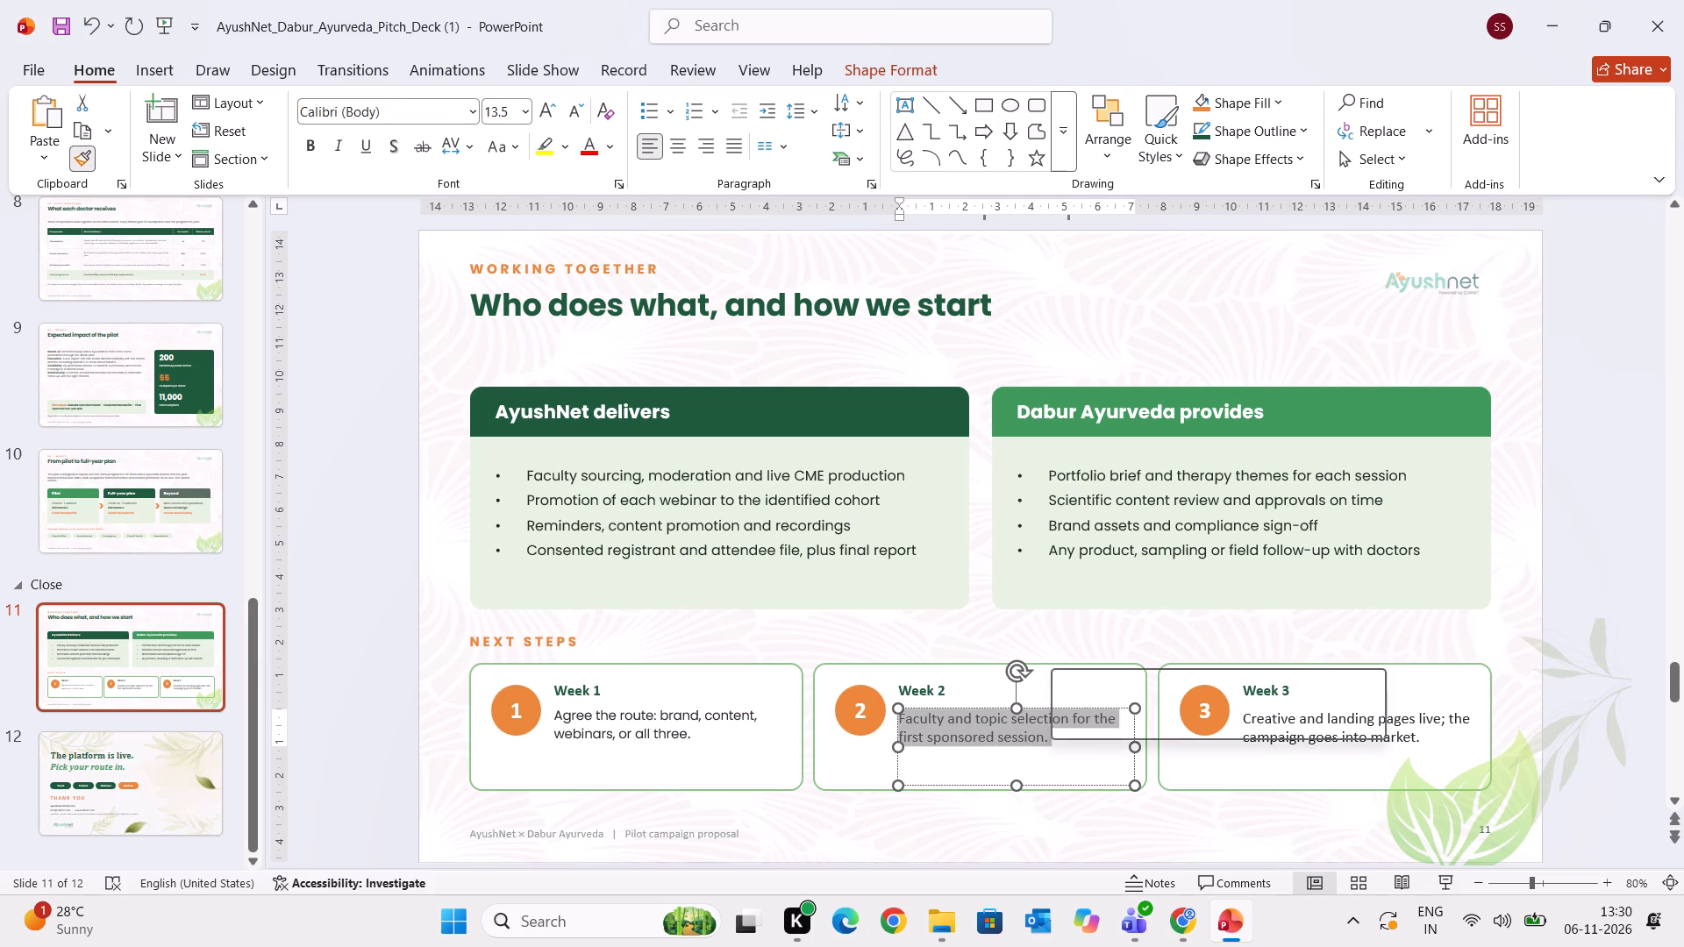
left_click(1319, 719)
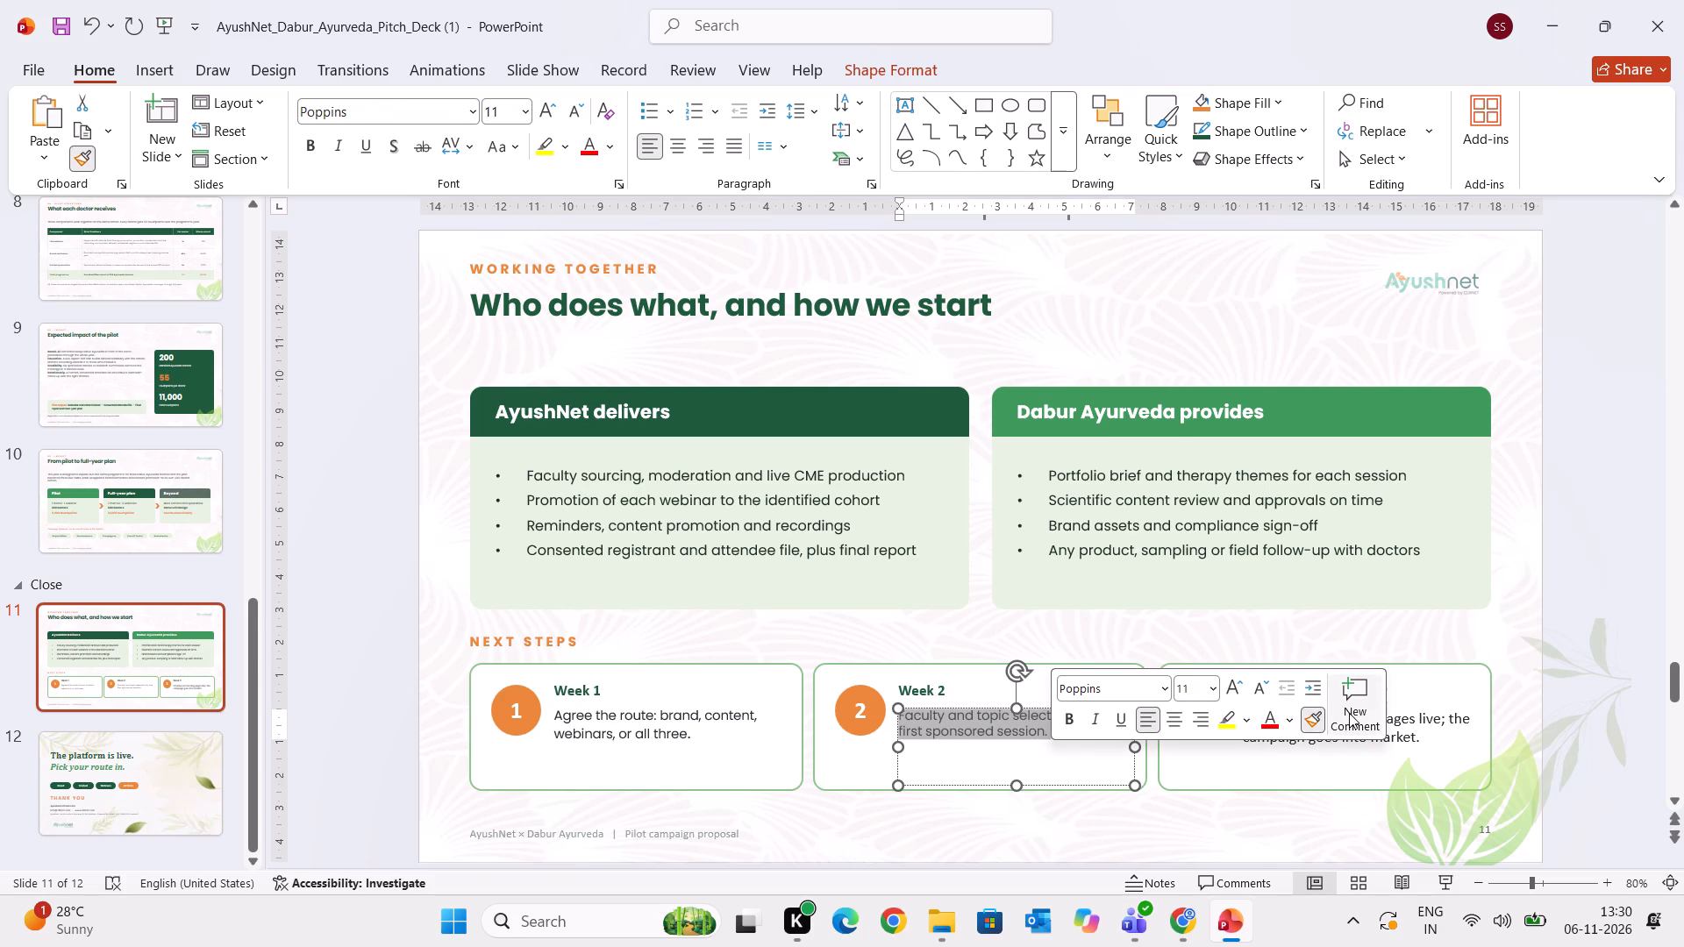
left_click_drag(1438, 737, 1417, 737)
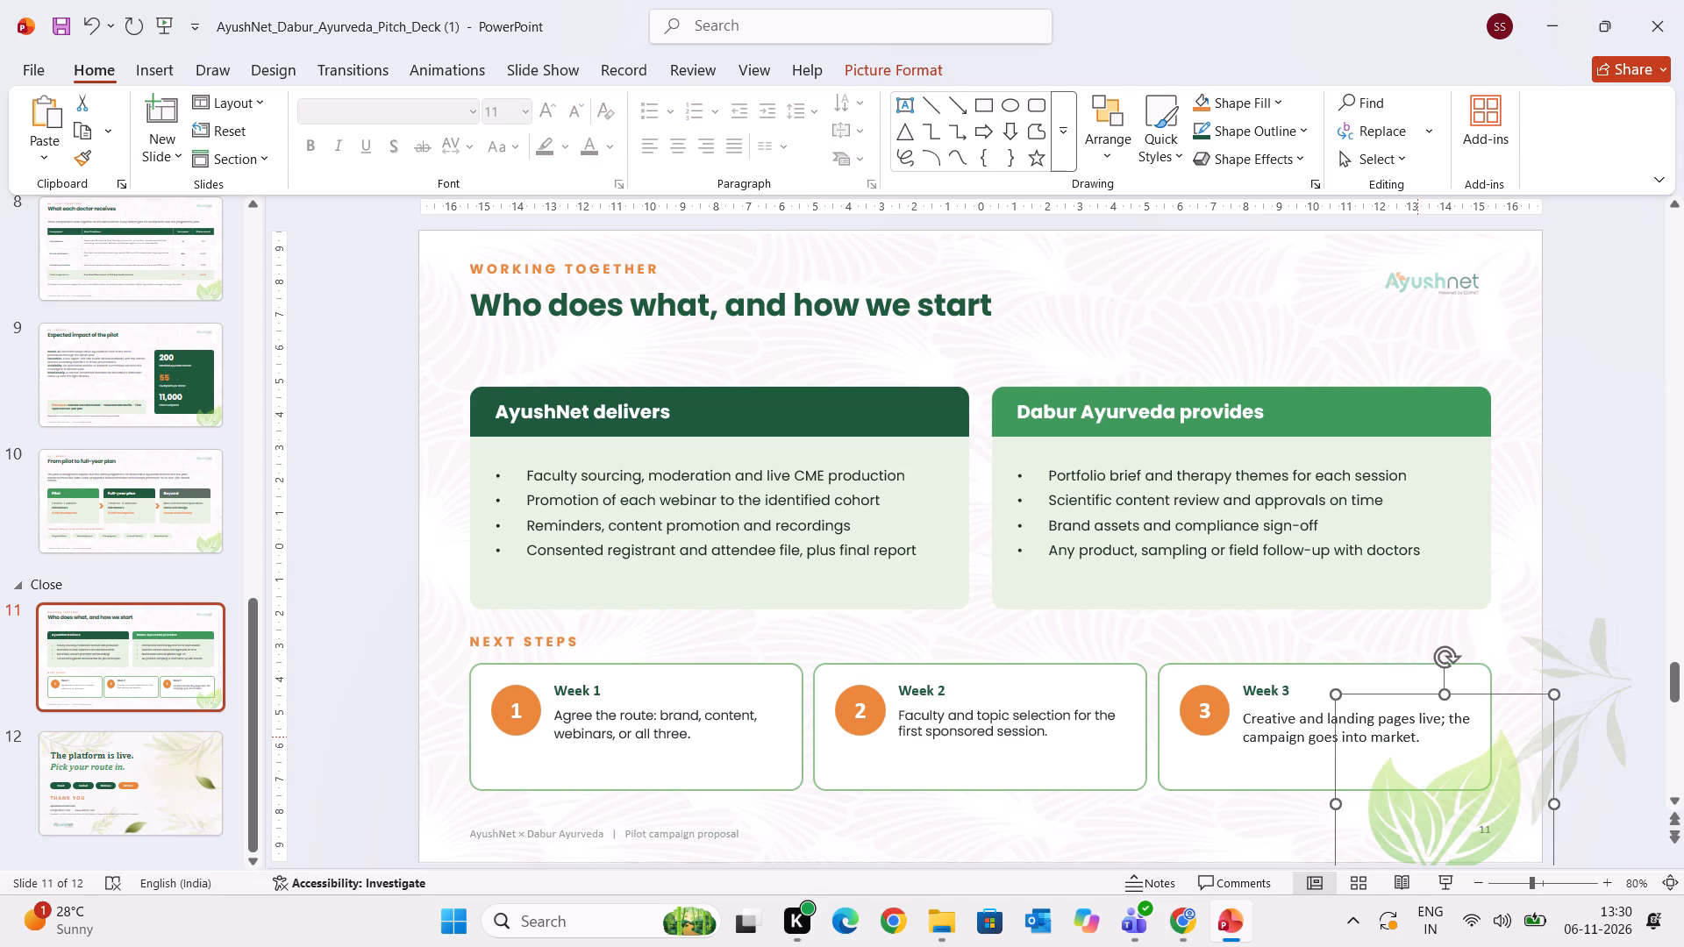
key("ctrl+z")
Copy the Week 2 description's formatting onto the full Week 3 description with Format Painter.
left_click_drag(1043, 733, 877, 685)
left_click(87, 157)
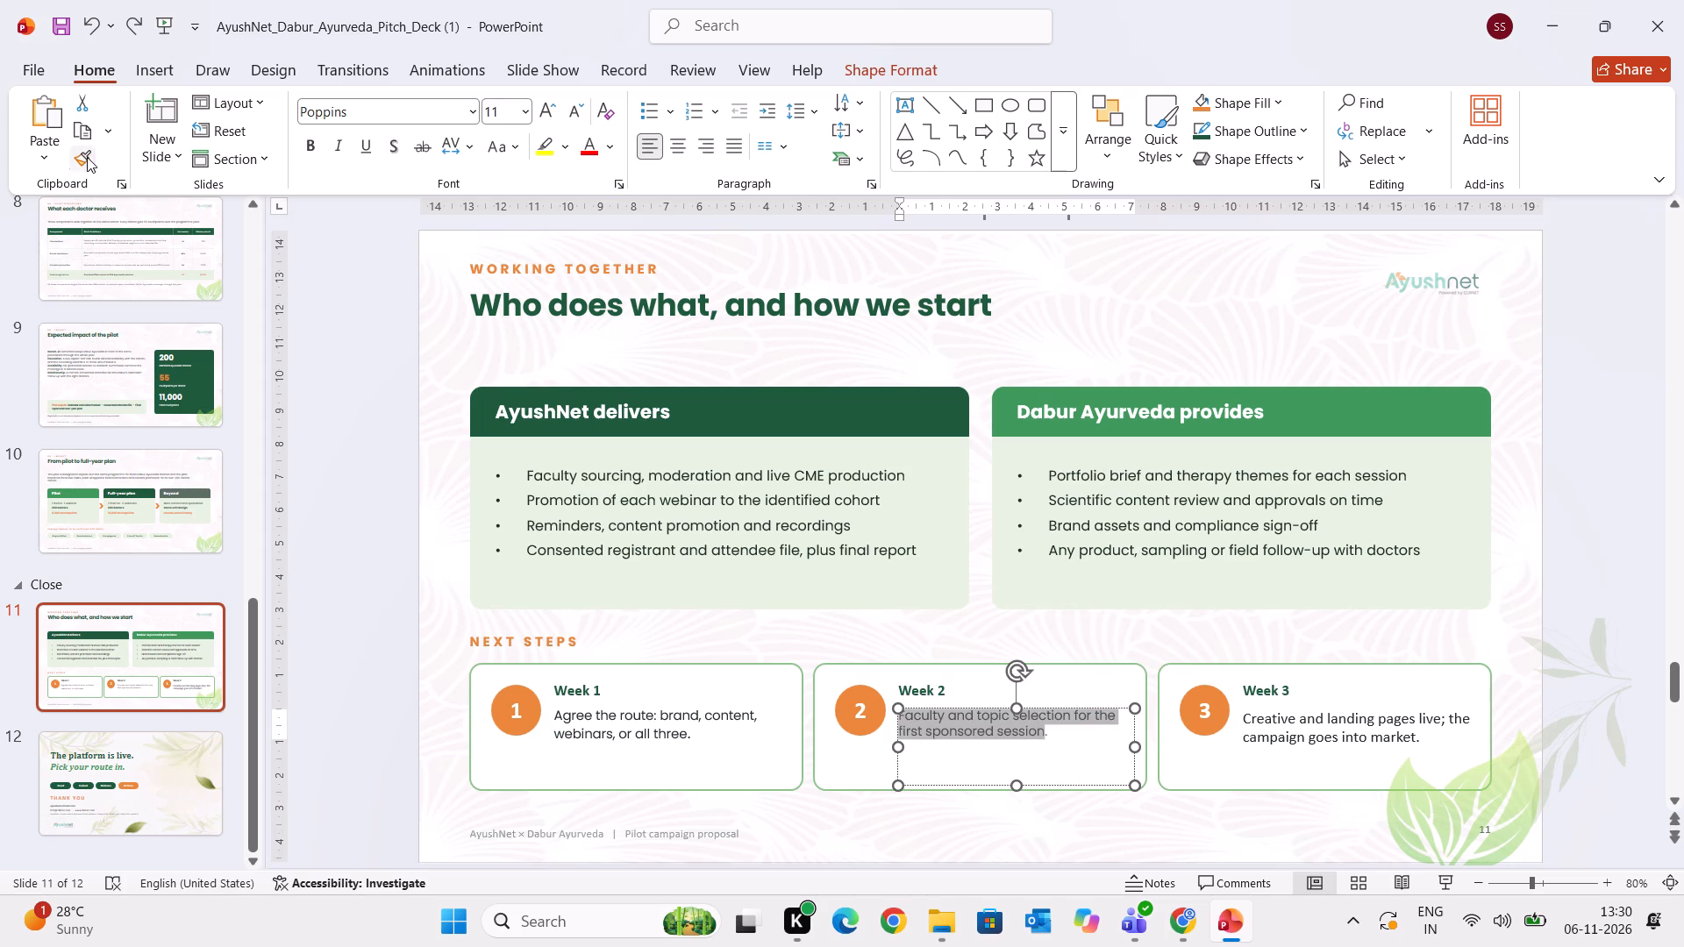
left_click_drag(1252, 713, 1321, 746)
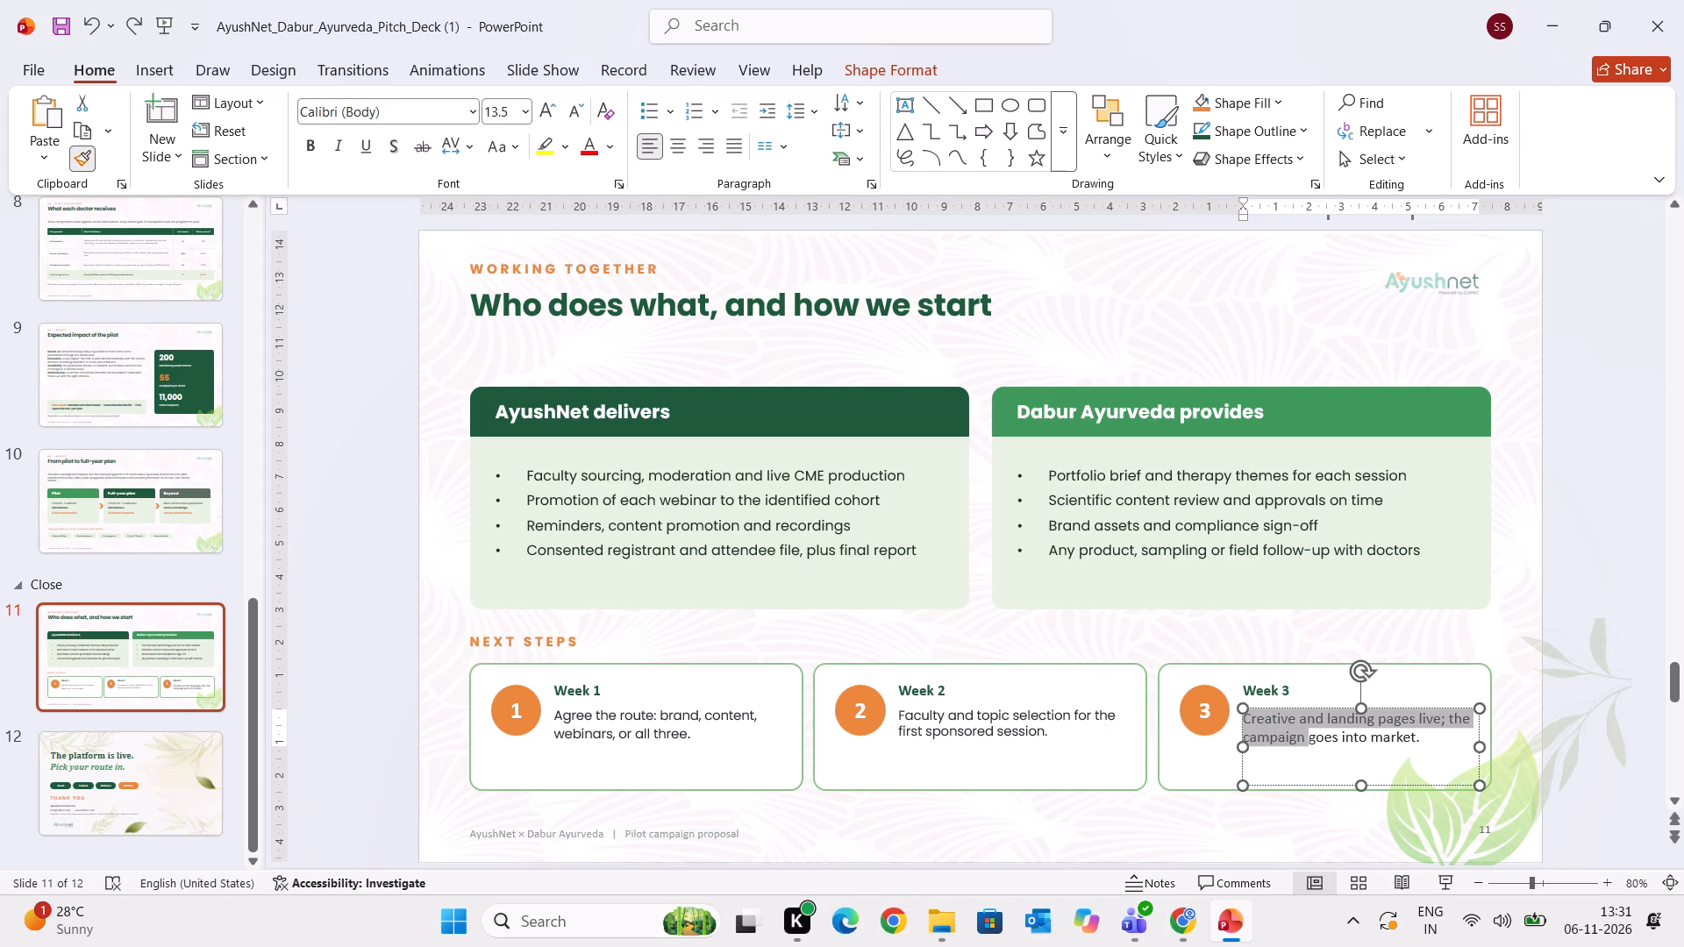
left_click_drag(1321, 746, 1434, 743)
left_click(1589, 582)
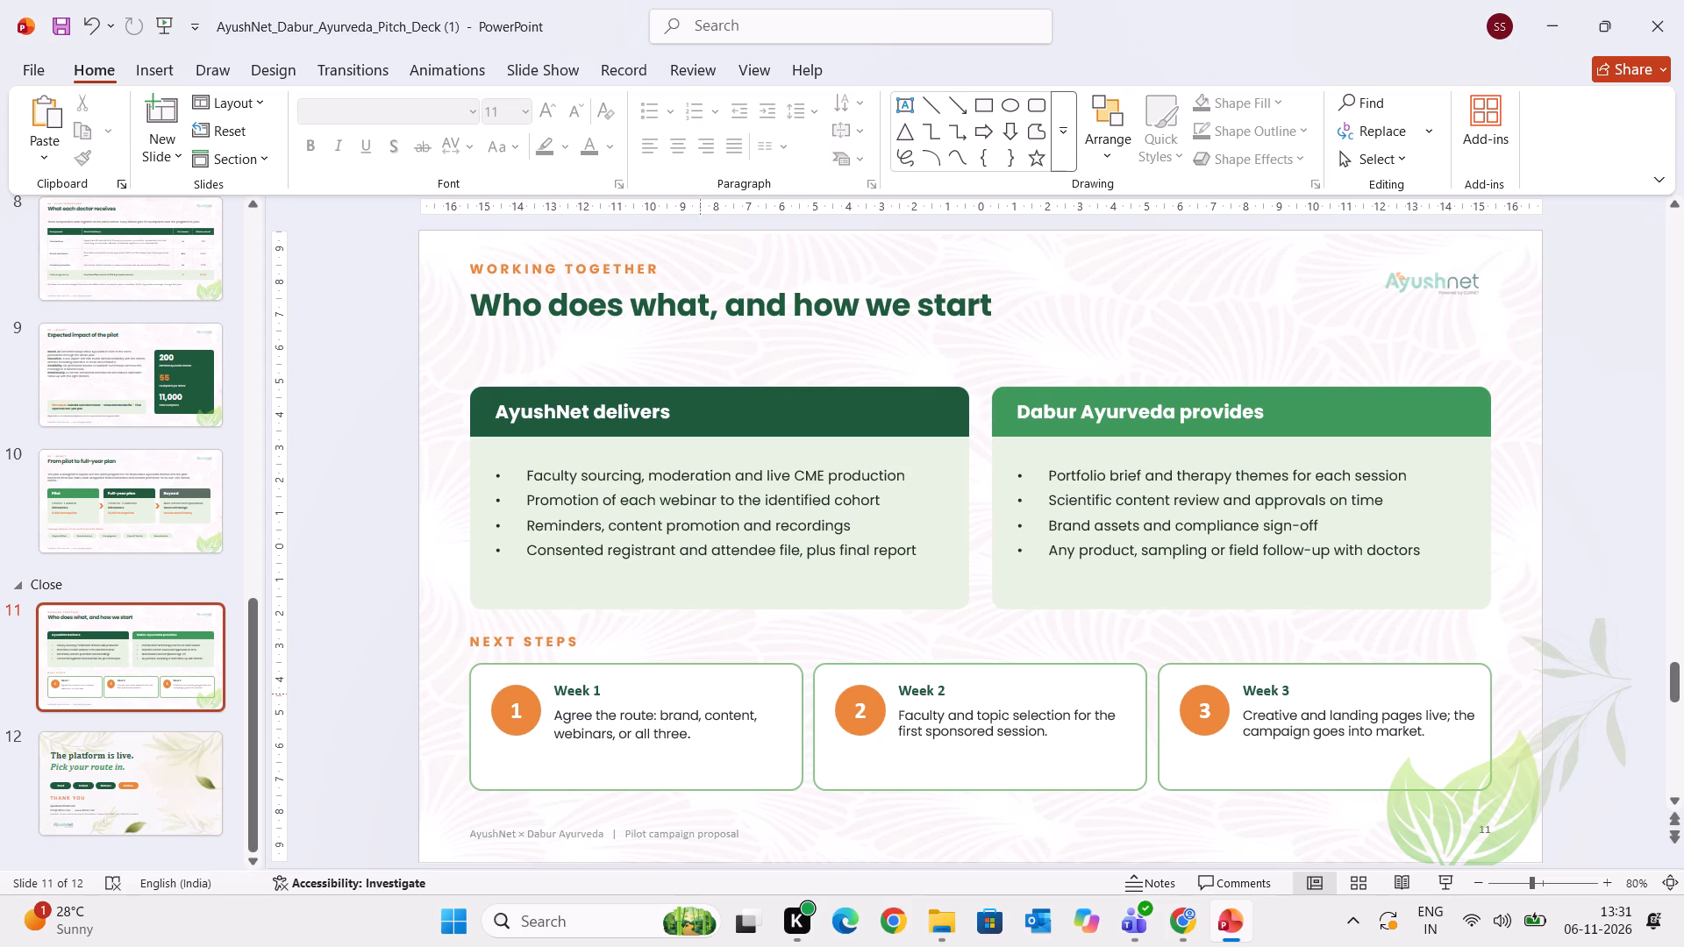
Format the "Week 1" card heading on slide 11 in Poppins at size 12.
left_click(601, 687)
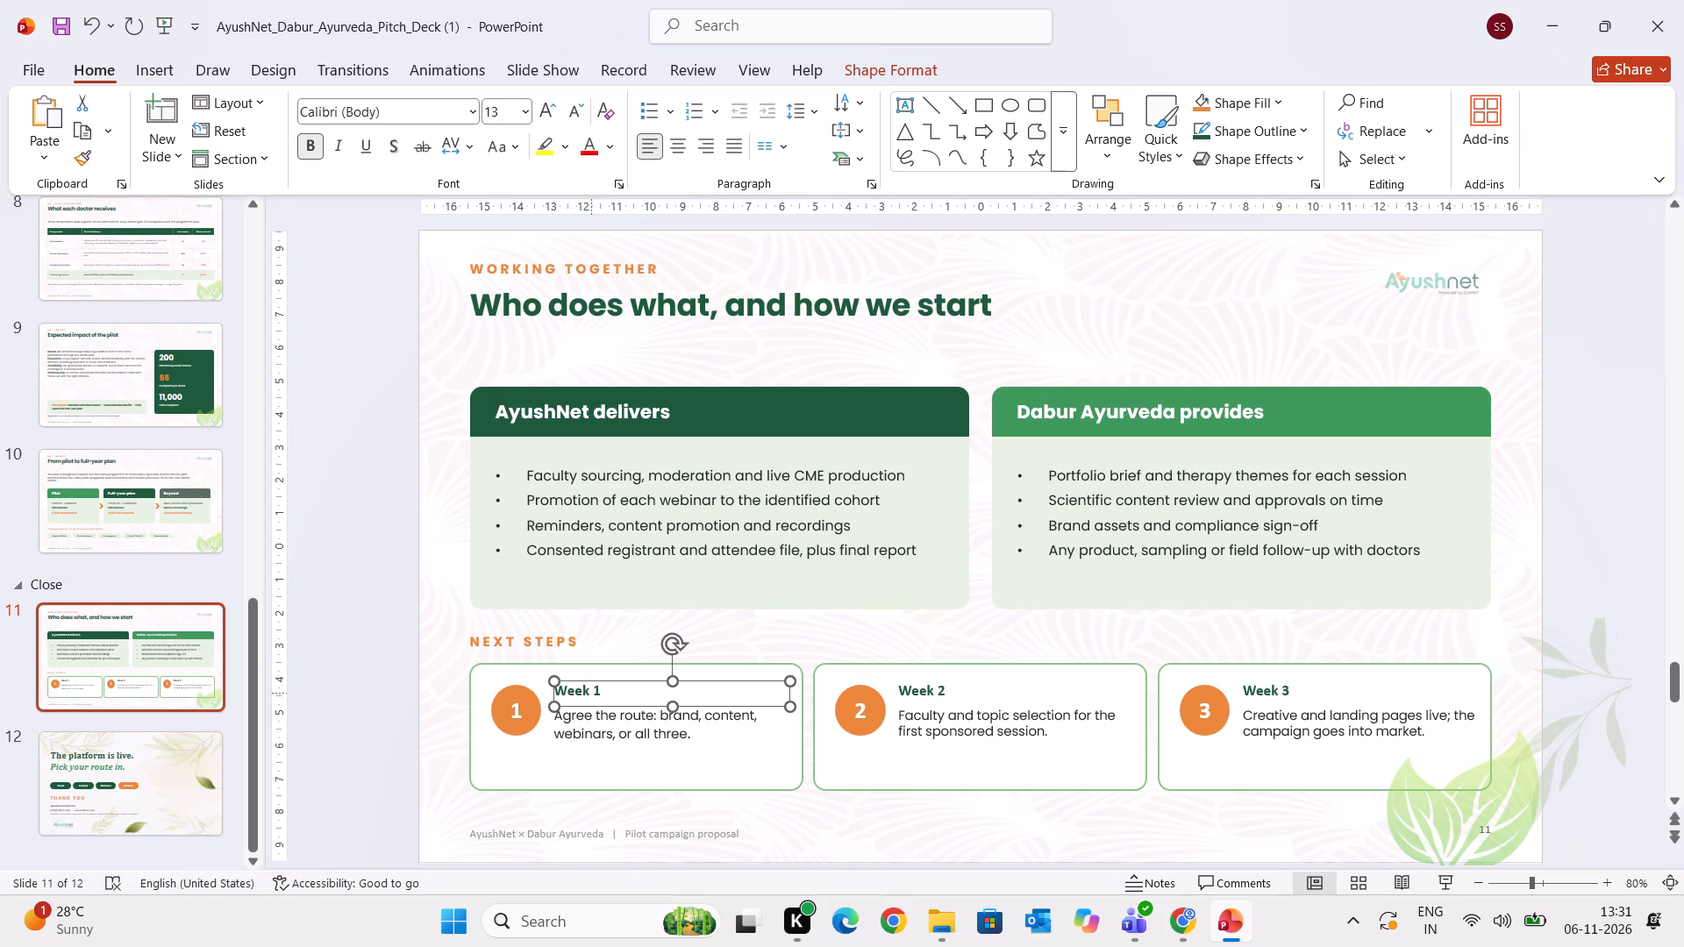
left_click_drag(599, 691, 505, 671)
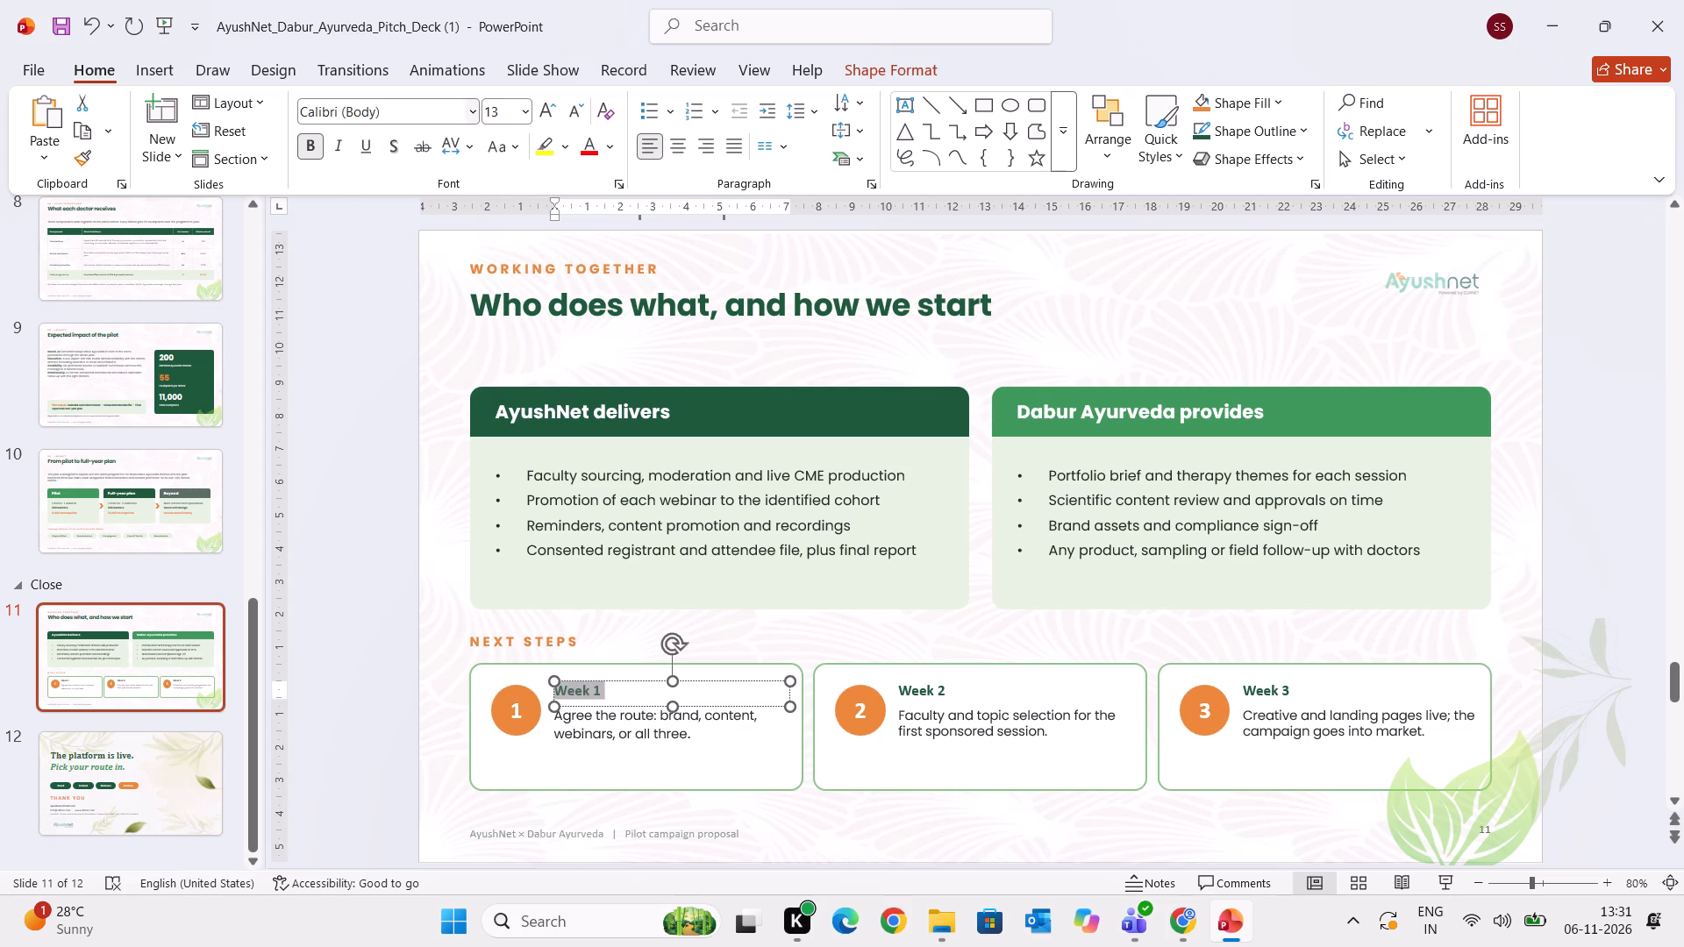
left_click(391, 114)
type("pop")
key("Return")
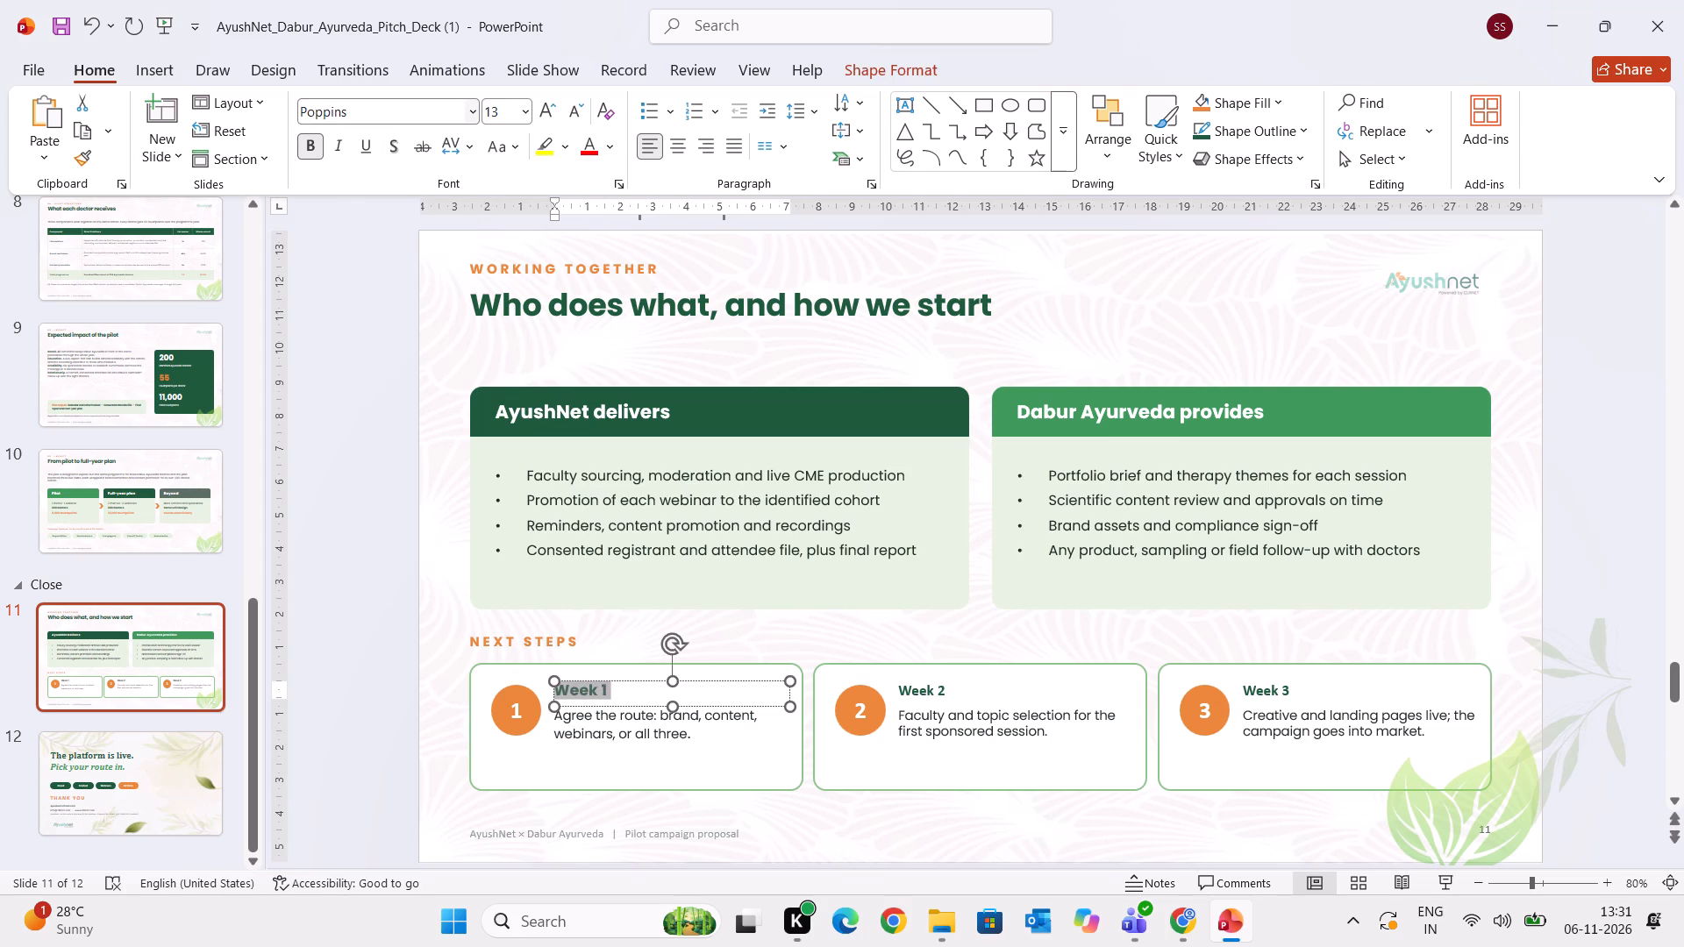
left_click(580, 112)
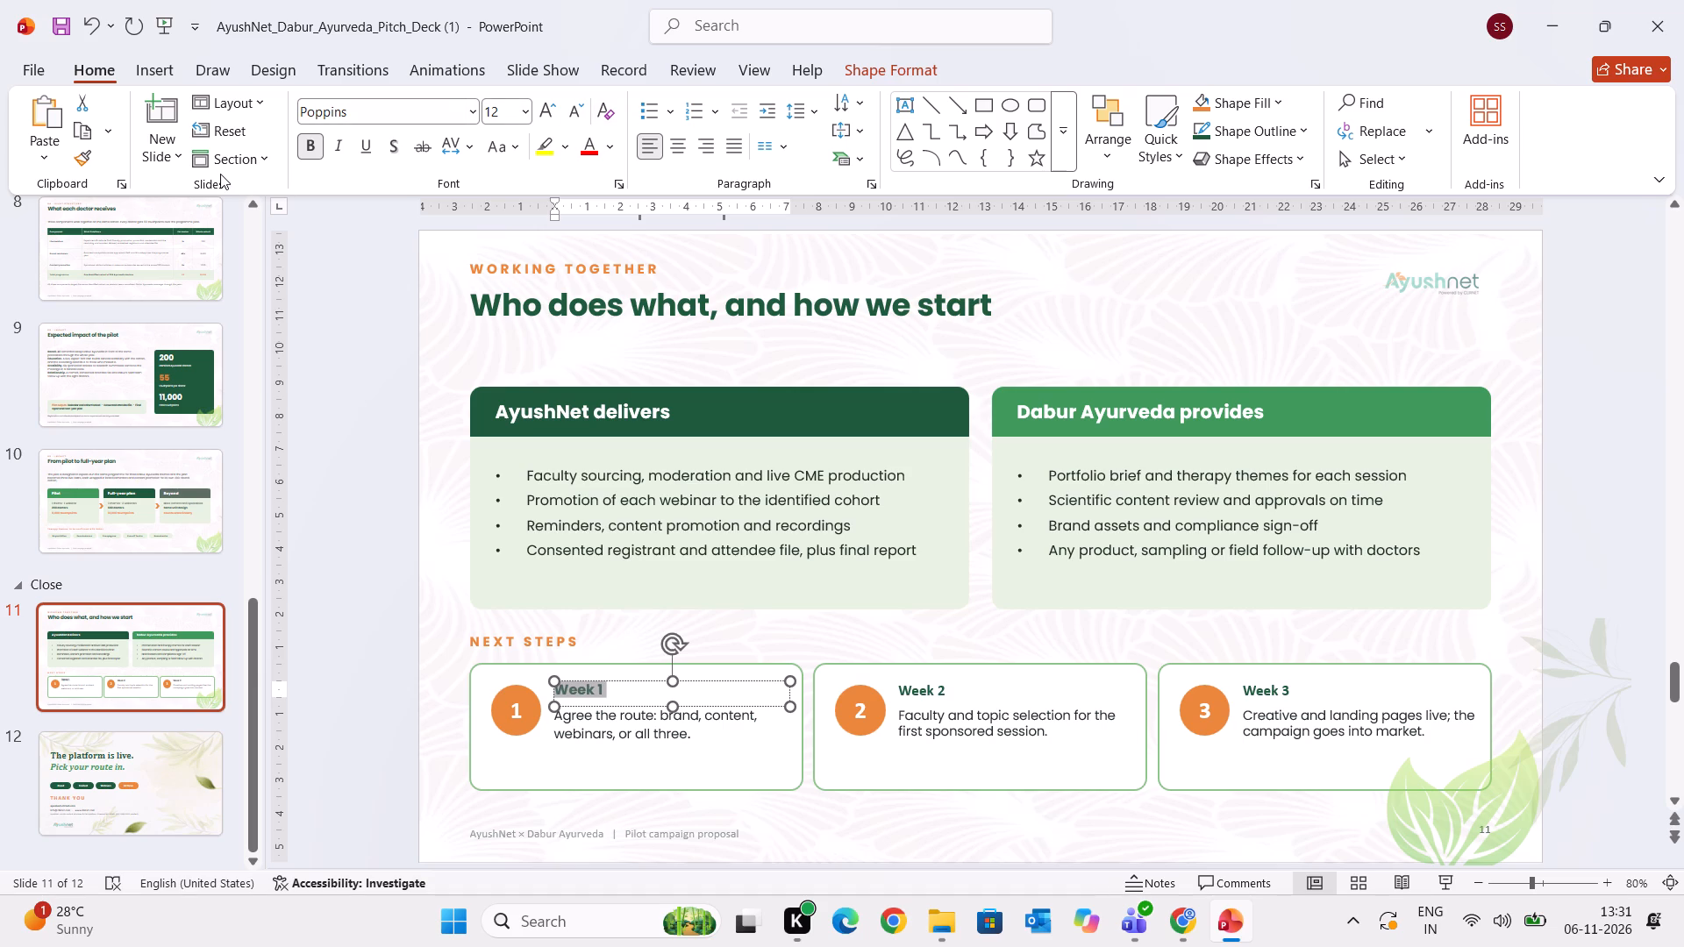
Copy the "Week 1" heading's formatting onto the "Week 2" and "Week 3" headings with Format Painter.
left_click(82, 155)
left_click_drag(901, 682, 970, 680)
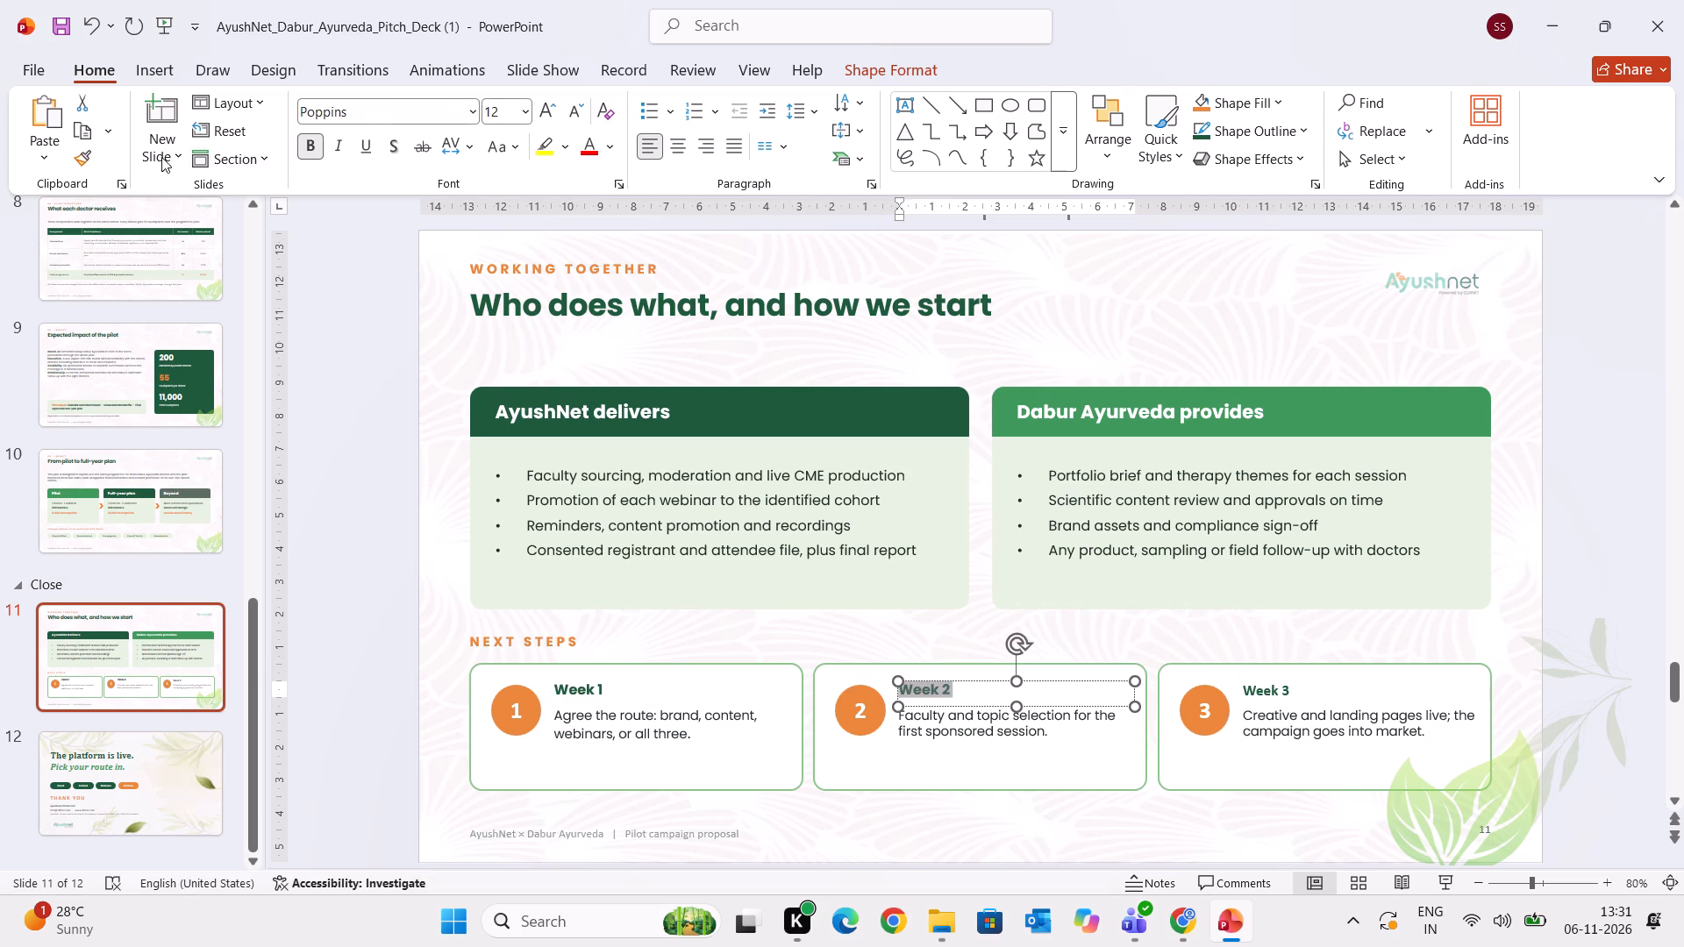
left_click(88, 156)
left_click_drag(1252, 682, 1323, 681)
left_click(1595, 534)
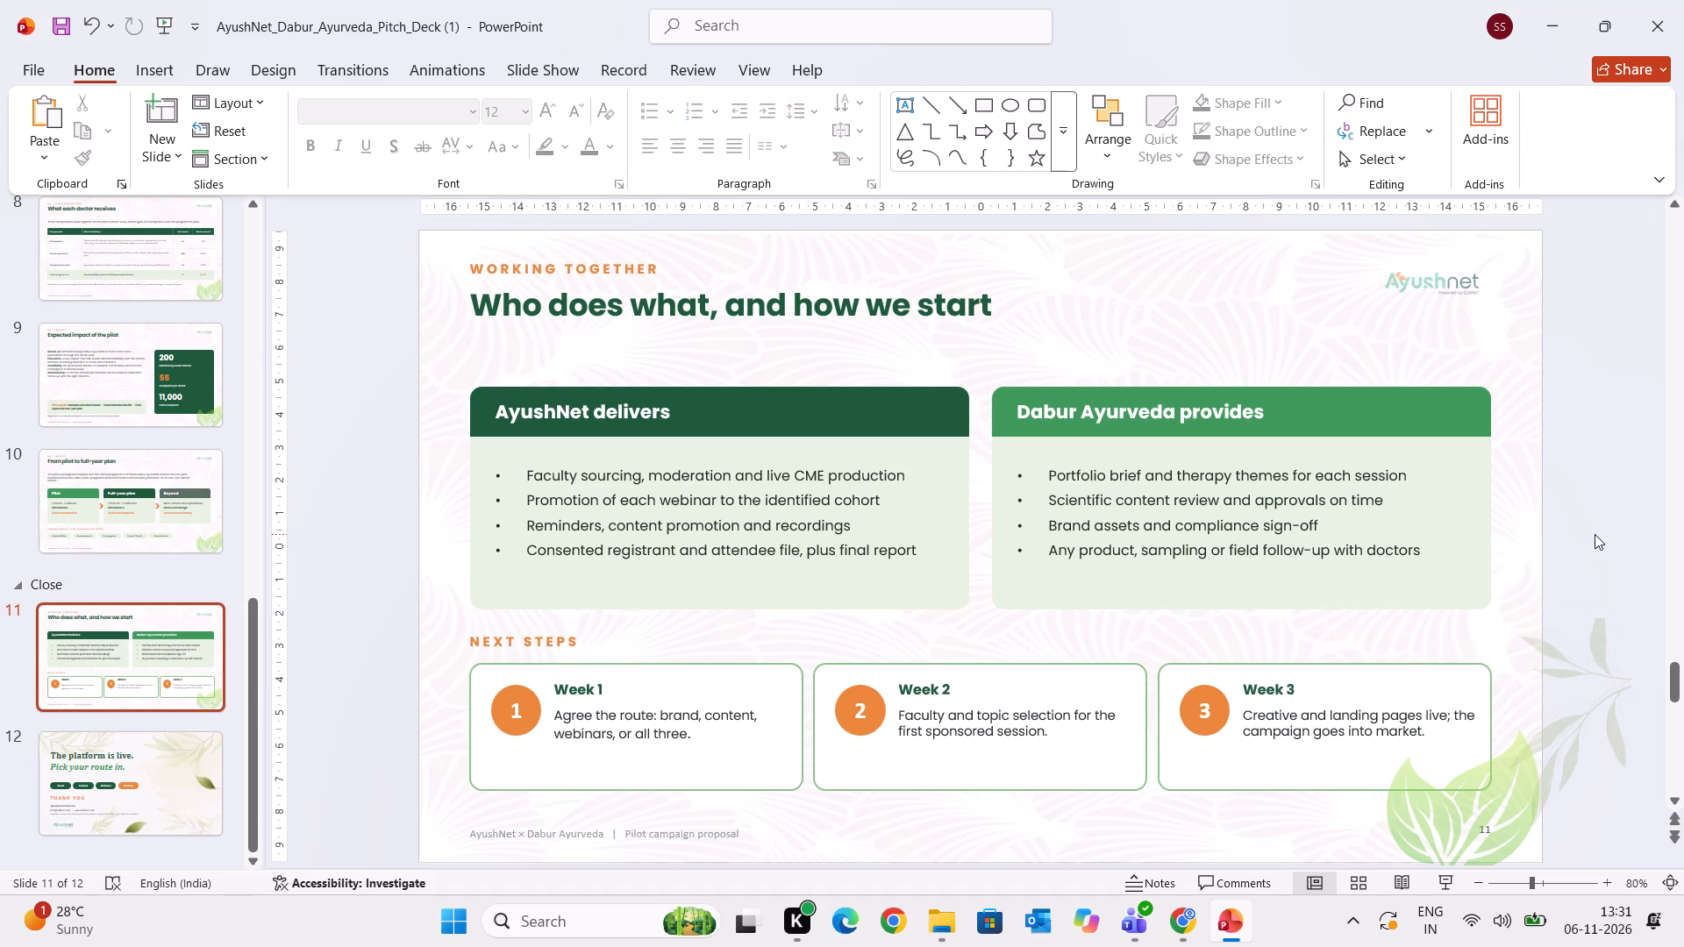
Format slide 12's two-line title, "The platform is live. Pick your route in.", in Poppins at size 44.
key("Down")
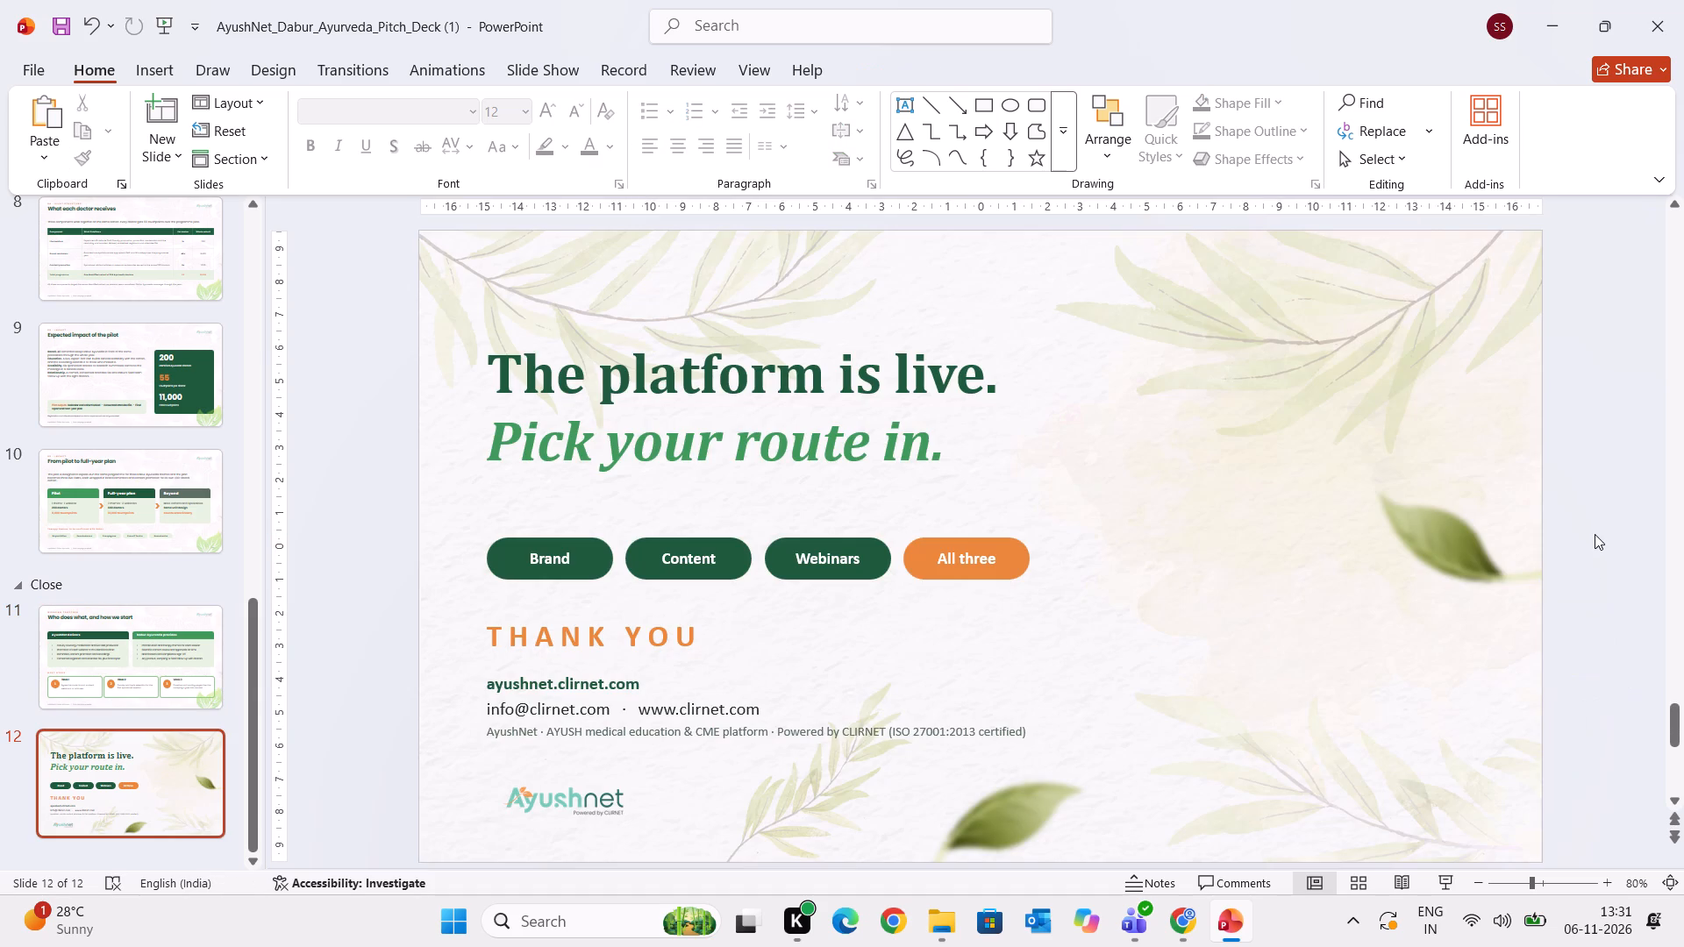
left_click(930, 450)
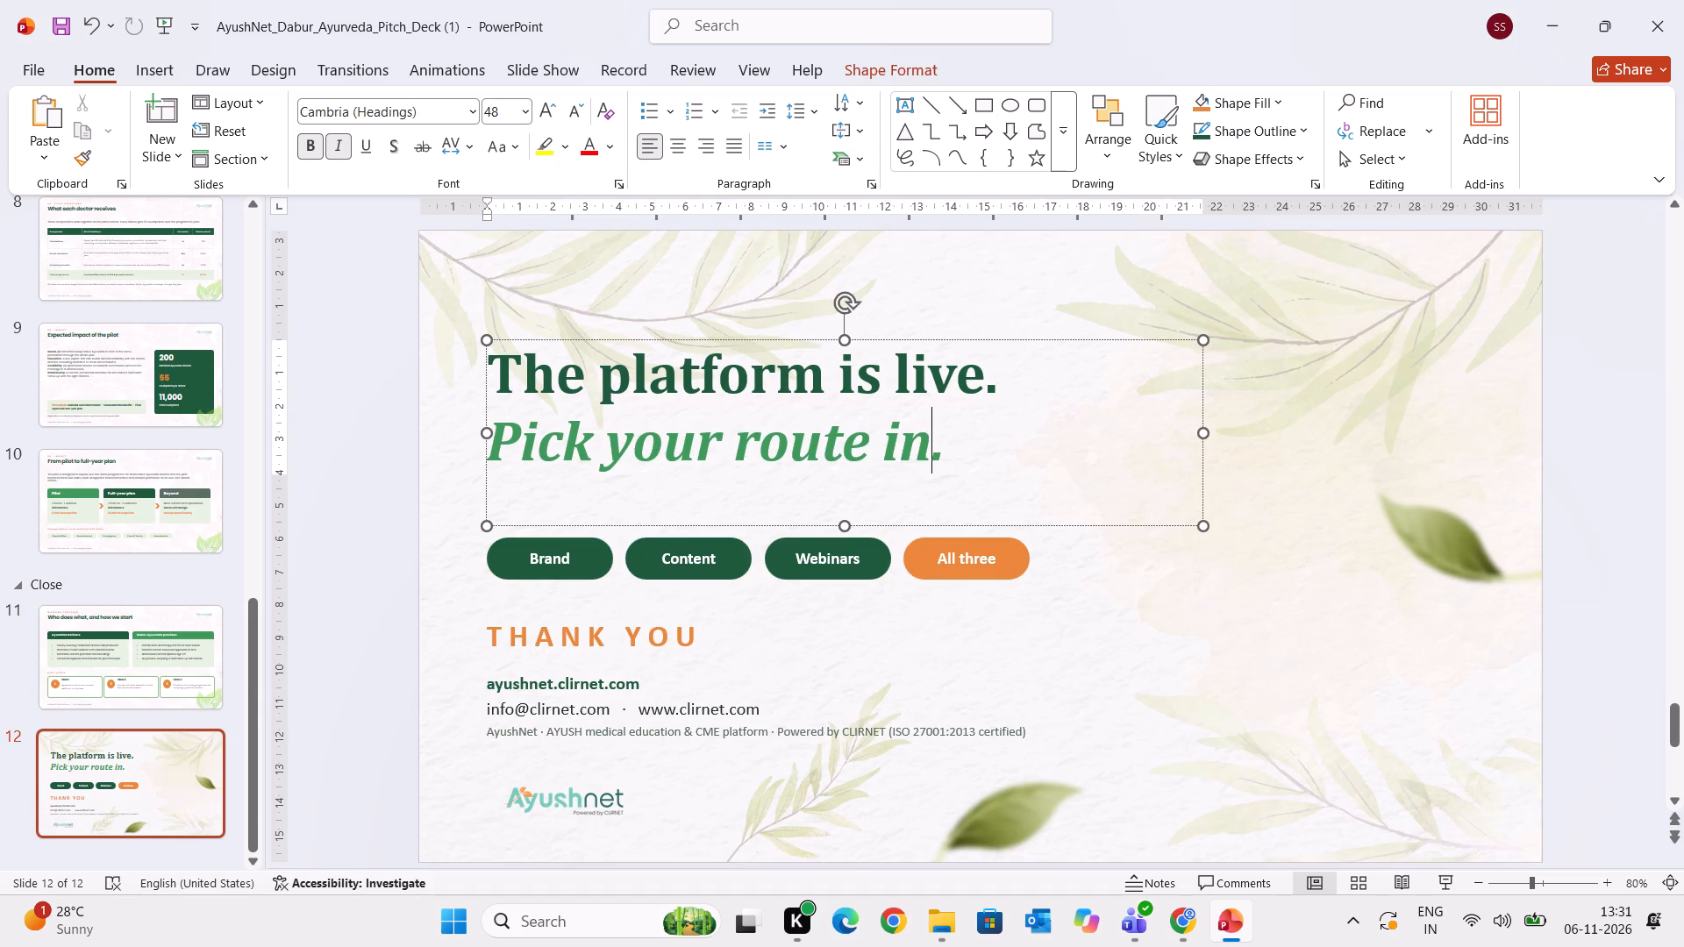
left_click_drag(949, 451, 419, 282)
left_click(382, 117)
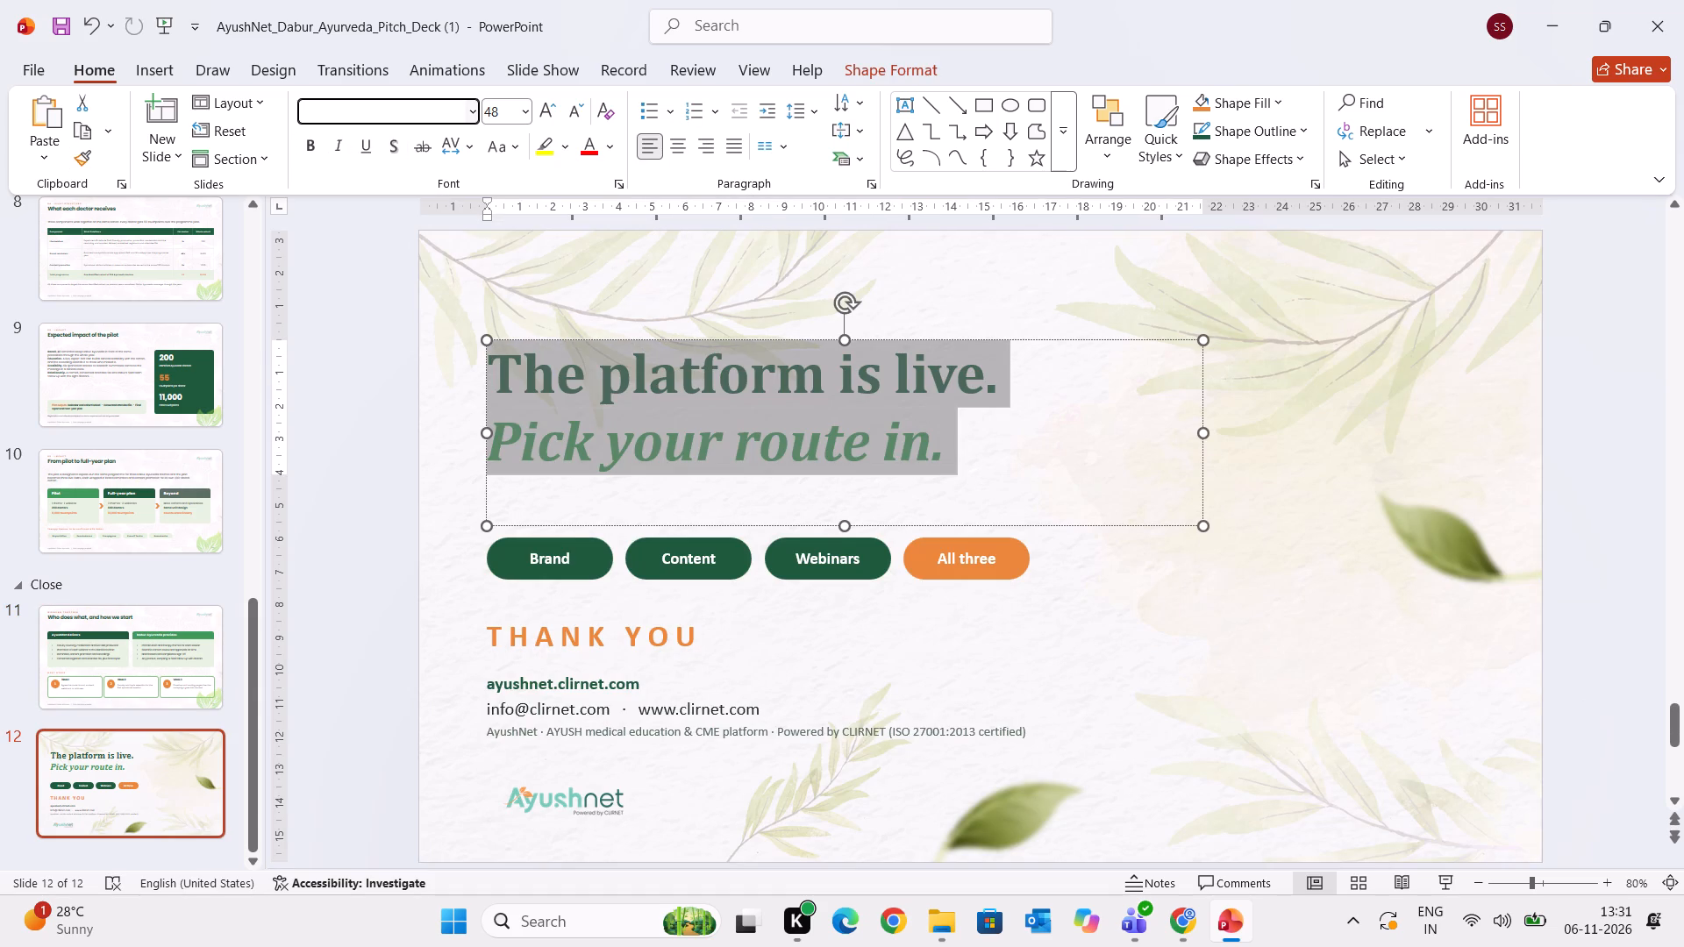
type("pop")
key("Return")
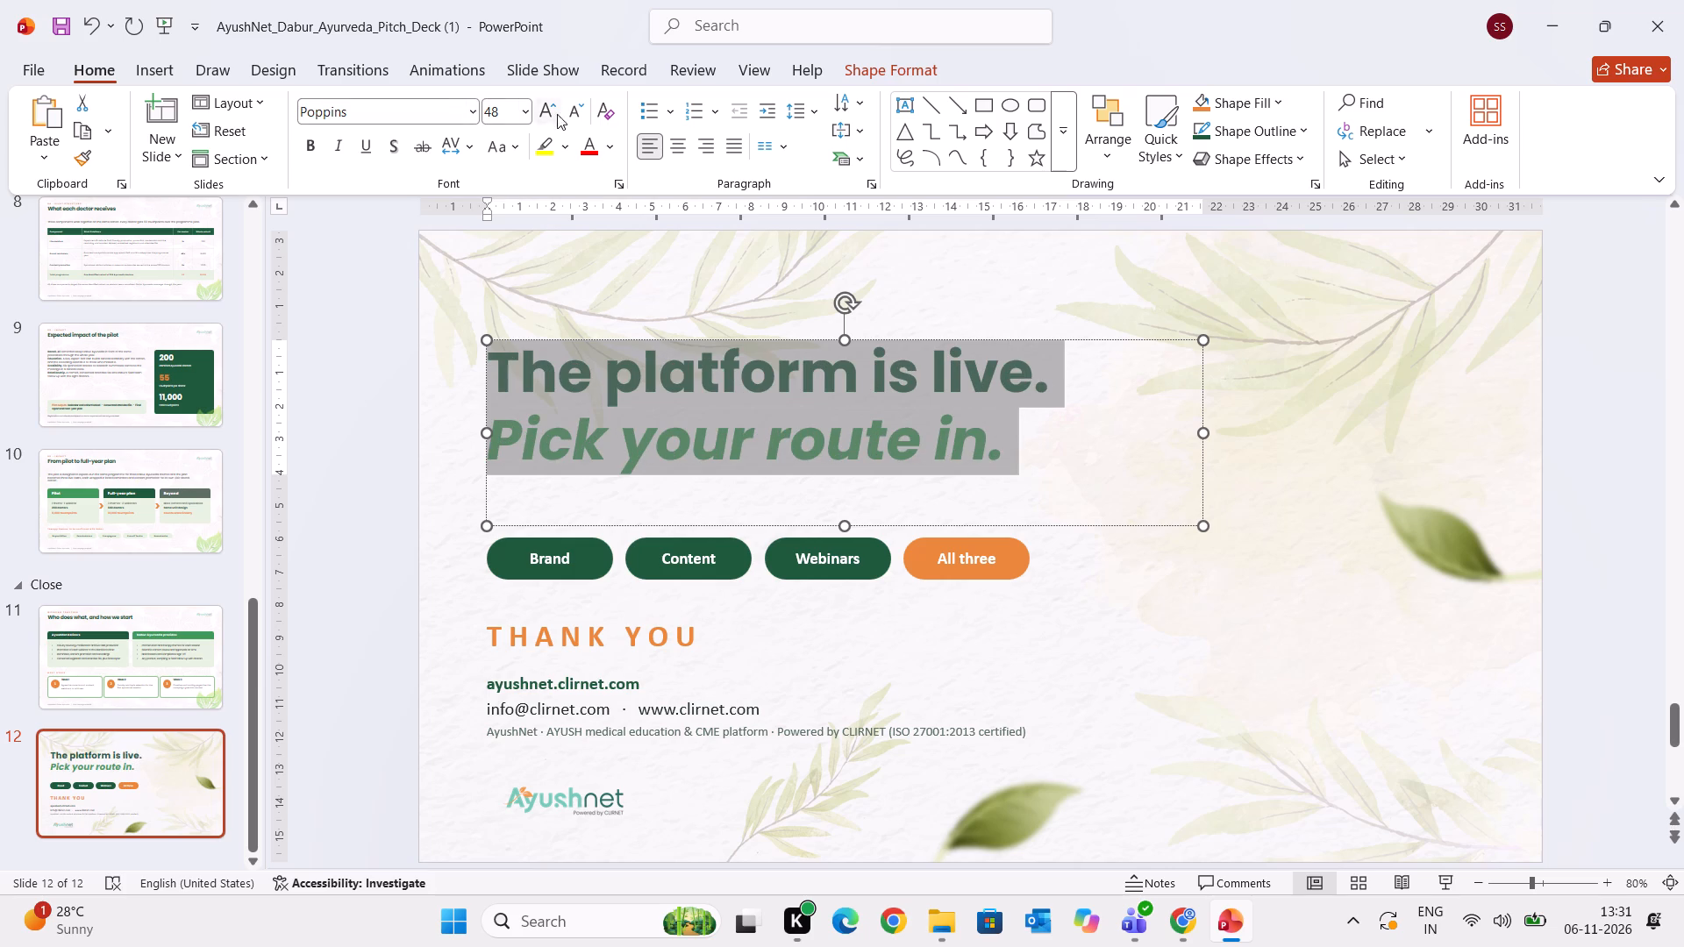
left_click(584, 117)
left_click(441, 324)
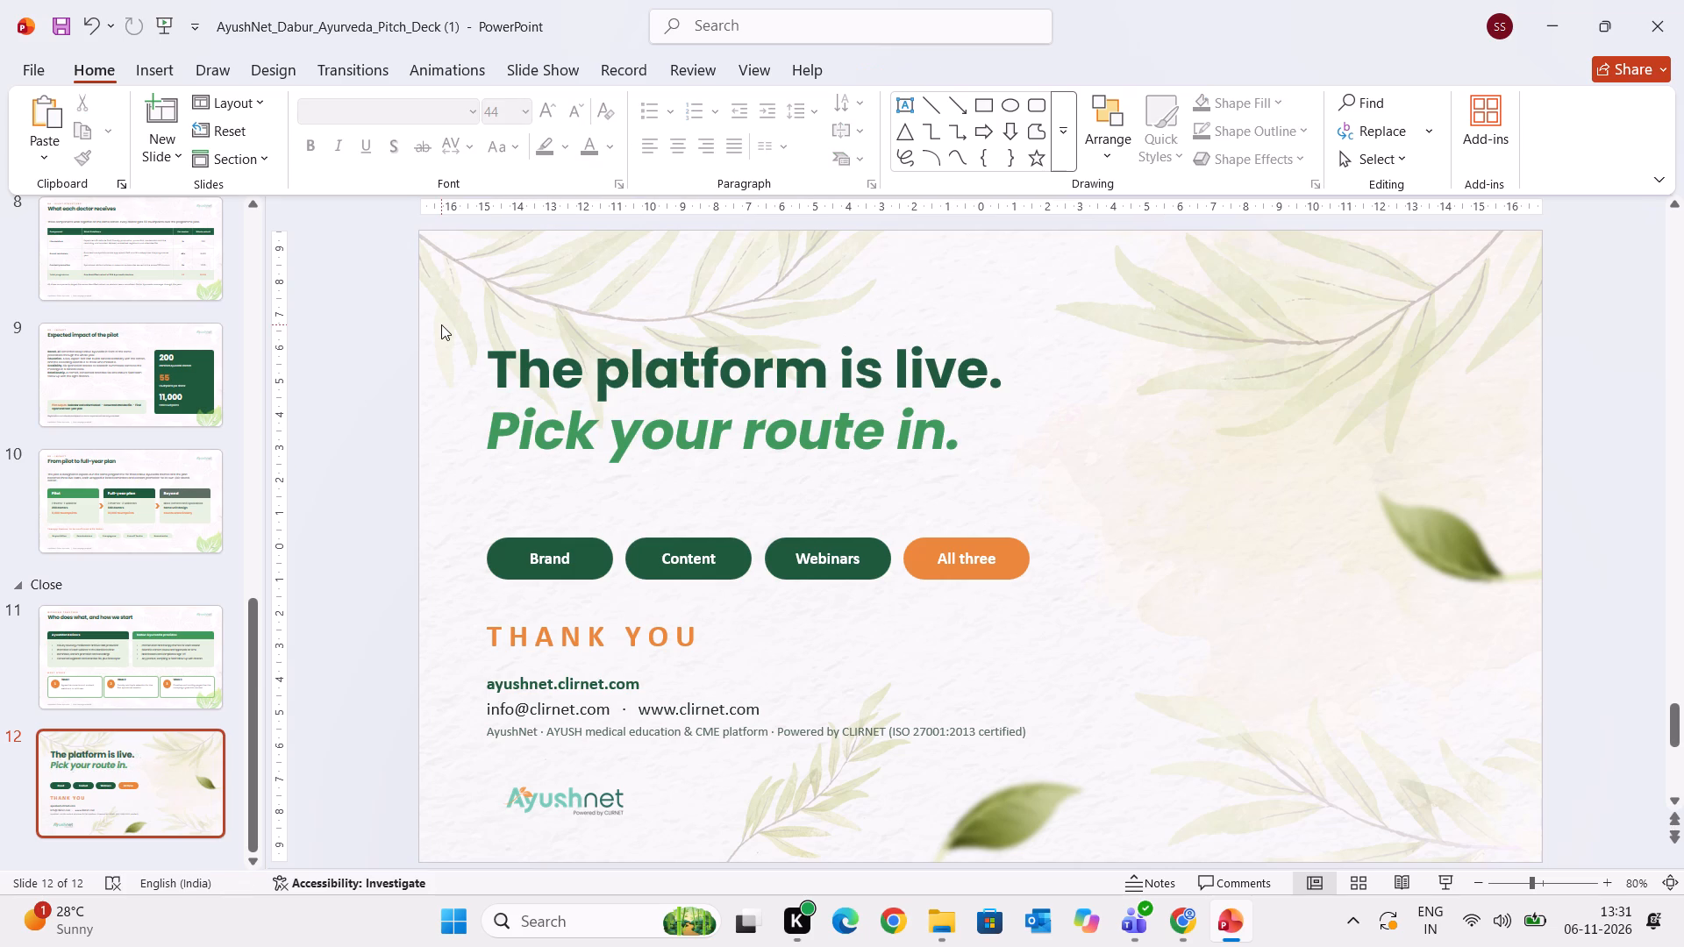
Format the "Brand" pill label on slide 12 in Poppins at size 12.
left_click(534, 561)
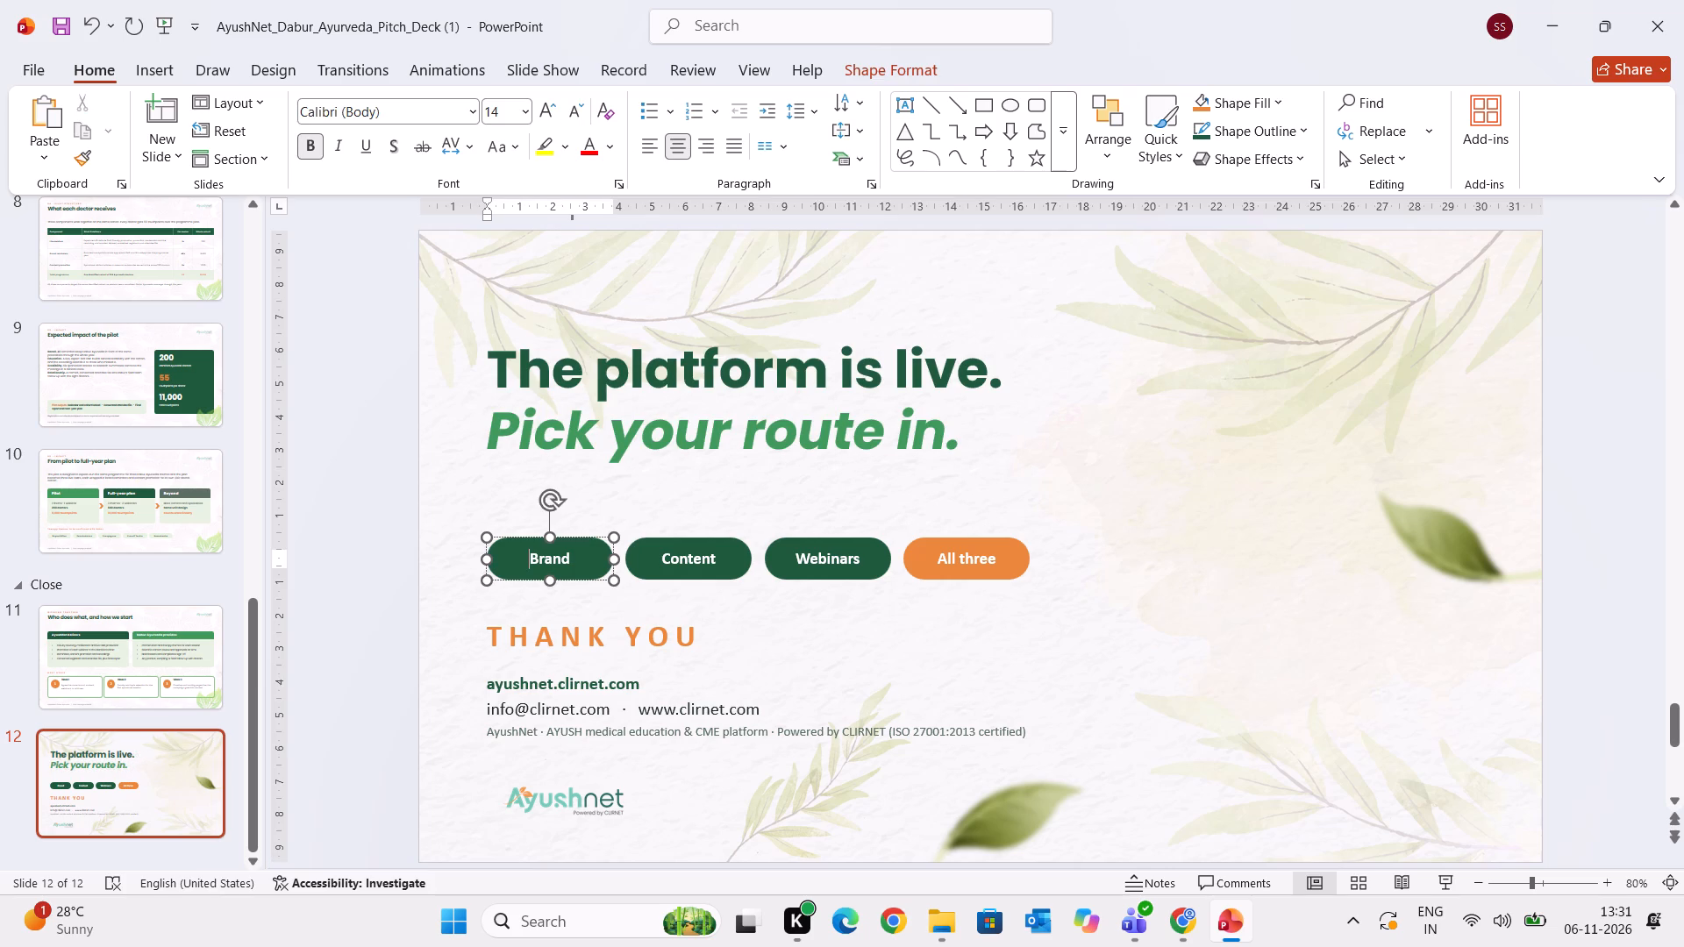
left_click_drag(534, 561, 592, 562)
left_click(408, 105)
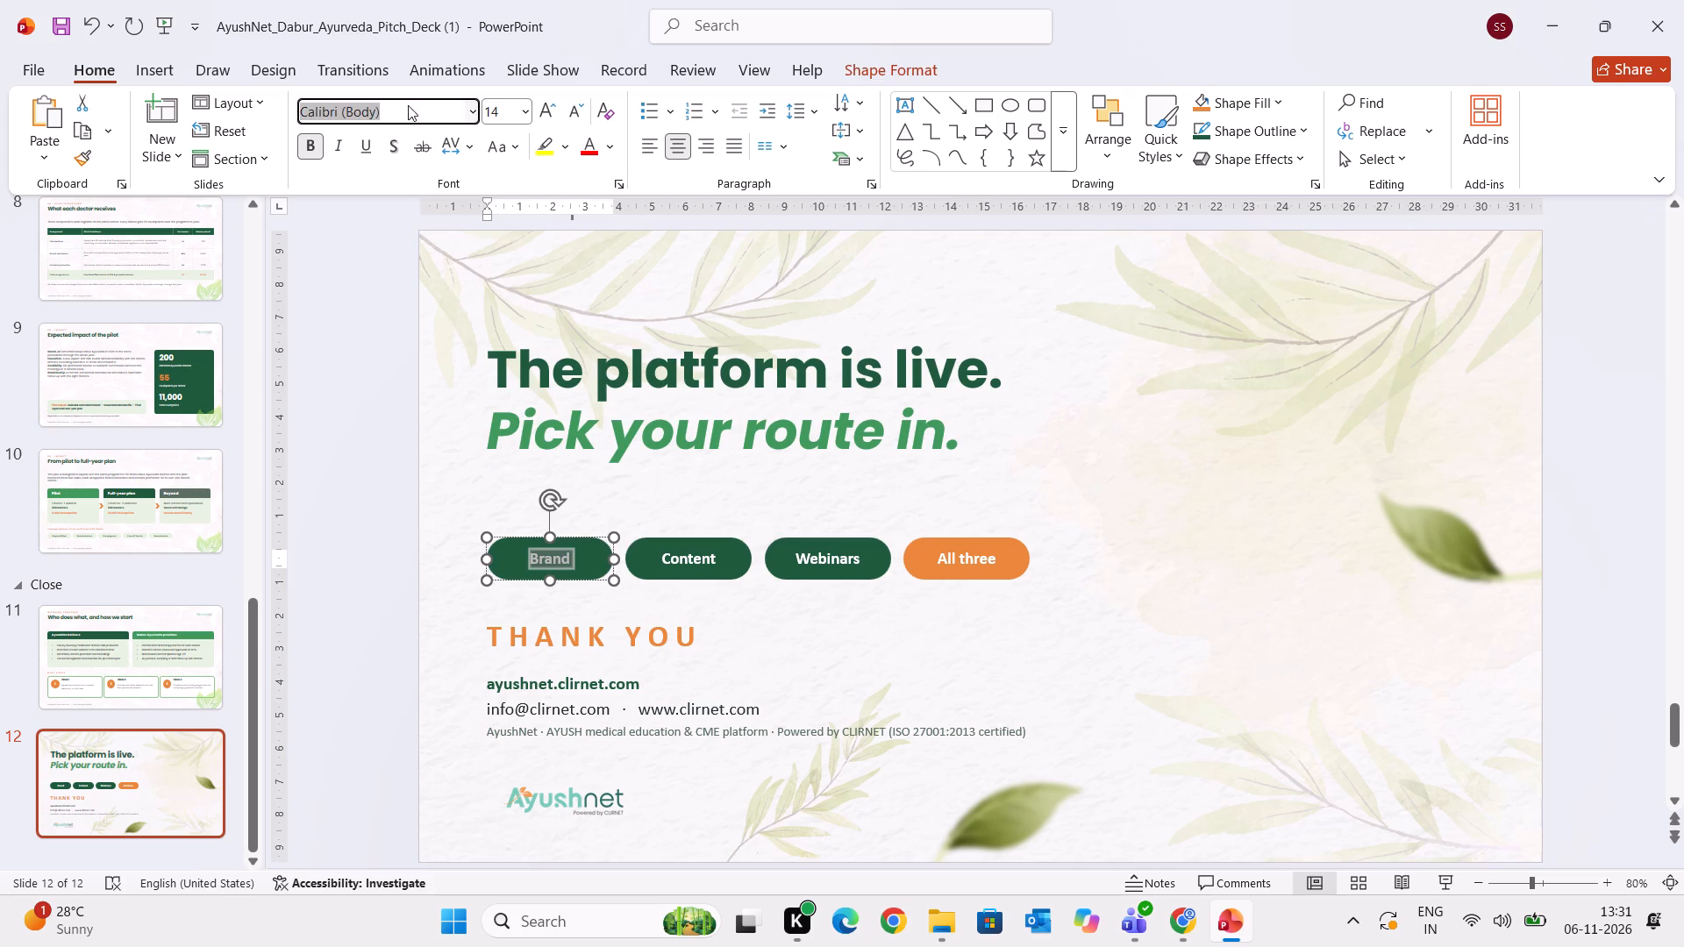
type("pop")
key("Return")
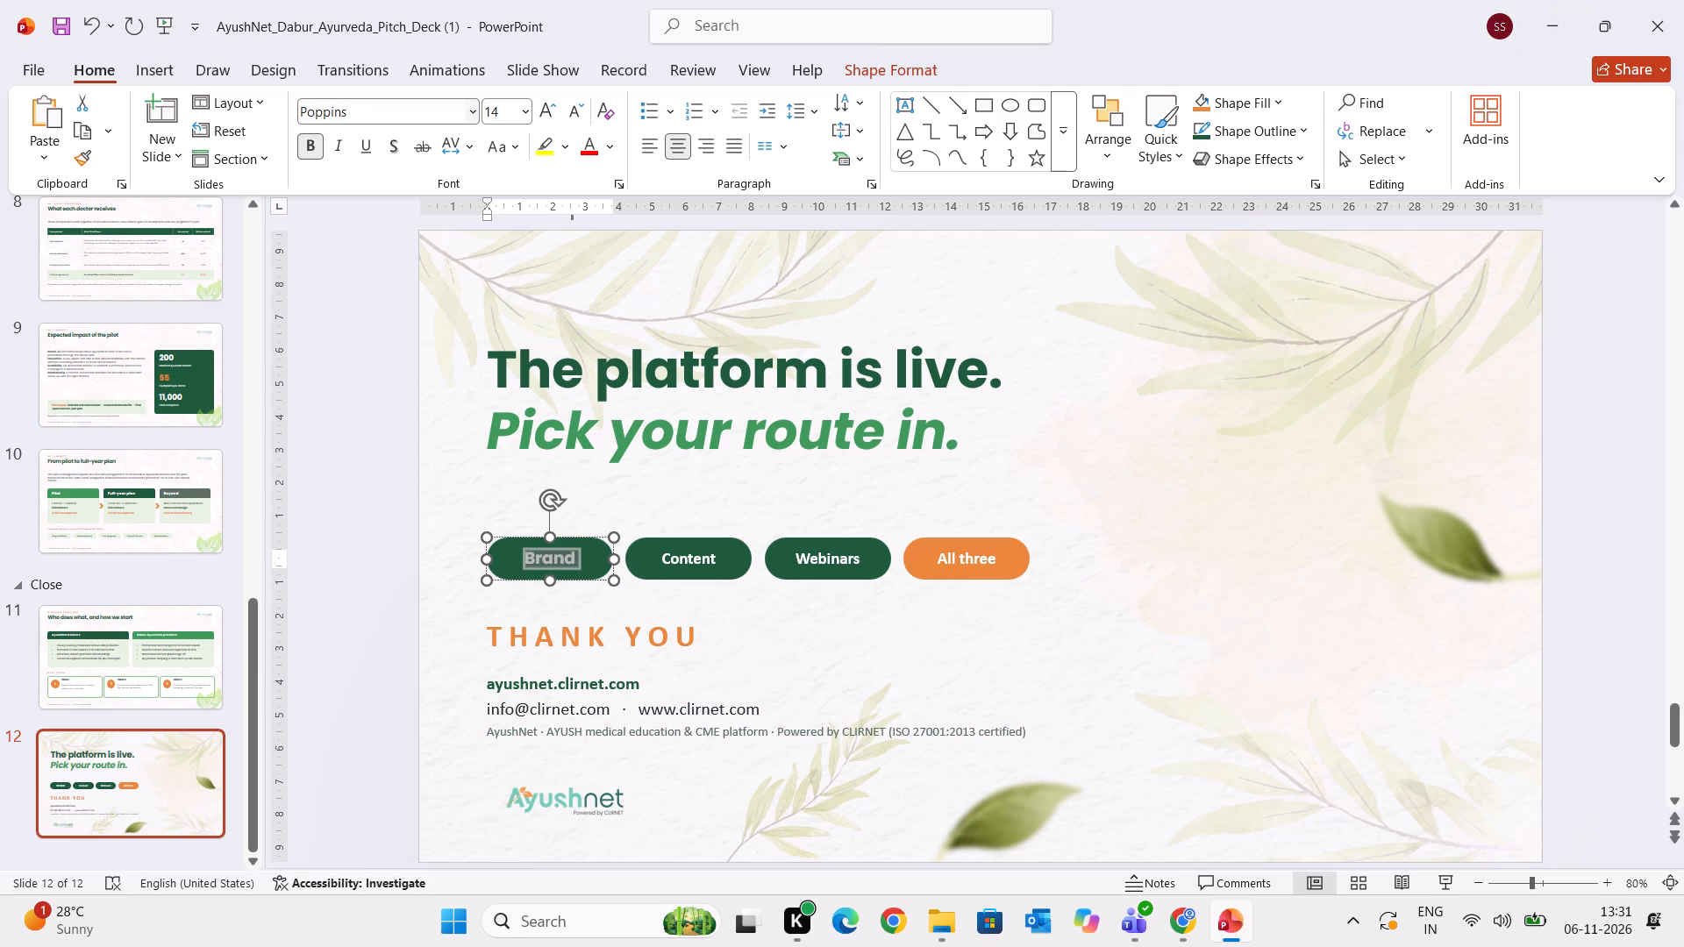
left_click(576, 113)
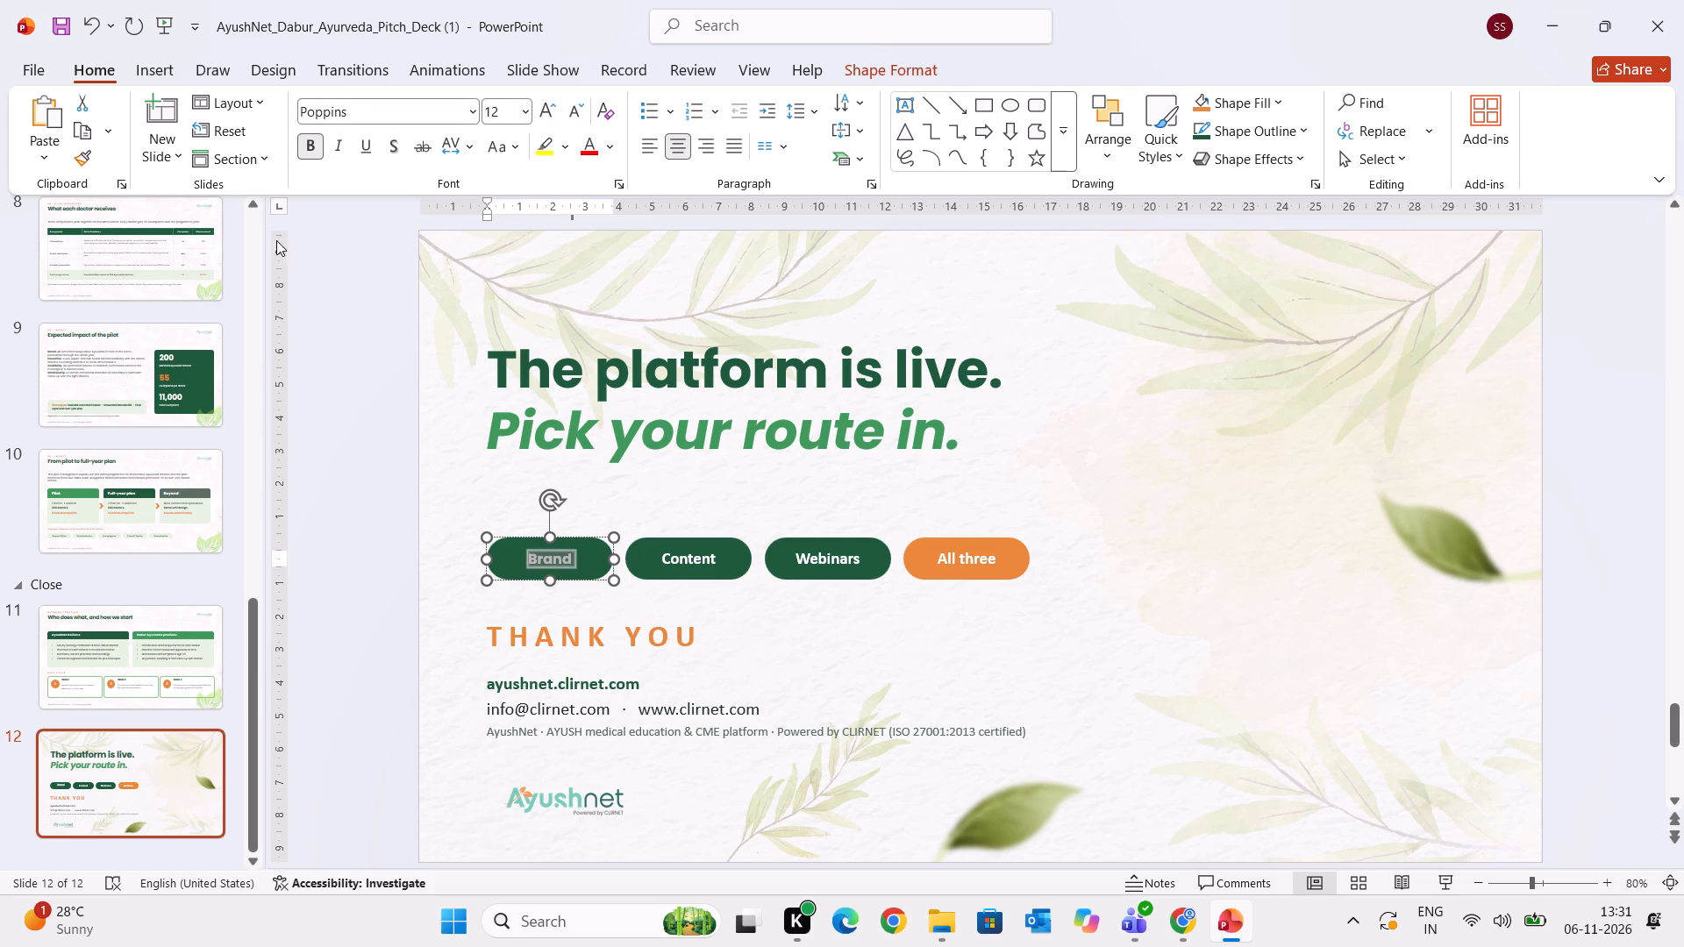
Copy the "Brand" label's formatting onto the "Content", "Webinars" and "All three" pill labels with Format Painter.
left_click(82, 155)
left_click_drag(664, 553, 735, 554)
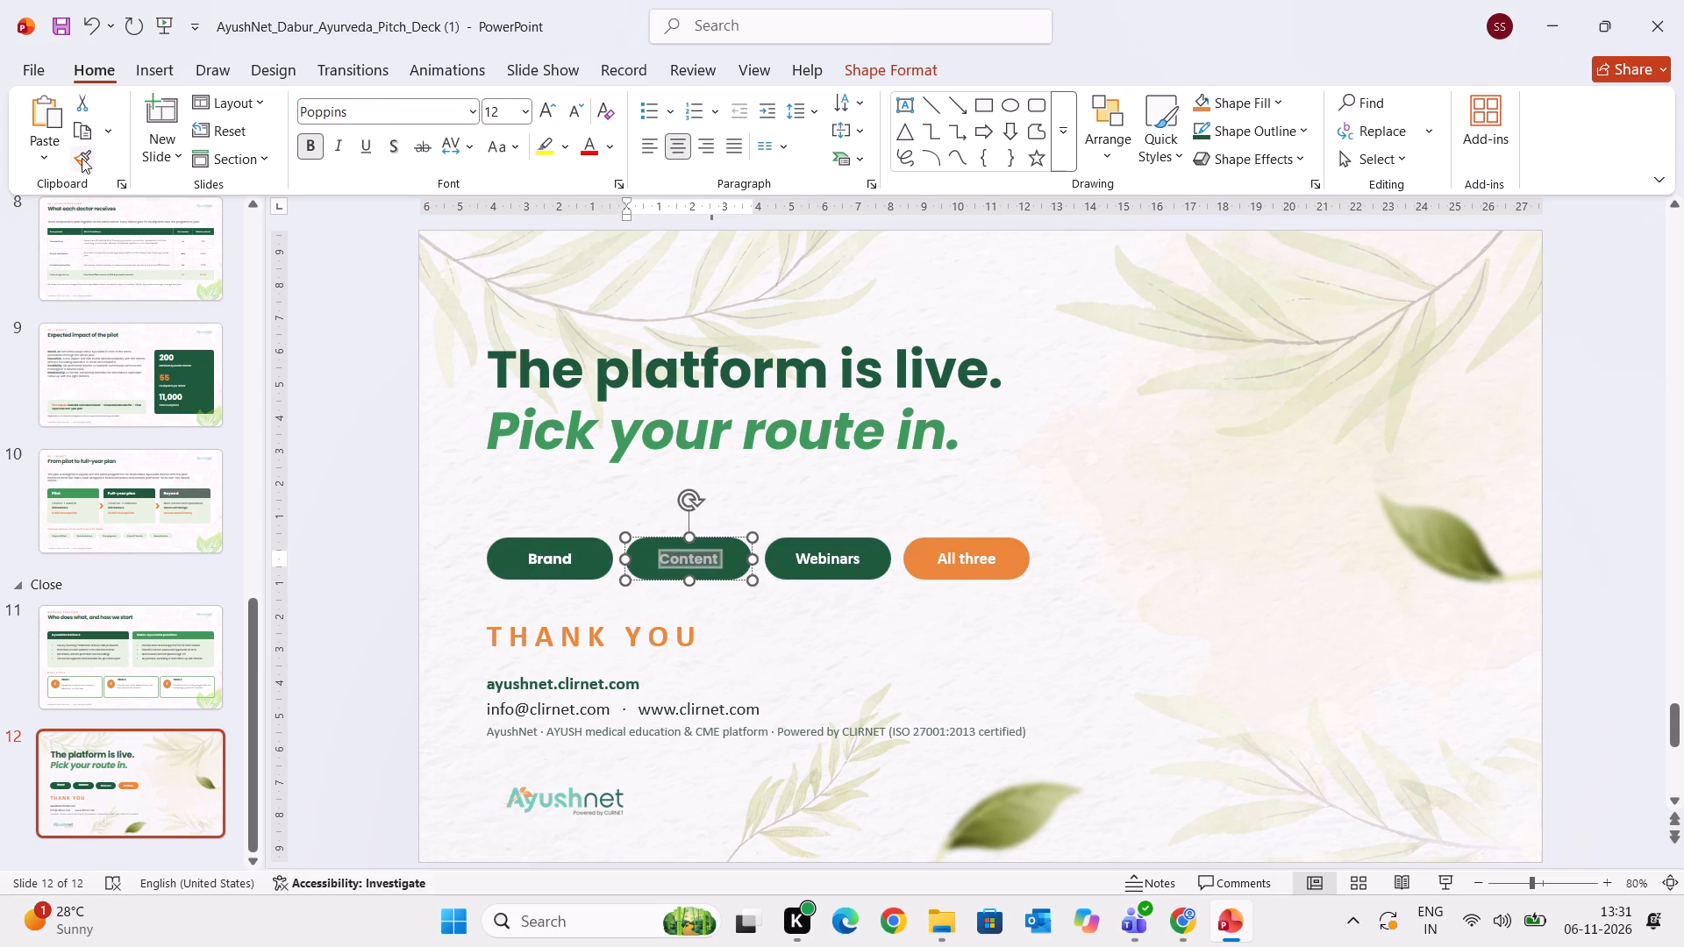
left_click(82, 158)
left_click_drag(804, 558, 881, 558)
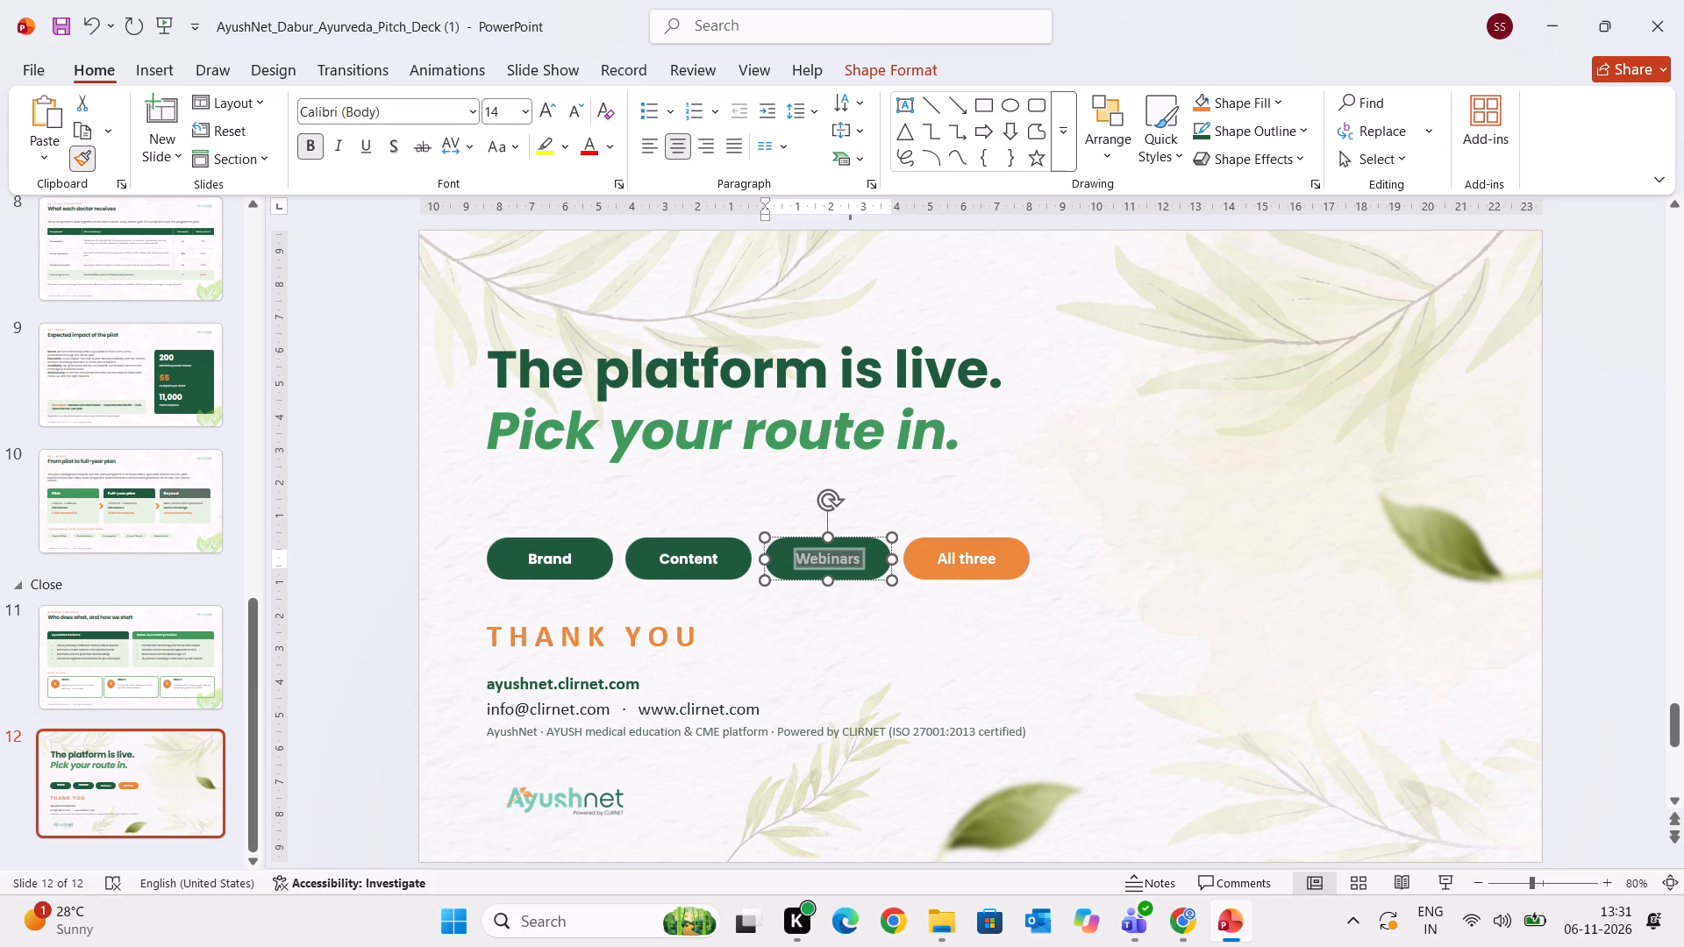
left_click_drag(881, 558, 884, 559)
left_click(84, 149)
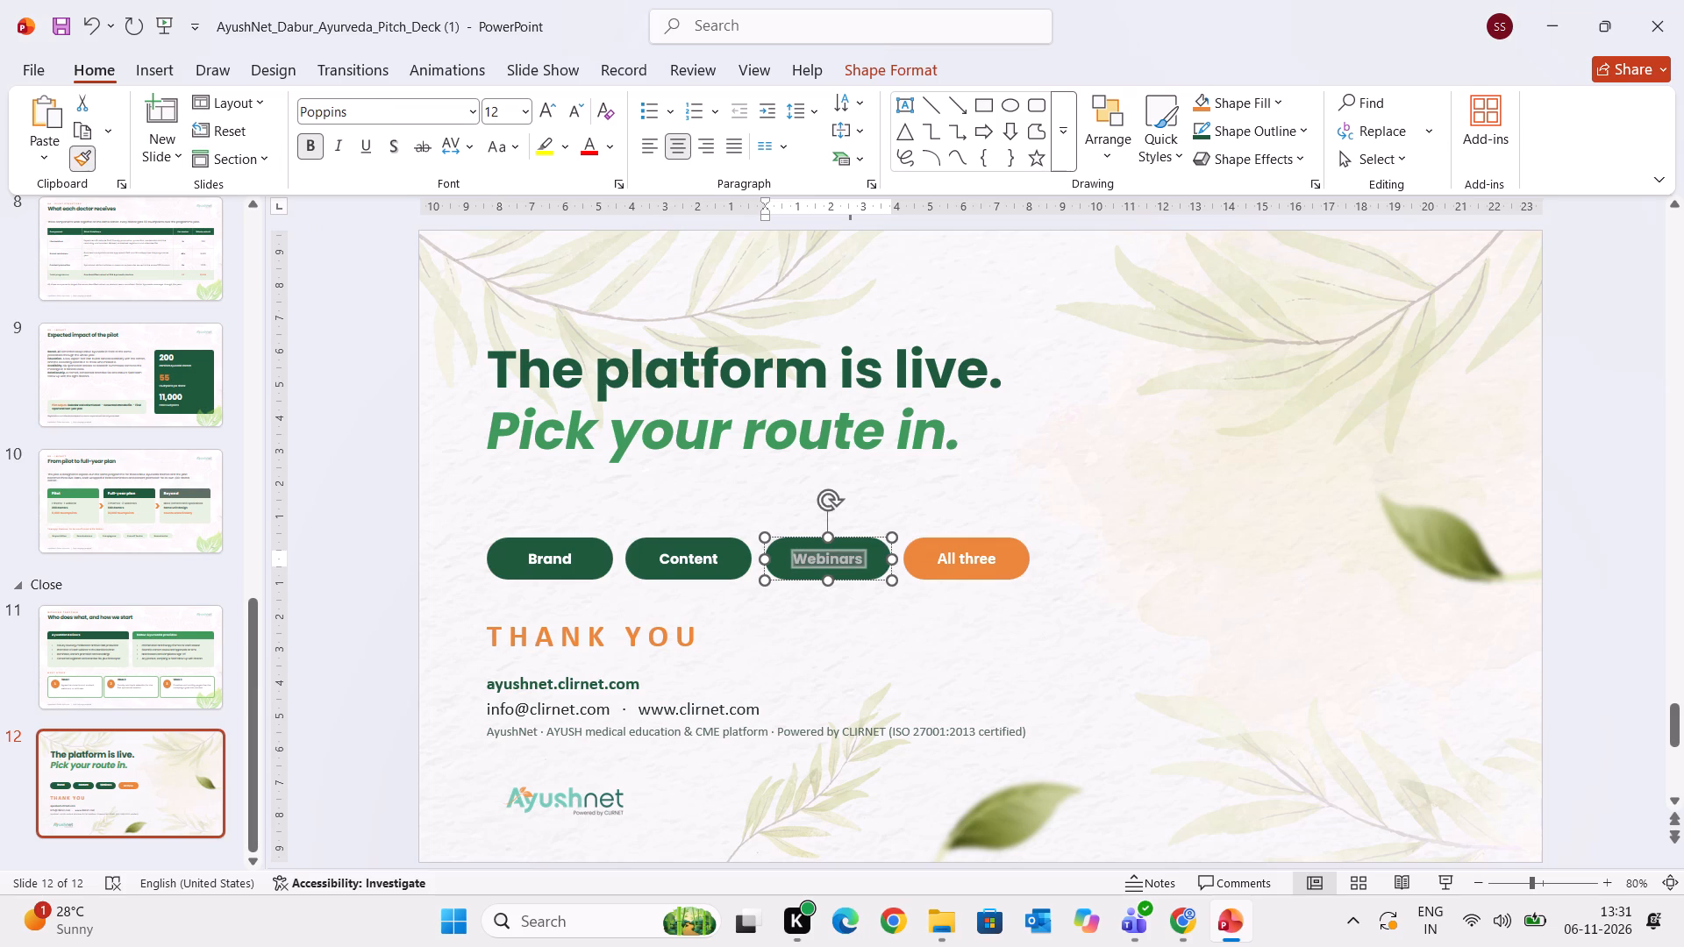
left_click_drag(943, 550, 1021, 552)
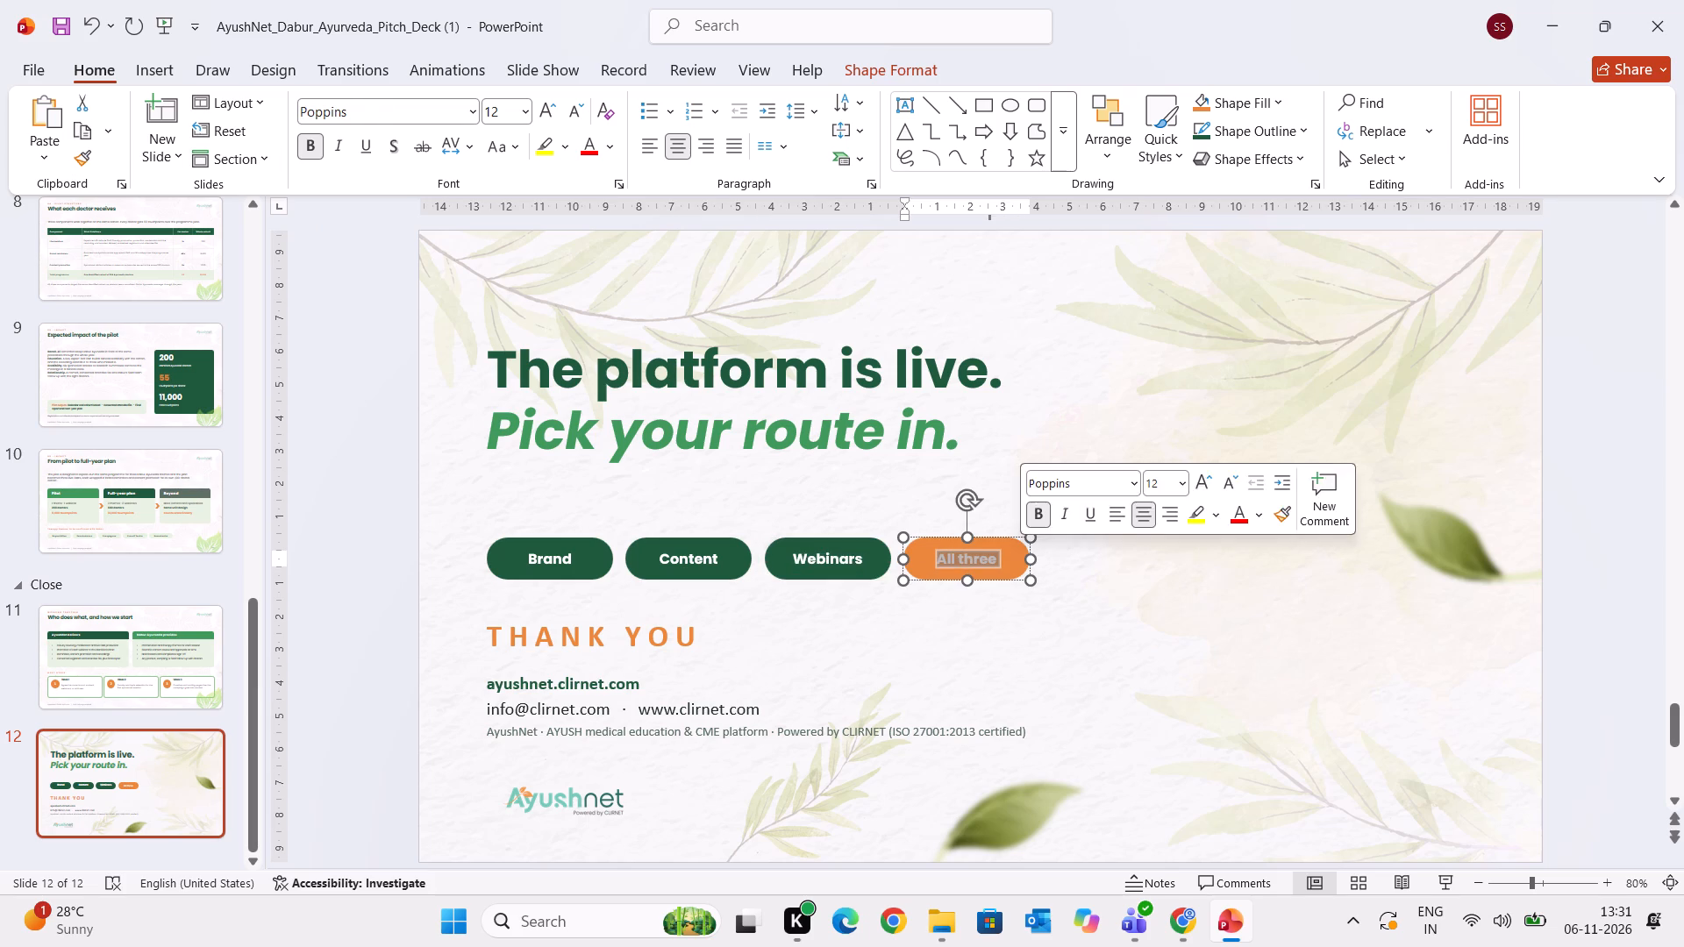
Format the "THANK YOU" text on slide 12 in Poppins at size 24.
left_click(686, 632)
left_click_drag(701, 635, 489, 625)
left_click(433, 117)
type("pop")
key("Return")
left_click(583, 114)
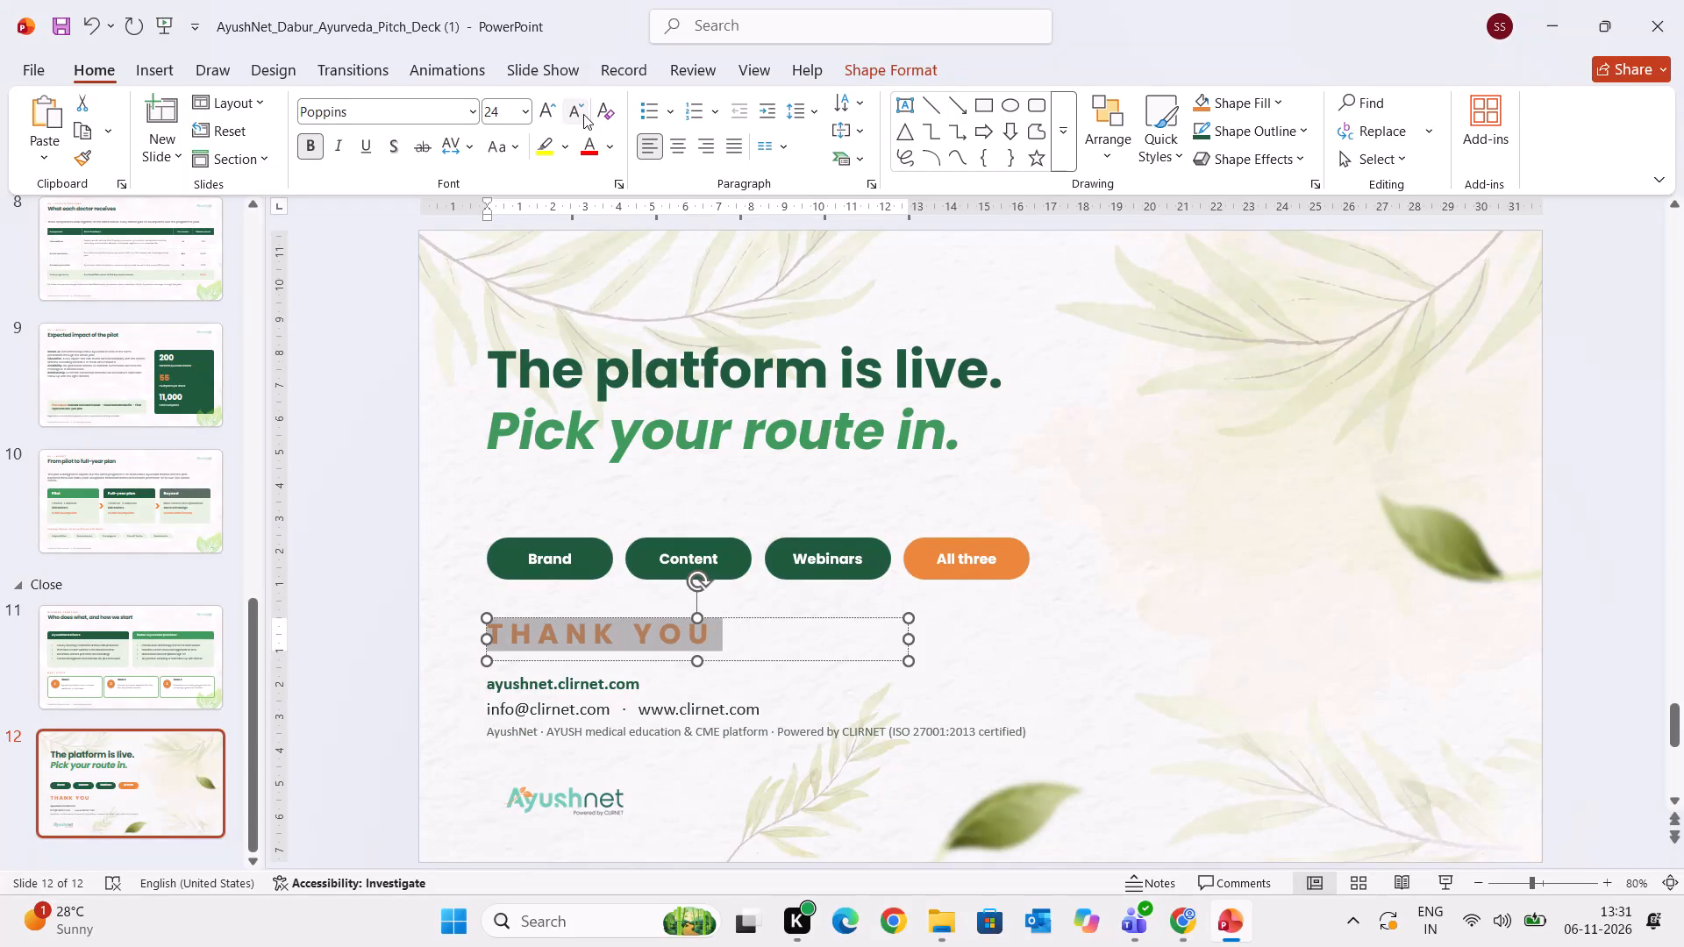
Change the font of the three contact and platform lines below "THANK YOU" to Poppins.
left_click(630, 724)
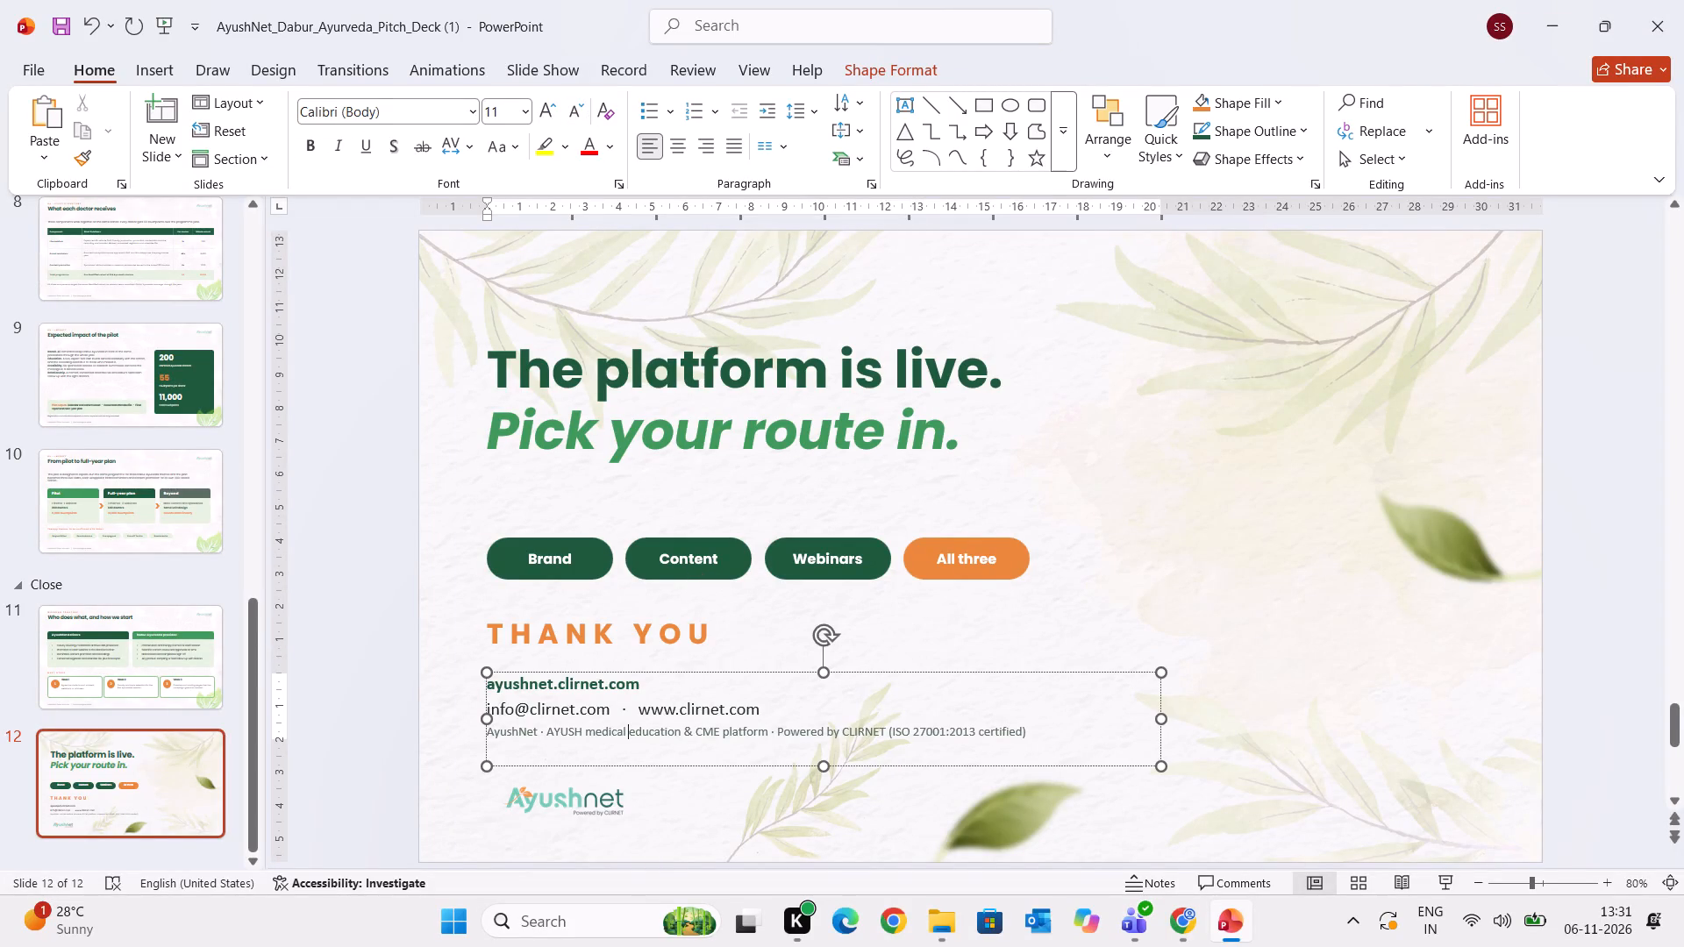
left_click_drag(1023, 730, 478, 653)
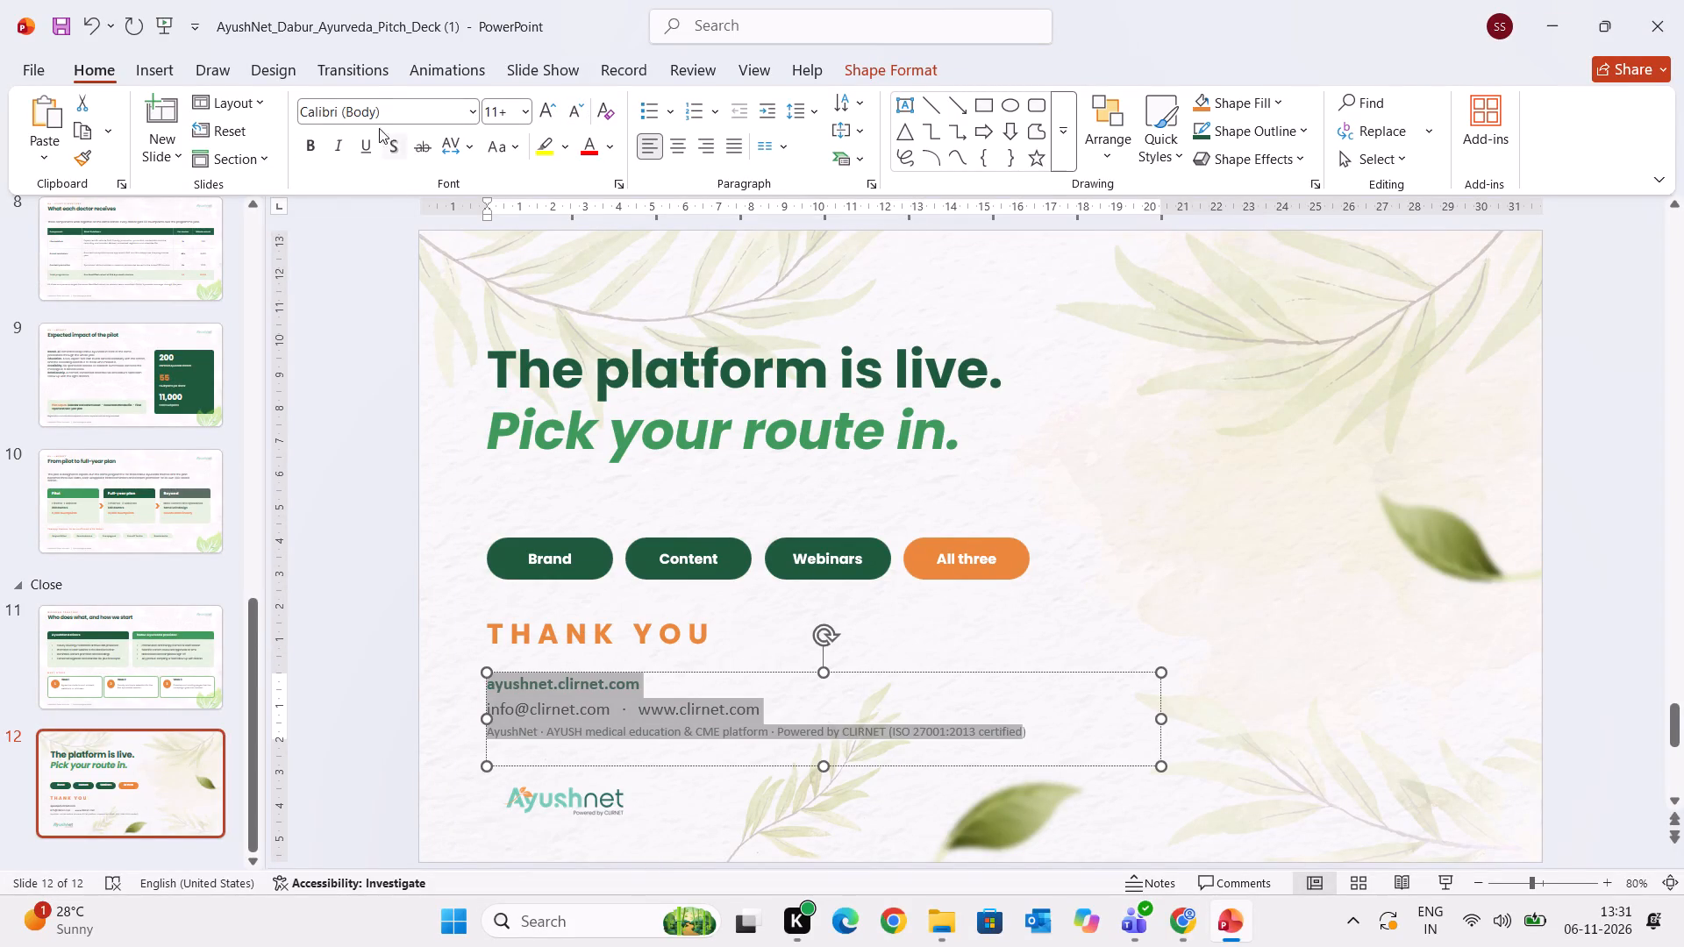
left_click(389, 110)
type("pop")
key("Return")
Reduce the font size of the three contact and platform lines below "THANK YOU" by two increments, to 10+.
left_click(575, 109)
left_click(575, 109)
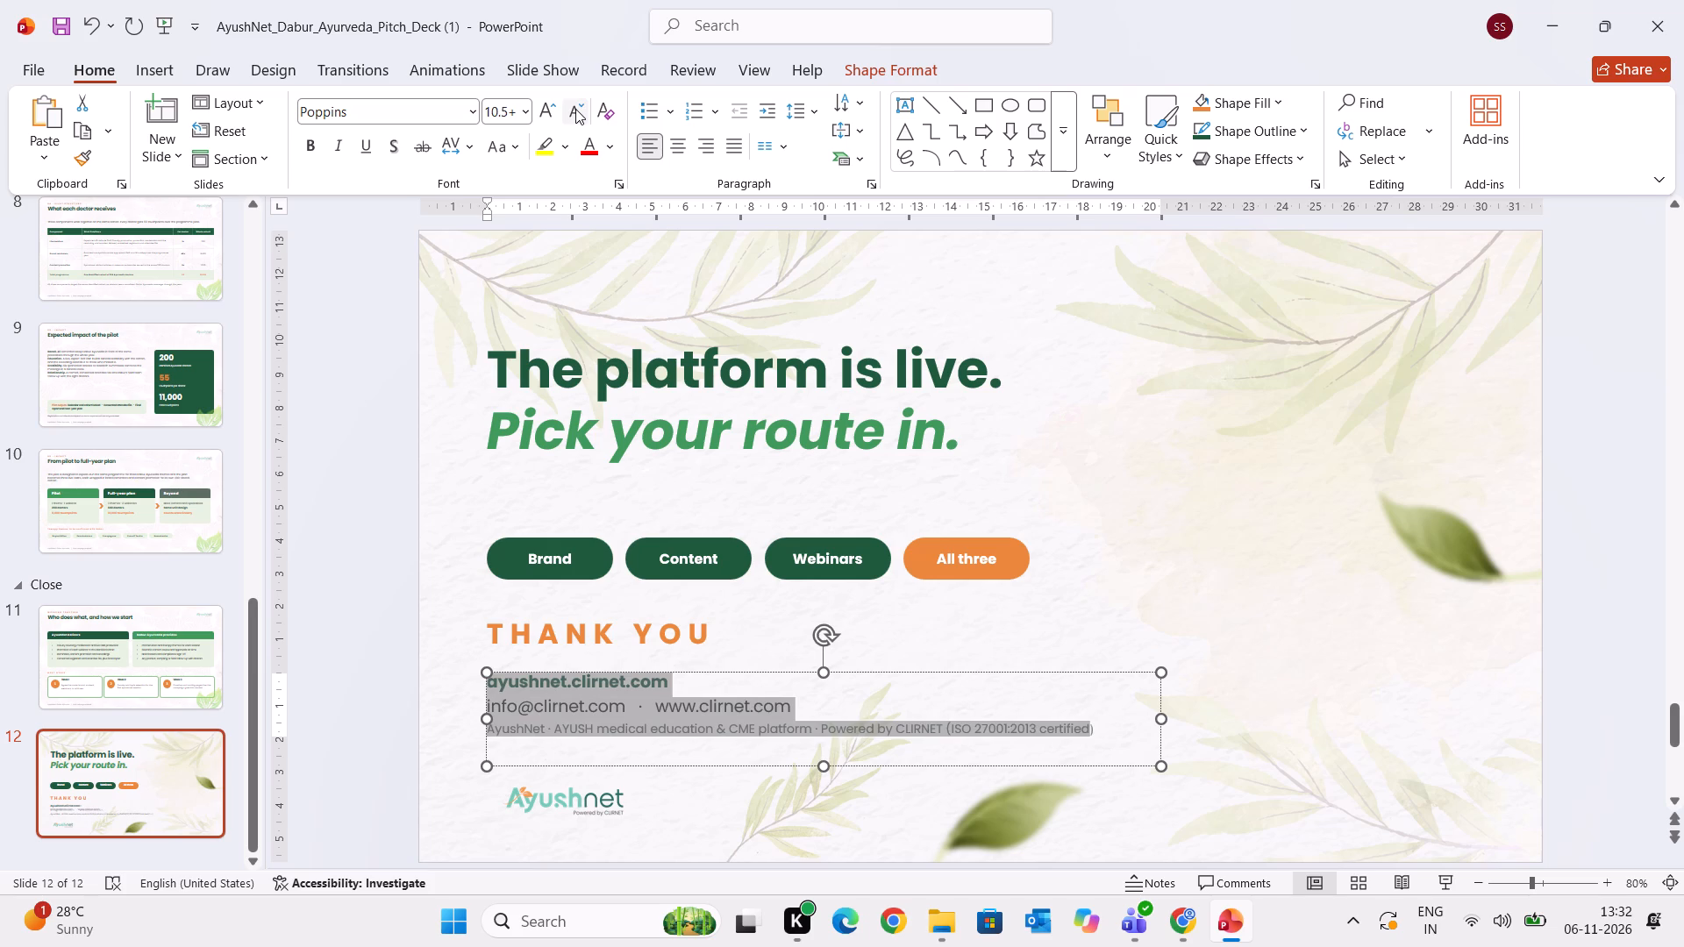
left_click(358, 367)
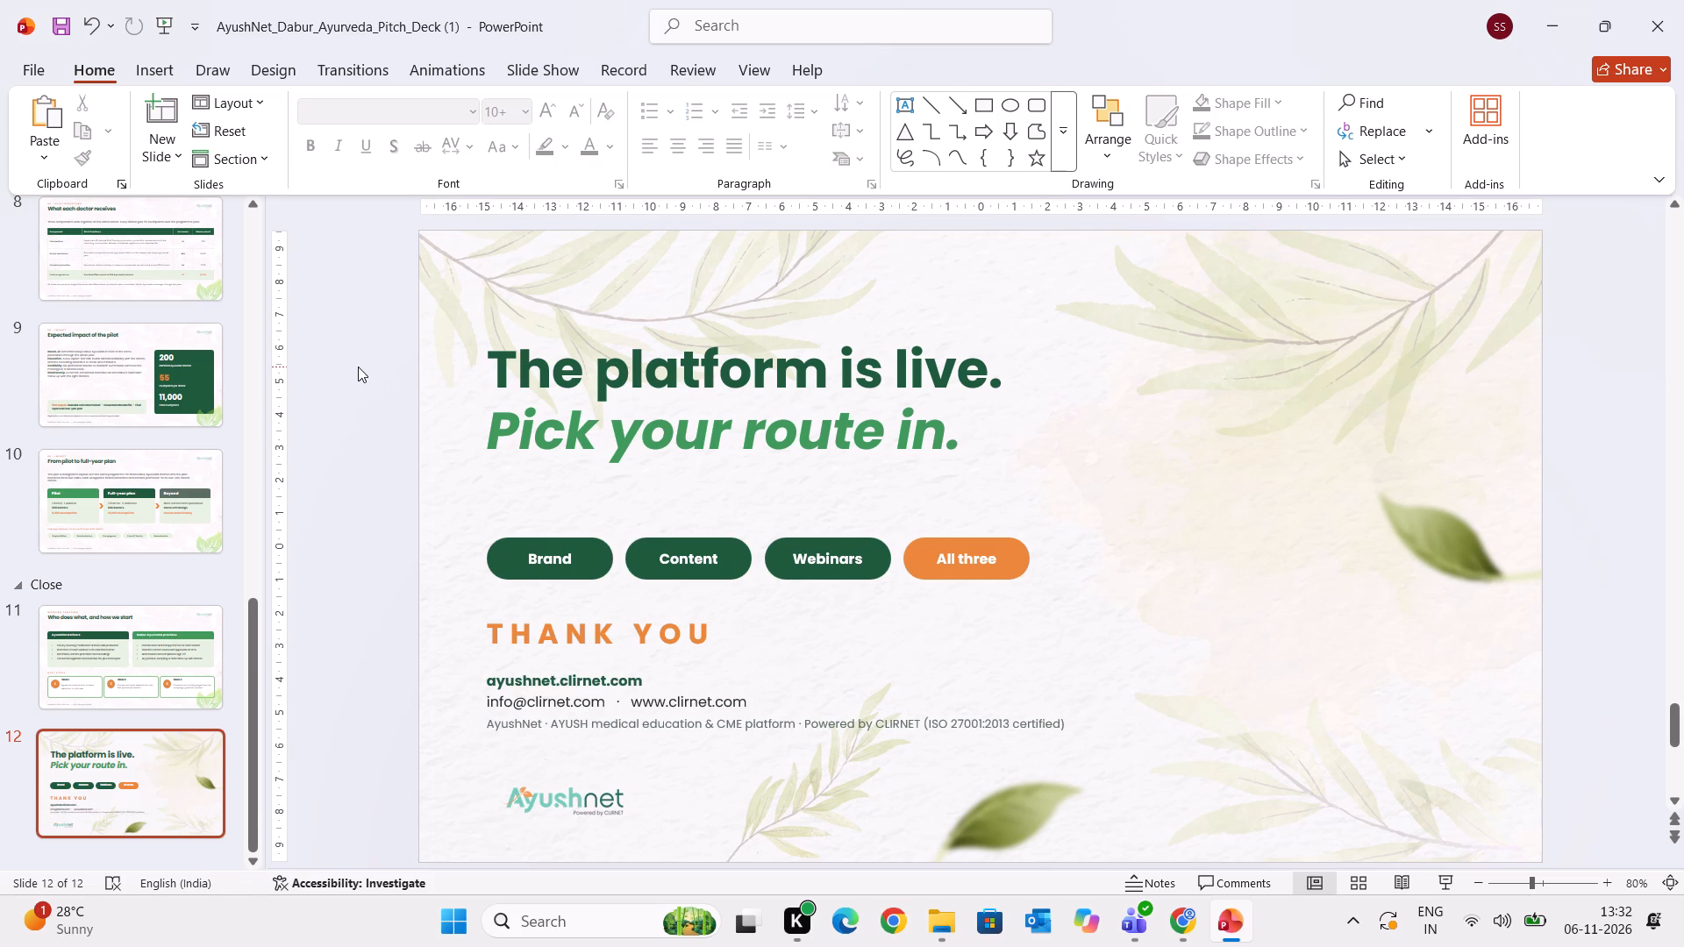
Review every slide of the deck, from the closing slide back to the cover and forward to the closing slide again.
left_click(113, 769)
key("Down")
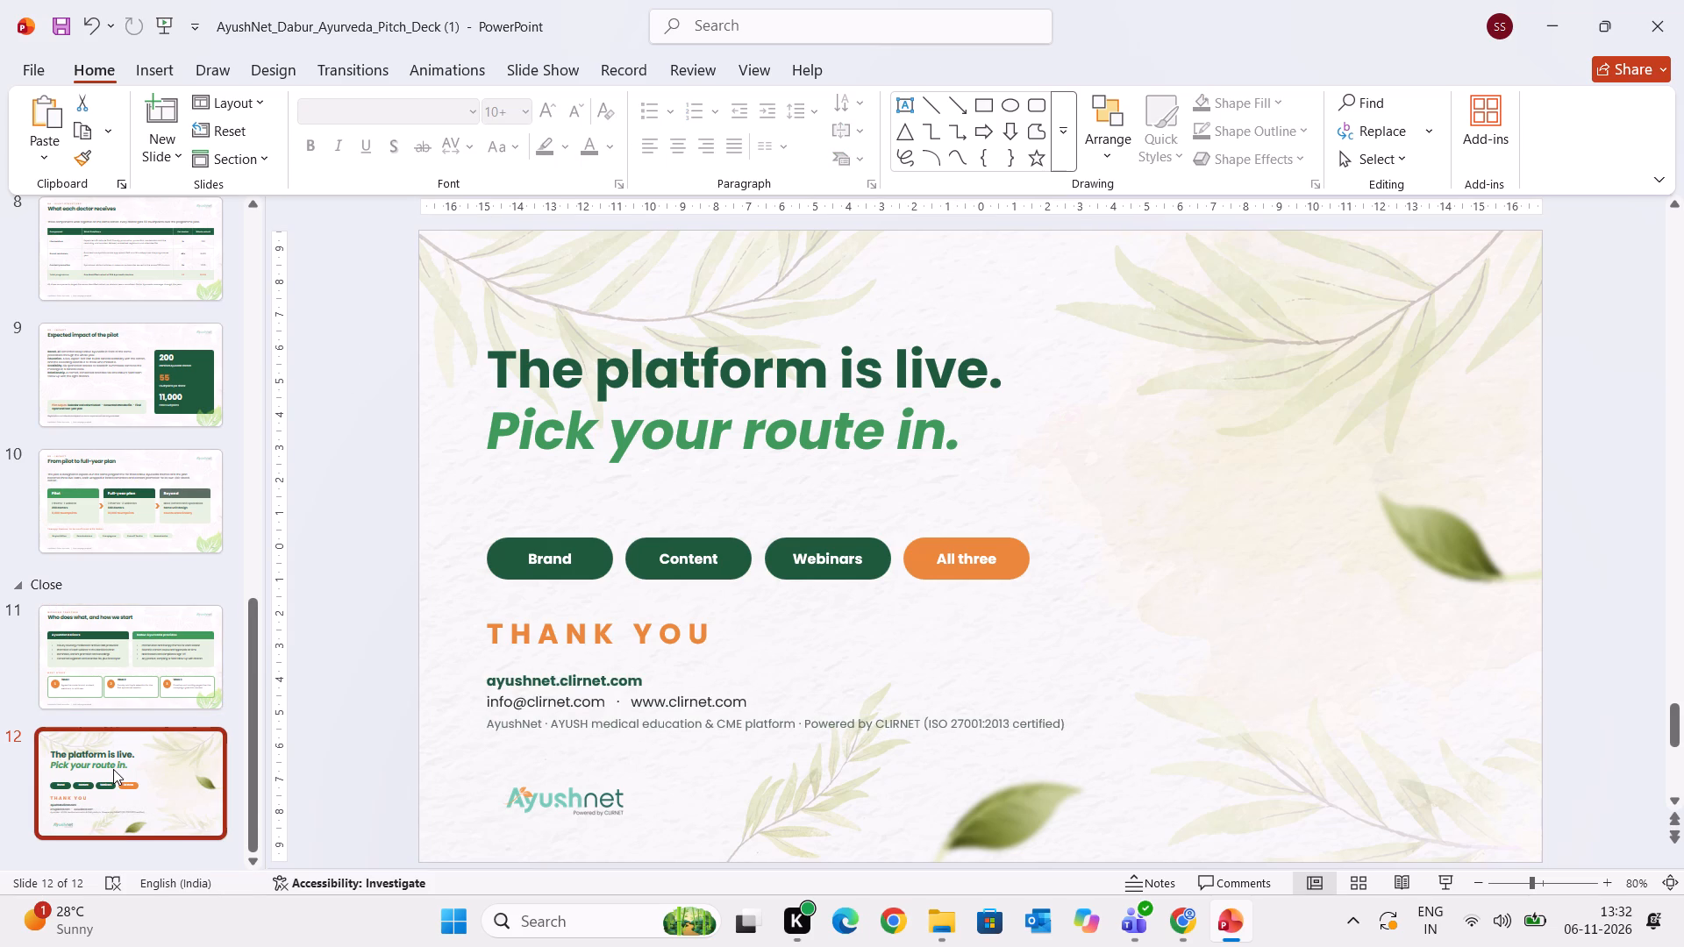
key("Up")
key("Up")
key("Up")
key("Up")
key("Up")
key("Up")
key("Up")
key("Up")
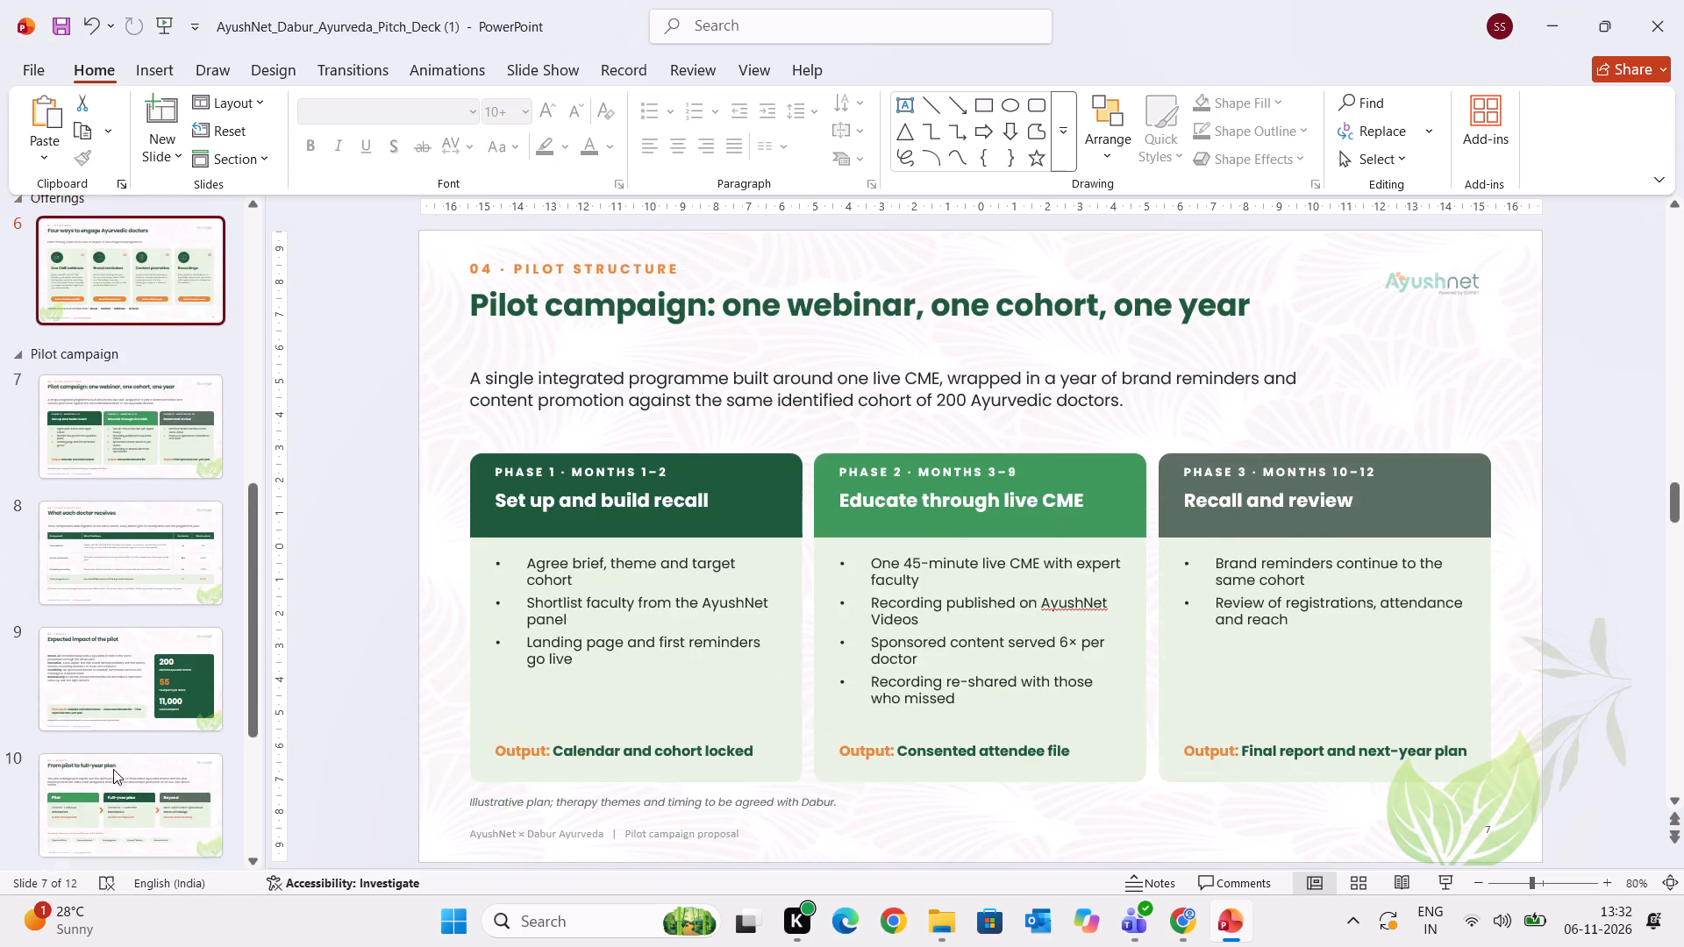
key("Up")
key("Up")
key("Up")
key("Up")
key("Up")
key("Up")
key("Up")
key("Up")
key("Up")
key("Up")
key("Up")
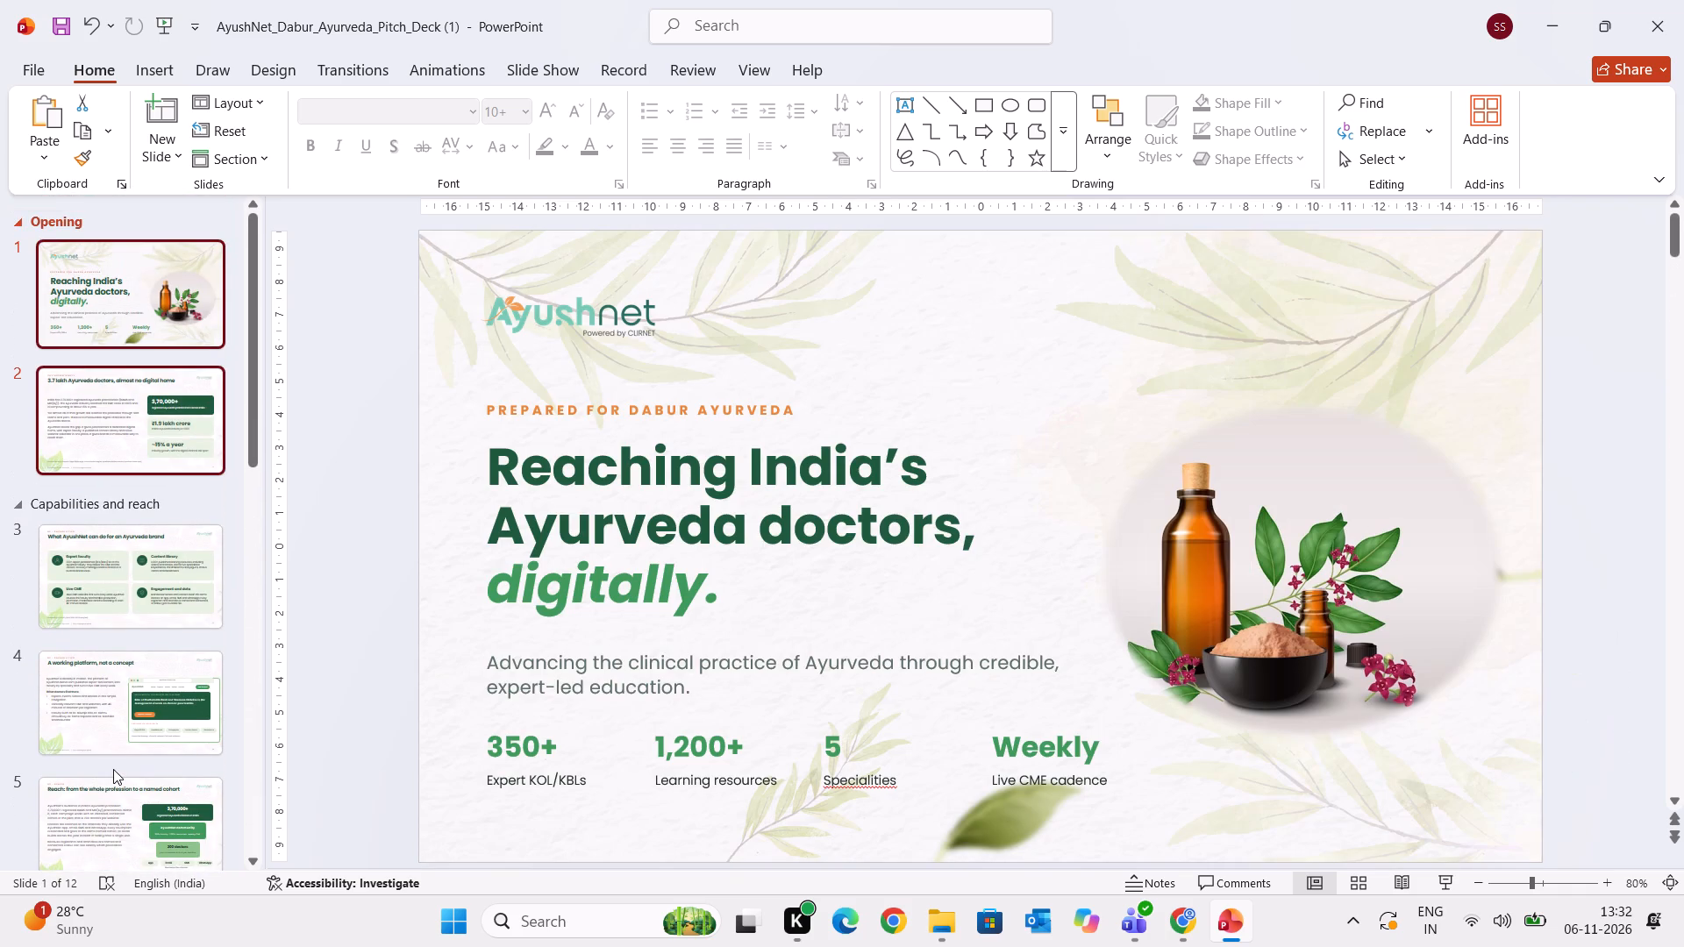
key("Down")
key("Down")
key("Down")
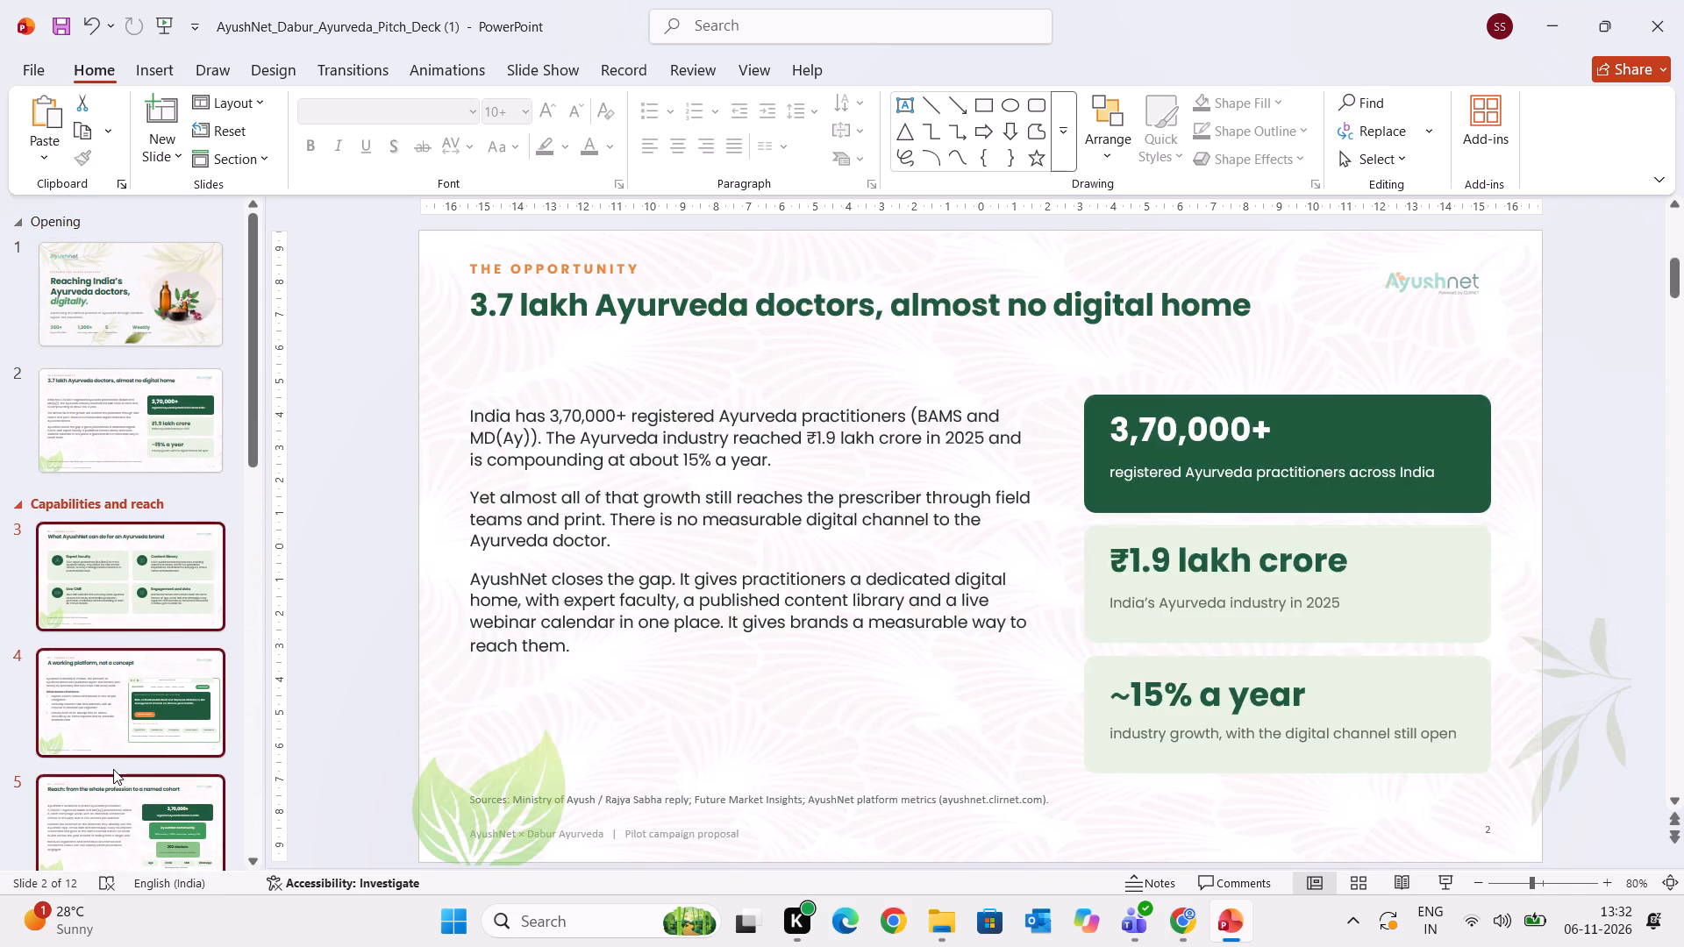
key("Down")
key("Down")
key("Down")
key("Down")
key("Down")
key("Down")
key("Down")
key("Down")
key("Down")
key("Down")
key("Down")
key("Down")
key("Down")
key("Down")
key("Down")
key("Down")
key("Down")
key("Down")
key("Down")
key("Down")
key("Down")
key("Down")
key("Down")
key("Down")
key("Down")
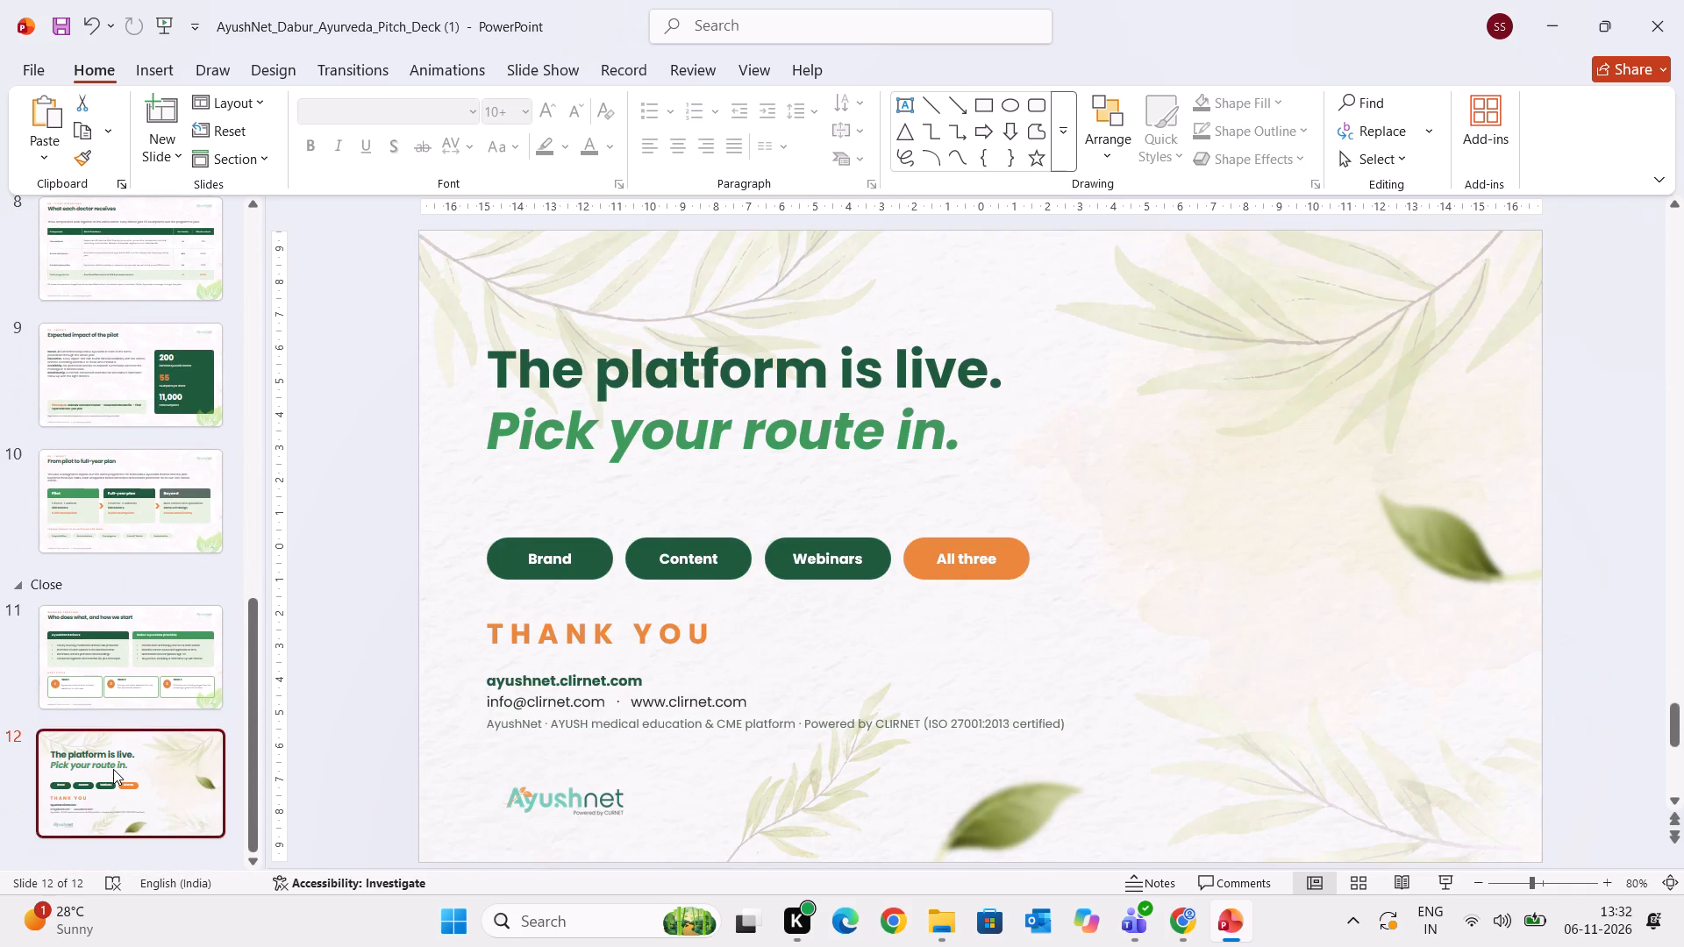
Close the pitch deck presentation, saving its changes.
left_click(1635, 20)
left_click(810, 623)
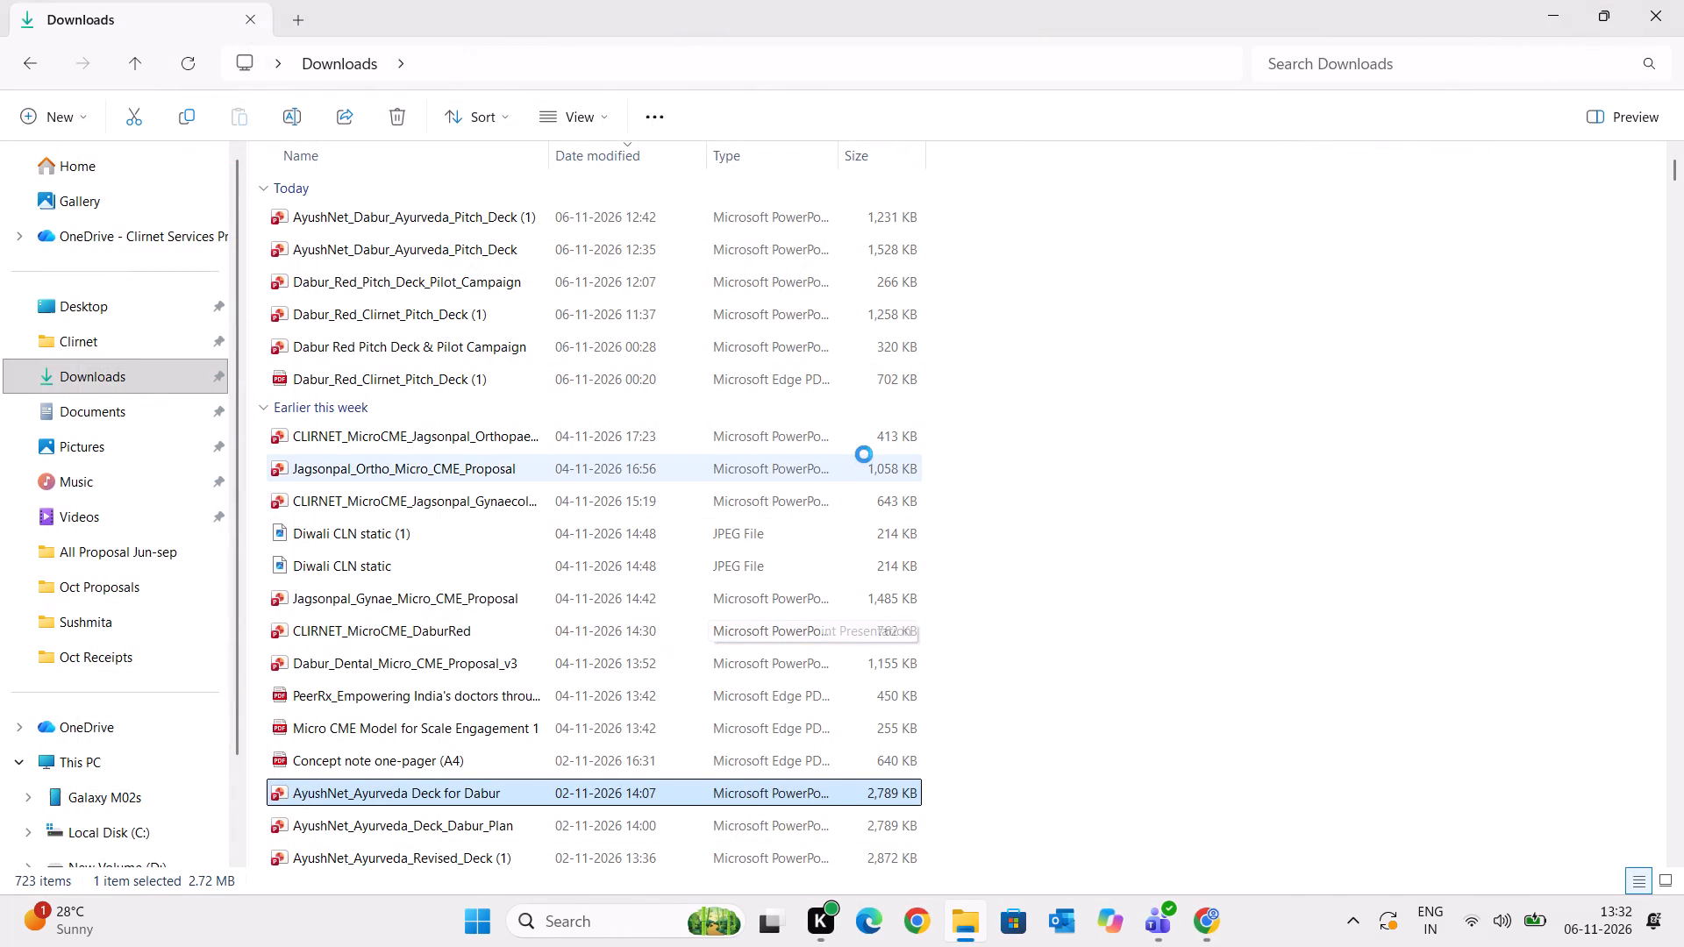
In the Downloads folder, rename the file AyushNet_Dabur_Ayurveda_Pitch_Deck (1) as "Dabur x AyushNet".
scroll(762, 288, "up", 7)
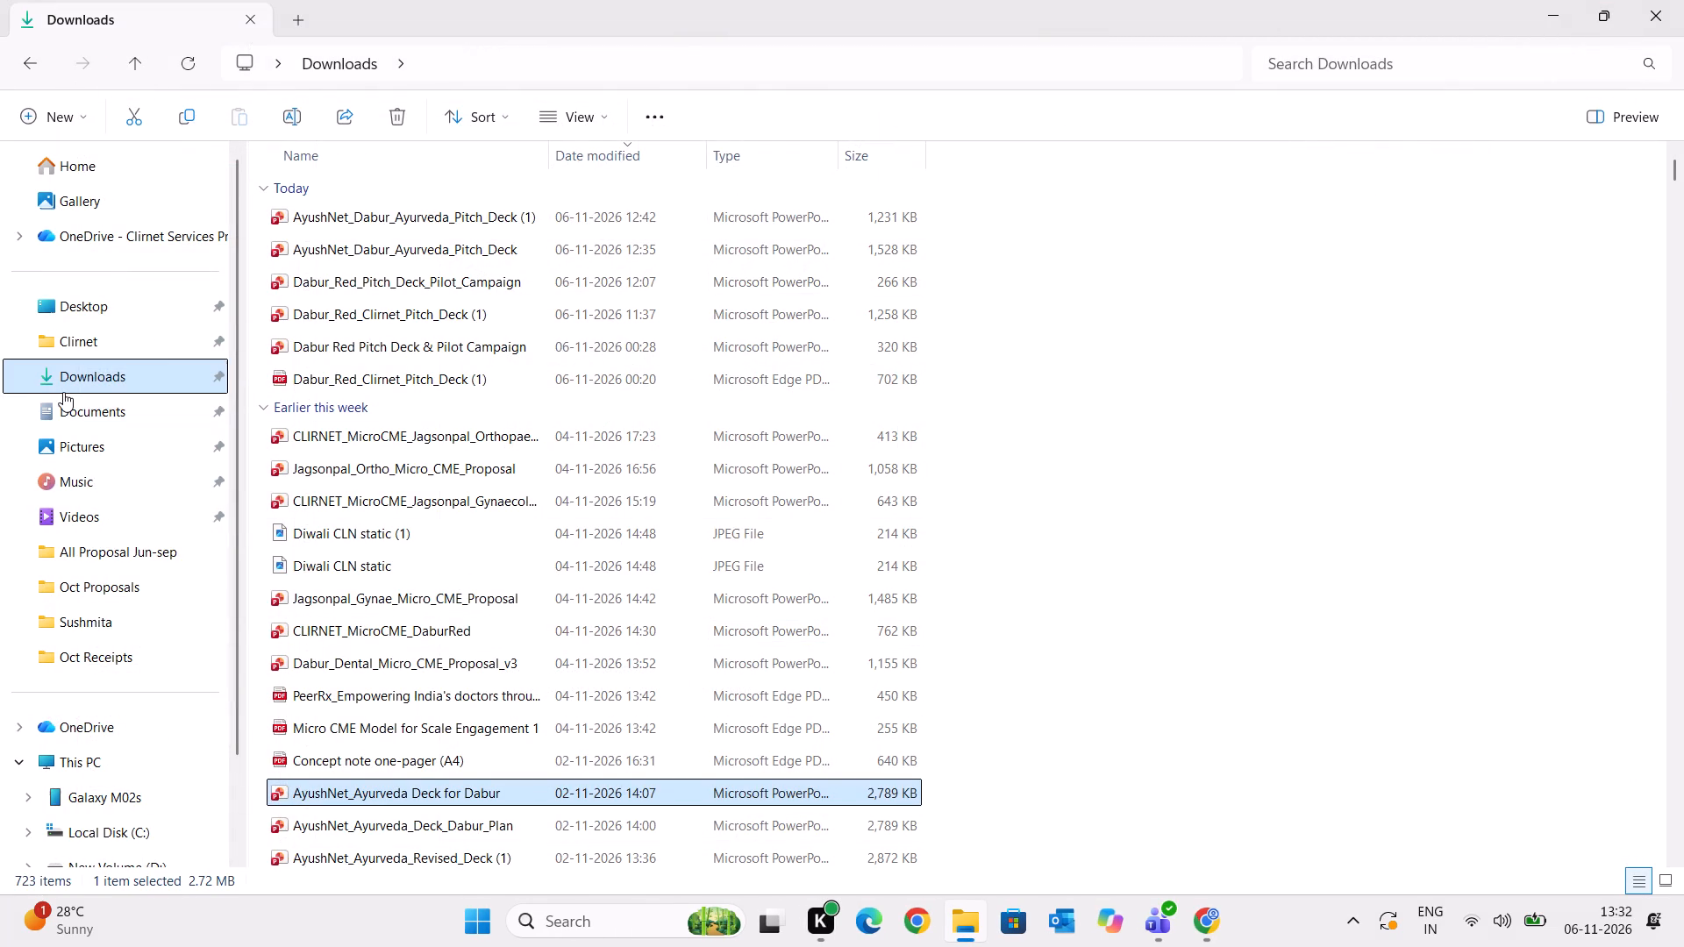
left_click(63, 391)
left_click(357, 222)
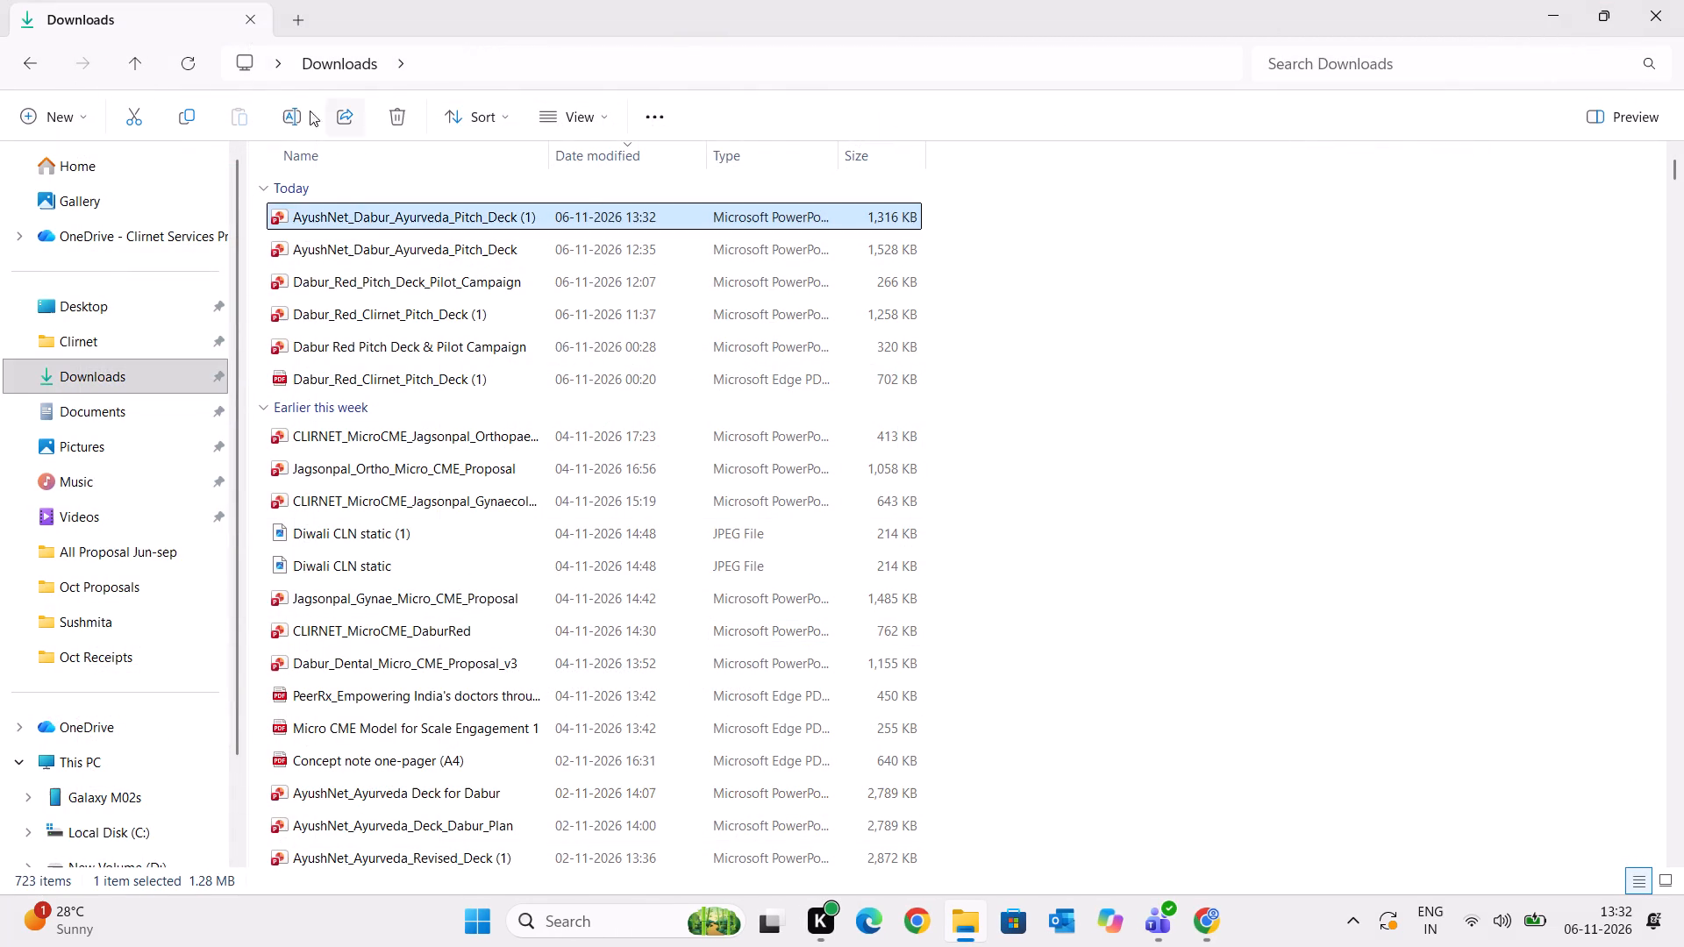
left_click(296, 110)
key("BackSpace")
type("Dabur")
key("space")
type("x")
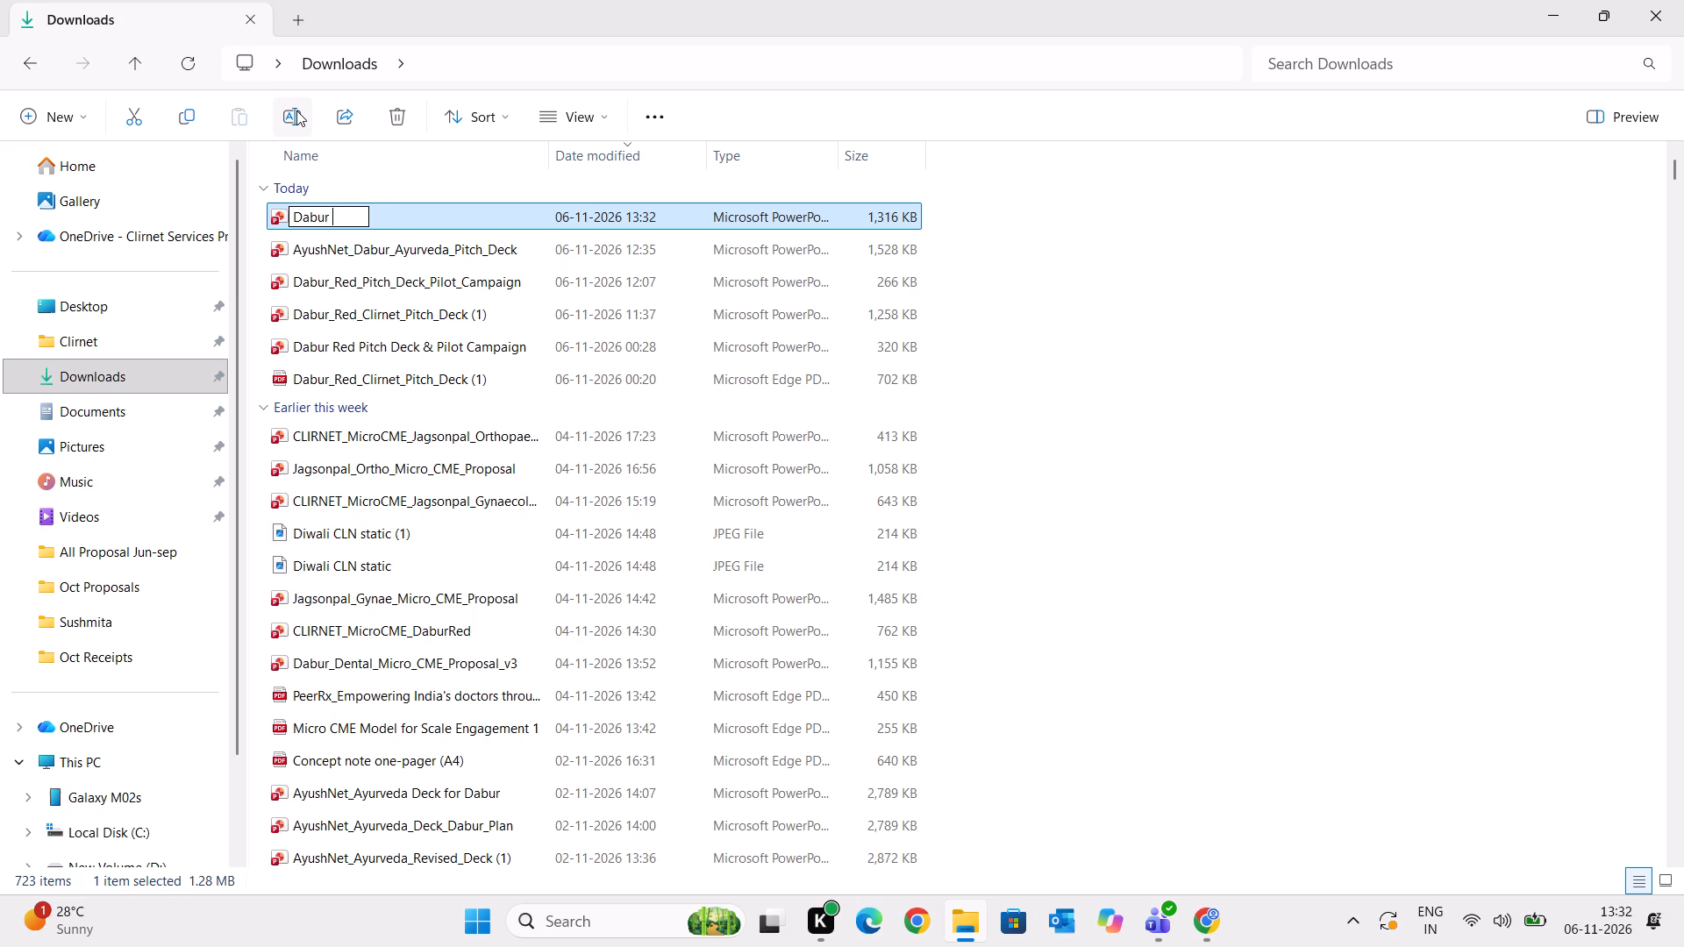
key("space")
type("AyushNet")
key("Return")
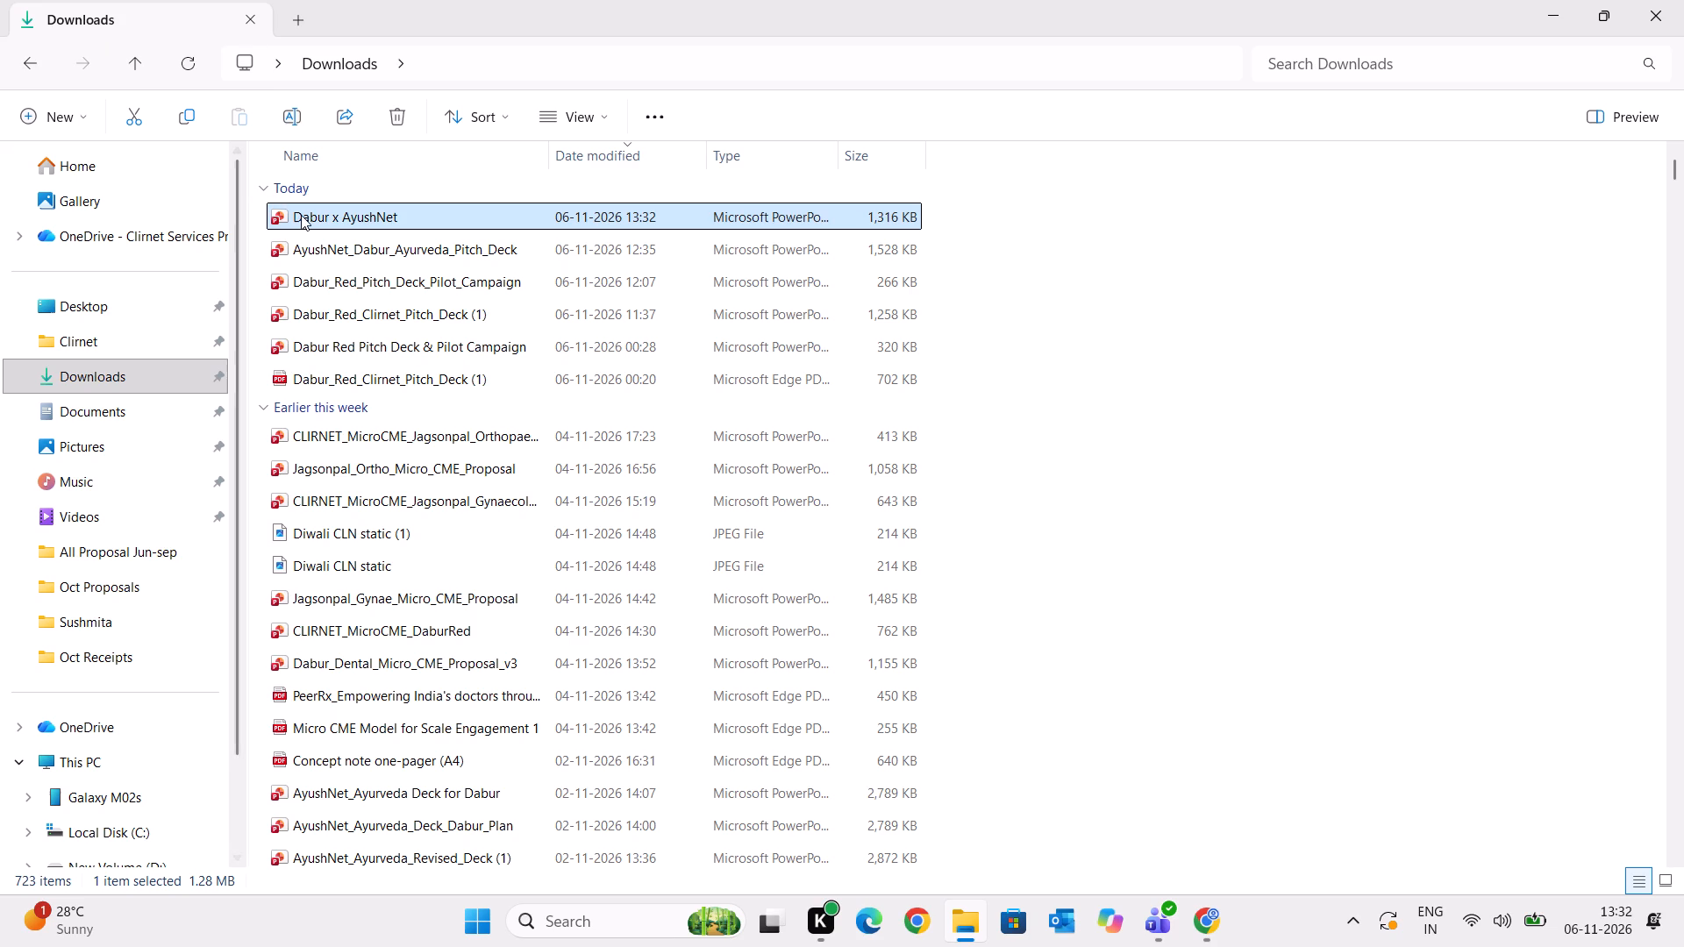
Open the "Dabur x AyushNet" presentation and enable editing.
double_click(302, 215)
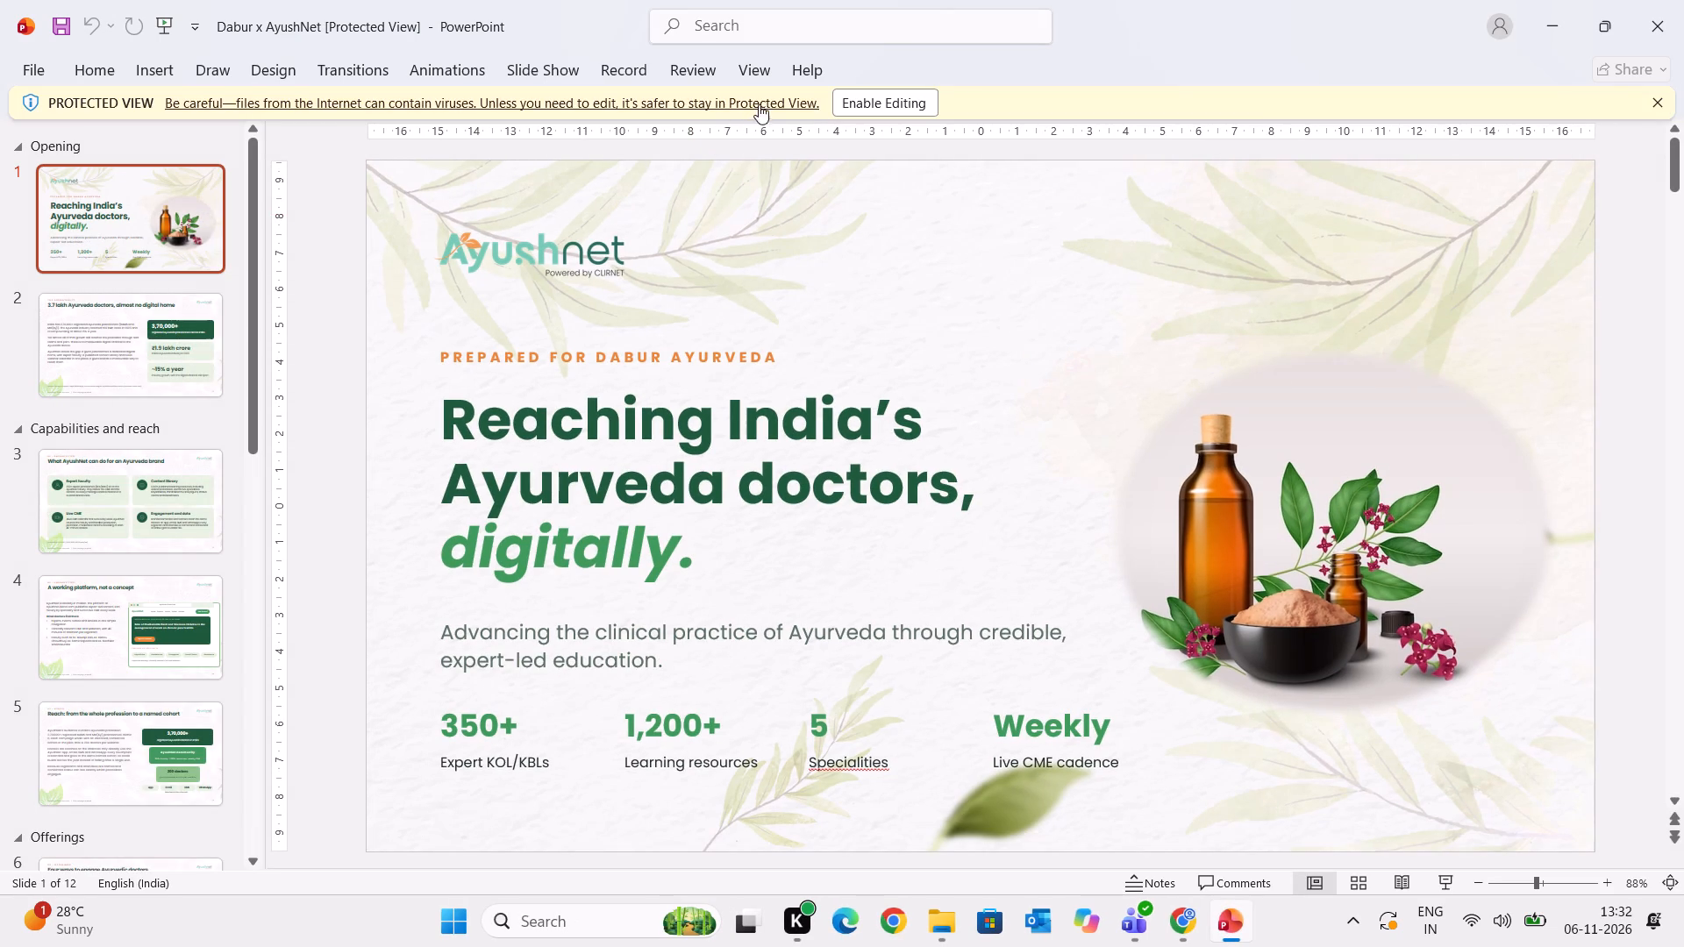
left_click(846, 101)
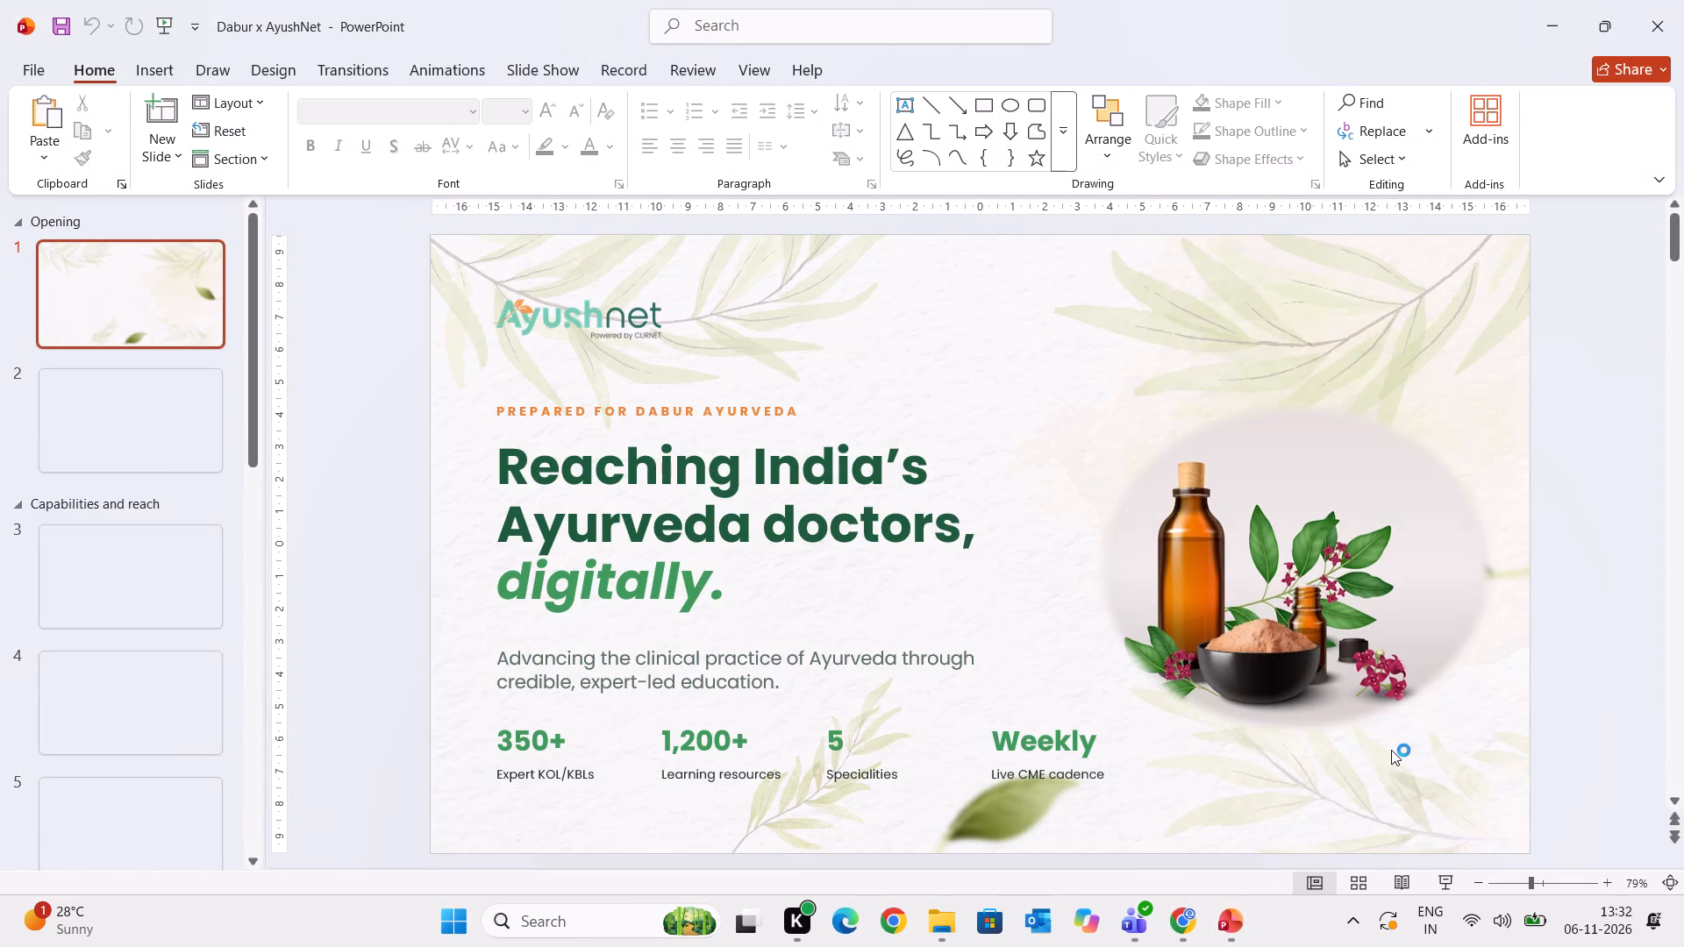
Play the slide show from the cover through to the end to check all slides full screen, and exit it.
left_click(1438, 882)
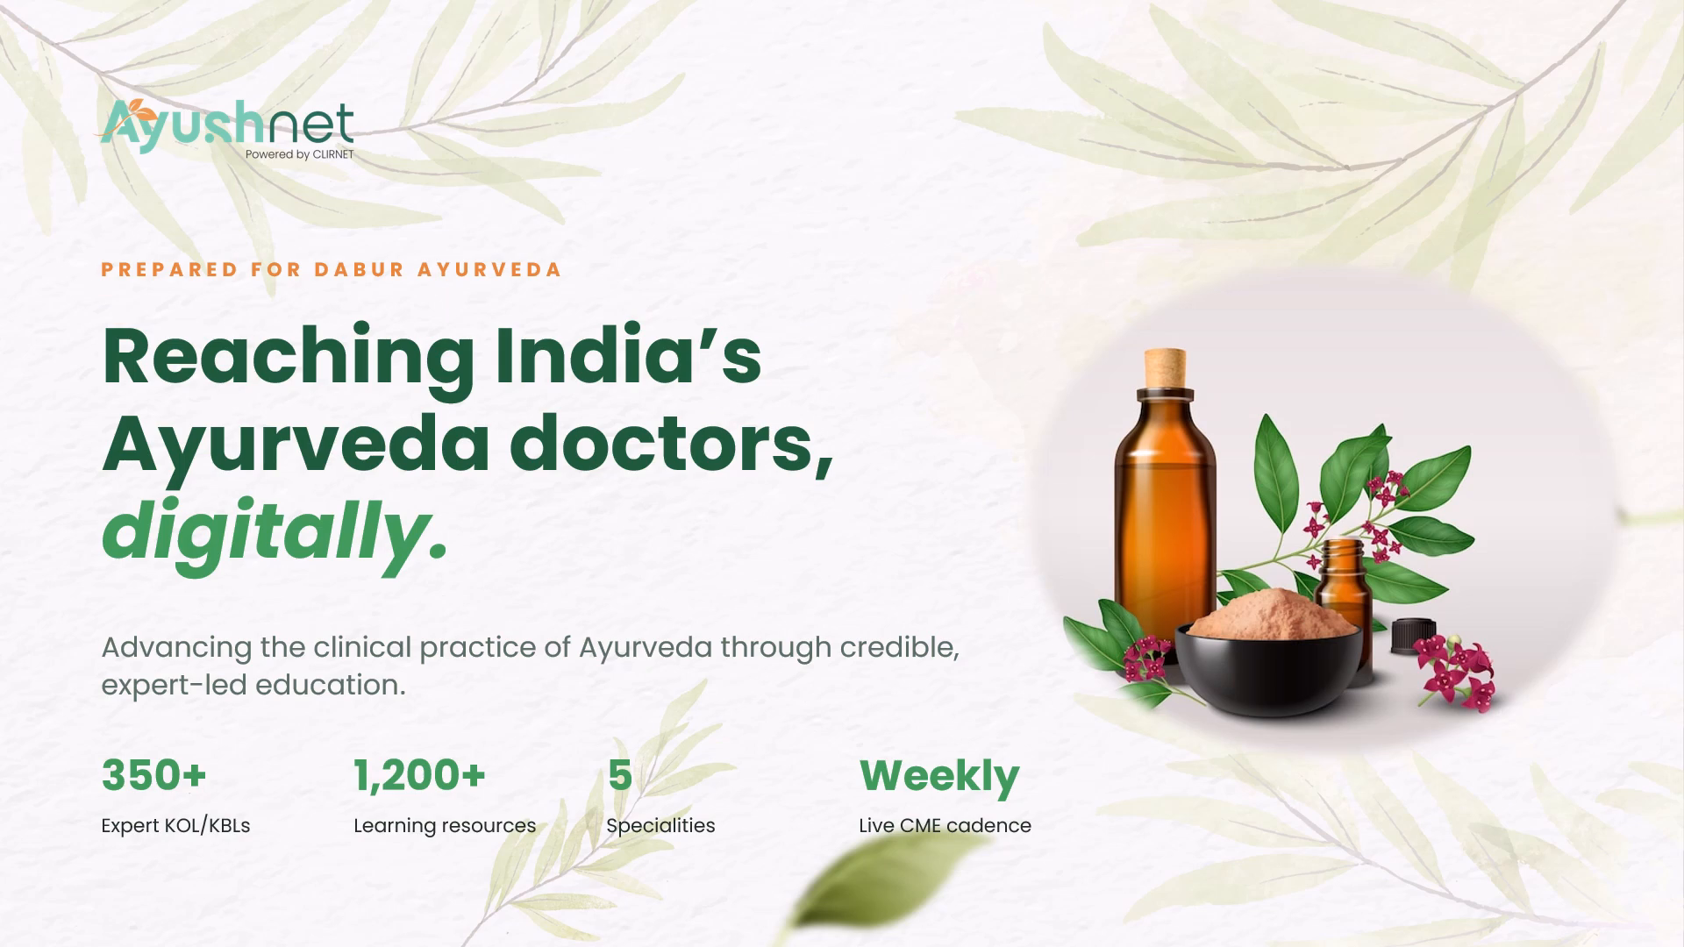
key("Down")
key("Down")
key("Up")
key("Up")
key("Up")
key("Down")
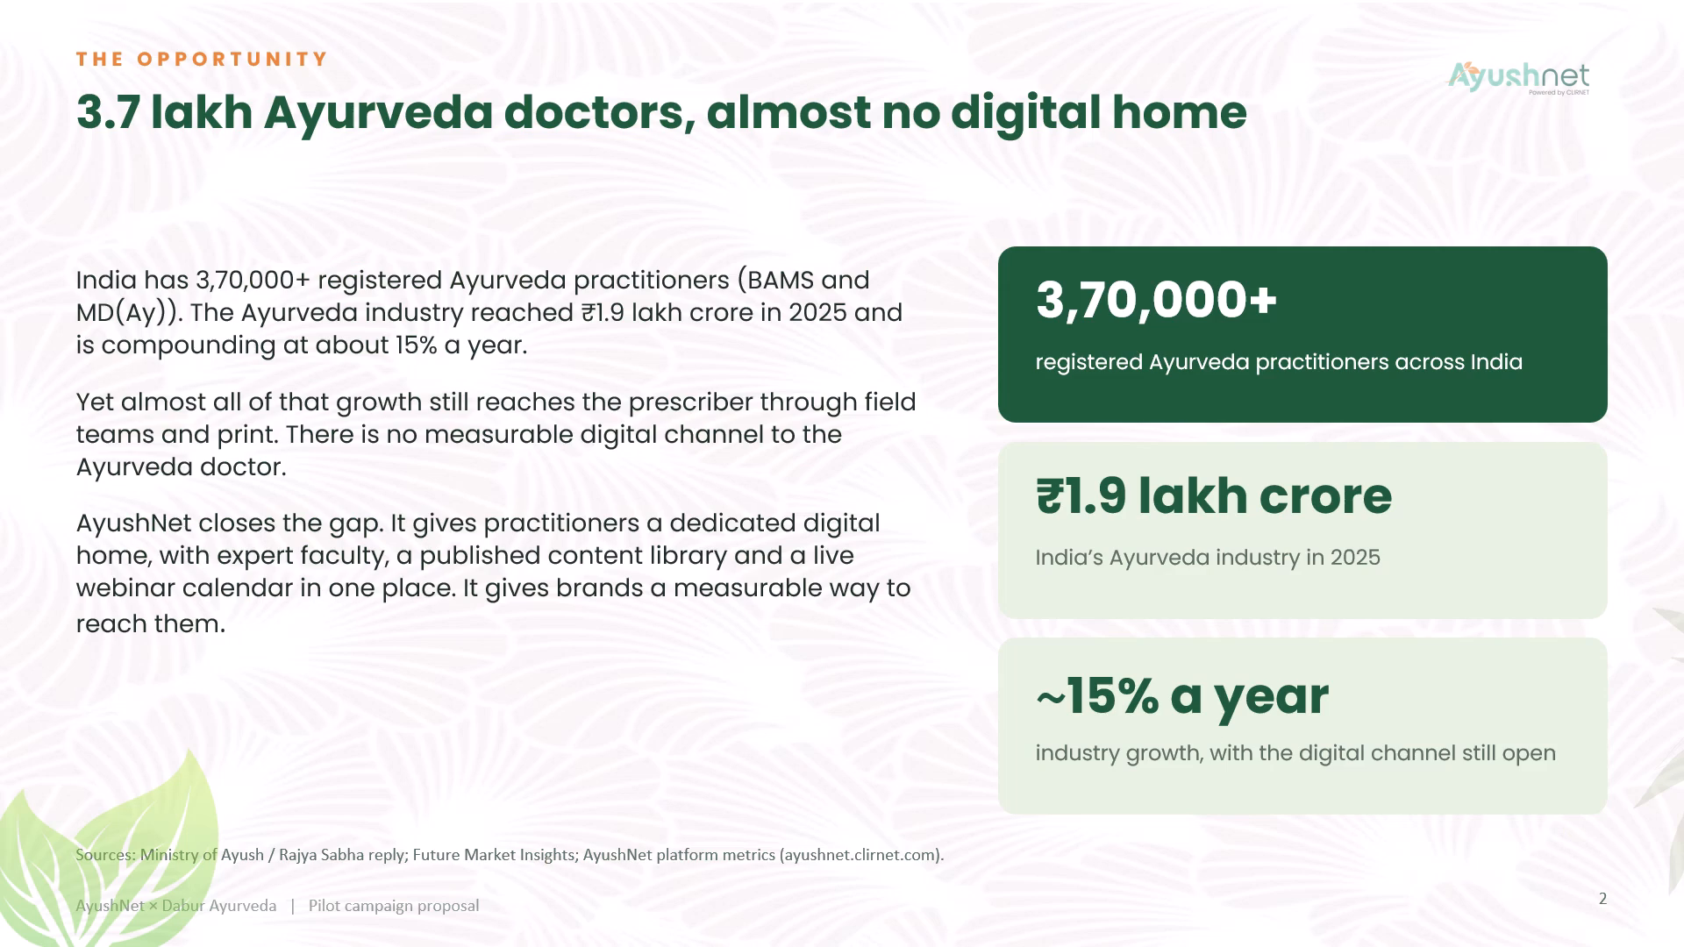
key("Down")
key("Down")
key("Down")
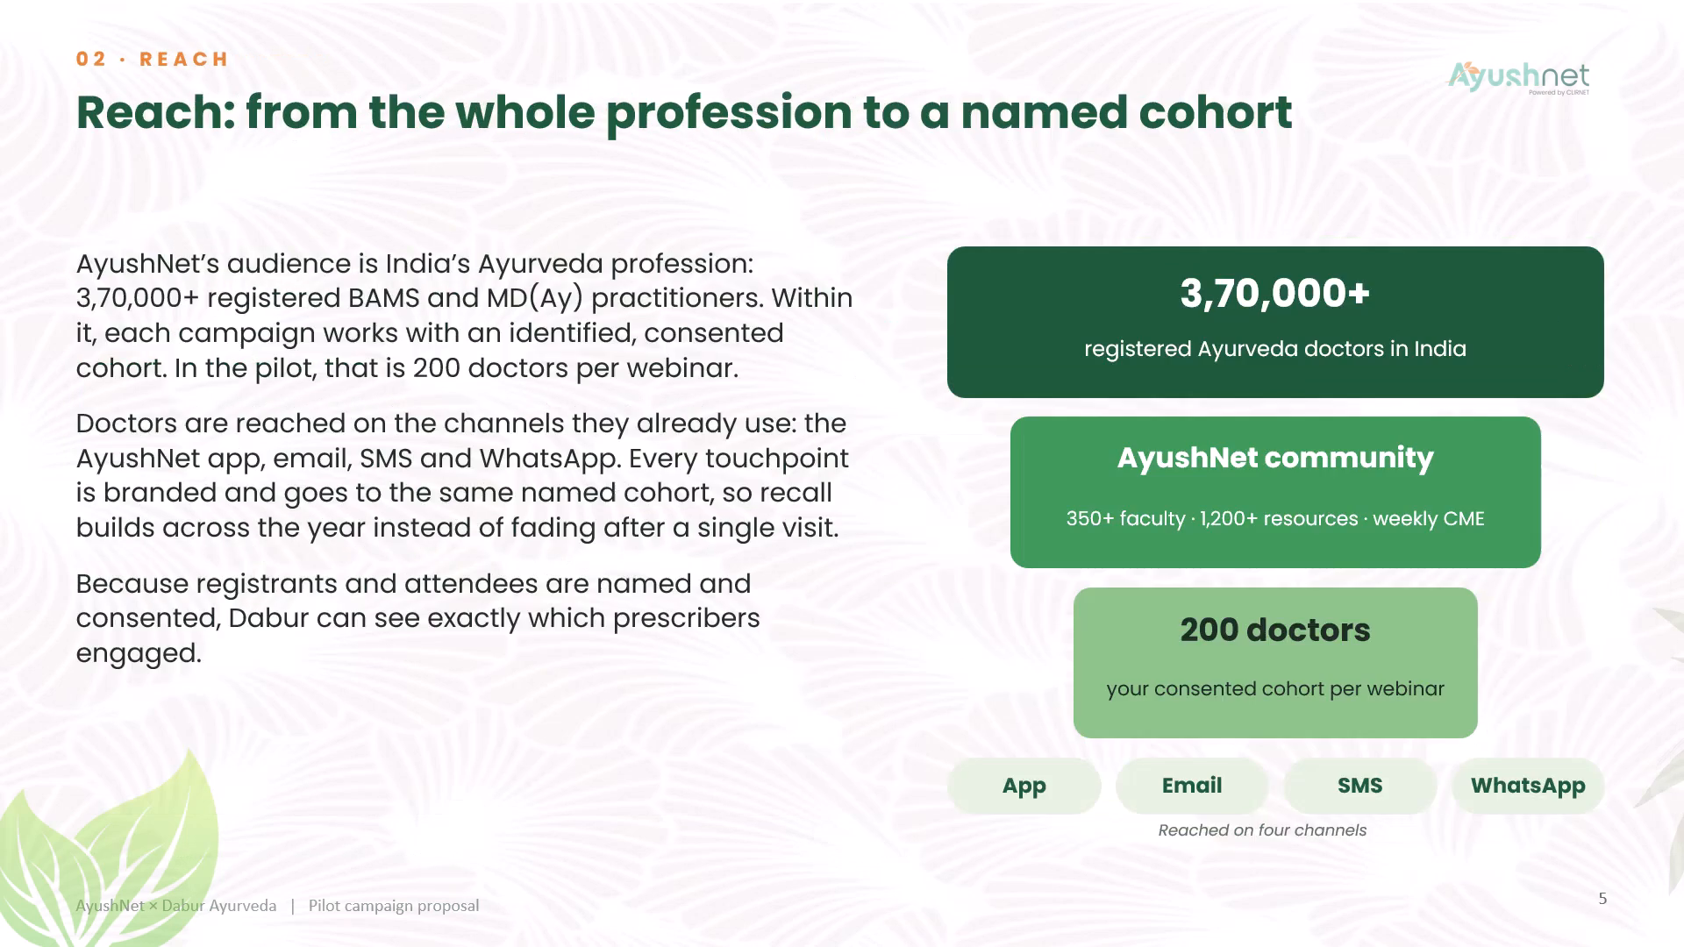
key("Down")
key("Down")
key("Down")
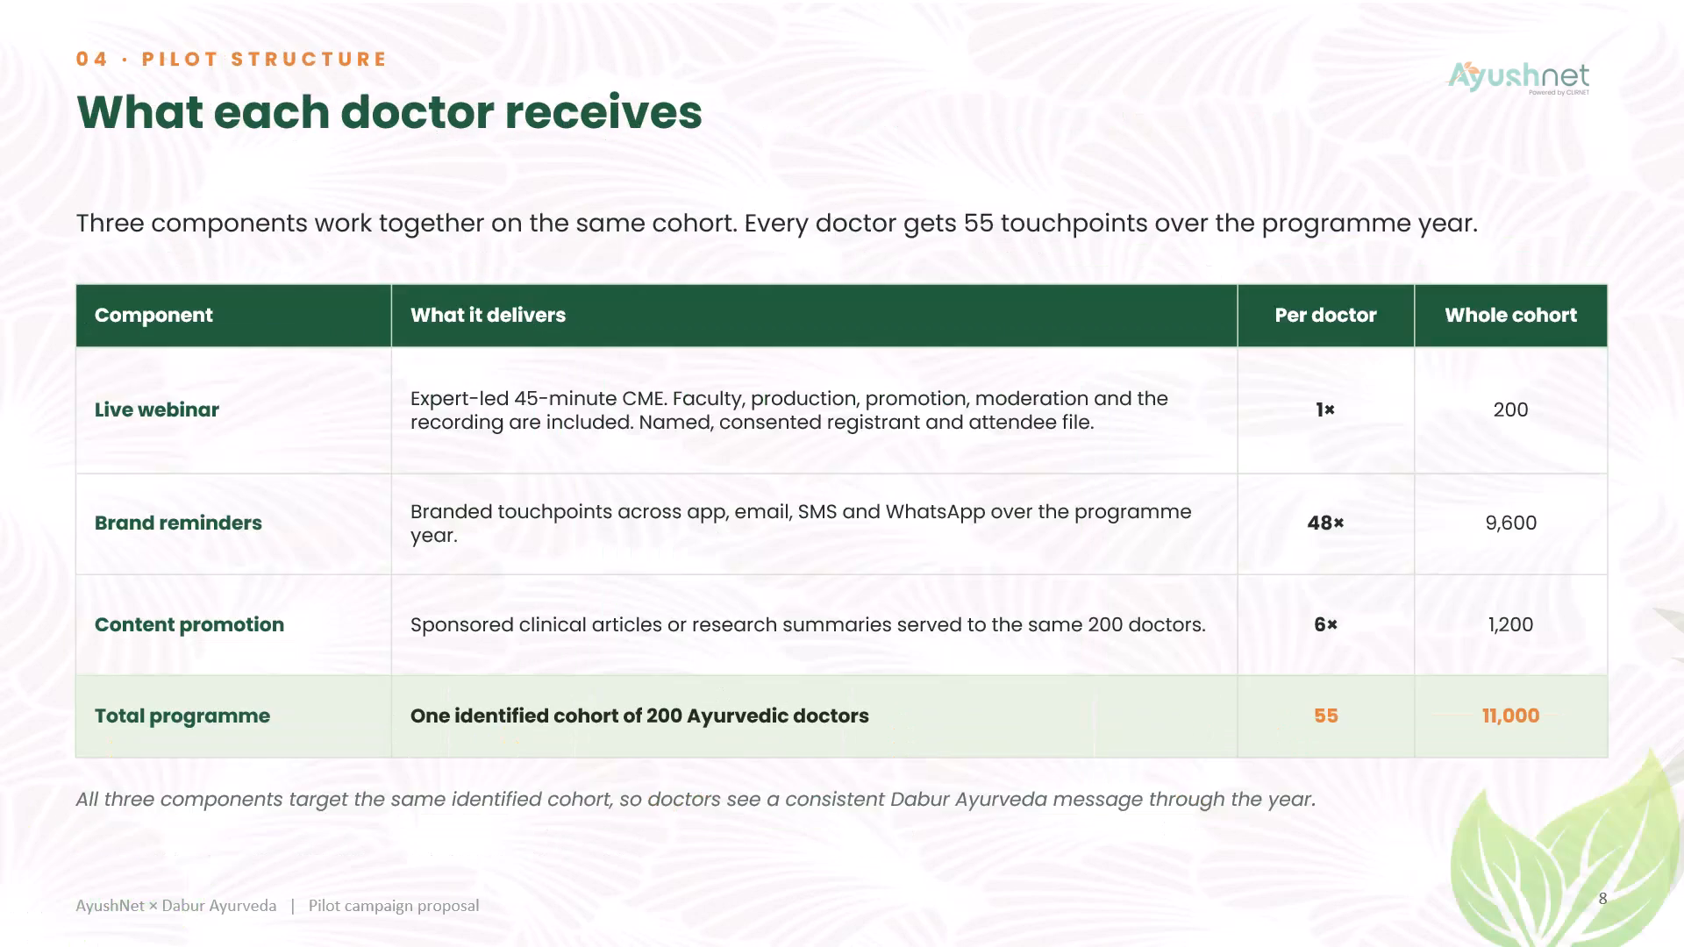
key("Down")
key("Down")
key("Down")
key("Down")
key("Down")
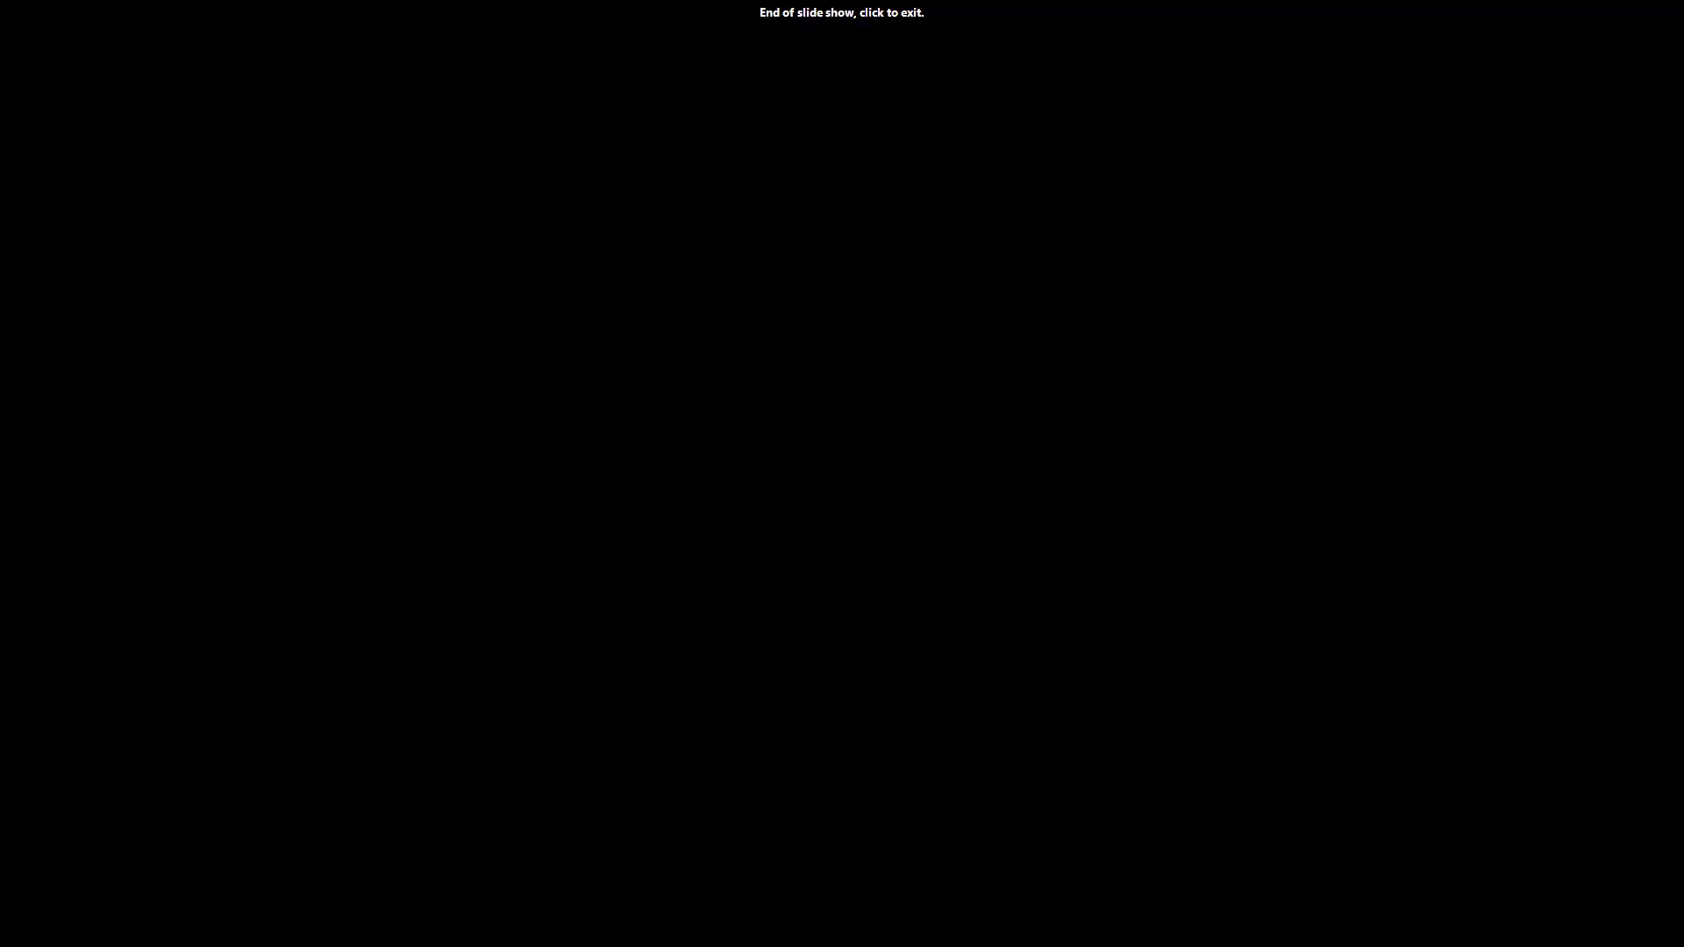
key("Escape")
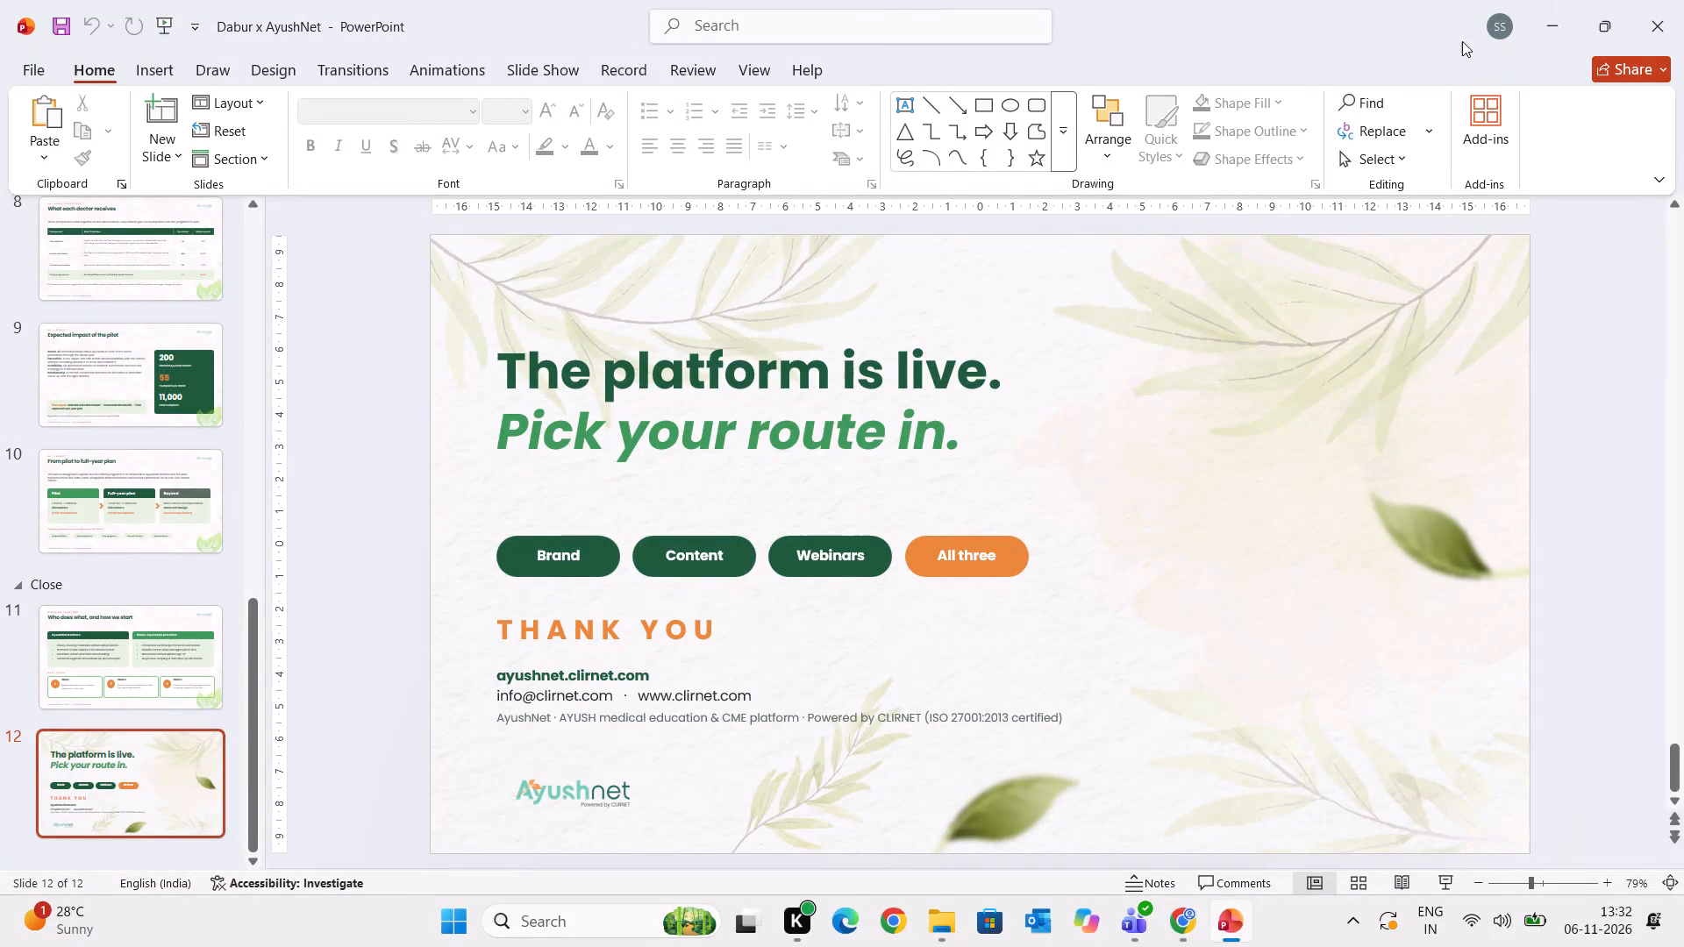
Look back through the slides in the editing view, from slide 9 to slide 3, to check their layout and text.
left_click(153, 390)
left_click(143, 303)
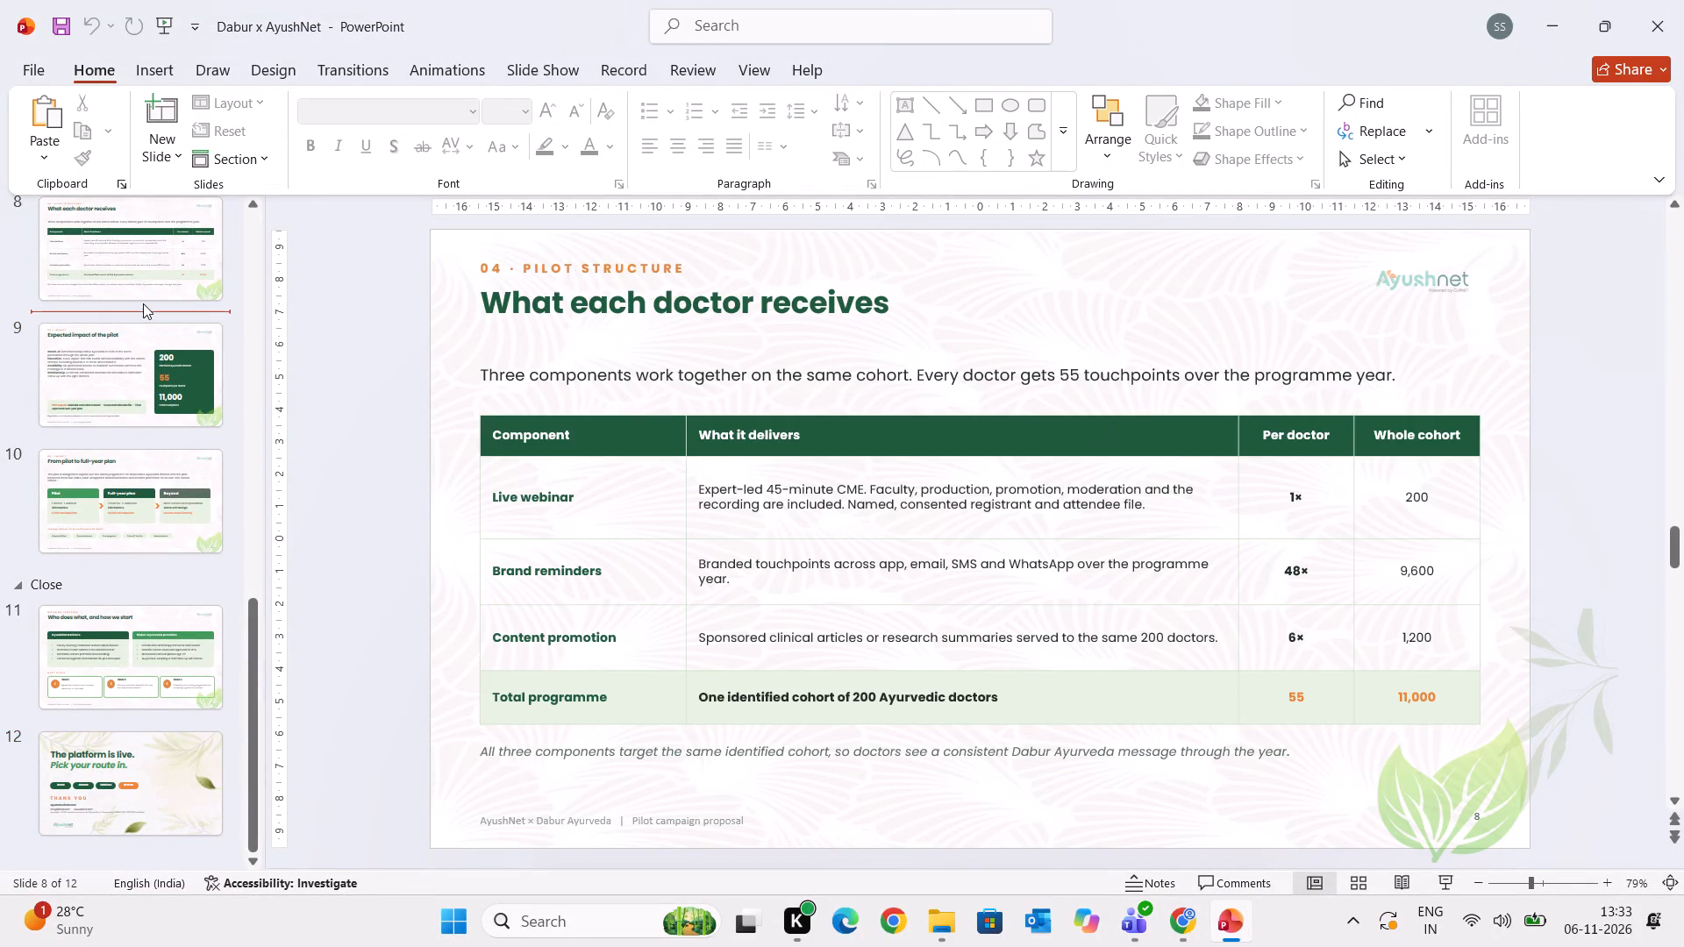
key("Up")
key("Up")
key("Up")
key("Up")
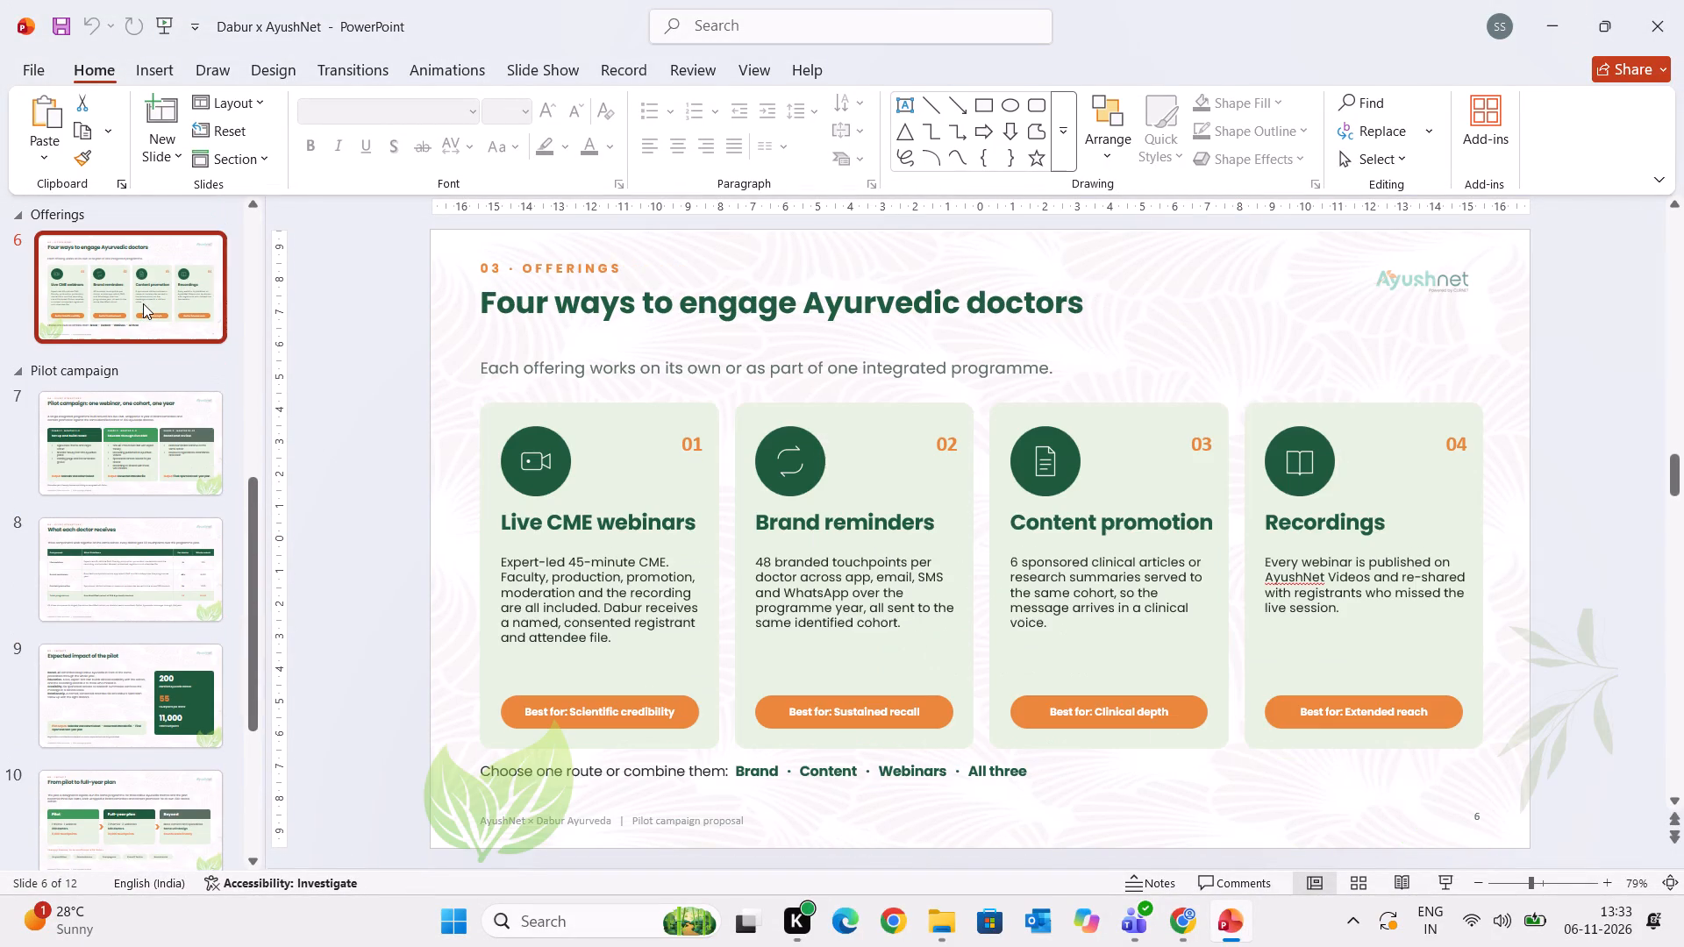
key("Up")
key("Up")
key("Down")
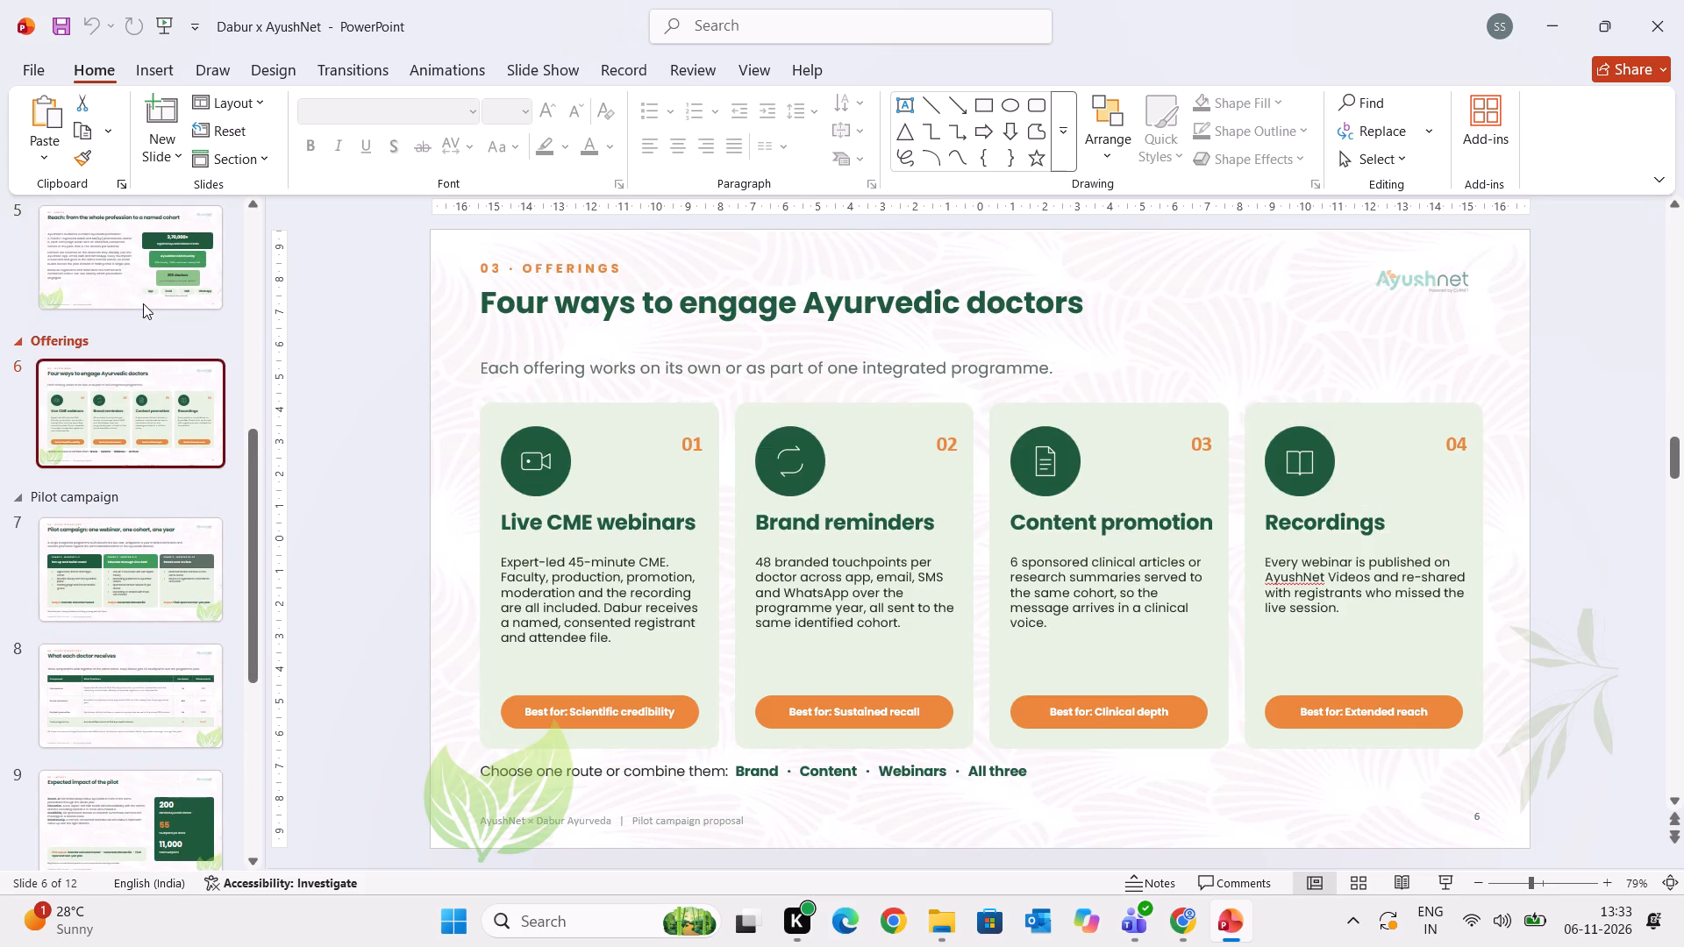
key("Up")
key("Up")
key("Up")
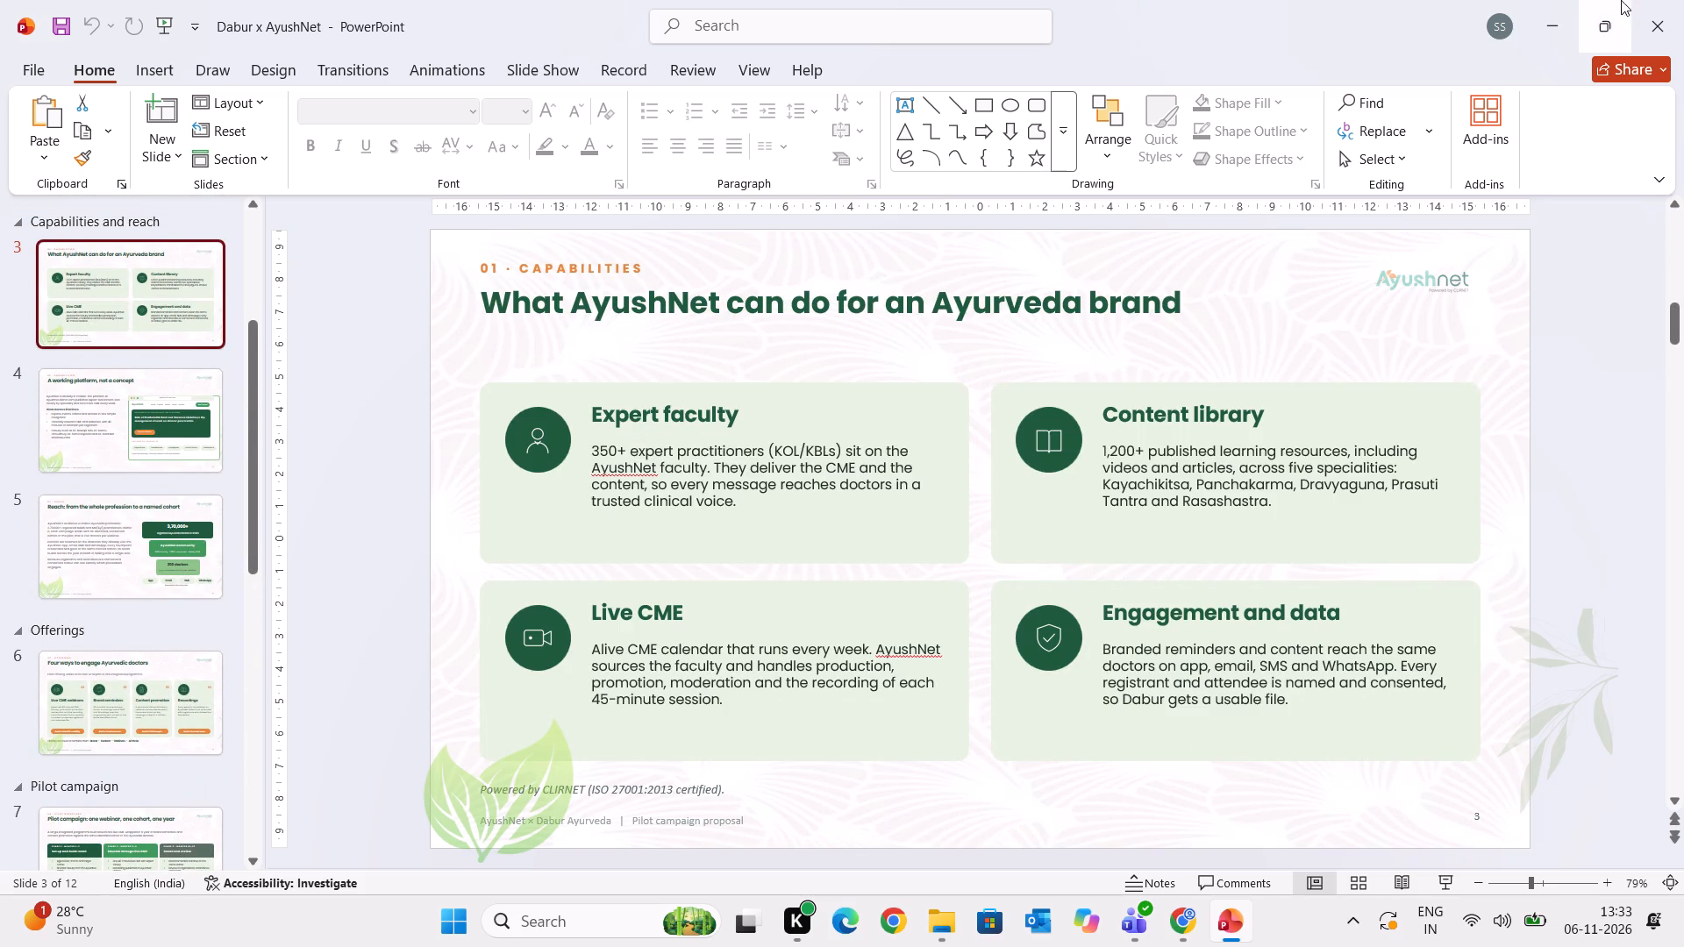
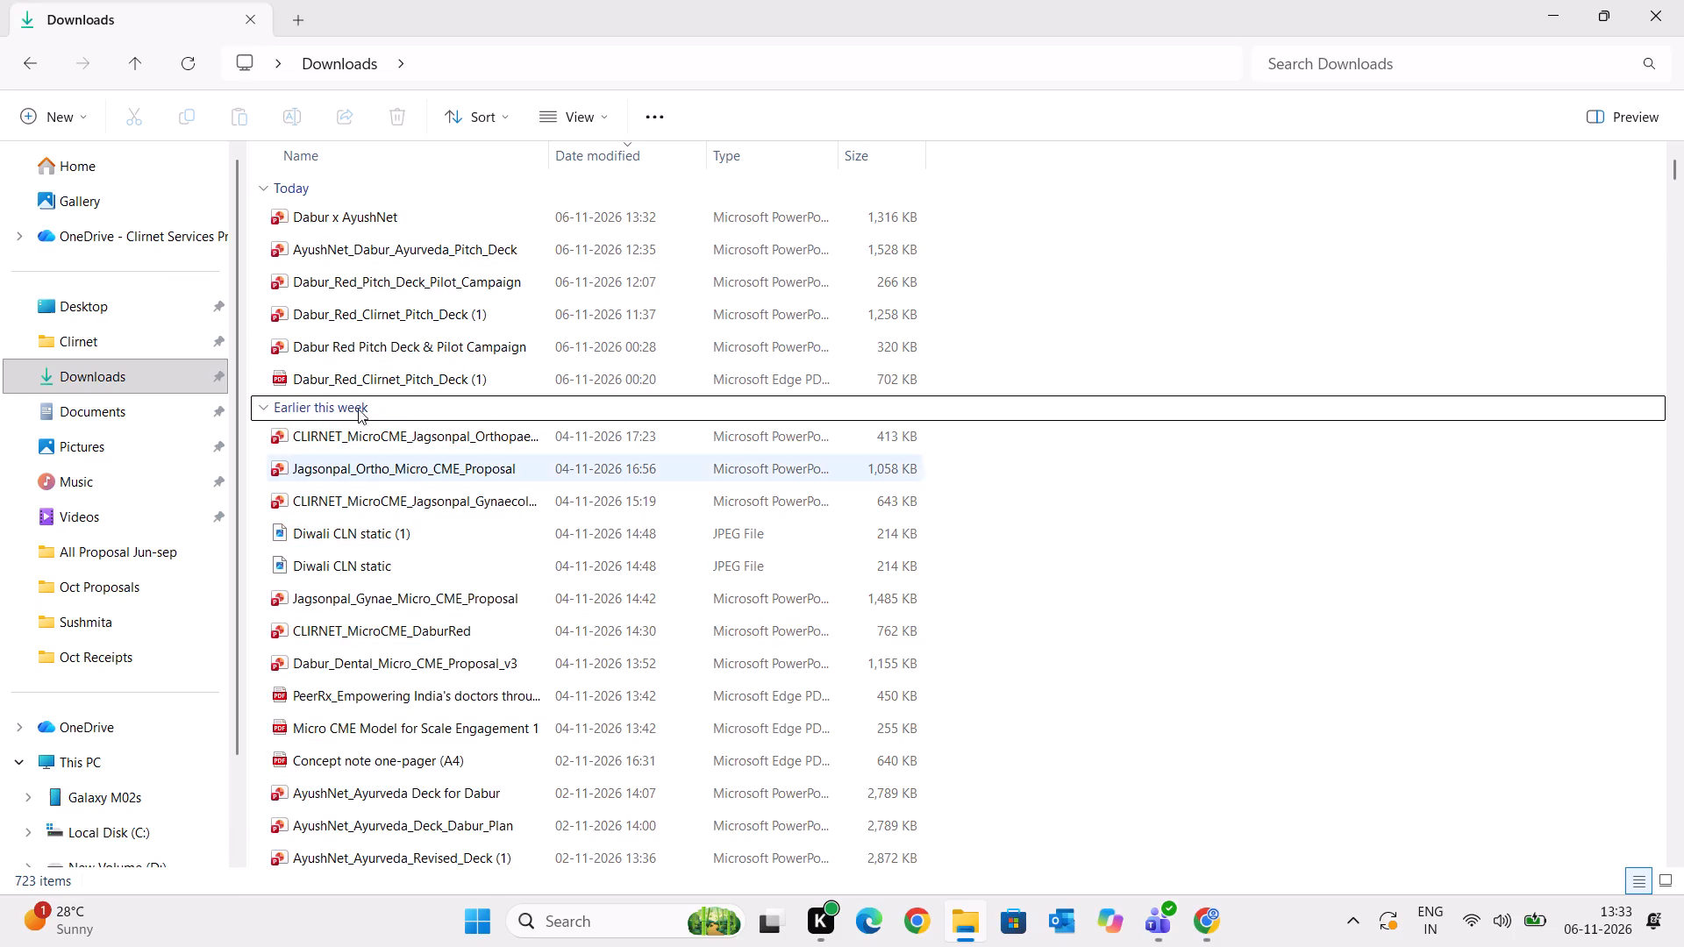
Open the Desktop folder to view its files.
left_click(131, 313)
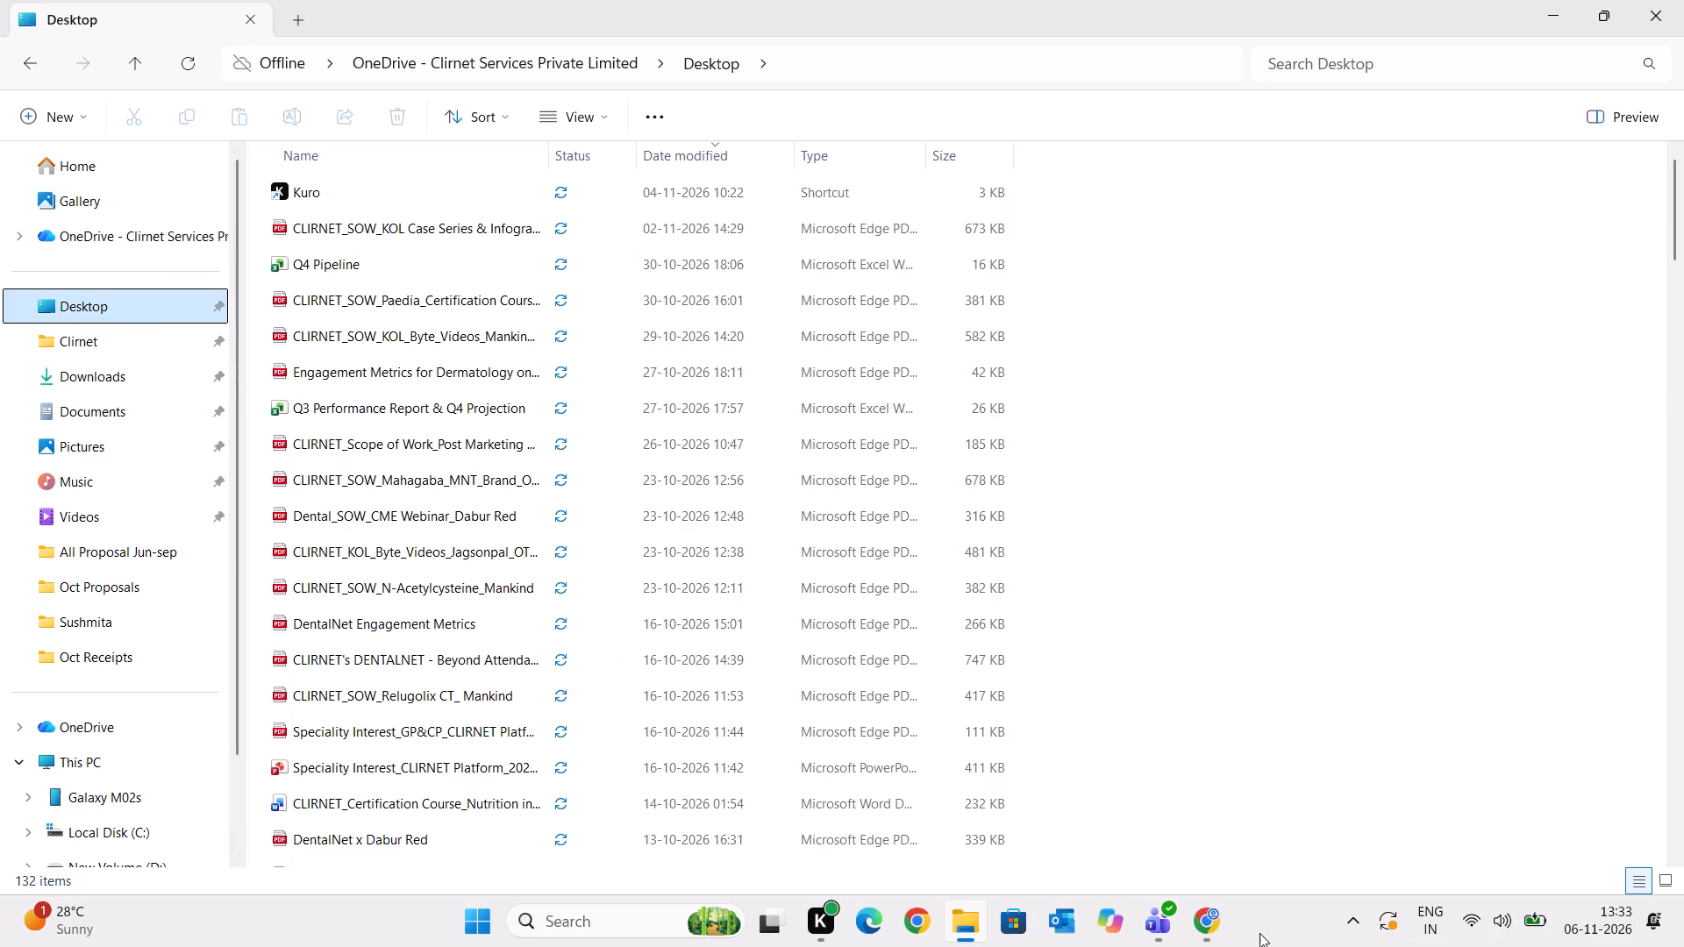